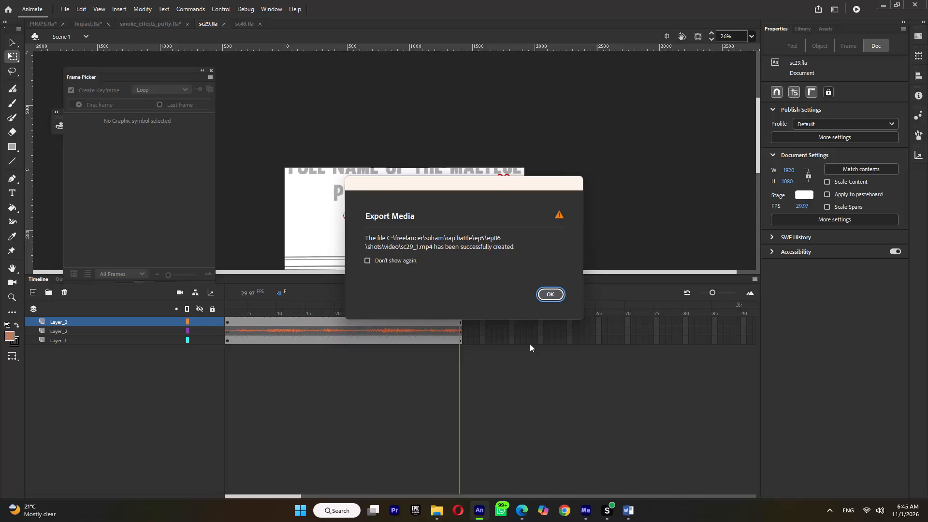
Dismiss the export notice for sc29_1.mp4.
{"action": "left_click", "coordinate": [547, 291]}
Open the %temp% folder and permanently delete all its contents, skipping every file that is in use.
{"action": "key", "text": "super+r"}
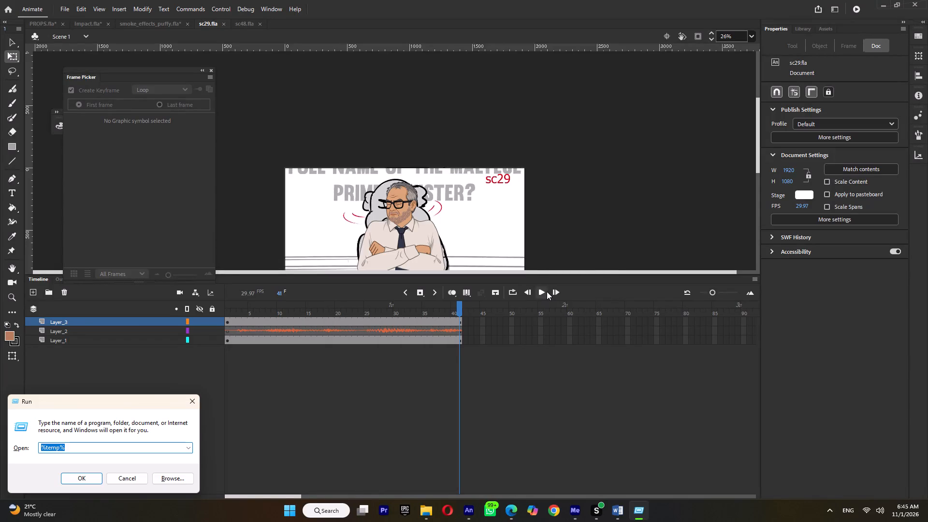
{"action": "key", "text": "Return"}
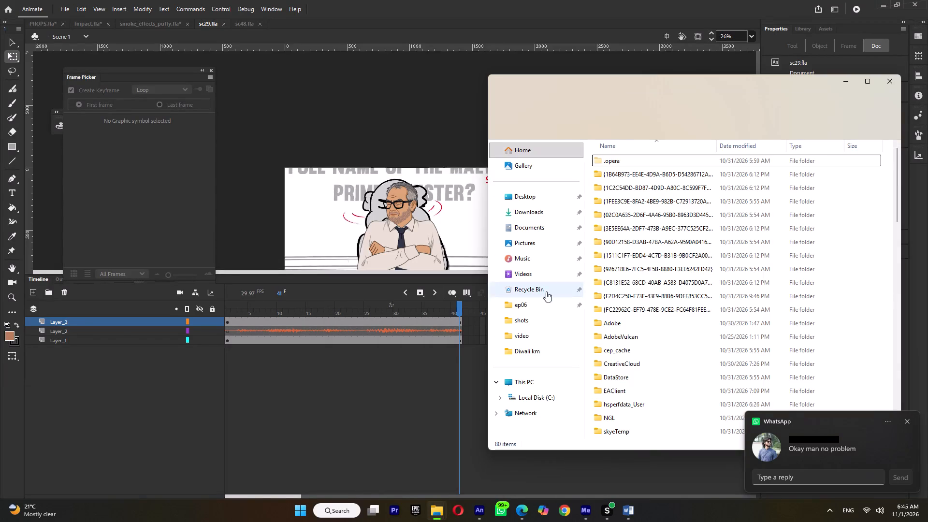
{"action": "left_click", "coordinate": [677, 251]}
{"action": "key", "text": "ctrl+a"}
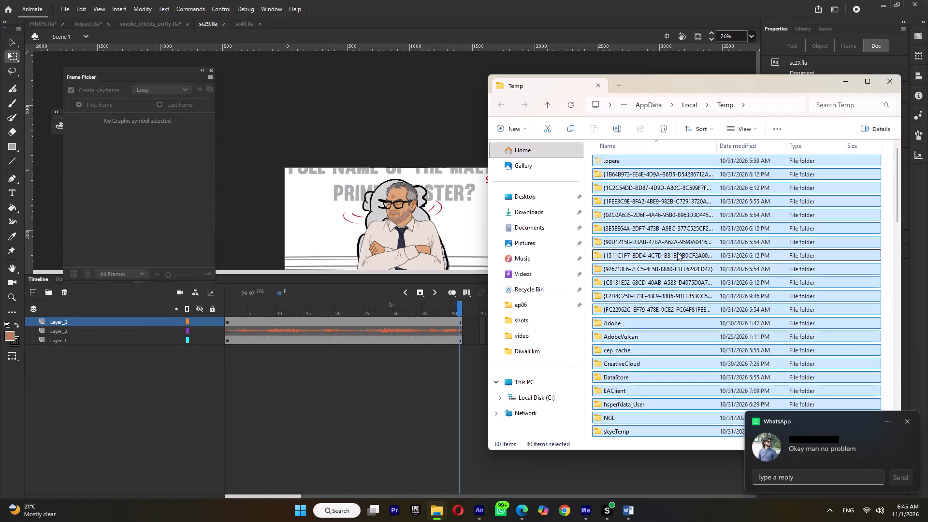
{"action": "key", "text": "shift+Delete"}
{"action": "key", "text": "Return"}
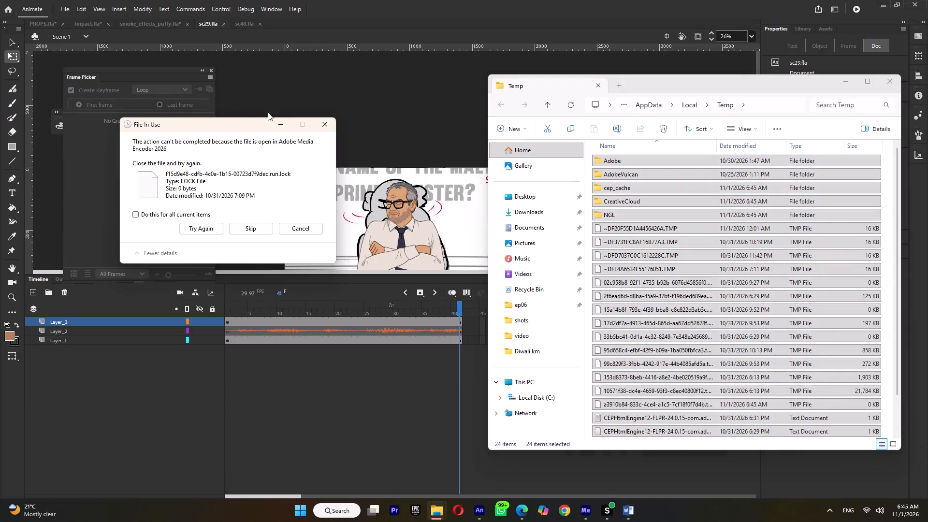
{"action": "left_click", "coordinate": [165, 215]}
{"action": "left_click", "coordinate": [260, 229]}
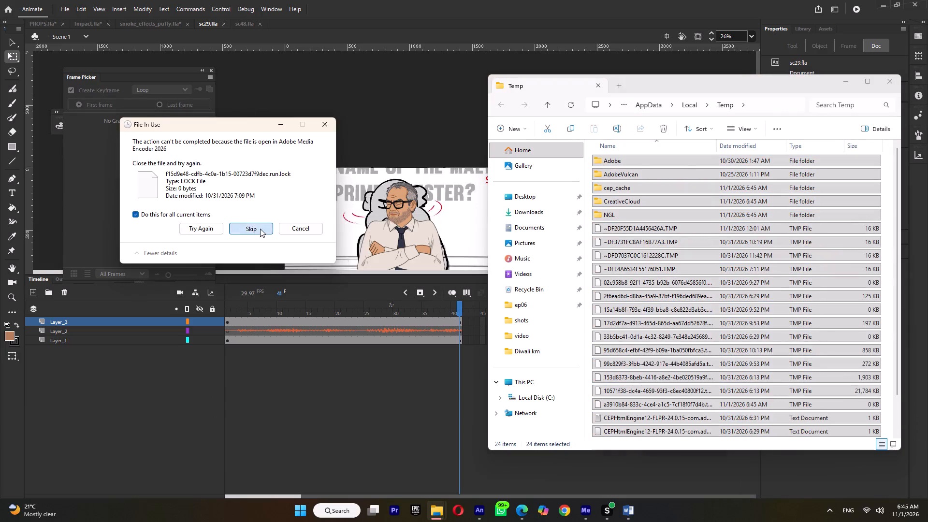
{"action": "left_click", "coordinate": [317, 128]}
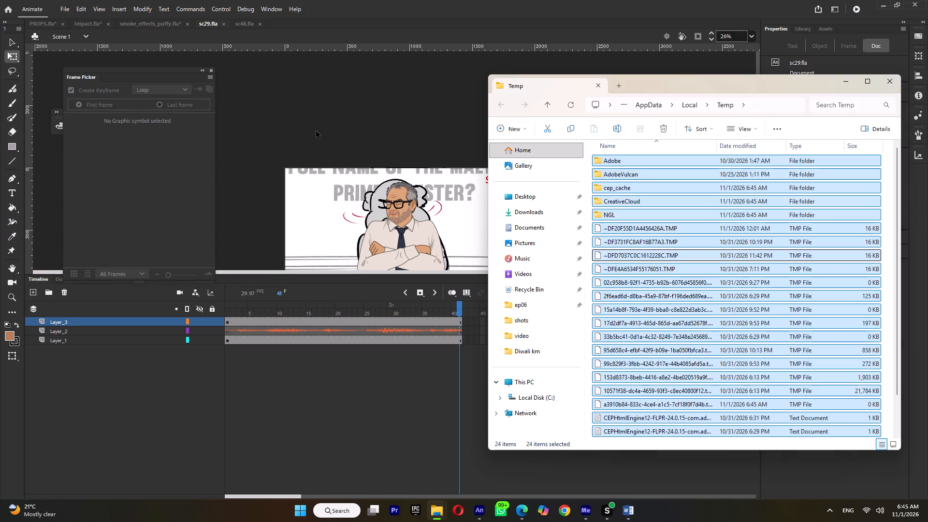
Permanently delete the items remaining in the user Temp folder, skip all files in use, and close the folder.
{"action": "scroll", "coordinate": [766, 333], "scroll_direction": "down", "scroll_amount": 6}
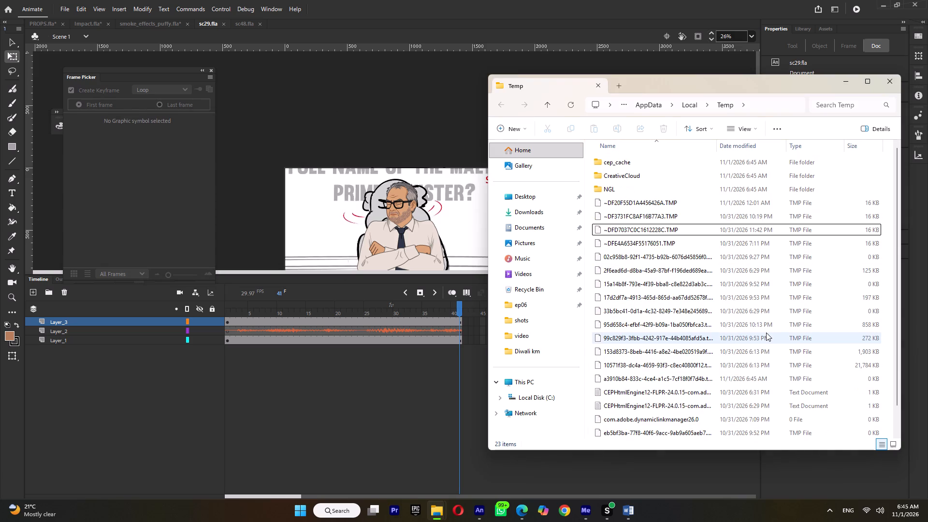
{"action": "left_click", "coordinate": [766, 333]}
{"action": "key", "text": "ctrl+a"}
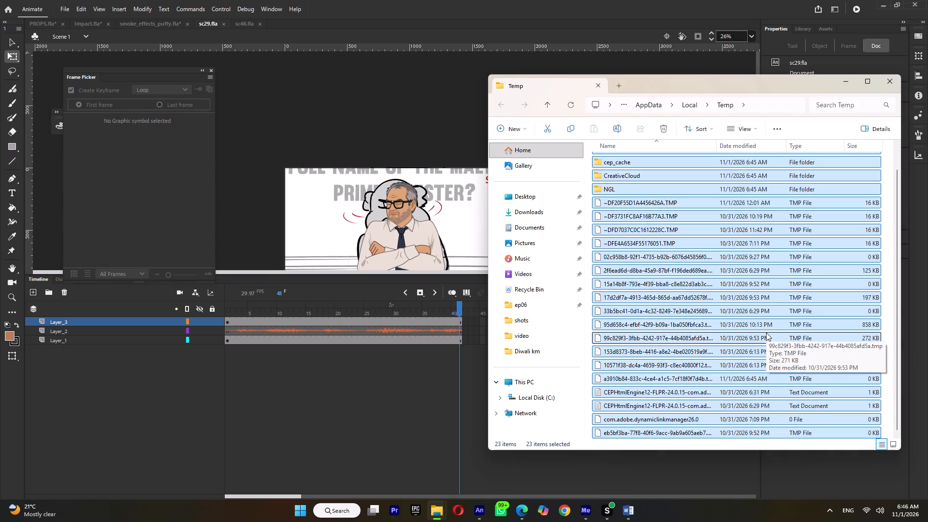
{"action": "key", "text": "shift+Delete"}
{"action": "key", "text": "Return"}
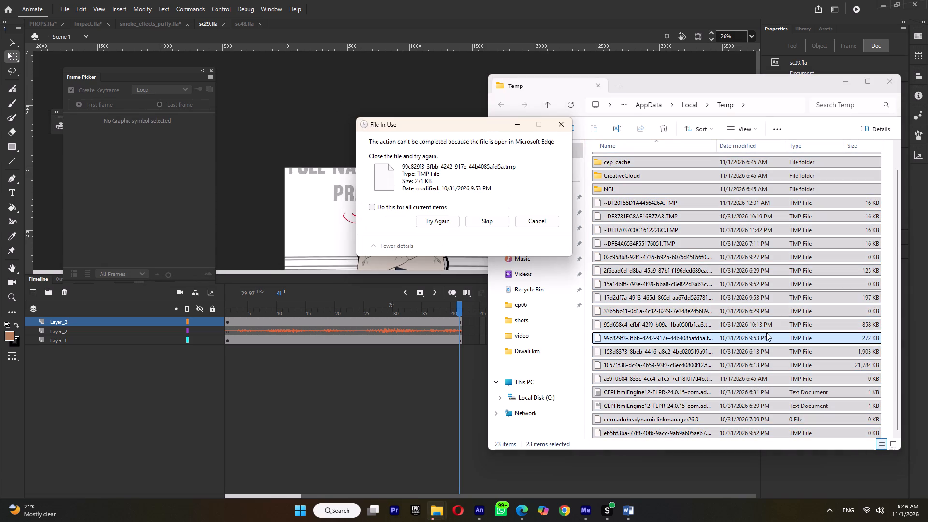
{"action": "left_click", "coordinate": [421, 215]}
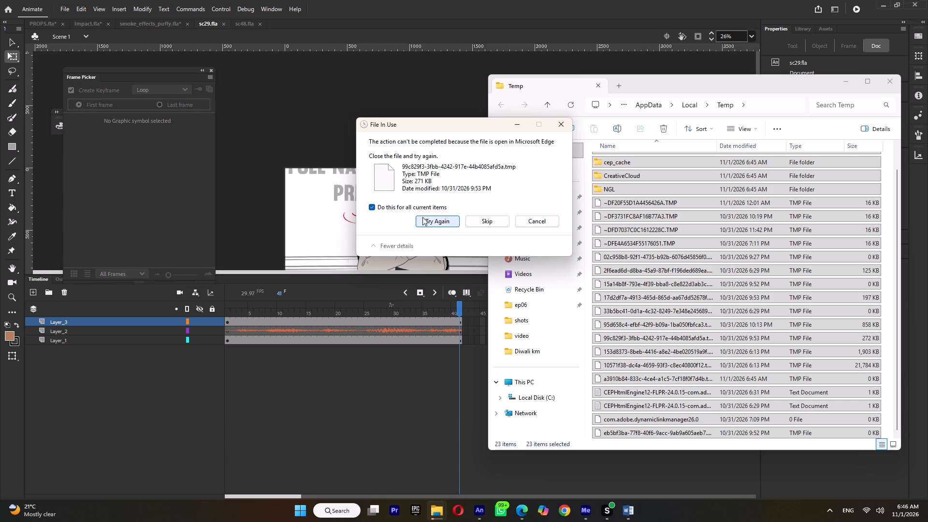
{"action": "left_click", "coordinate": [477, 221]}
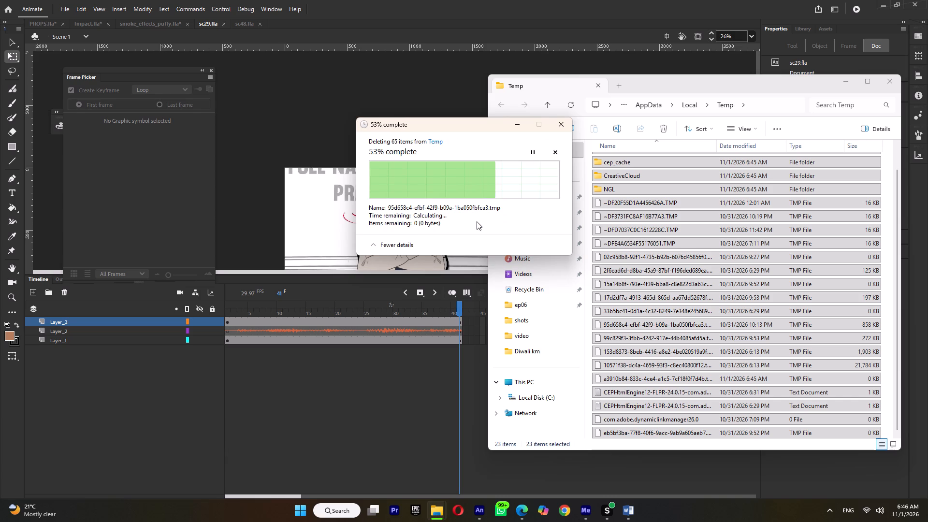
{"action": "left_click", "coordinate": [891, 85]}
Open the Windows Prefetch folder, permanently delete all its files, and close the folder.
{"action": "key", "text": "super+r"}
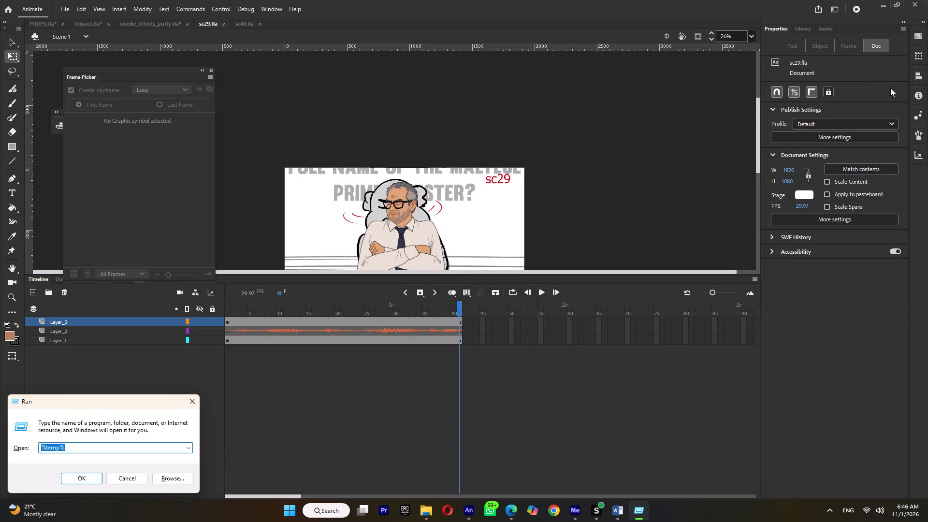
{"action": "key", "text": "Down"}
{"action": "key", "text": "Down"}
{"action": "key", "text": "Up"}
{"action": "key", "text": "Return"}
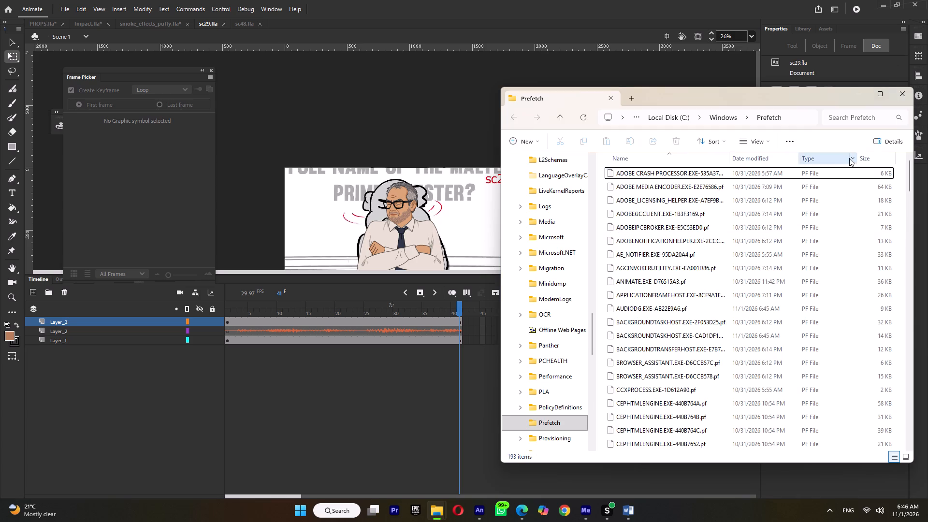
{"action": "left_click", "coordinate": [821, 235]}
{"action": "key", "text": "ctrl+a"}
{"action": "key", "text": "shift+Delete"}
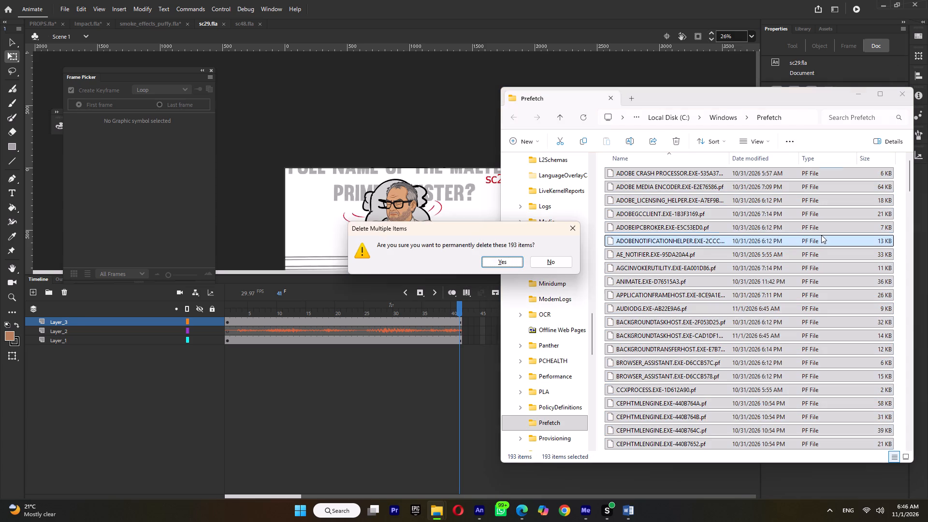
{"action": "key", "text": "Return"}
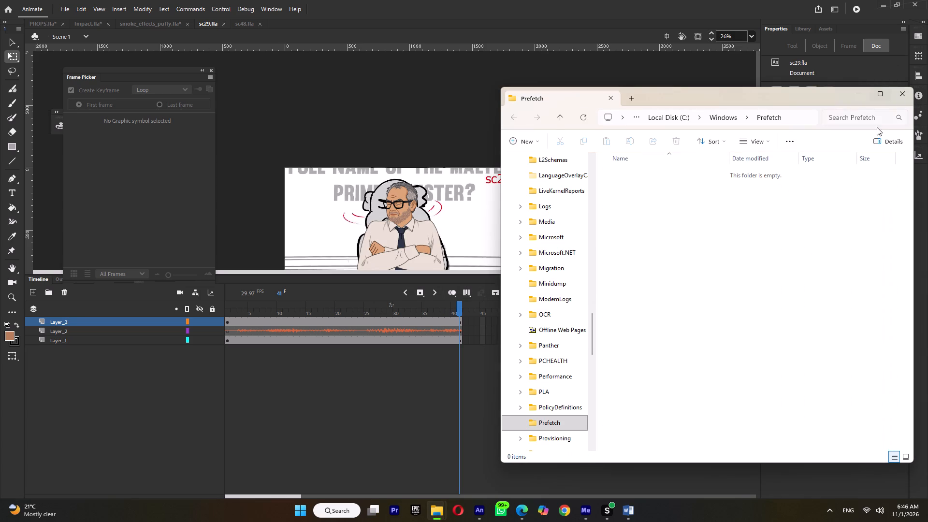
{"action": "left_click", "coordinate": [894, 89]}
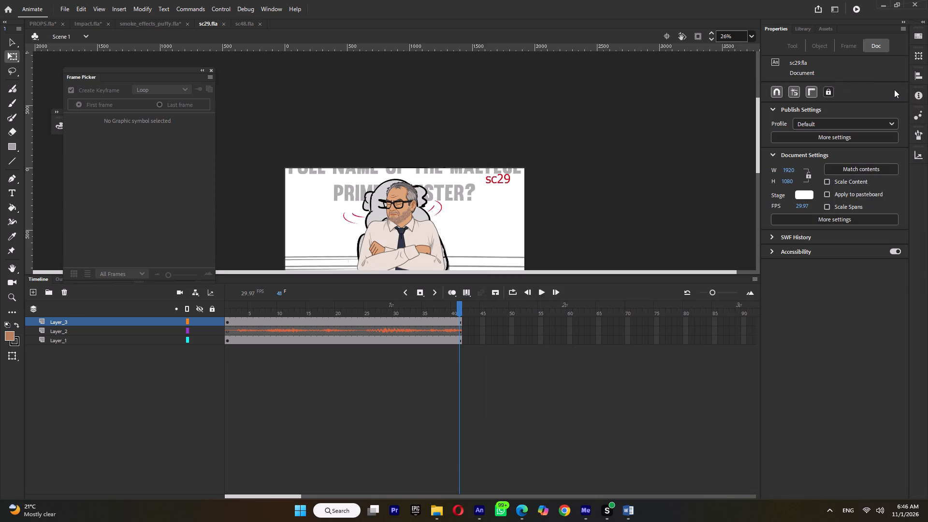
Open the Windows Temp folder, permanently delete its contents while skipping all files in use, and close the folder.
{"action": "key", "text": "super+r"}
{"action": "key", "text": "Down"}
{"action": "key", "text": "Down"}
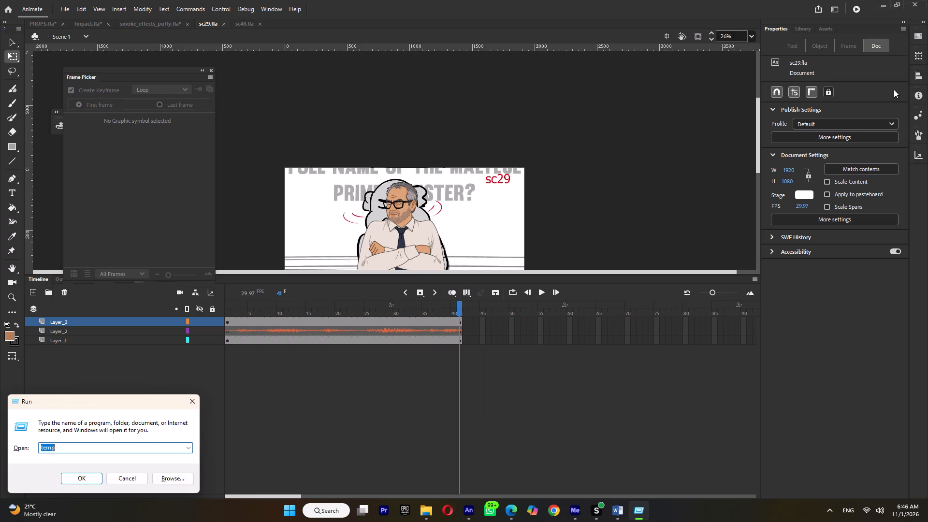
{"action": "key", "text": "Return"}
{"action": "left_click", "coordinate": [227, 148]}
{"action": "key", "text": "ctrl+a"}
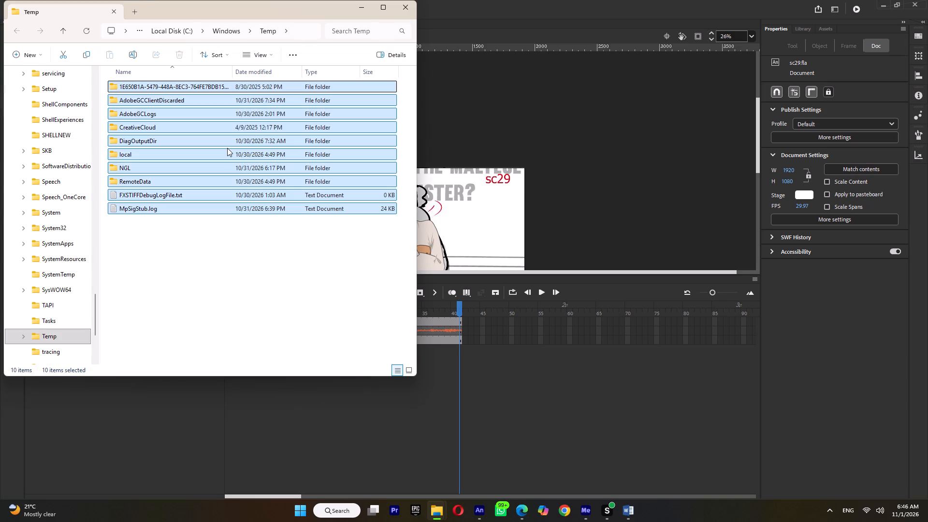
{"action": "key", "text": "shift+Delete"}
{"action": "key", "text": "Return"}
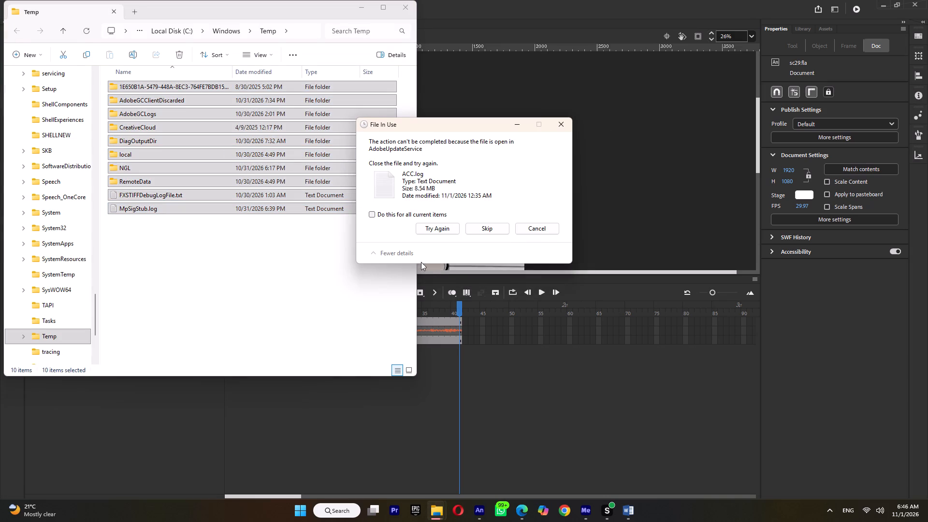
{"action": "left_click", "coordinate": [400, 214]}
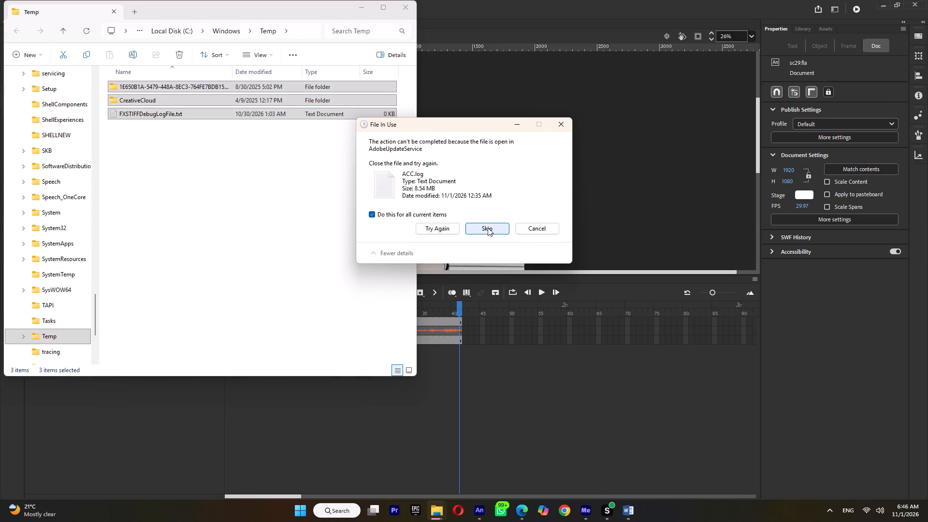
{"action": "left_click", "coordinate": [488, 228]}
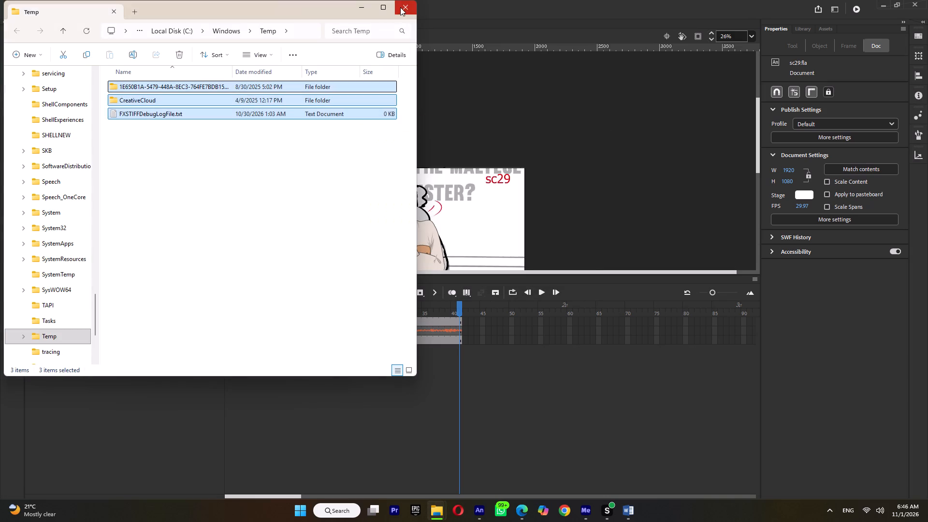
{"action": "left_click", "coordinate": [400, 7]}
Play back the sc29 shot from the start of its timeline.
{"action": "left_click_drag", "start_coordinate": [236, 311], "coordinate": [156, 315]}
{"action": "key", "text": "Return"}
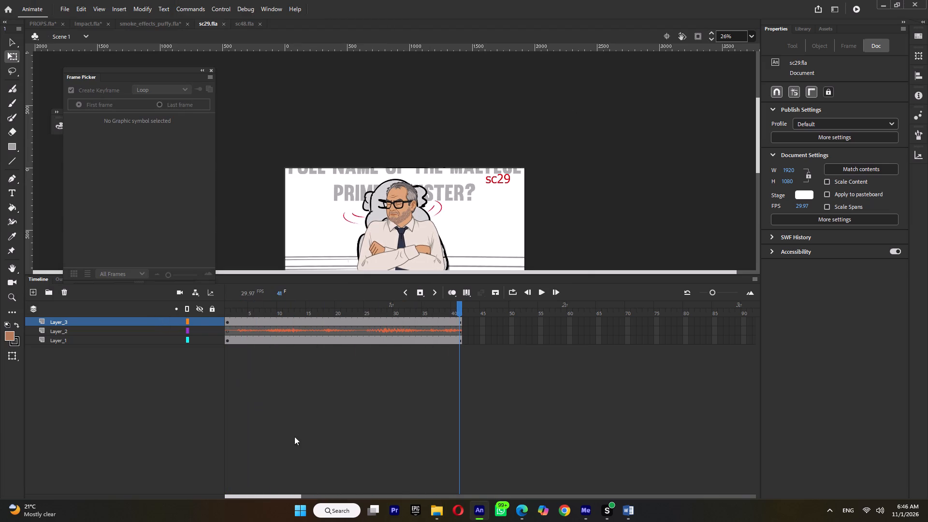
Switch to Adobe Media Encoder, check the queue's output files and their status, and return to Animate.
{"action": "left_click", "coordinate": [590, 515]}
{"action": "scroll", "coordinate": [580, 237], "scroll_direction": "down", "scroll_amount": 12}
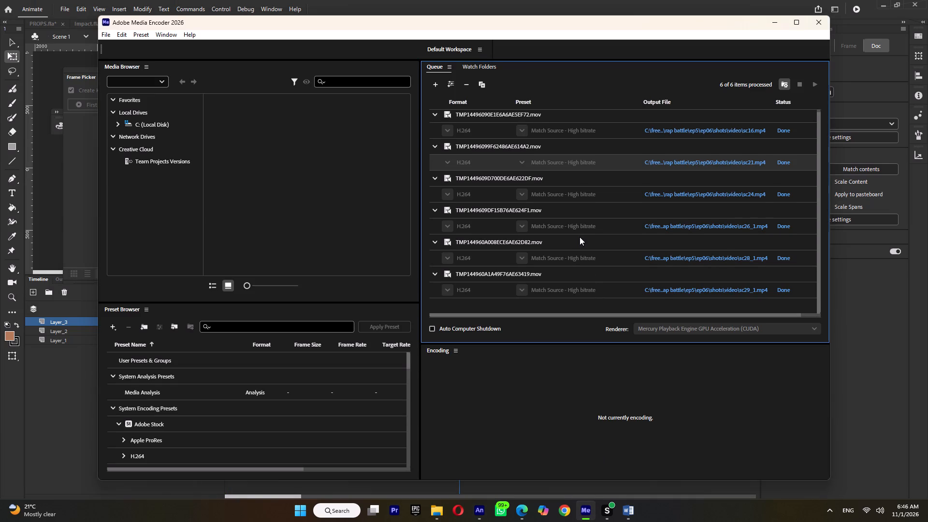
{"action": "left_click", "coordinate": [564, 0]}
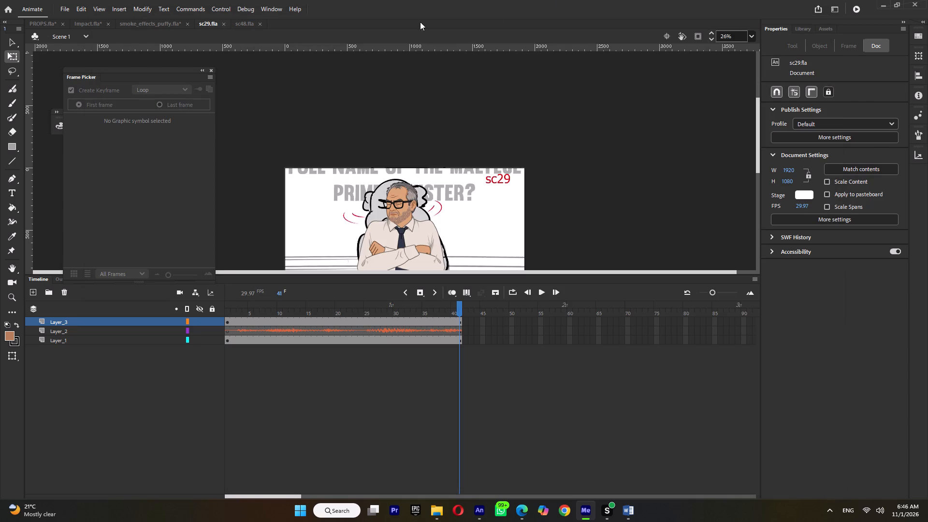
Close the sc29.fla and sc48.fla documents.
{"action": "left_click", "coordinate": [223, 22]}
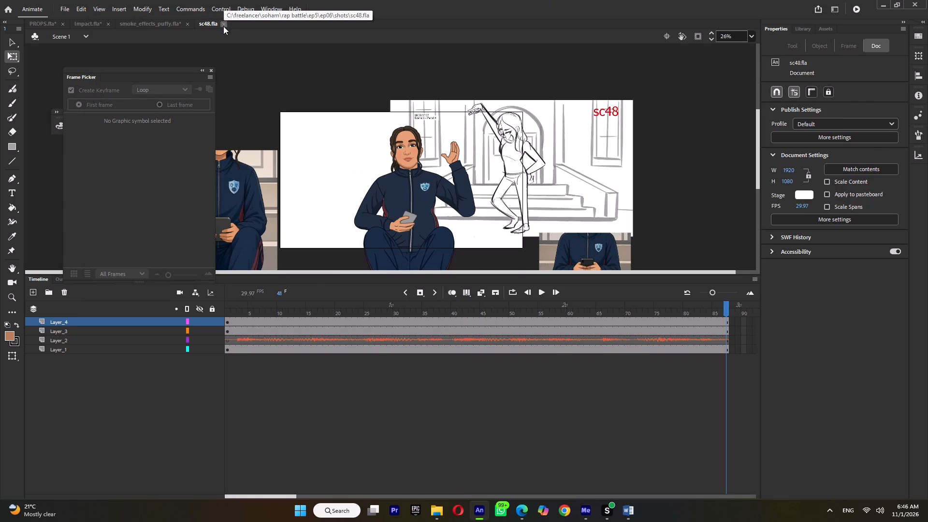
{"action": "left_click", "coordinate": [209, 24]}
{"action": "key", "text": "ctrl+a"}
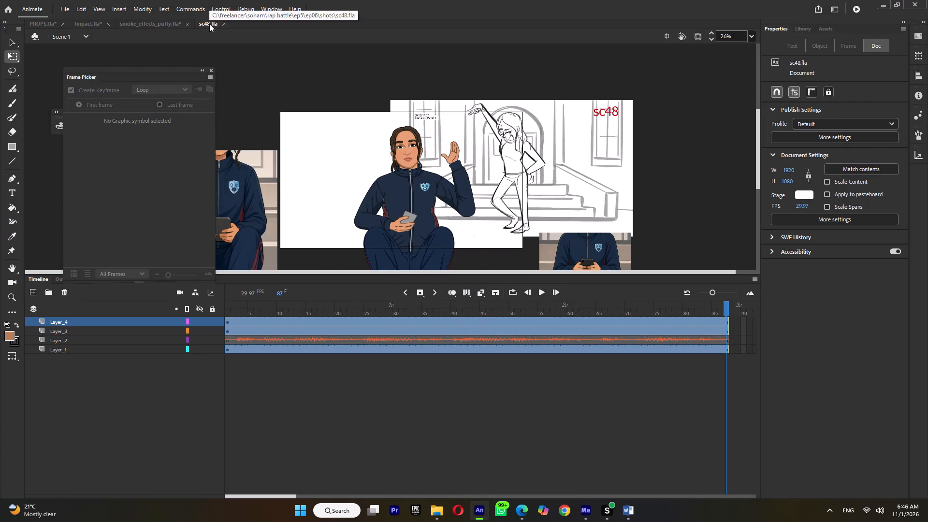
{"action": "key", "text": "ctrl+a"}
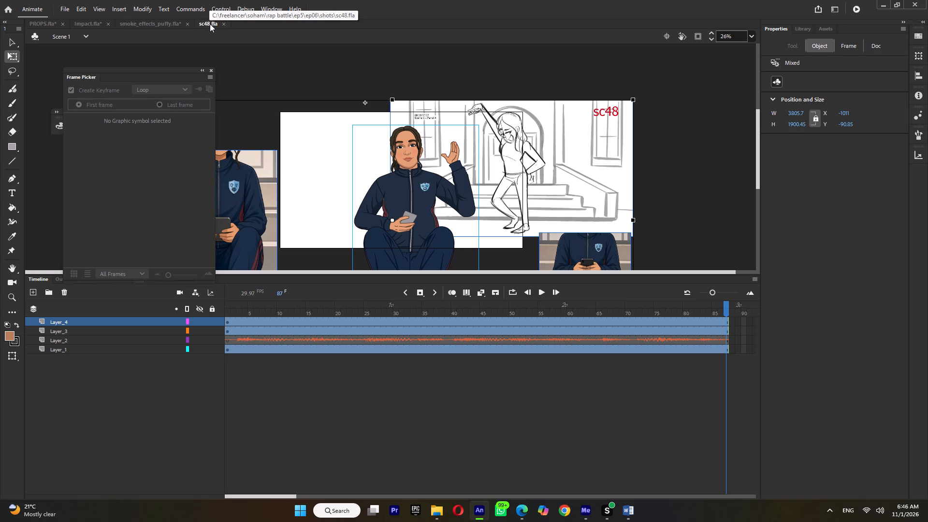
{"action": "left_click", "coordinate": [222, 23]}
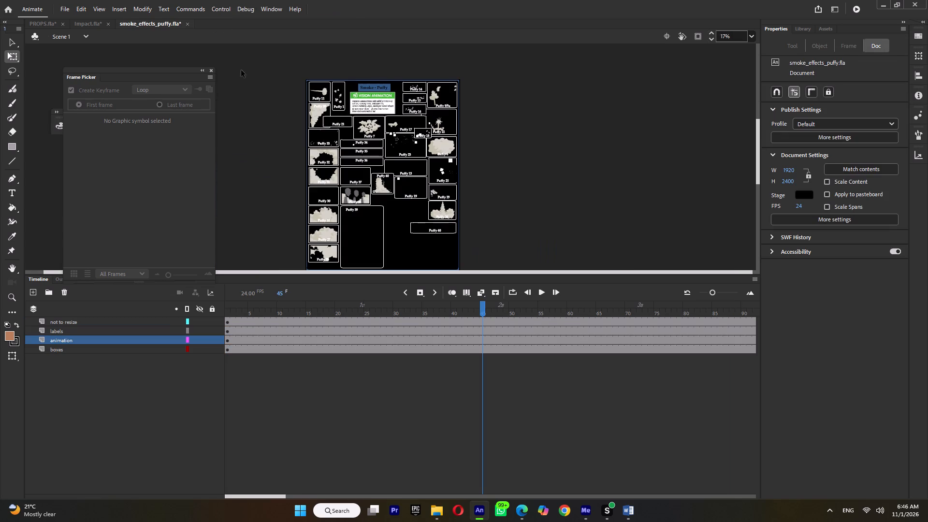
Switch to File Explorer and open sc32.fla from the ep06 shots folder in Animate.
{"action": "left_click", "coordinate": [434, 512]}
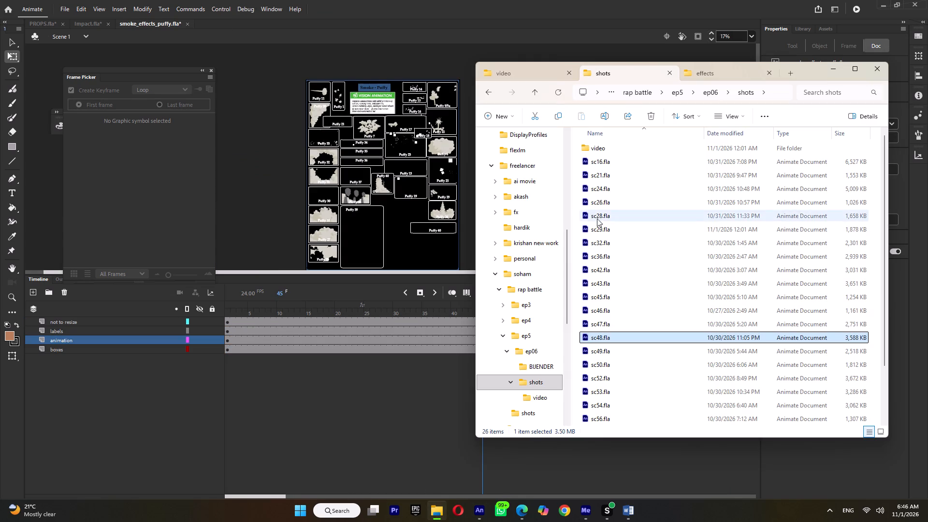
{"action": "double_click", "coordinate": [610, 242]}
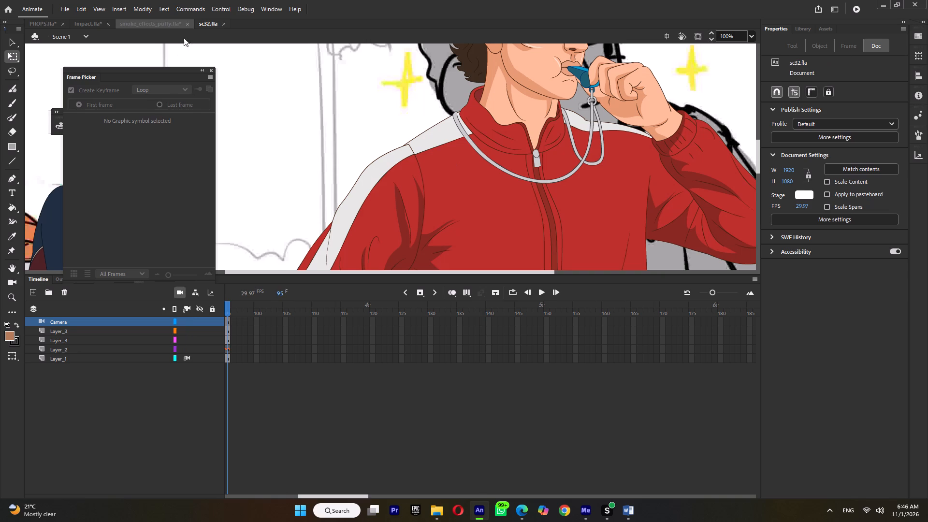
Close smoke_effects_puffy.fla without saving, declining its conversion to the Animate 2023 format.
{"action": "left_click", "coordinate": [176, 22]}
{"action": "key", "text": "ctrl+s"}
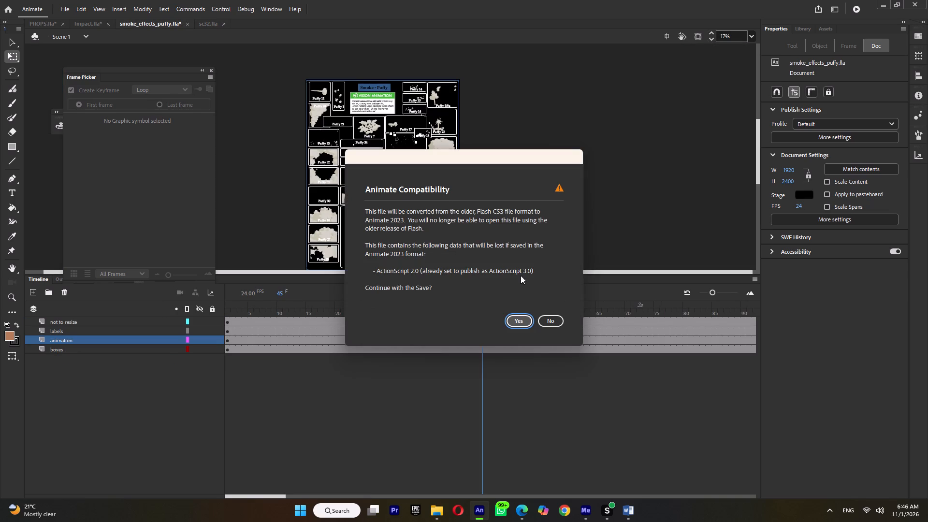
{"action": "left_click", "coordinate": [552, 321]}
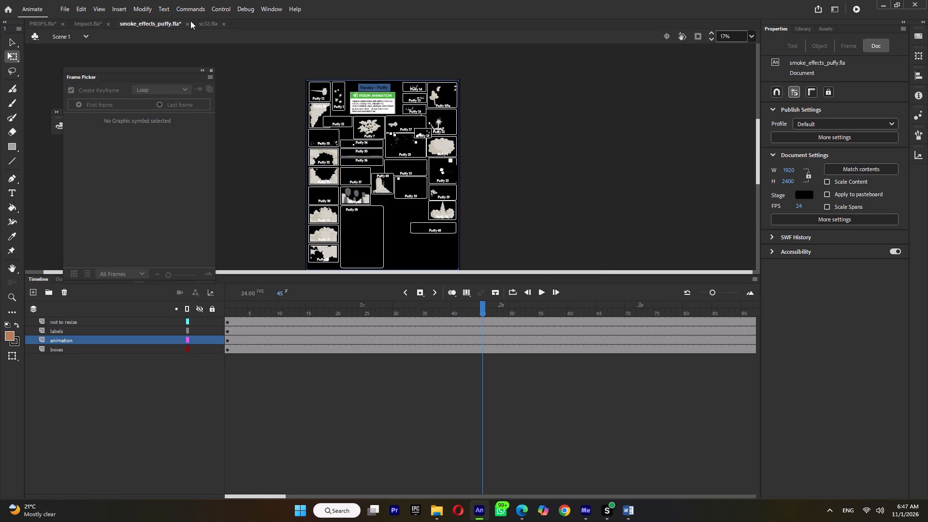
{"action": "left_click", "coordinate": [186, 22]}
{"action": "left_click", "coordinate": [476, 285]}
Check the prop artwork in PROPS.fla, and play back the sc32.fla shot to review it.
{"action": "left_click", "coordinate": [51, 25]}
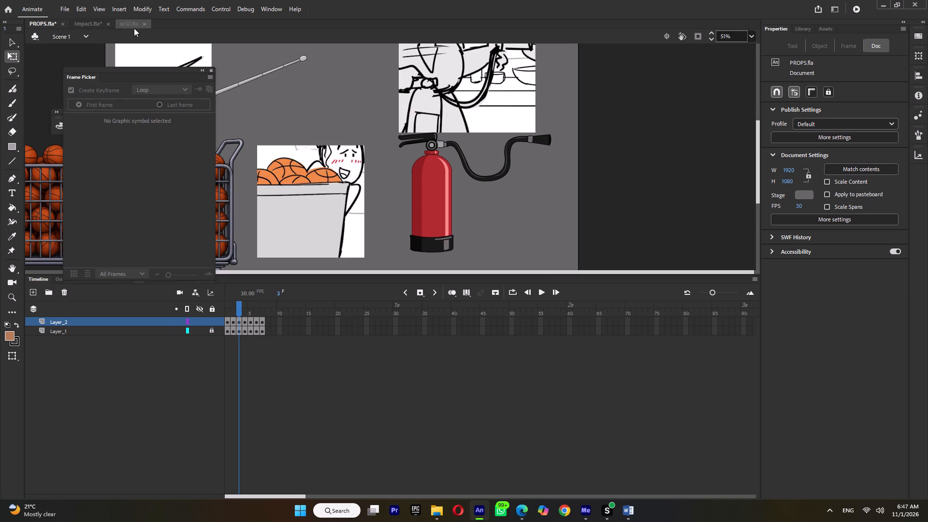
{"action": "left_click", "coordinate": [136, 28]}
{"action": "scroll", "coordinate": [572, 155], "scroll_direction": "down", "scroll_amount": 13, "text": "ctrl"}
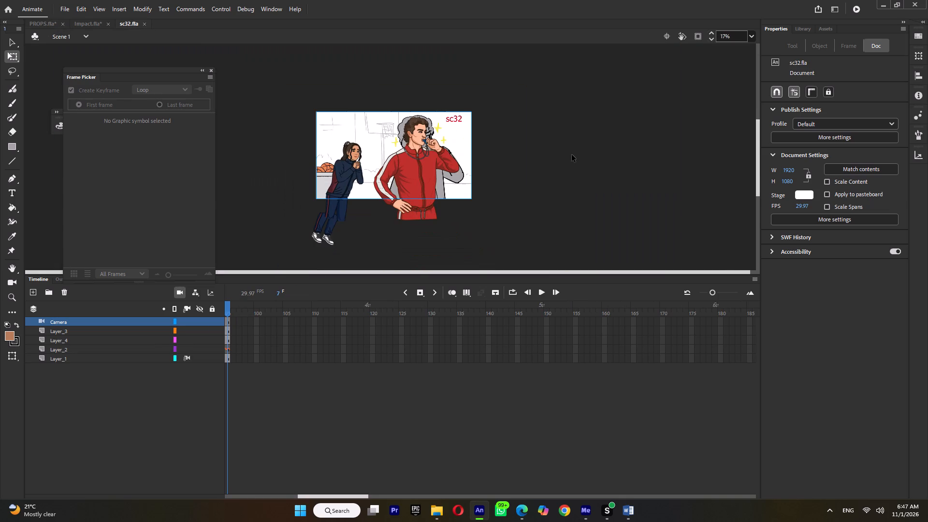
{"action": "key", "text": "Return"}
{"action": "key", "text": "Return"}
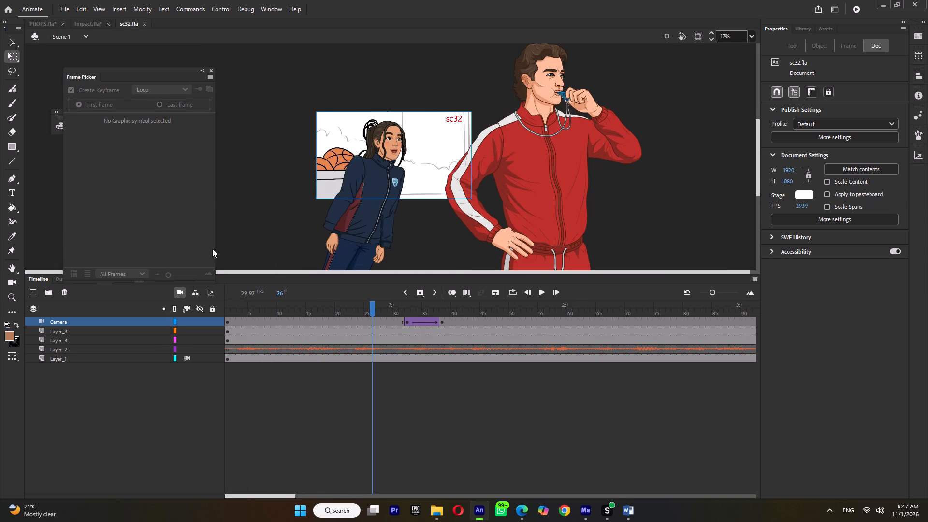
Copy the basketball cart bitmap from frame 3 of PROPS.fla.
{"action": "left_click", "coordinate": [42, 27]}
{"action": "left_click", "coordinate": [232, 188]}
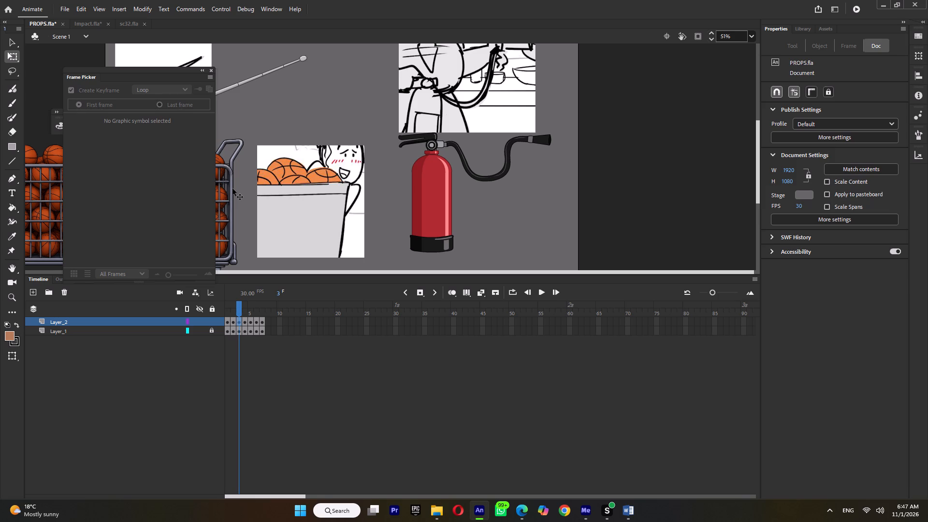
{"action": "key", "text": "ctrl+c"}
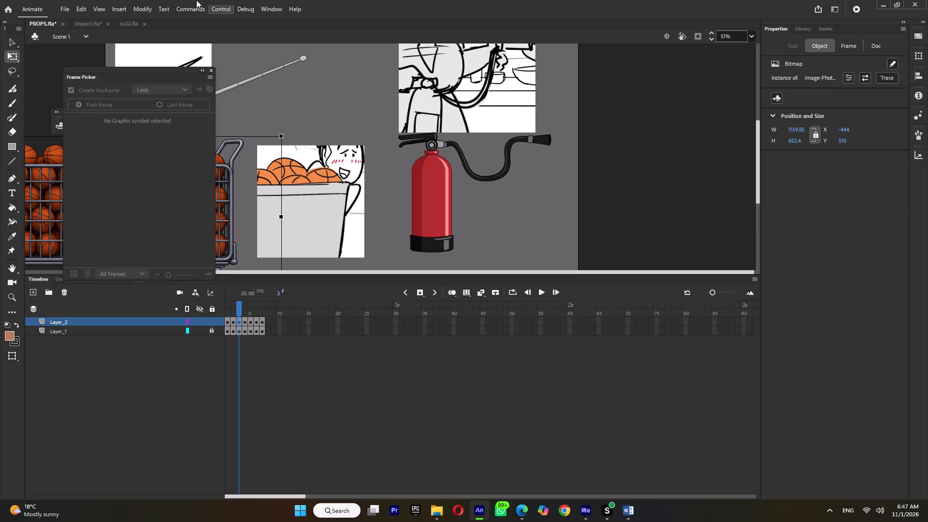
In sc32.fla, go to frame 39, add a layer directly above the girl's Layer_4, and paste the basketball cart on it.
{"action": "left_click", "coordinate": [125, 26]}
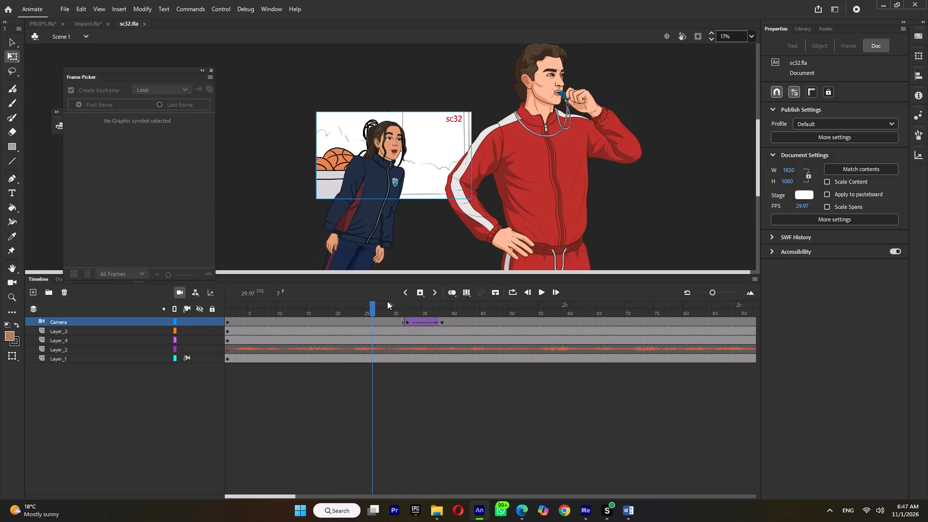
{"action": "left_click_drag", "start_coordinate": [383, 302], "coordinate": [648, 326]}
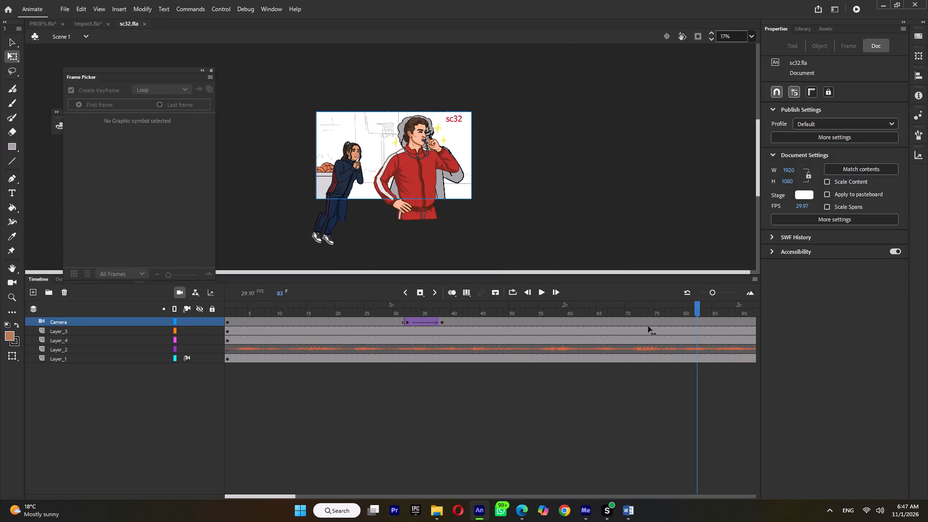
{"action": "left_click_drag", "start_coordinate": [648, 326], "coordinate": [444, 359]}
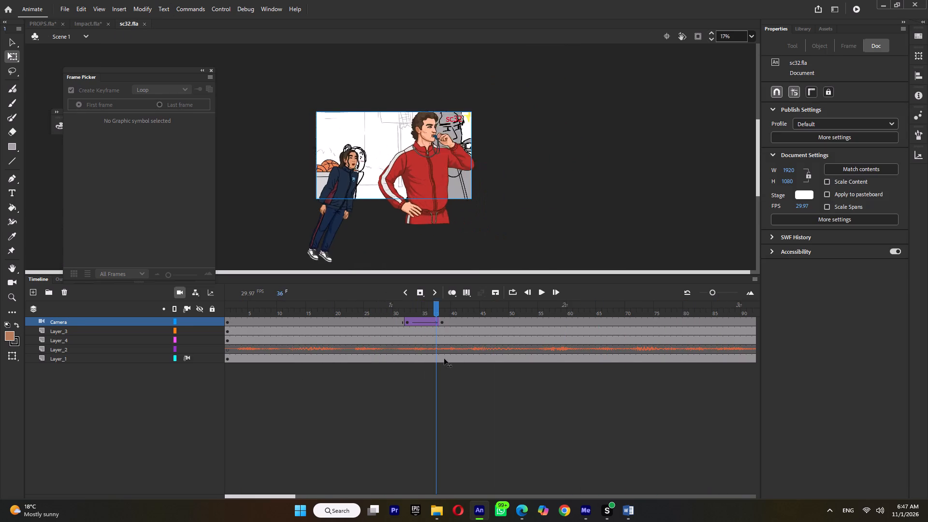
{"action": "left_click_drag", "start_coordinate": [444, 359], "coordinate": [447, 359]}
{"action": "left_click", "coordinate": [335, 186]}
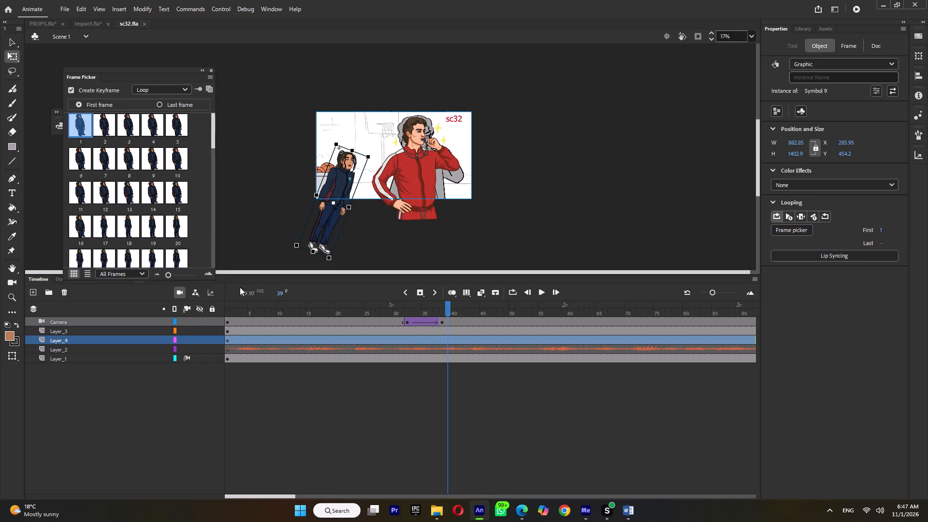
{"action": "left_click", "coordinate": [30, 294]}
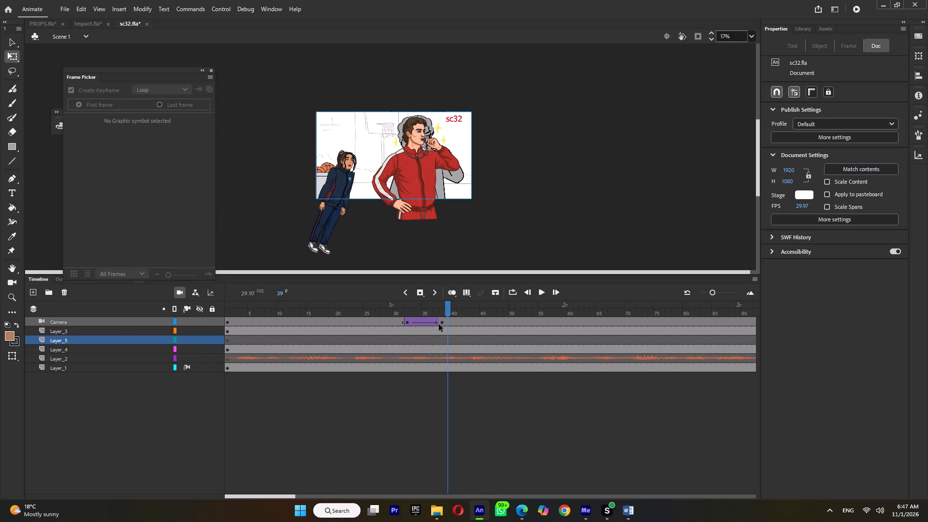
{"action": "left_click", "coordinate": [449, 341]}
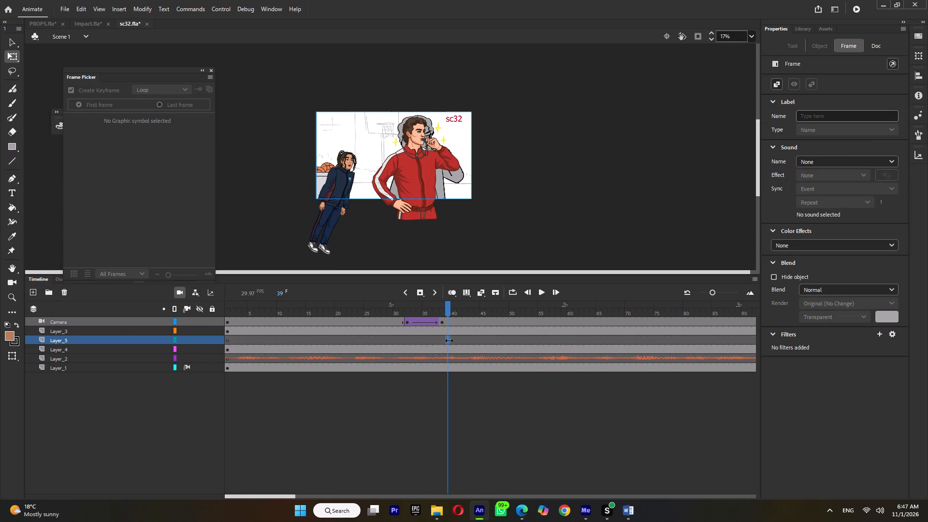
{"action": "key", "text": "ctrl+v"}
Move the pasted cart over the stage's lower-left corner and enlarge it proportionally to about 1668 × 938 px.
{"action": "left_click_drag", "start_coordinate": [361, 159], "coordinate": [324, 185]}
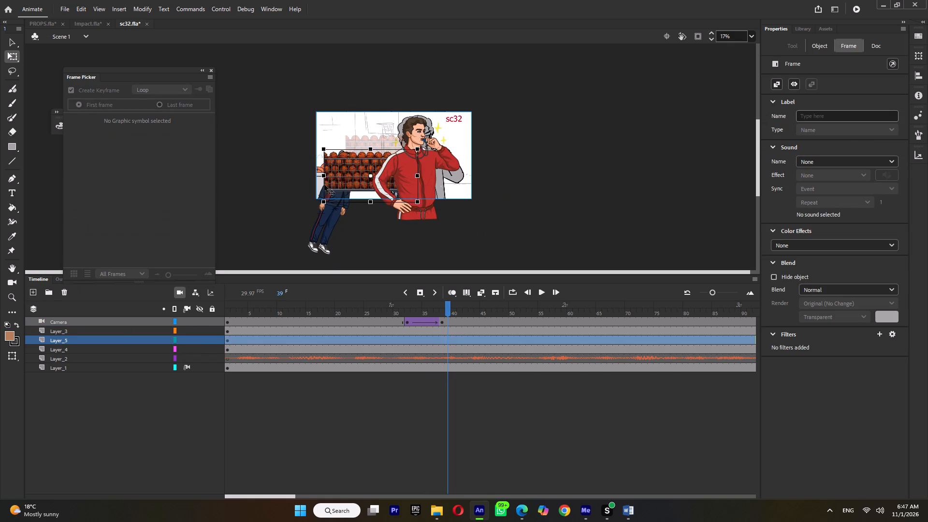
{"action": "left_click_drag", "start_coordinate": [324, 185], "coordinate": [286, 192]}
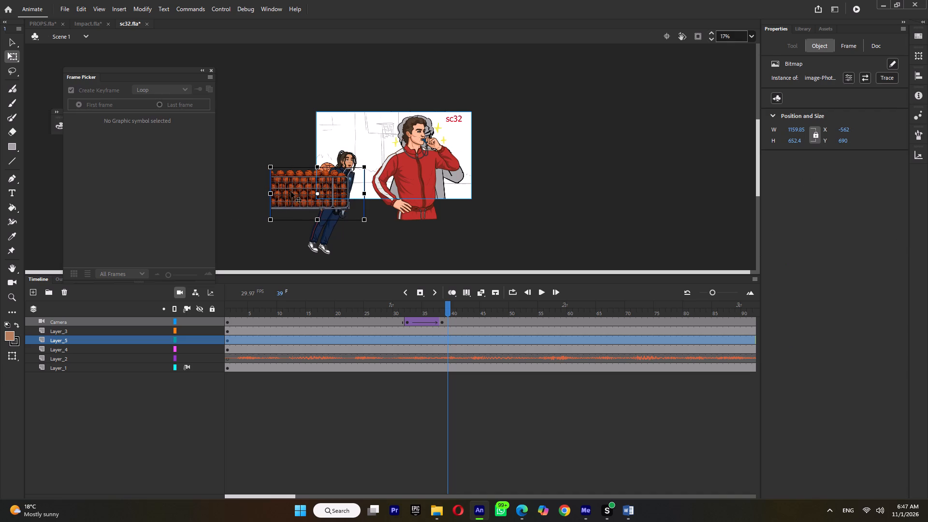
{"action": "scroll", "coordinate": [375, 183], "scroll_direction": "up", "scroll_amount": 3, "text": "ctrl"}
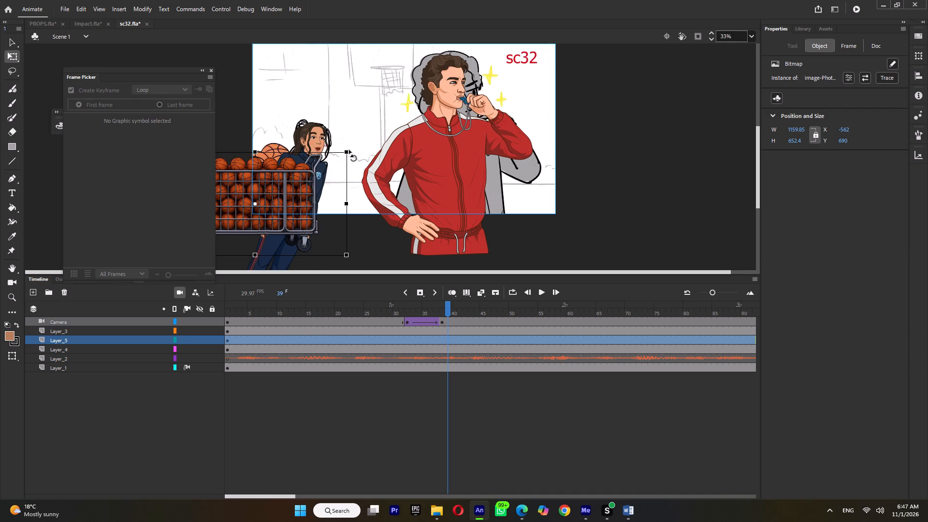
{"action": "left_click_drag", "start_coordinate": [346, 152], "coordinate": [395, 114], "text": "shift"}
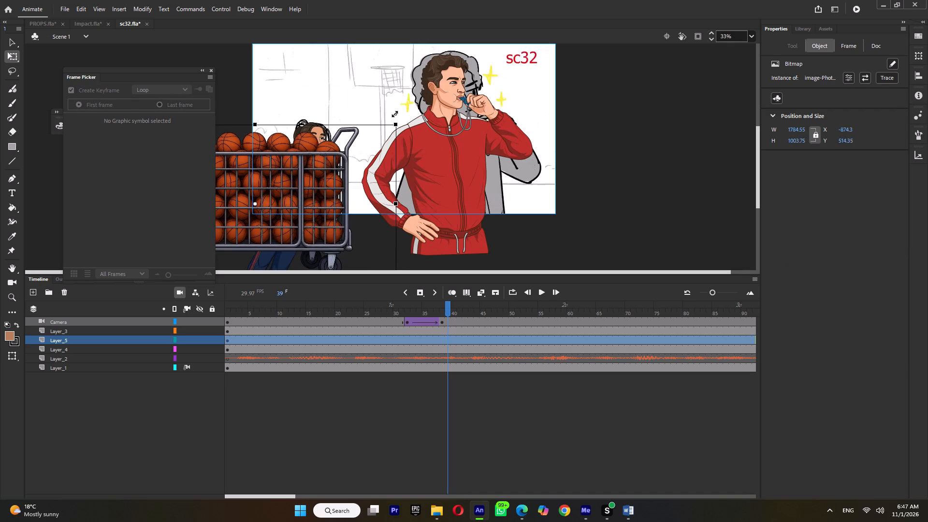
{"action": "left_click_drag", "start_coordinate": [395, 114], "coordinate": [386, 126], "text": "shift"}
Position the cart in front of the girl so it covers the sketched basketball bin.
{"action": "left_click_drag", "start_coordinate": [323, 183], "coordinate": [275, 251]}
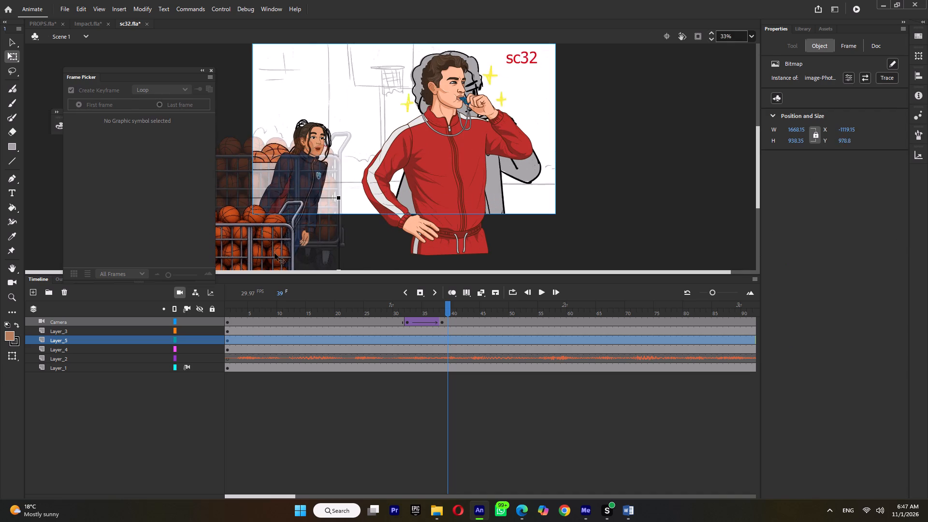
{"action": "left_click_drag", "start_coordinate": [273, 256], "coordinate": [279, 199]}
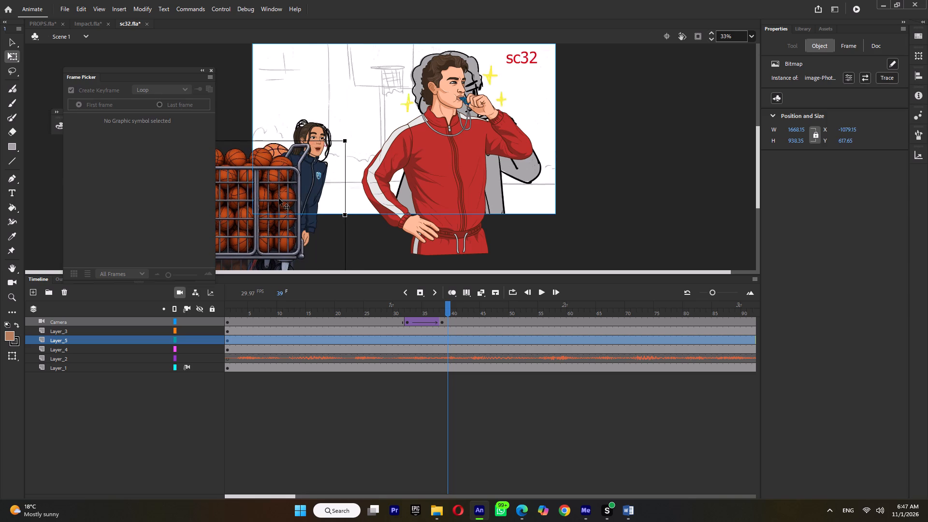
{"action": "left_click_drag", "start_coordinate": [279, 199], "coordinate": [291, 199]}
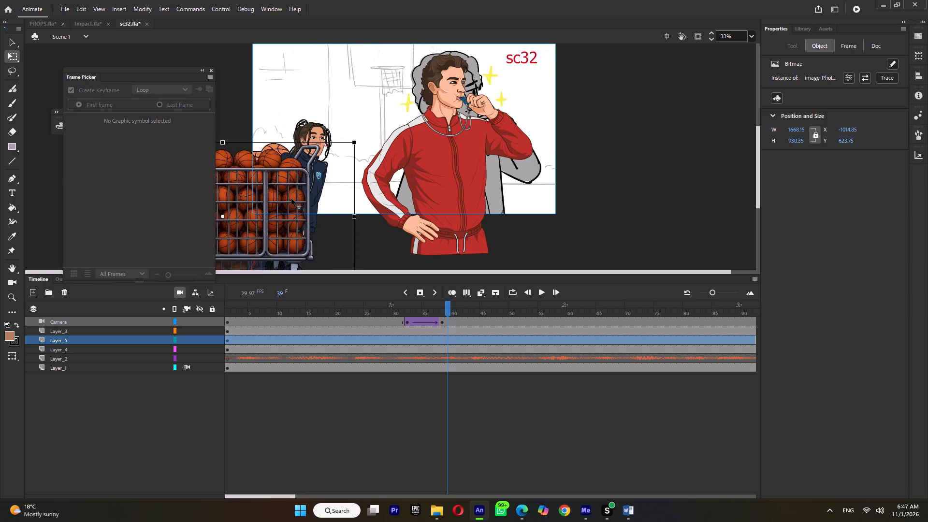
{"action": "left_click_drag", "start_coordinate": [291, 199], "coordinate": [300, 208]}
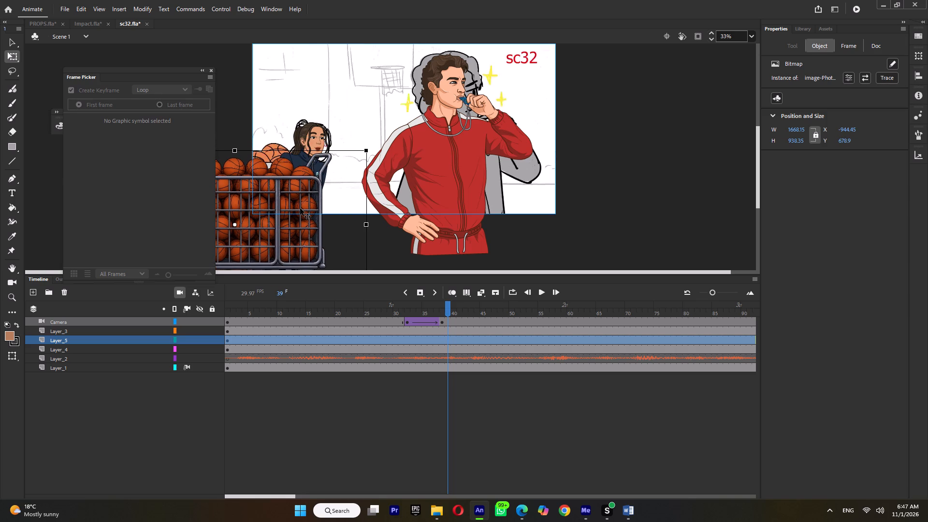
{"action": "left_click_drag", "start_coordinate": [300, 208], "coordinate": [293, 203]}
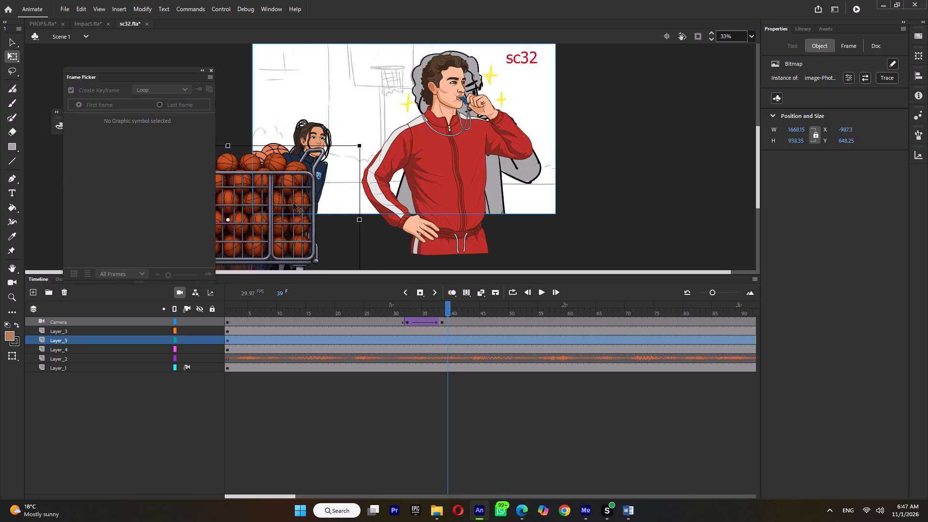
{"action": "left_click_drag", "start_coordinate": [293, 203], "coordinate": [288, 186]}
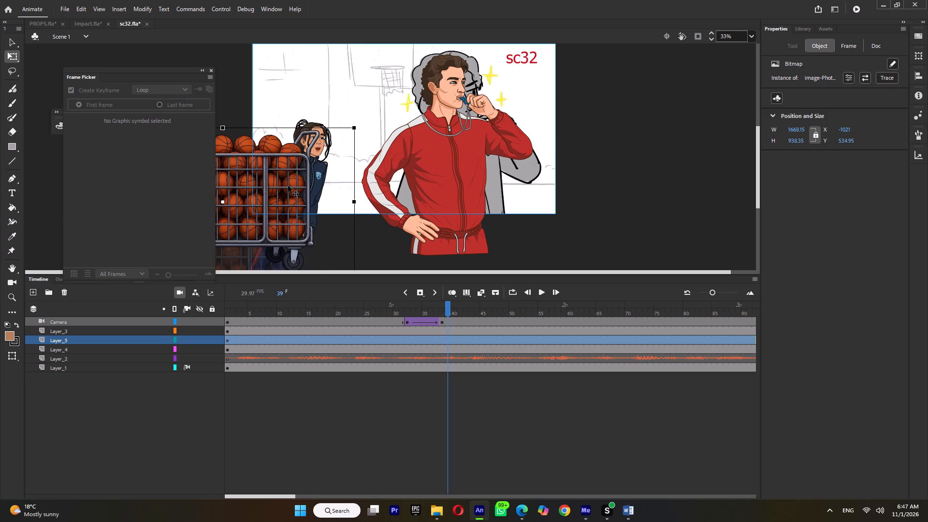
{"action": "left_click_drag", "start_coordinate": [288, 186], "coordinate": [292, 205]}
Hide the girl's Layer_4 and move the cart to about X -75, Y 560, behind the coach.
{"action": "left_click", "coordinate": [200, 350]}
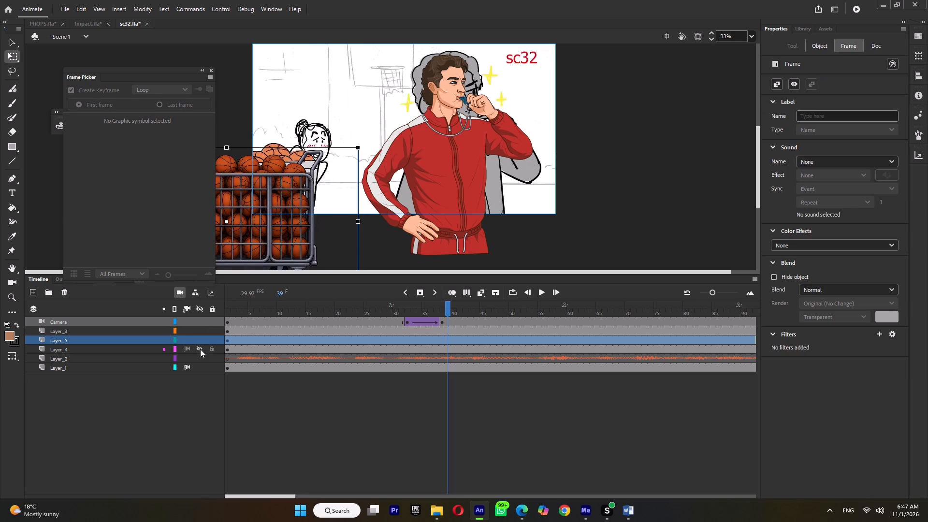
{"action": "left_click_drag", "start_coordinate": [282, 202], "coordinate": [297, 241]}
{"action": "left_click_drag", "start_coordinate": [297, 239], "coordinate": [325, 207]}
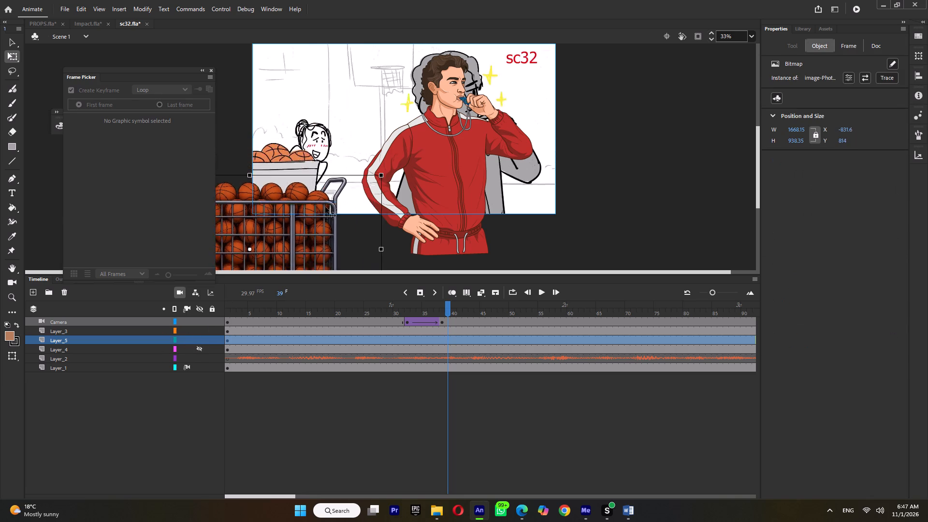
{"action": "left_click_drag", "start_coordinate": [325, 207], "coordinate": [427, 184]}
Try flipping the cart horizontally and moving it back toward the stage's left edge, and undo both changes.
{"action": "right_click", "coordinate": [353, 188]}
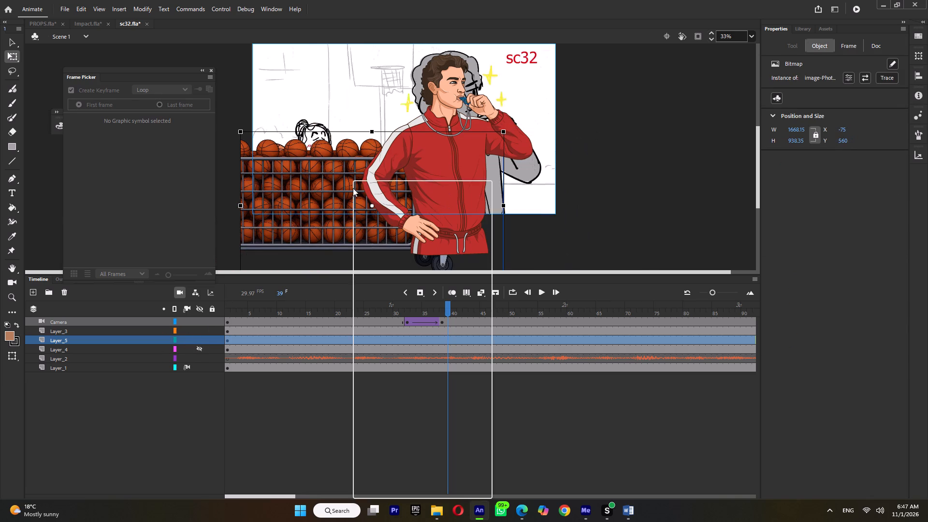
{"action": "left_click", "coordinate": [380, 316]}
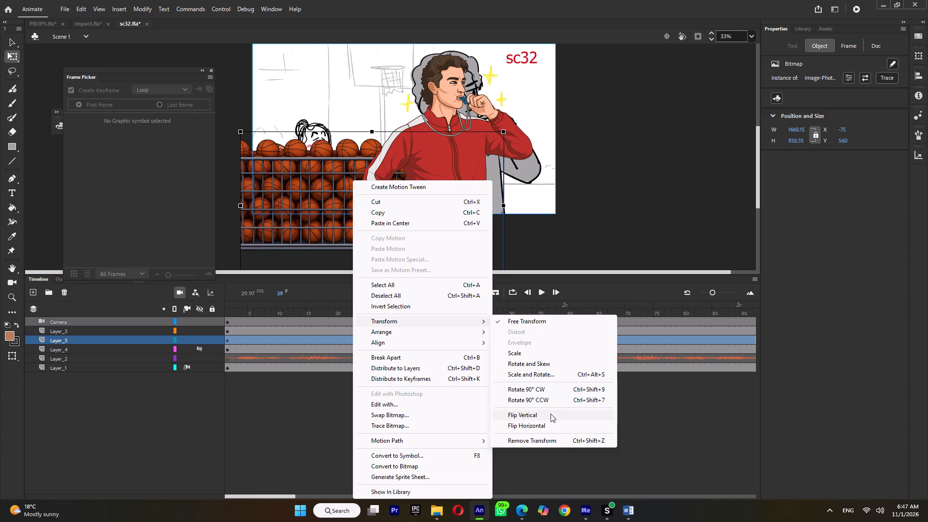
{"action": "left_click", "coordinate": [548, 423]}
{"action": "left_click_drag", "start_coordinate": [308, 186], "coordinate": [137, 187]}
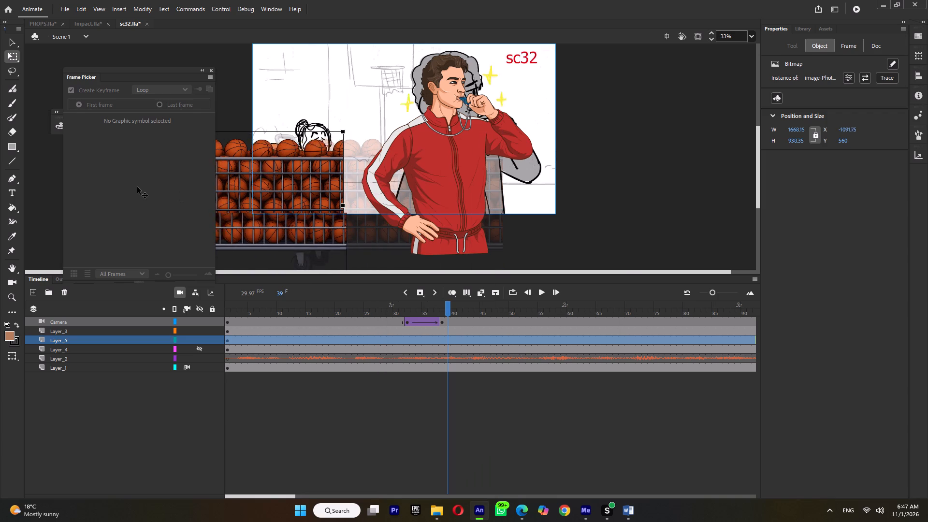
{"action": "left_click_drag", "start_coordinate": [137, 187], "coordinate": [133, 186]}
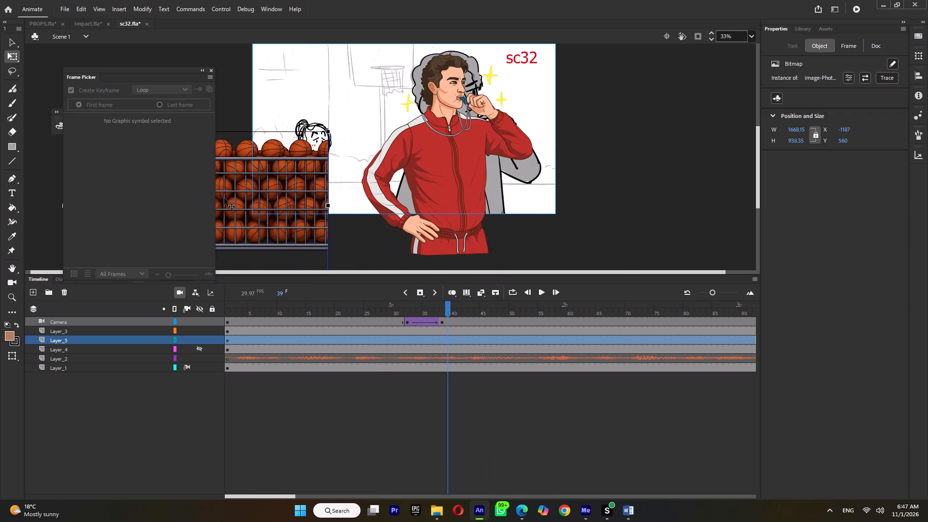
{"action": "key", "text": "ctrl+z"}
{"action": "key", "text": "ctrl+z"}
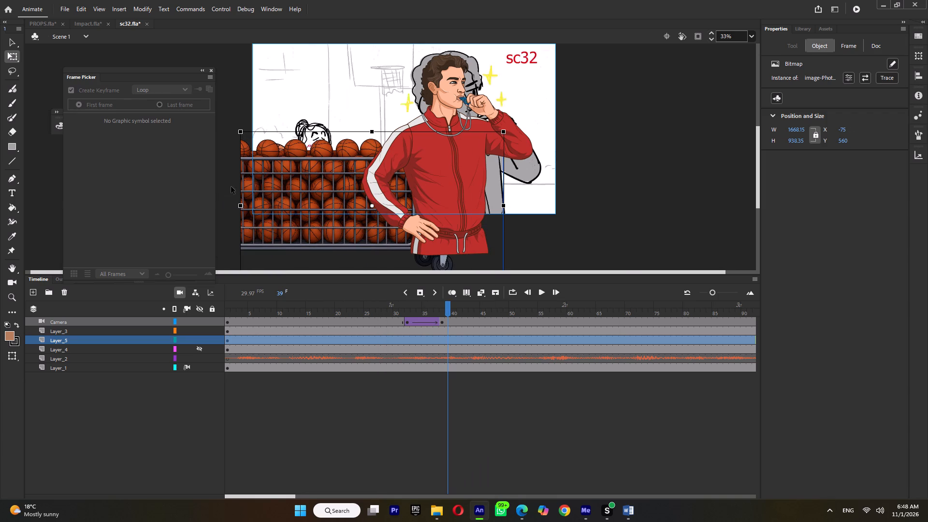
Move the cart back toward the stage's left edge, over the sketched bin, to about X -951, Y 606.
{"action": "double_click", "coordinate": [249, 175]}
{"action": "double_click", "coordinate": [271, 148]}
{"action": "left_click_drag", "start_coordinate": [310, 183], "coordinate": [177, 193]}
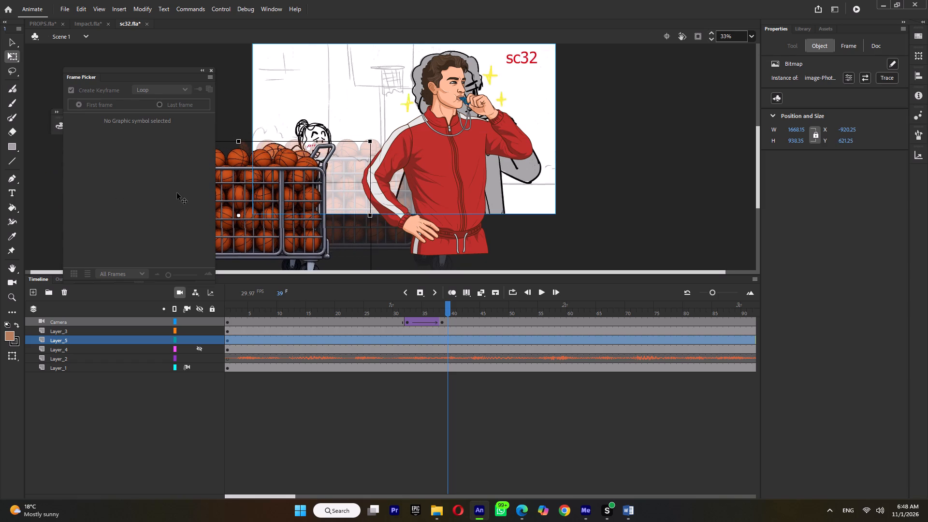
{"action": "left_click_drag", "start_coordinate": [177, 193], "coordinate": [181, 188]}
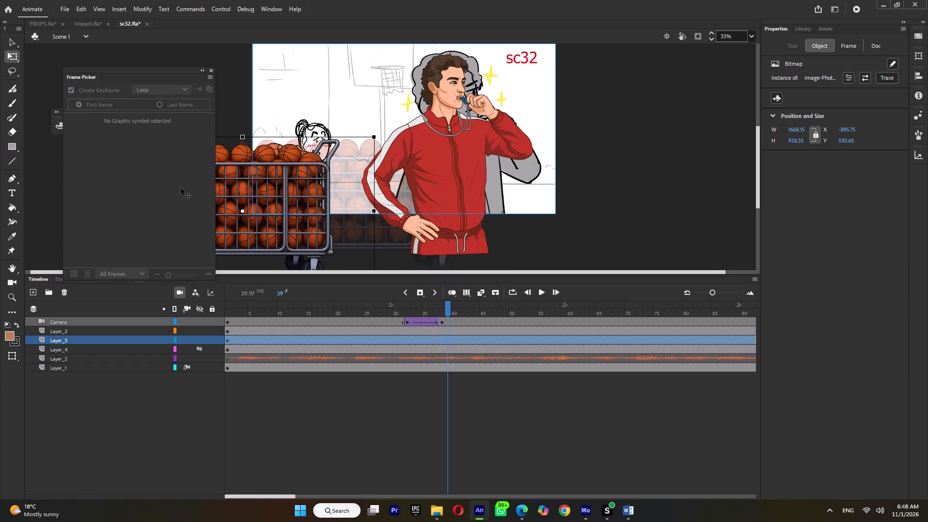
{"action": "left_click_drag", "start_coordinate": [181, 188], "coordinate": [161, 196]}
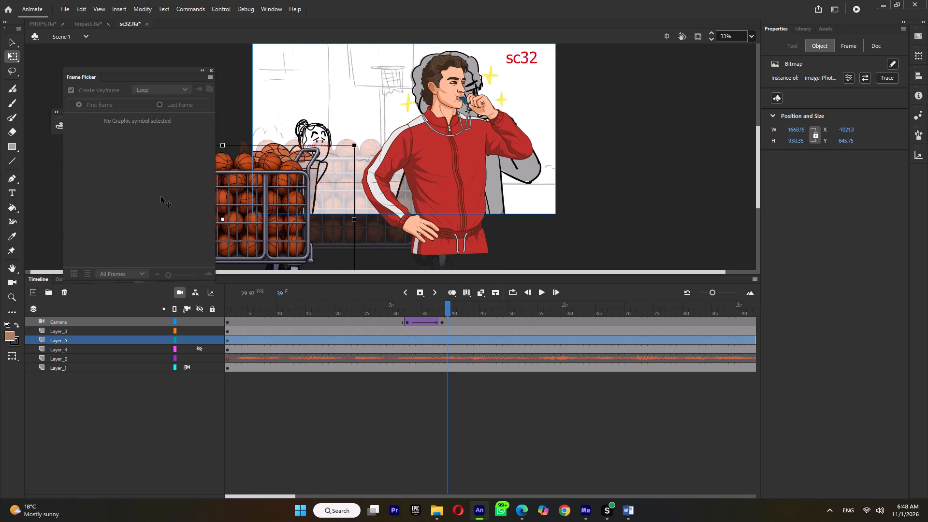
{"action": "left_click_drag", "start_coordinate": [161, 196], "coordinate": [172, 190]}
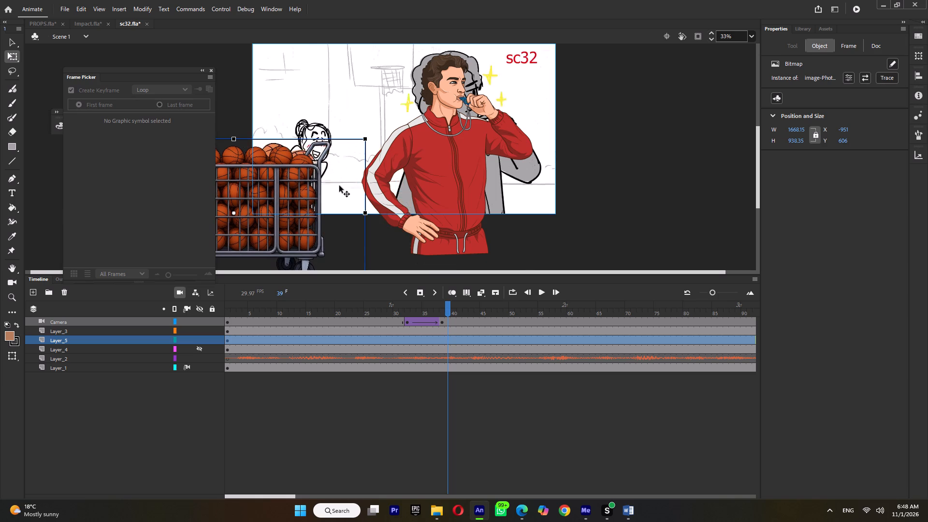
Fine-tune the cart's placement against the sketched girl and bin, to about X -954, Y 582.
{"action": "scroll", "coordinate": [338, 186], "scroll_direction": "up", "scroll_amount": 4, "text": "ctrl"}
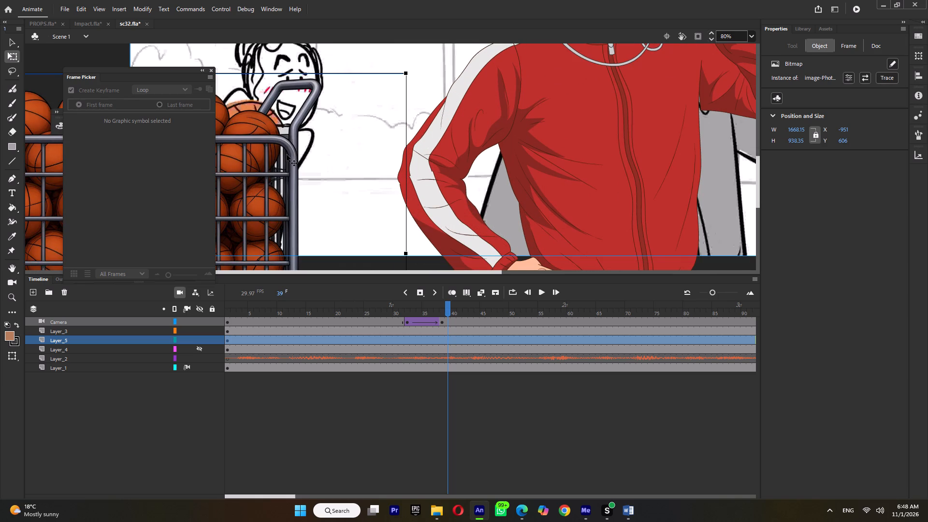
{"action": "left_click_drag", "start_coordinate": [287, 156], "coordinate": [299, 234]}
{"action": "left_click_drag", "start_coordinate": [299, 233], "coordinate": [302, 185]}
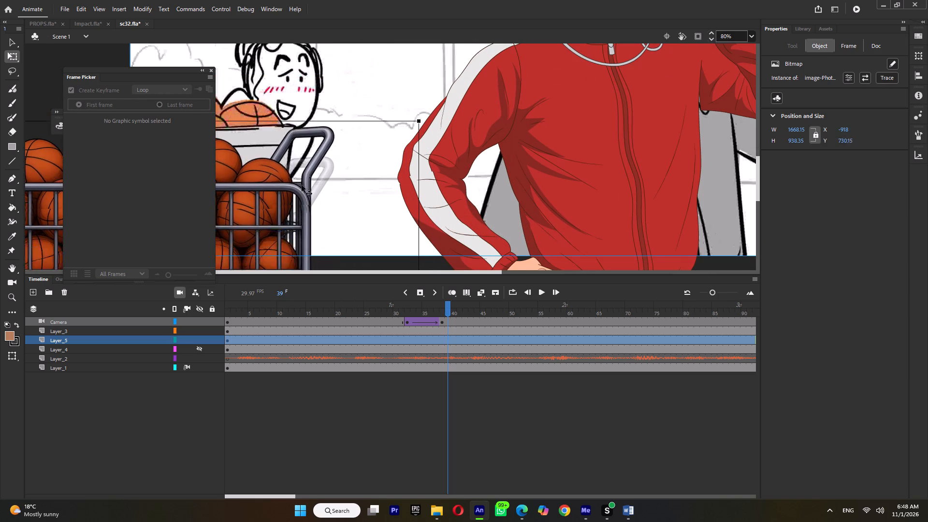
{"action": "left_click_drag", "start_coordinate": [302, 185], "coordinate": [291, 144]}
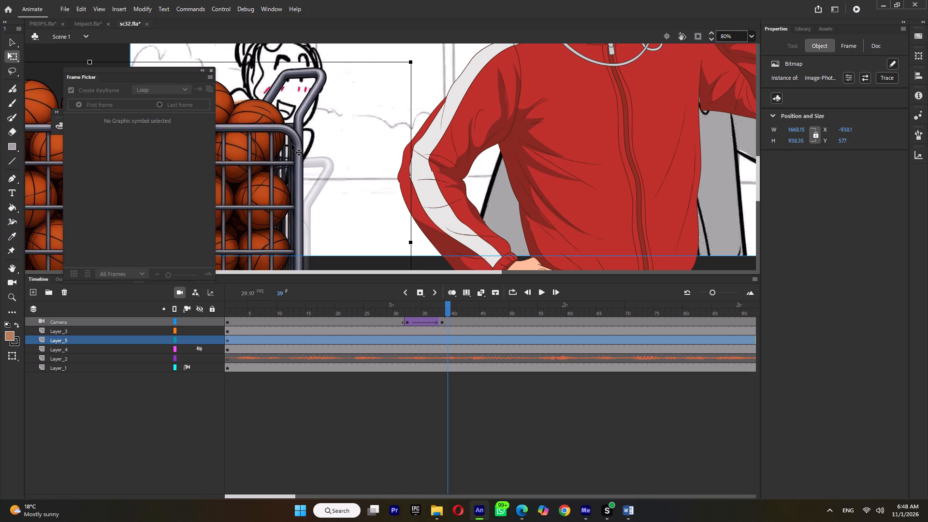
{"action": "left_click_drag", "start_coordinate": [291, 144], "coordinate": [290, 146]}
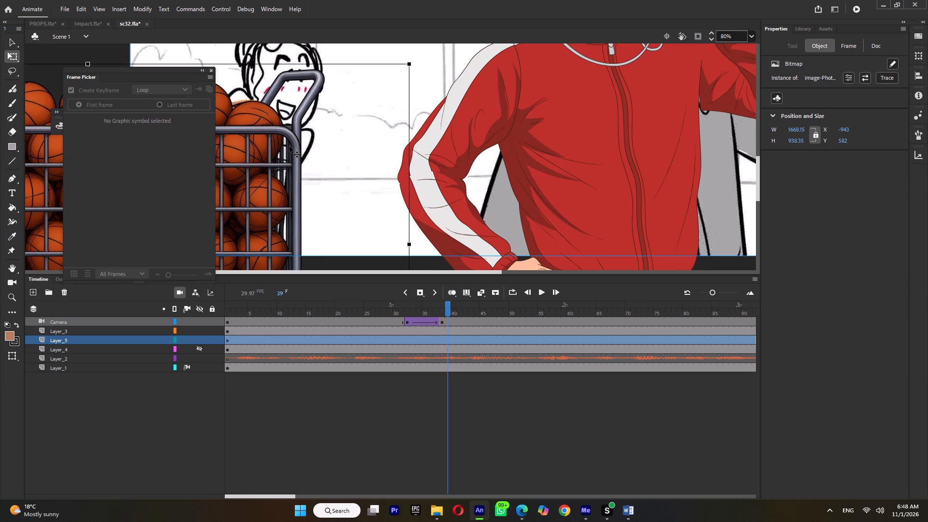
{"action": "left_click_drag", "start_coordinate": [290, 146], "coordinate": [286, 150]}
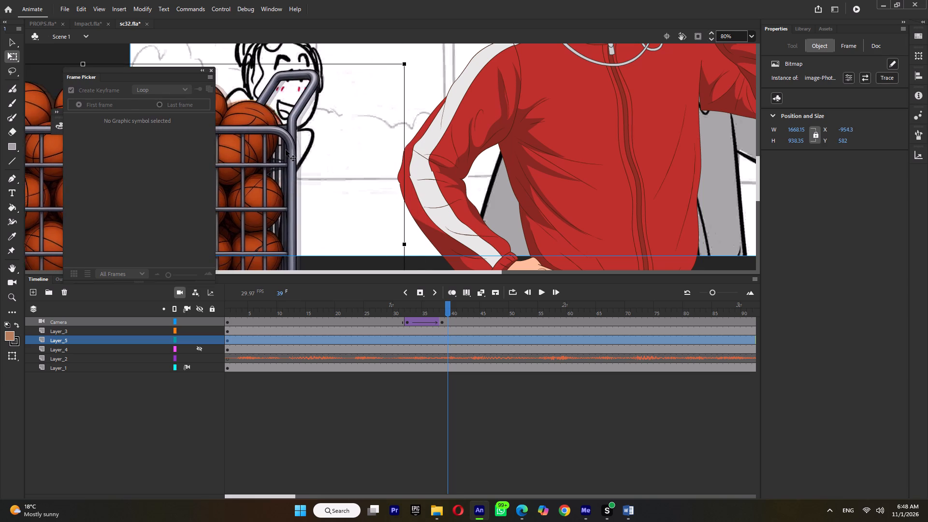
{"action": "left_click_drag", "start_coordinate": [286, 150], "coordinate": [285, 150]}
Show the girl's Layer_4 again and lower the cart in front of her to about Y 613.
{"action": "left_click", "coordinate": [198, 347]}
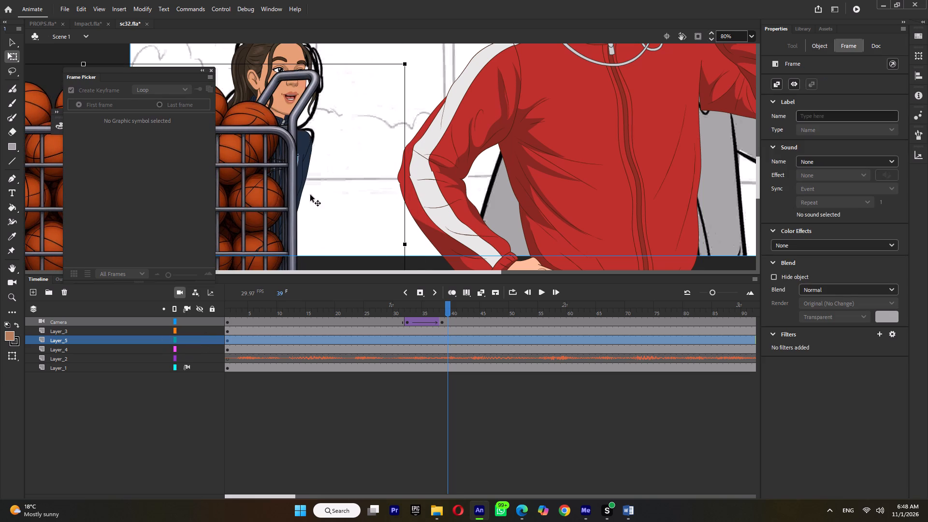
{"action": "scroll", "coordinate": [335, 177], "scroll_direction": "down", "scroll_amount": 4, "text": "ctrl"}
{"action": "left_click_drag", "start_coordinate": [296, 175], "coordinate": [295, 182]}
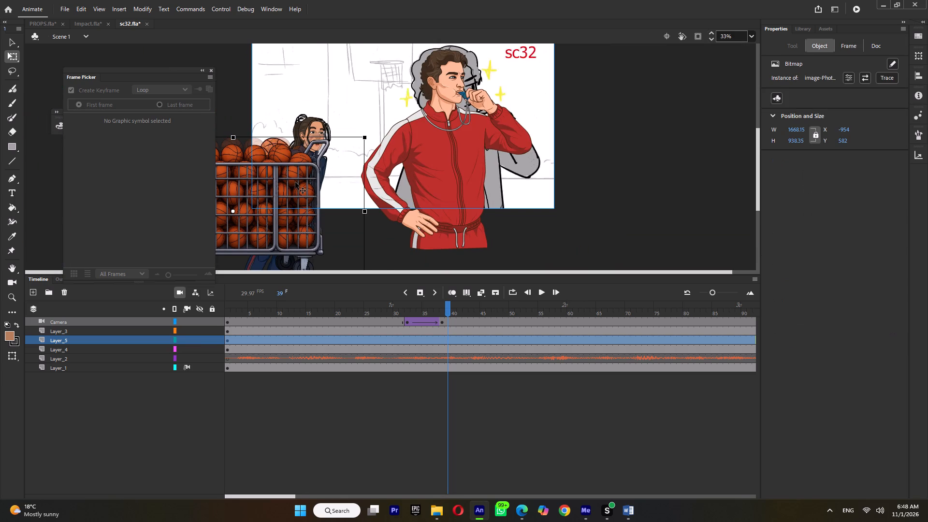
{"action": "left_click_drag", "start_coordinate": [295, 182], "coordinate": [295, 180]}
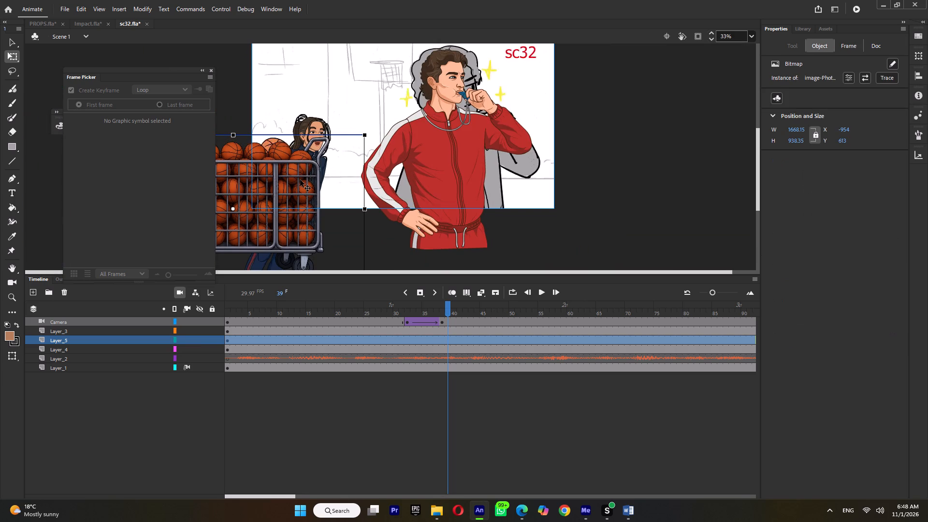
Convert the cart bitmap to a symbol, open it for editing and break the bitmap apart into a shape.
{"action": "key", "text": "F8"}
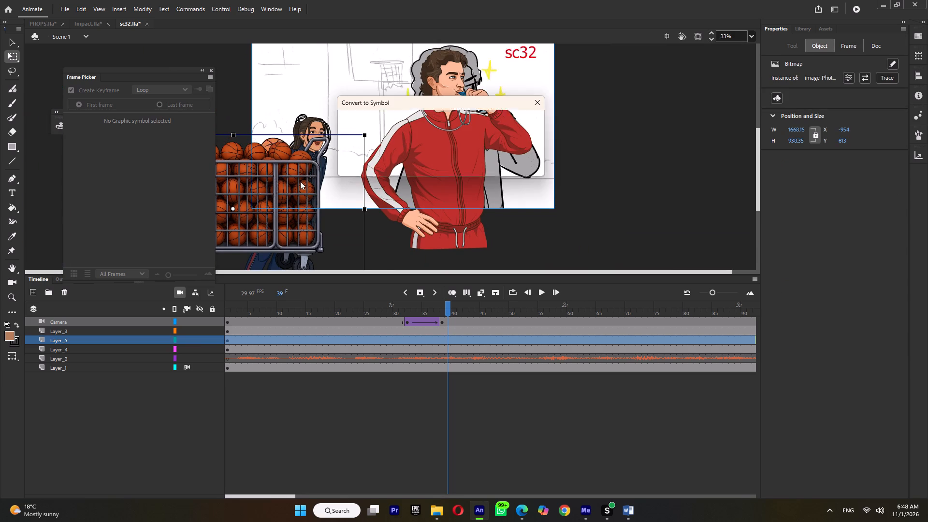
{"action": "left_click", "coordinate": [520, 124]}
{"action": "double_click", "coordinate": [288, 197]}
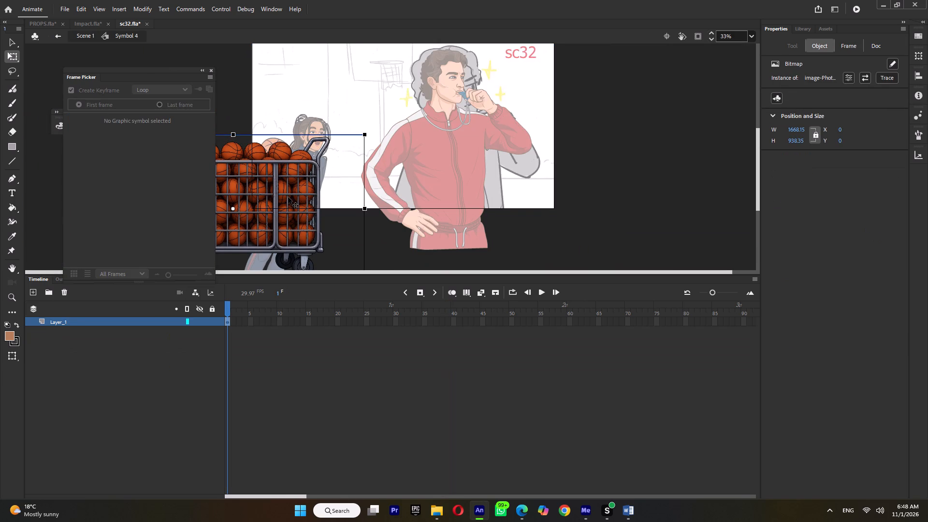
{"action": "key", "text": "ctrl+b"}
{"action": "left_click", "coordinate": [369, 110]}
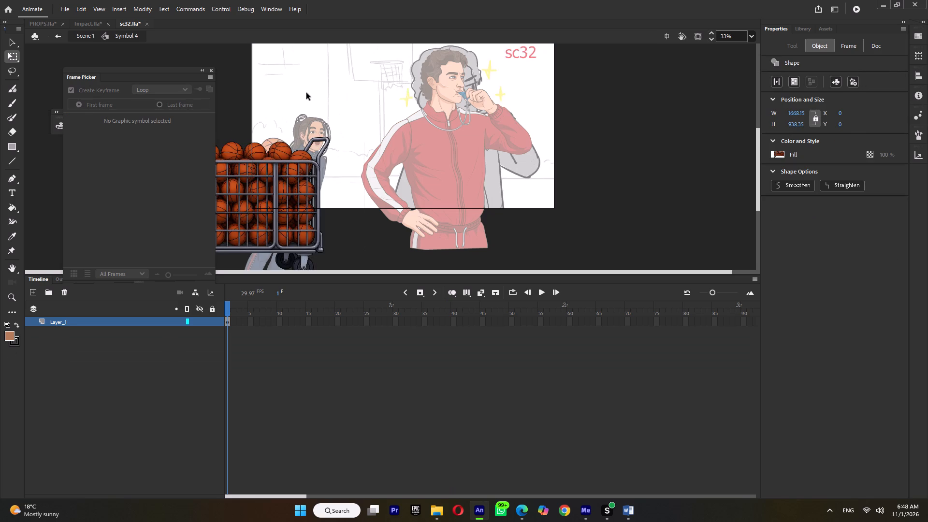
Cut the cart's push handle loose with the size 15 Eraser and delete the detached handle in front of the girl's face.
{"action": "scroll", "coordinate": [305, 99], "scroll_direction": "up", "scroll_amount": 5, "text": "ctrl"}
{"action": "scroll", "coordinate": [322, 181], "scroll_direction": "up", "scroll_amount": 3, "text": "ctrl"}
{"action": "key", "text": "e"}
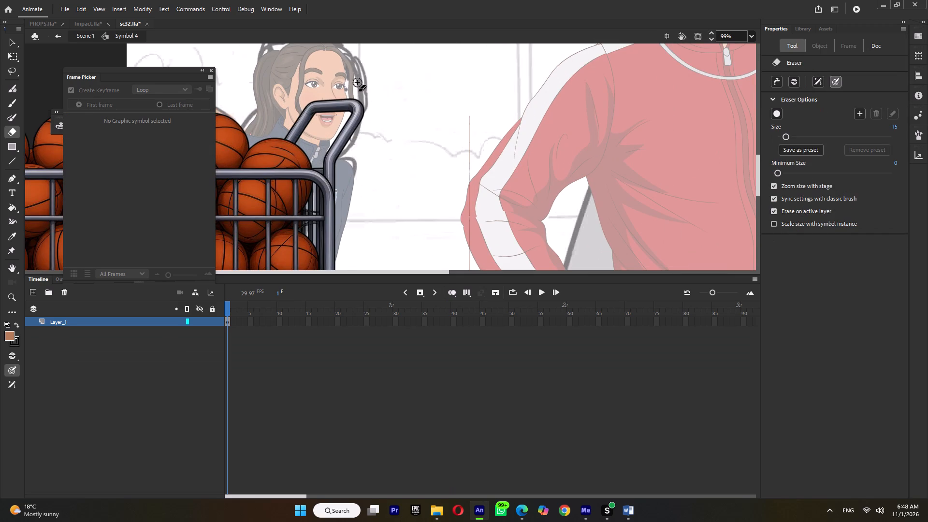
{"action": "left_click_drag", "start_coordinate": [304, 81], "coordinate": [286, 131]}
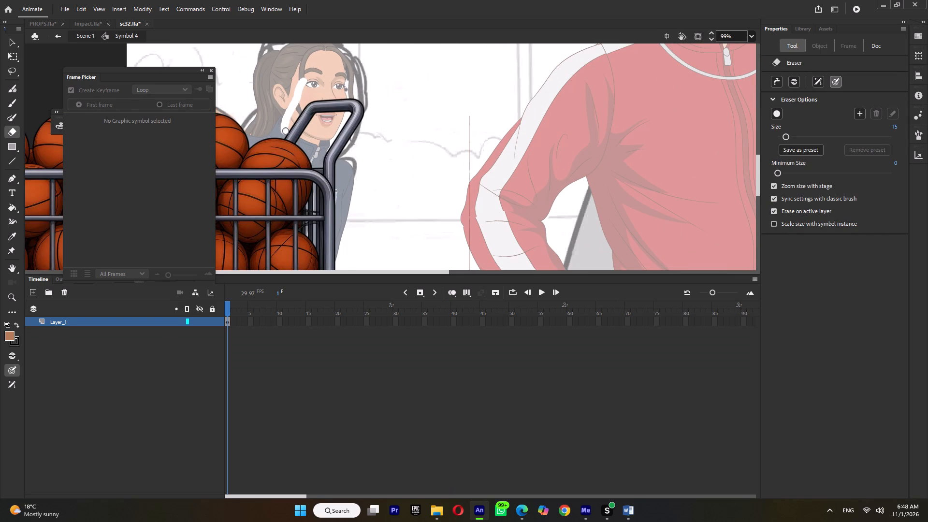
{"action": "left_click_drag", "start_coordinate": [286, 131], "coordinate": [298, 141]}
{"action": "left_click_drag", "start_coordinate": [298, 141], "coordinate": [316, 159]}
{"action": "left_click_drag", "start_coordinate": [316, 159], "coordinate": [328, 166]}
{"action": "left_click_drag", "start_coordinate": [328, 166], "coordinate": [331, 175]}
{"action": "left_click_drag", "start_coordinate": [331, 175], "coordinate": [290, 102]}
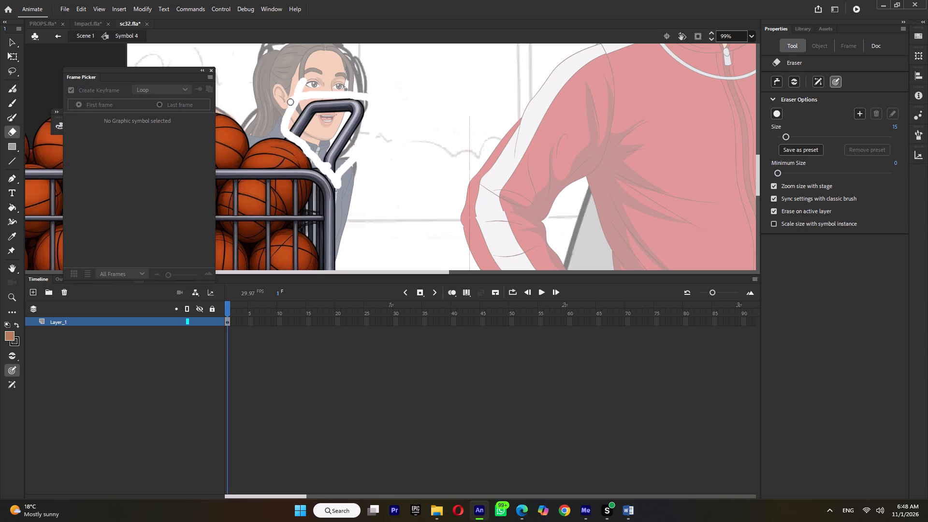
{"action": "left_click_drag", "start_coordinate": [290, 102], "coordinate": [291, 117]}
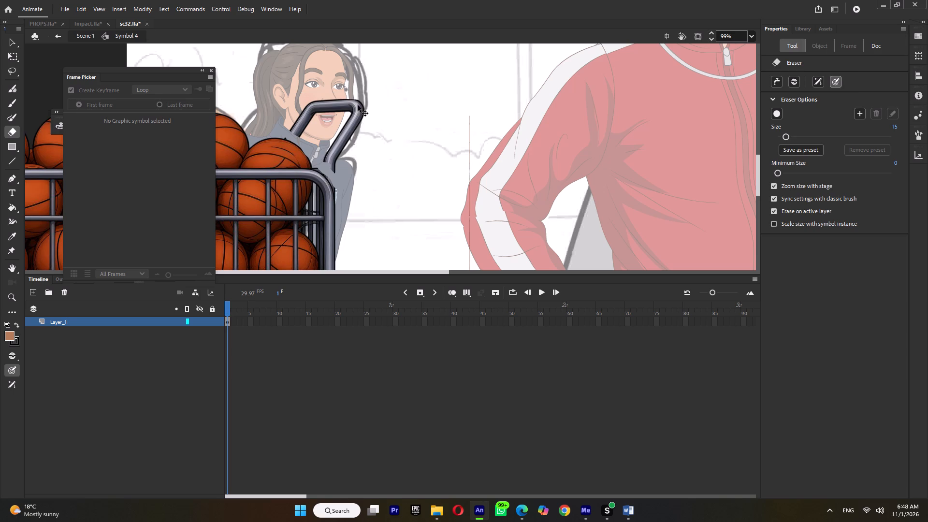
{"action": "left_click", "coordinate": [358, 105], "text": "ctrl"}
{"action": "key", "text": "Delete"}
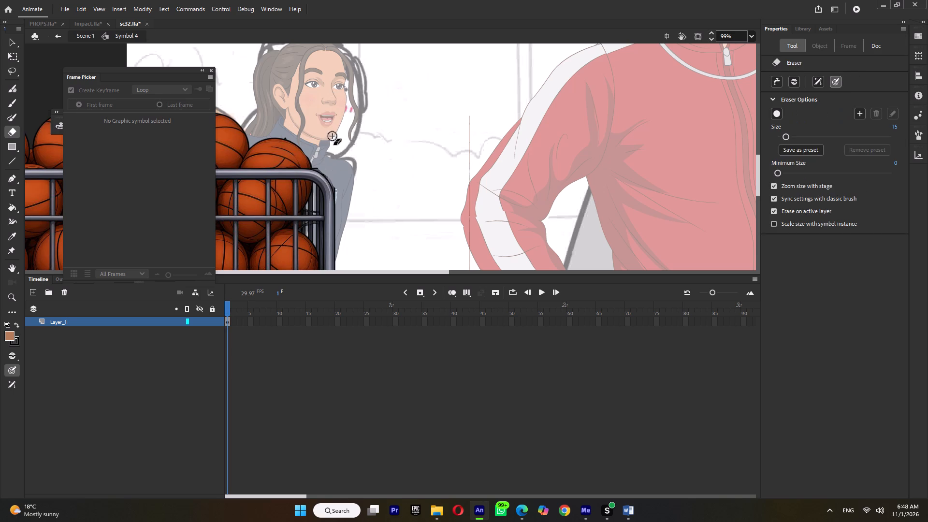
Erase the handle's leftover fragments along the upper edge of the basketball beside the girl's collar.
{"action": "scroll", "coordinate": [294, 141], "scroll_direction": "up", "scroll_amount": 9, "text": "ctrl"}
{"action": "left_click_drag", "start_coordinate": [275, 99], "coordinate": [275, 125]}
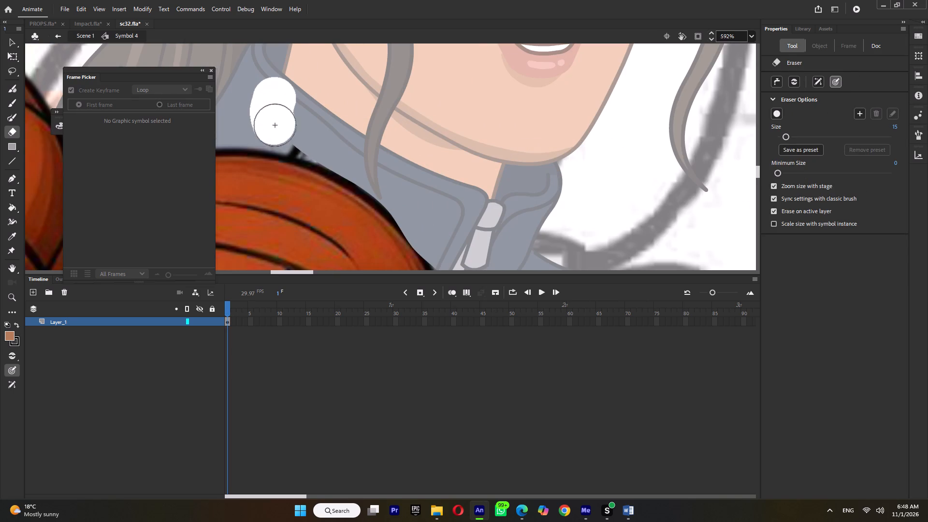
{"action": "left_click_drag", "start_coordinate": [275, 125], "coordinate": [355, 155]}
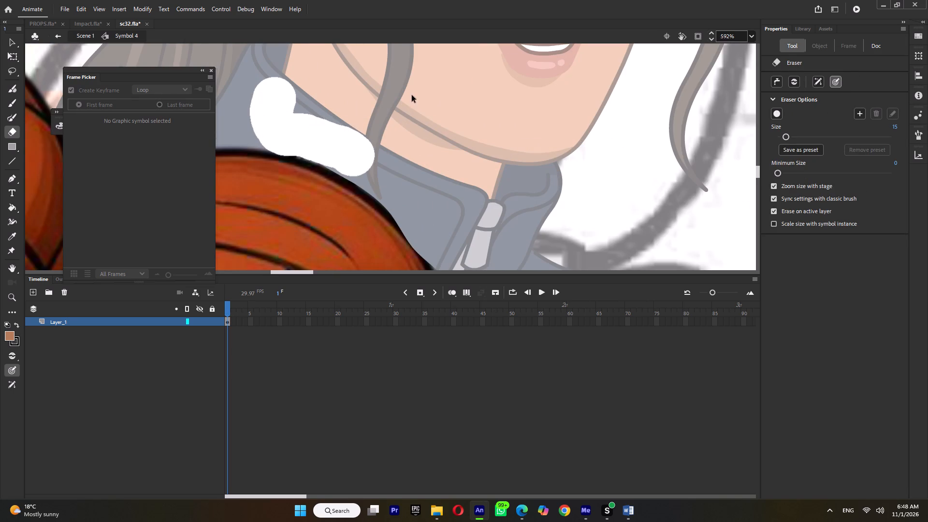
{"action": "scroll", "coordinate": [412, 95], "scroll_direction": "down", "scroll_amount": 5, "text": "ctrl"}
{"action": "scroll", "coordinate": [412, 174], "scroll_direction": "up", "scroll_amount": 5, "text": "ctrl"}
{"action": "left_click_drag", "start_coordinate": [406, 100], "coordinate": [412, 95], "text": "ctrl"}
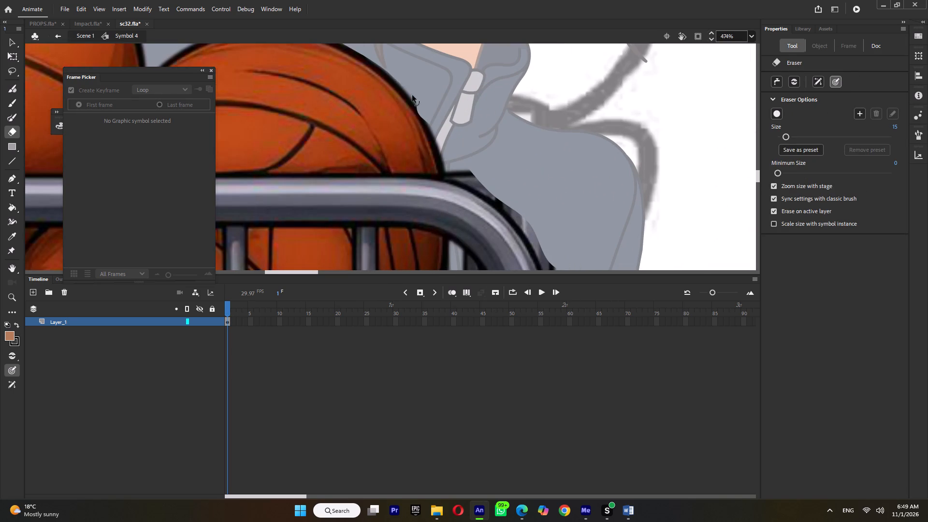
{"action": "left_click_drag", "start_coordinate": [412, 95], "coordinate": [414, 98], "text": "ctrl"}
{"action": "left_click_drag", "start_coordinate": [420, 114], "coordinate": [426, 111], "text": "ctrl"}
Erase the remaining handle fragments along the outside of the cart's rounded upper rail corner and down its side.
{"action": "scroll", "coordinate": [486, 90], "scroll_direction": "down", "scroll_amount": 2, "text": "ctrl"}
{"action": "scroll", "coordinate": [490, 125], "scroll_direction": "up", "scroll_amount": 3, "text": "ctrl"}
{"action": "left_click_drag", "start_coordinate": [464, 110], "coordinate": [454, 146]}
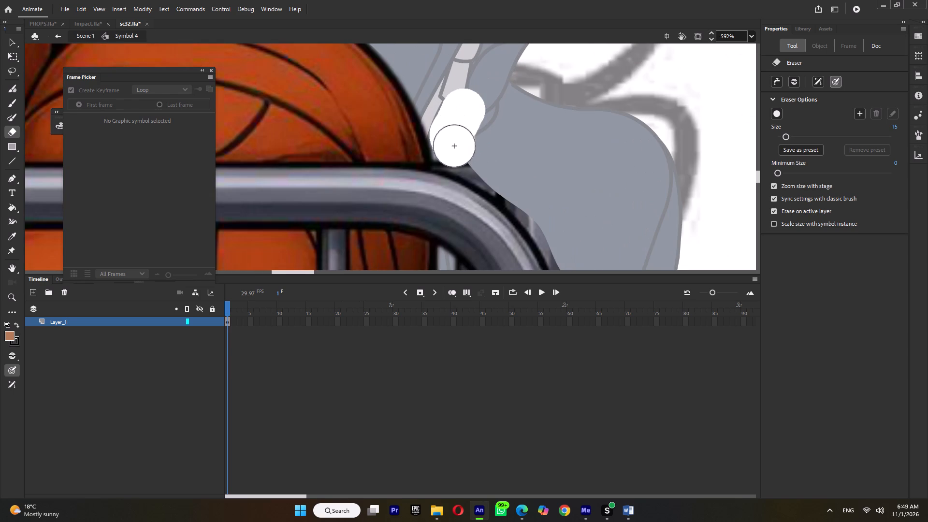
{"action": "left_click_drag", "start_coordinate": [454, 146], "coordinate": [567, 238]}
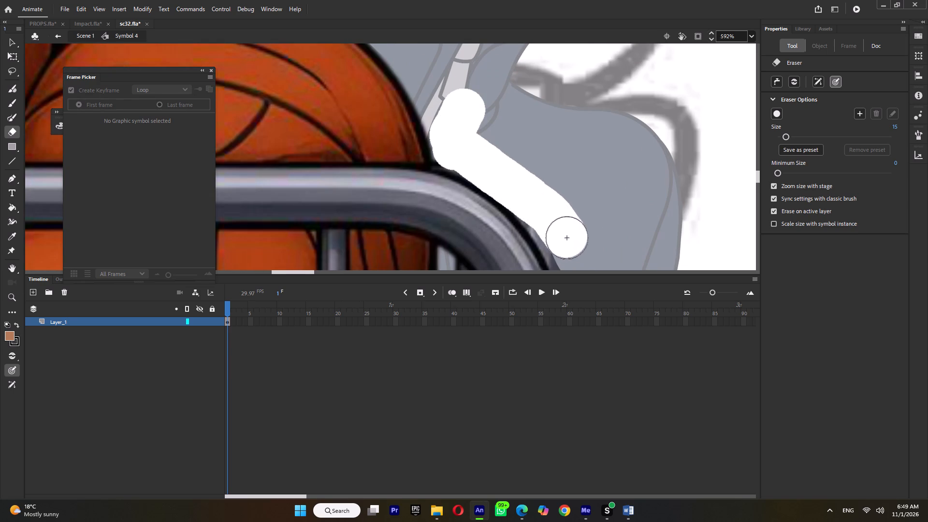
{"action": "left_click_drag", "start_coordinate": [567, 238], "coordinate": [567, 233]}
{"action": "scroll", "coordinate": [560, 136], "scroll_direction": "down", "scroll_amount": 6, "text": "ctrl"}
{"action": "scroll", "coordinate": [599, 209], "scroll_direction": "up", "scroll_amount": 6, "text": "ctrl"}
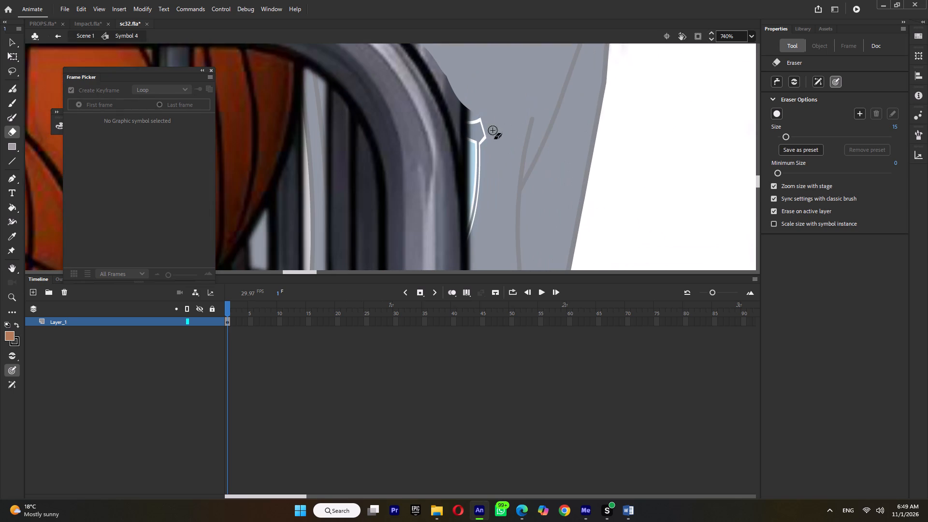
{"action": "scroll", "coordinate": [501, 145], "scroll_direction": "up", "scroll_amount": 1}
{"action": "scroll", "coordinate": [460, 145], "scroll_direction": "down", "scroll_amount": 2, "text": "ctrl"}
{"action": "left_click_drag", "start_coordinate": [427, 81], "coordinate": [428, 92]}
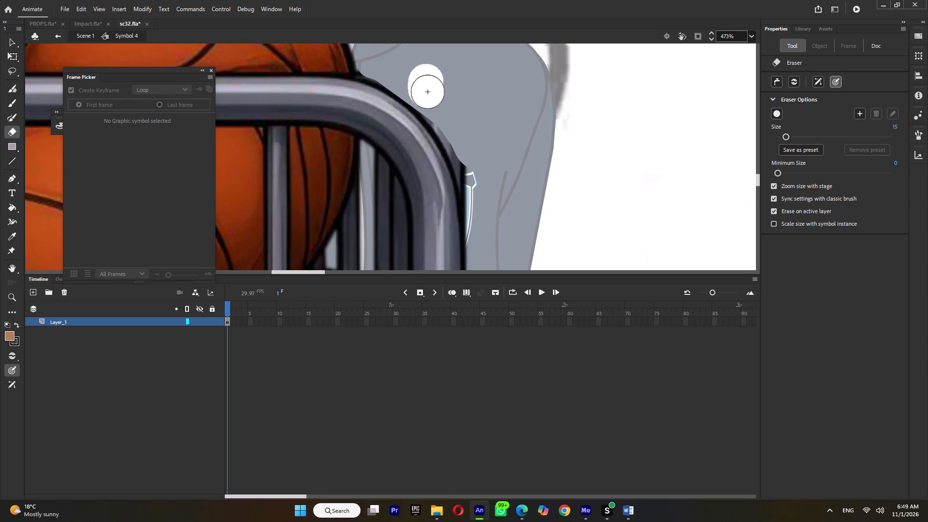
{"action": "left_click_drag", "start_coordinate": [428, 92], "coordinate": [474, 171]}
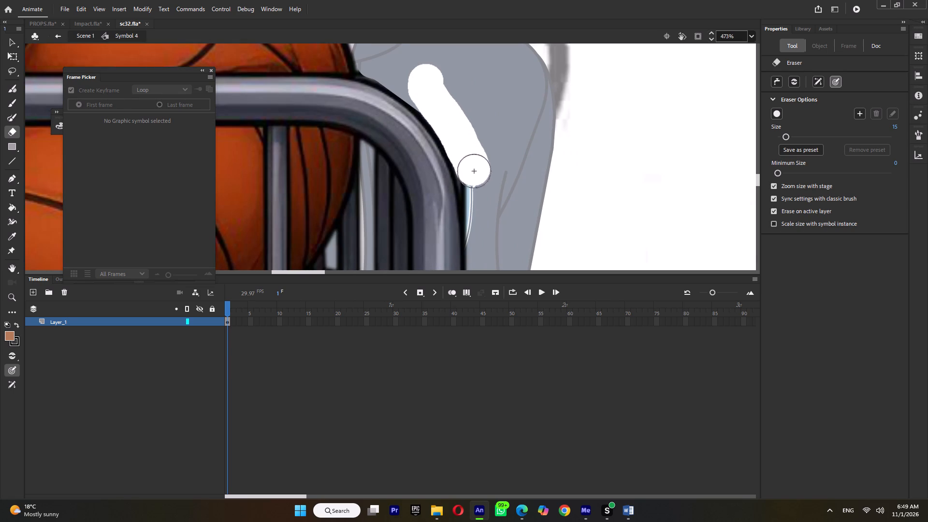
{"action": "left_click_drag", "start_coordinate": [474, 171], "coordinate": [485, 242]}
{"action": "scroll", "coordinate": [516, 151], "scroll_direction": "down", "scroll_amount": 12, "text": "ctrl"}
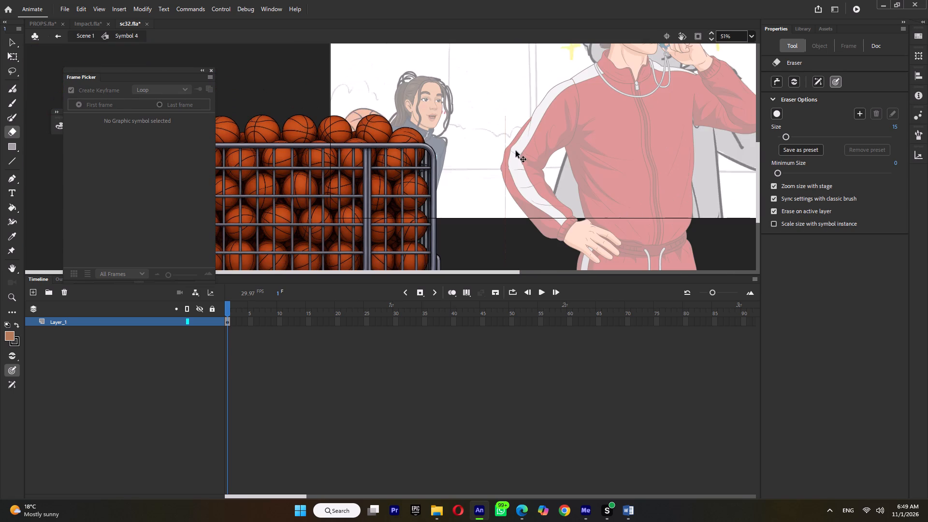
{"action": "left_click", "coordinate": [13, 58]}
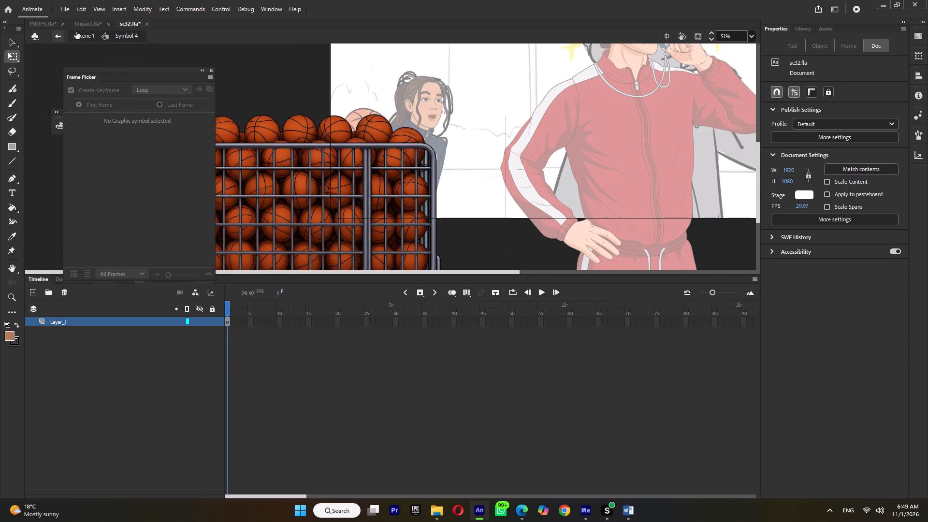
Return to the main scene and play the shot from the start to review it with the edited cart.
{"action": "left_click", "coordinate": [82, 35]}
{"action": "scroll", "coordinate": [423, 202], "scroll_direction": "down", "scroll_amount": 3, "text": "ctrl"}
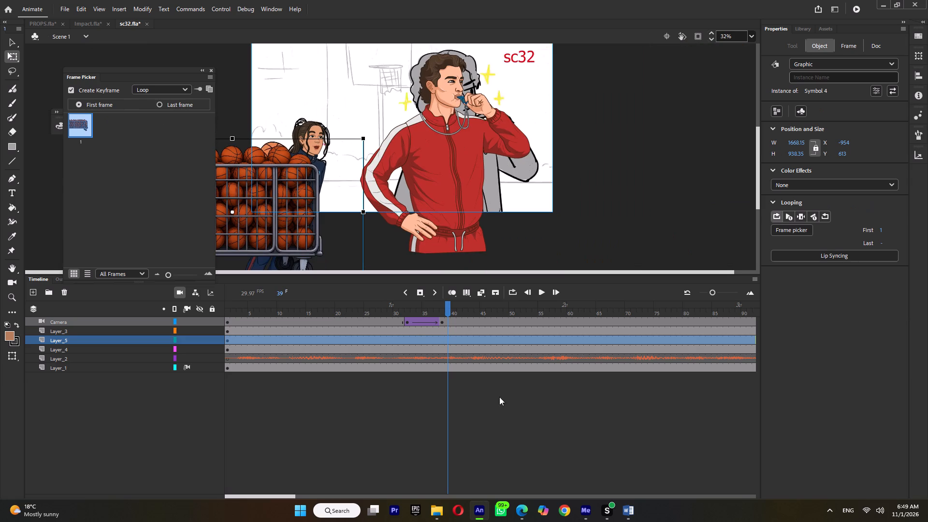
{"action": "left_click_drag", "start_coordinate": [276, 310], "coordinate": [170, 313]}
{"action": "key", "text": "Return"}
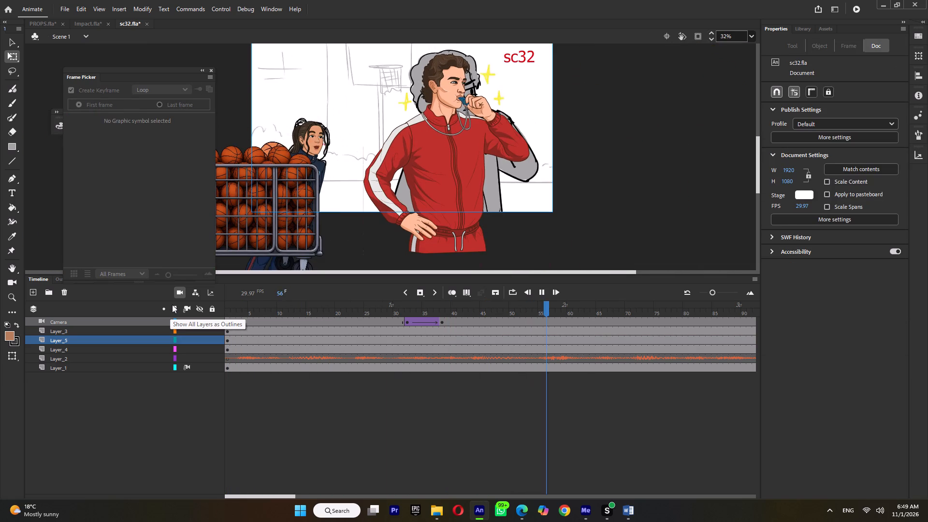
{"action": "key", "text": "Return"}
{"action": "key", "text": "Return"}
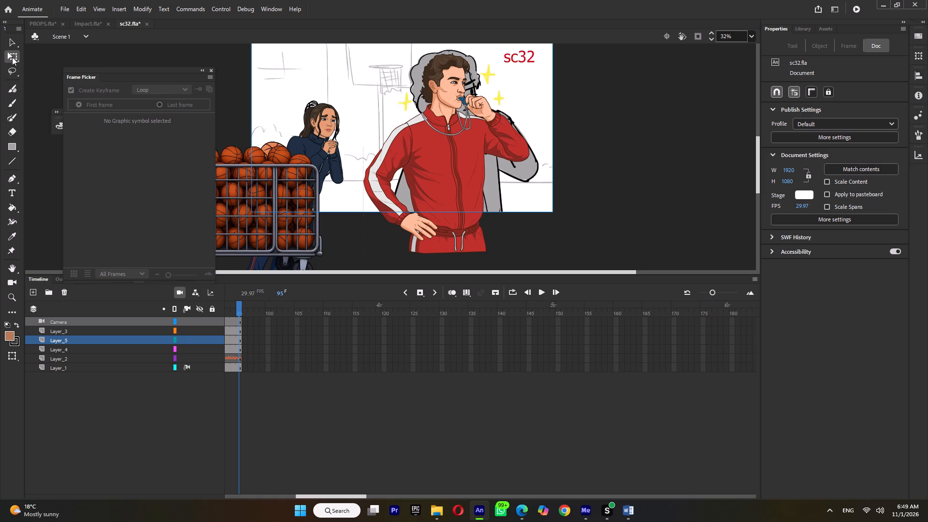
Open the coach symbol for editing and scrub its timeline to examine how his poses change from keyframe to keyframe.
{"action": "double_click", "coordinate": [443, 162]}
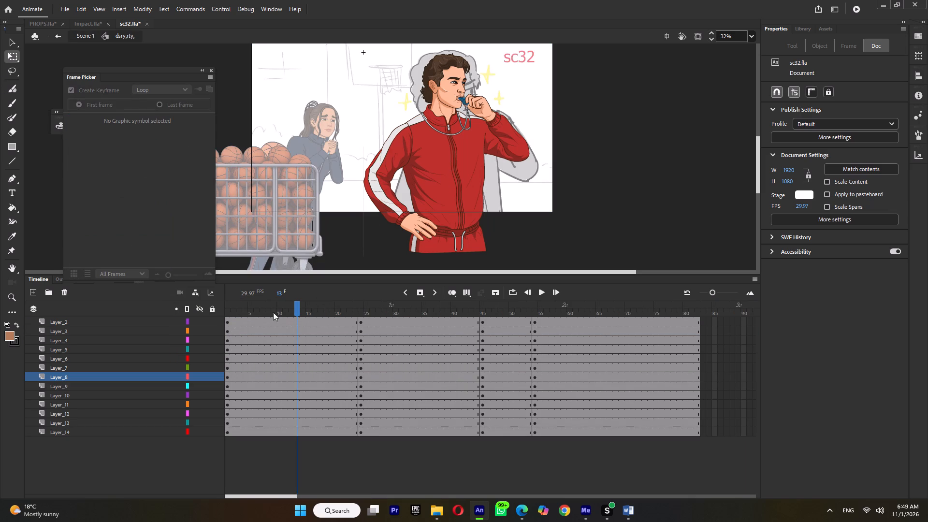
{"action": "left_click_drag", "start_coordinate": [274, 303], "coordinate": [369, 325]}
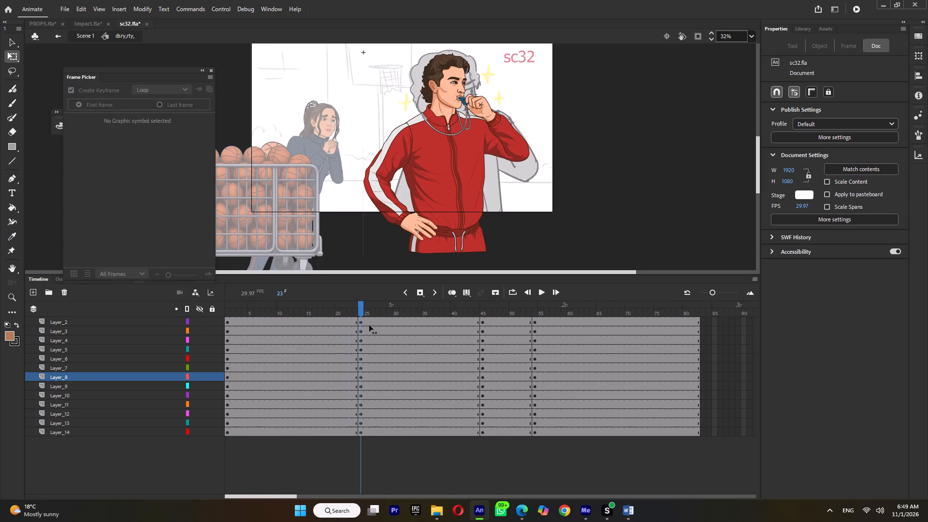
{"action": "left_click_drag", "start_coordinate": [369, 325], "coordinate": [392, 330]}
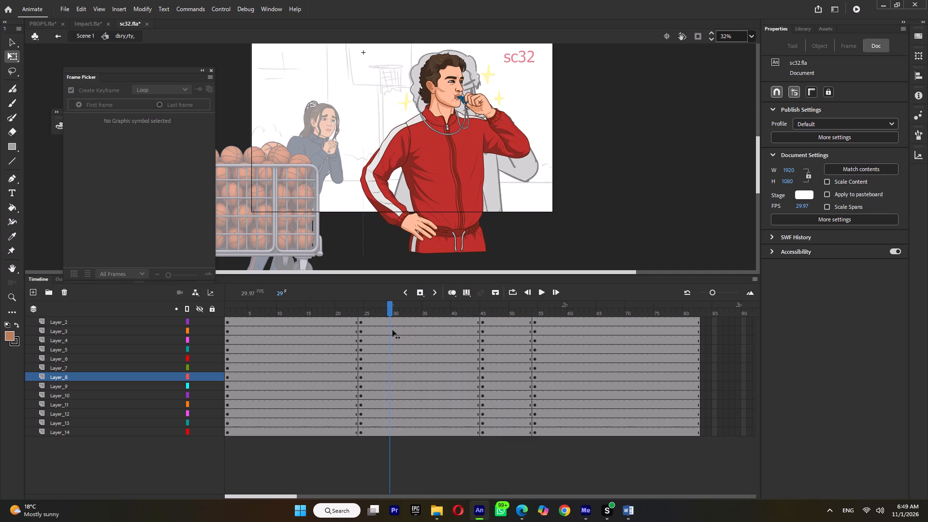
{"action": "left_click_drag", "start_coordinate": [392, 330], "coordinate": [236, 344]}
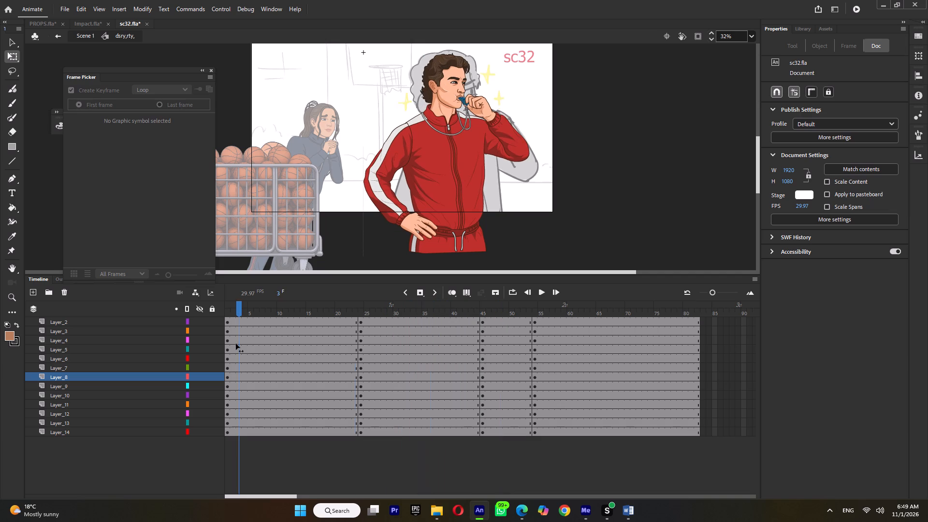
{"action": "left_click_drag", "start_coordinate": [236, 344], "coordinate": [299, 345]}
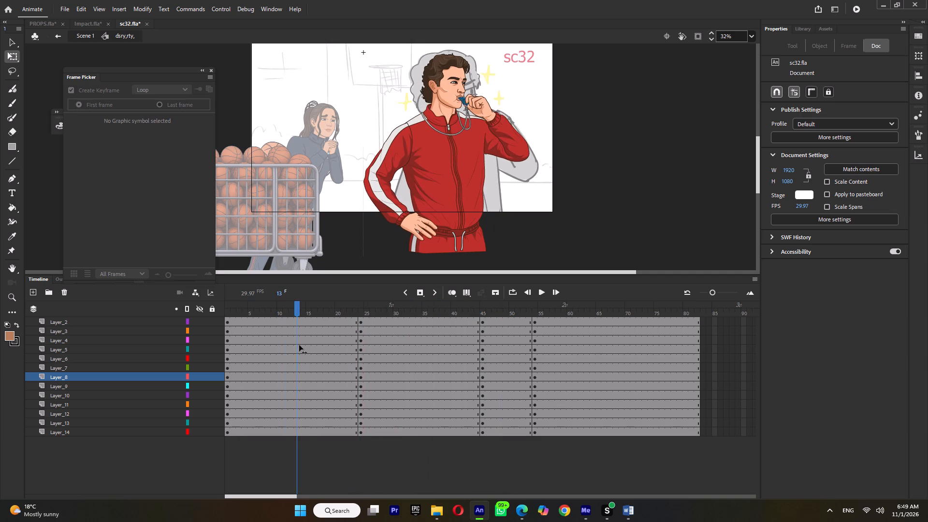
{"action": "left_click_drag", "start_coordinate": [299, 345], "coordinate": [369, 340]}
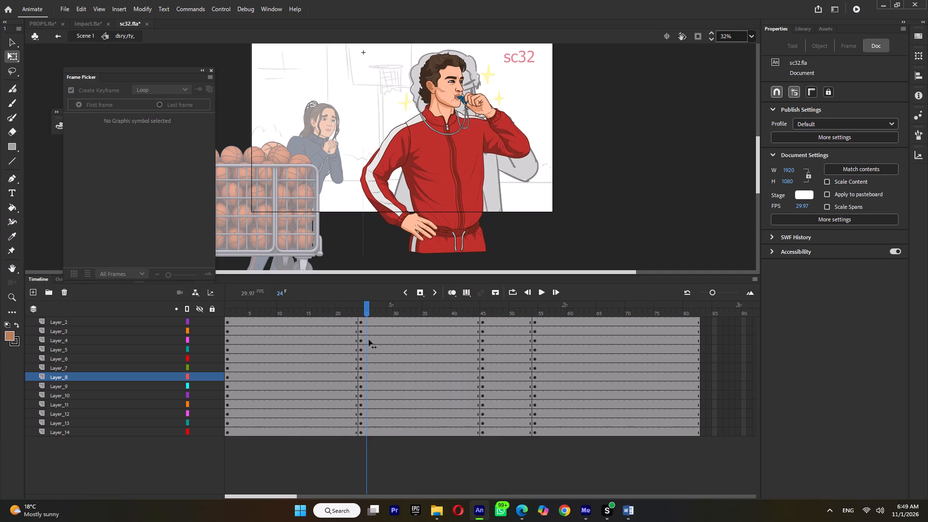
{"action": "left_click_drag", "start_coordinate": [369, 340], "coordinate": [545, 341]}
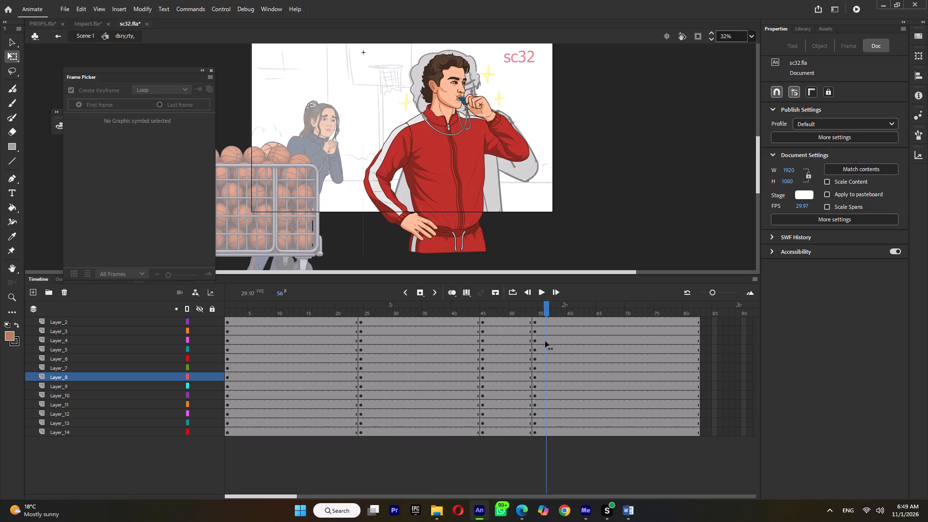
{"action": "left_click_drag", "start_coordinate": [545, 341], "coordinate": [322, 371]}
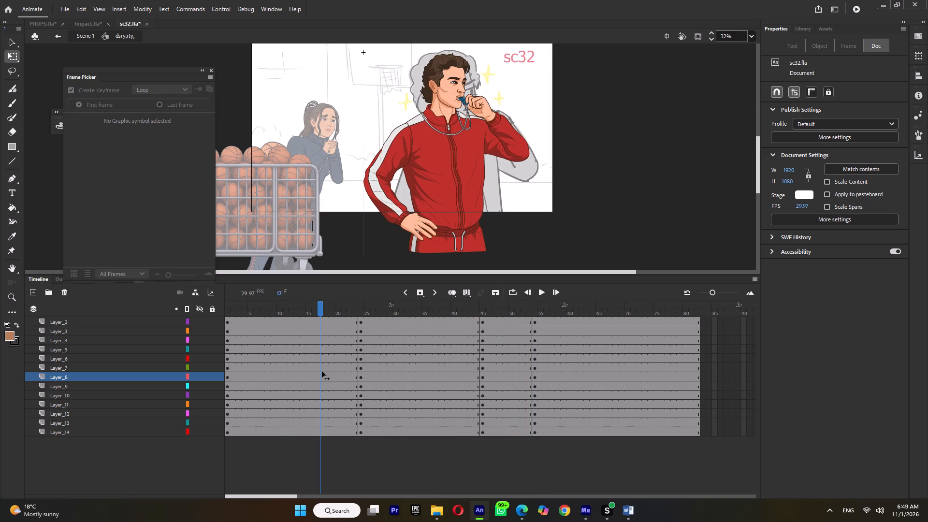
{"action": "left_click_drag", "start_coordinate": [322, 371], "coordinate": [386, 373]}
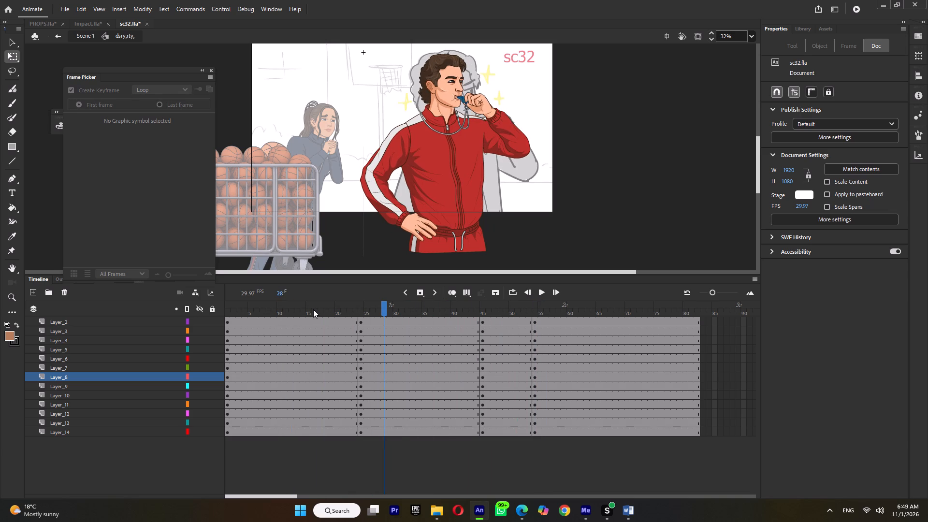
Insert keyframes at frame 17 on all coach layers, add classic tweens up to the next pose and preview the motion.
{"action": "double_click", "coordinate": [313, 310]}
{"action": "double_click", "coordinate": [320, 308]}
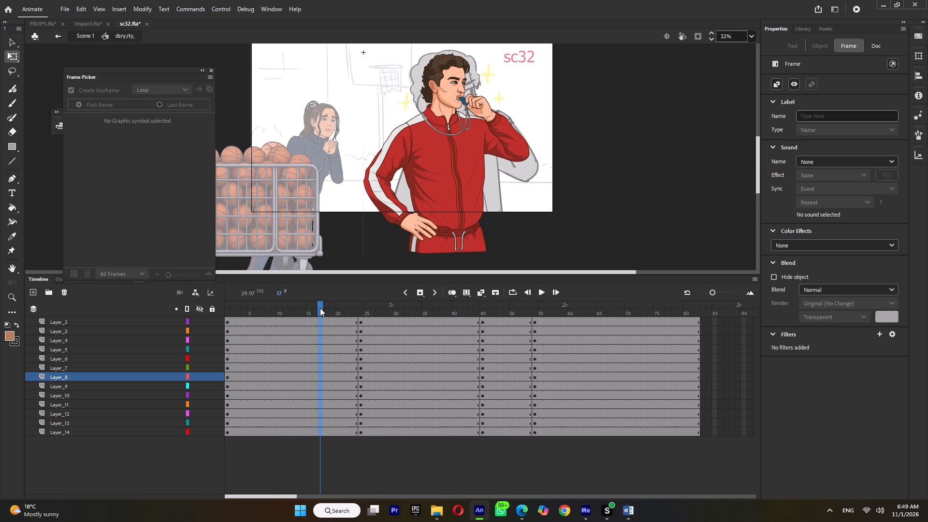
{"action": "key", "text": "F6"}
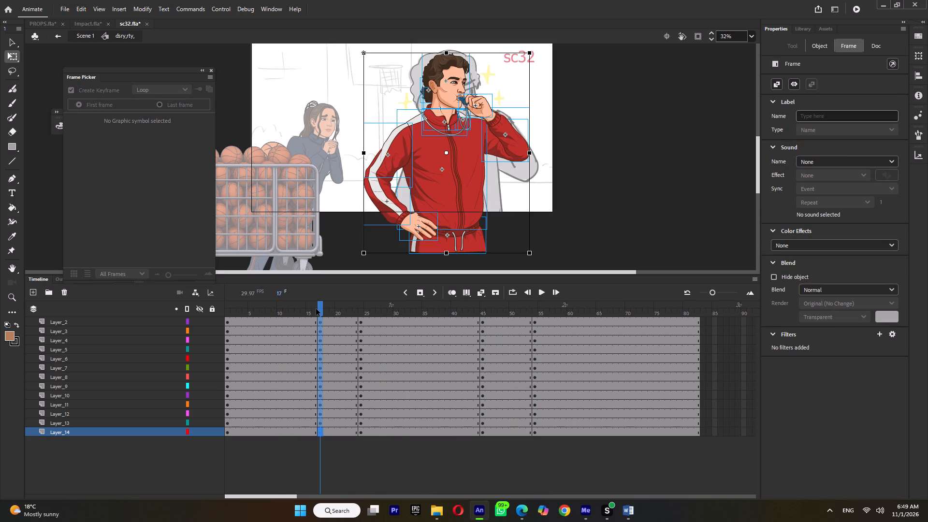
{"action": "key", "text": "ctrl+m"}
{"action": "key", "text": "apostrophe"}
{"action": "key", "text": "Return"}
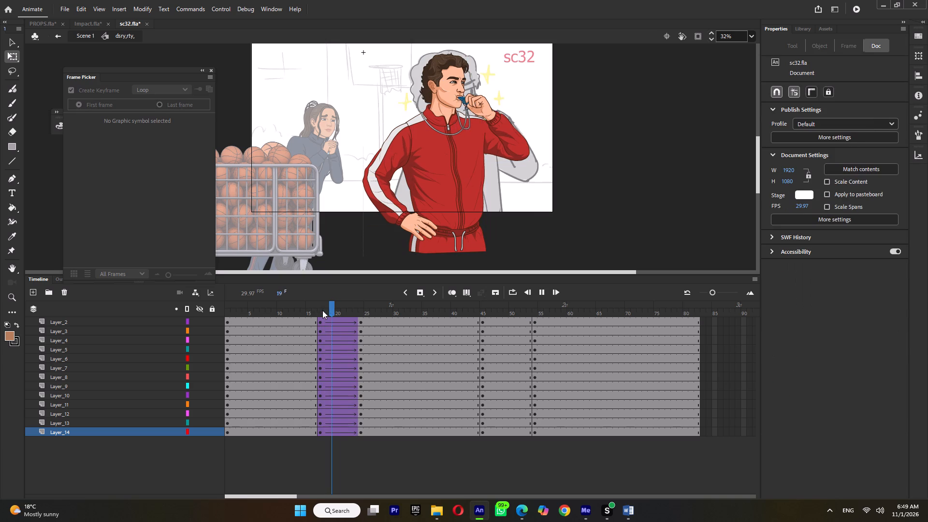
{"action": "key", "text": "Return"}
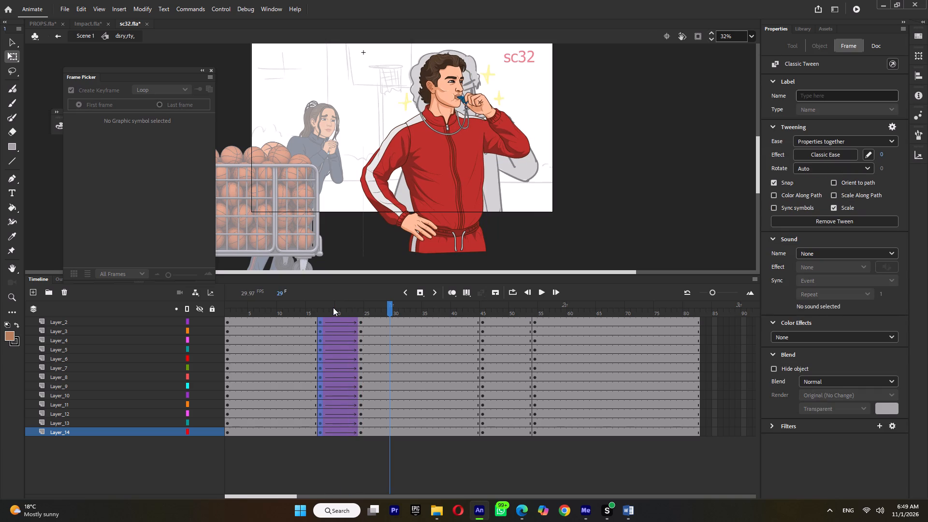
Set the ease of all the coach's new tweens to Ease In Out Quad and play the result.
{"action": "double_click", "coordinate": [333, 307]}
{"action": "left_click", "coordinate": [806, 151]}
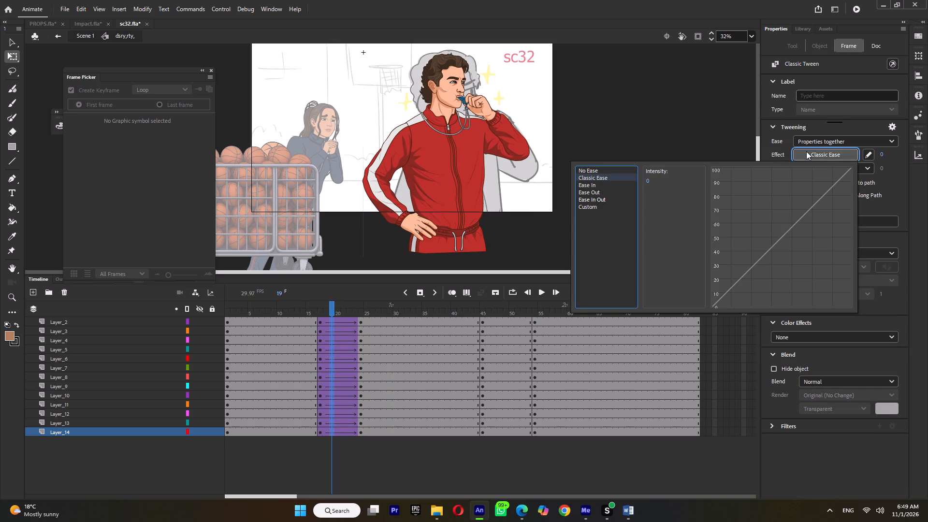
{"action": "left_click", "coordinate": [601, 200]}
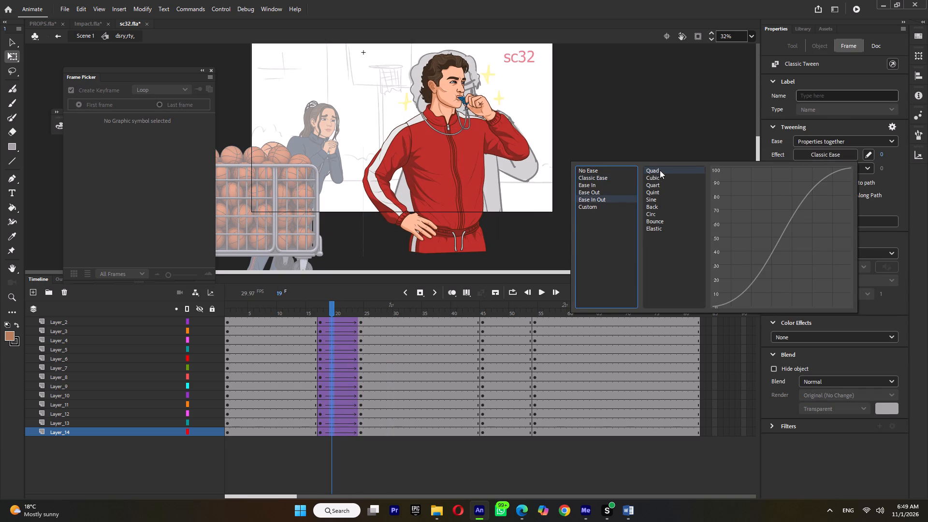
{"action": "double_click", "coordinate": [661, 169]}
{"action": "key", "text": "Return"}
{"action": "key", "text": "Return"}
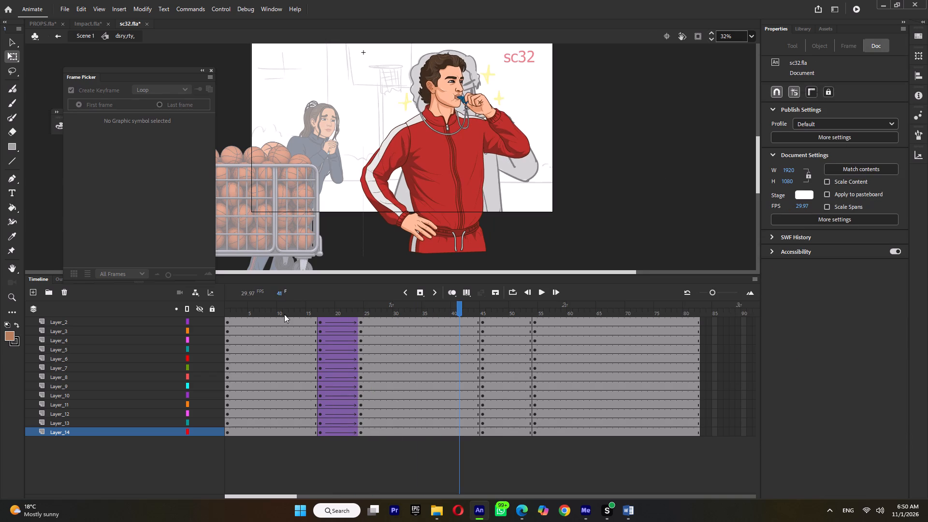
Insert keyframes at frame 37 on all coach layers and scrub the preceding frames.
{"action": "left_click_drag", "start_coordinate": [288, 303], "coordinate": [362, 310]}
{"action": "left_click", "coordinate": [434, 309]}
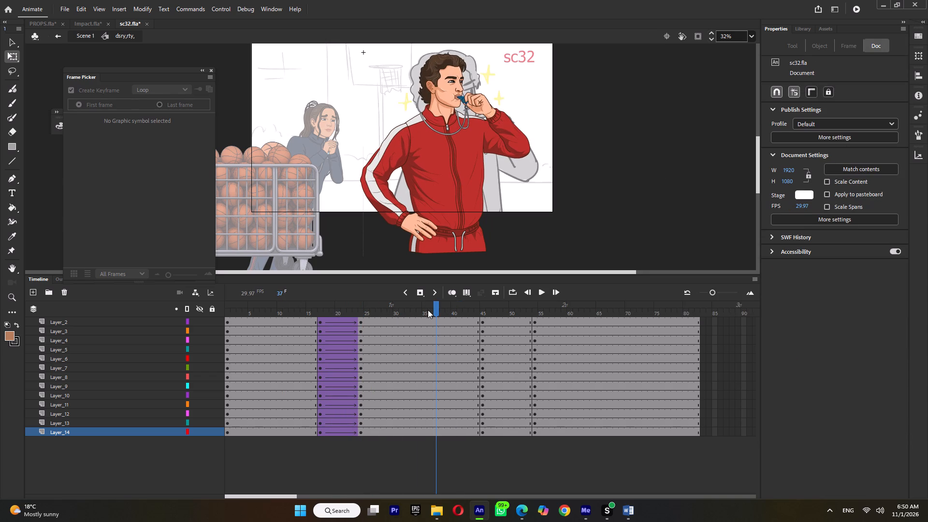
{"action": "left_click", "coordinate": [428, 310]}
{"action": "double_click", "coordinate": [436, 308]}
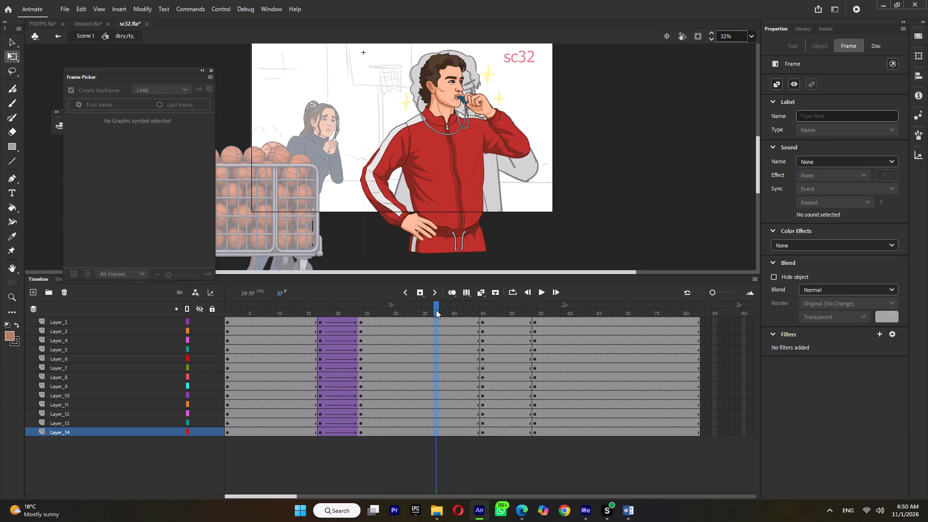
{"action": "key", "text": "F6"}
{"action": "left_click_drag", "start_coordinate": [327, 313], "coordinate": [397, 315]}
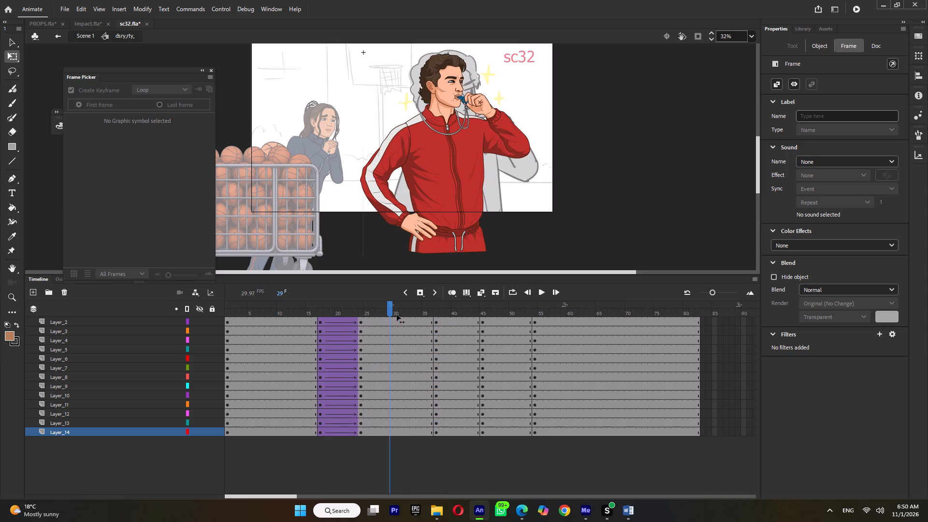
{"action": "left_click_drag", "start_coordinate": [397, 315], "coordinate": [399, 315]}
At frame 37, select the coach's upper-body parts, move their shared pivot down to the waist and rotate them slightly counterclockwise.
{"action": "left_click", "coordinate": [436, 311]}
{"action": "left_click_drag", "start_coordinate": [567, 81], "coordinate": [337, 176]}
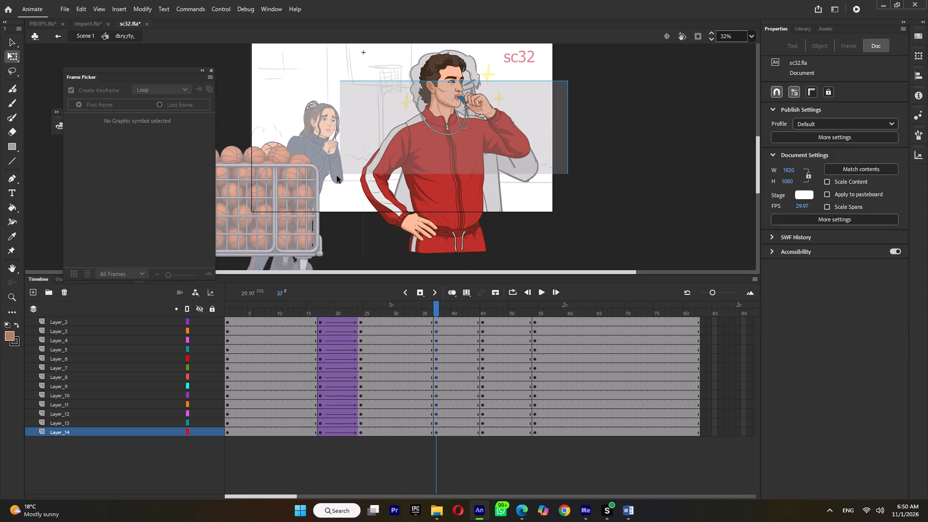
{"action": "left_click_drag", "start_coordinate": [337, 176], "coordinate": [336, 193]}
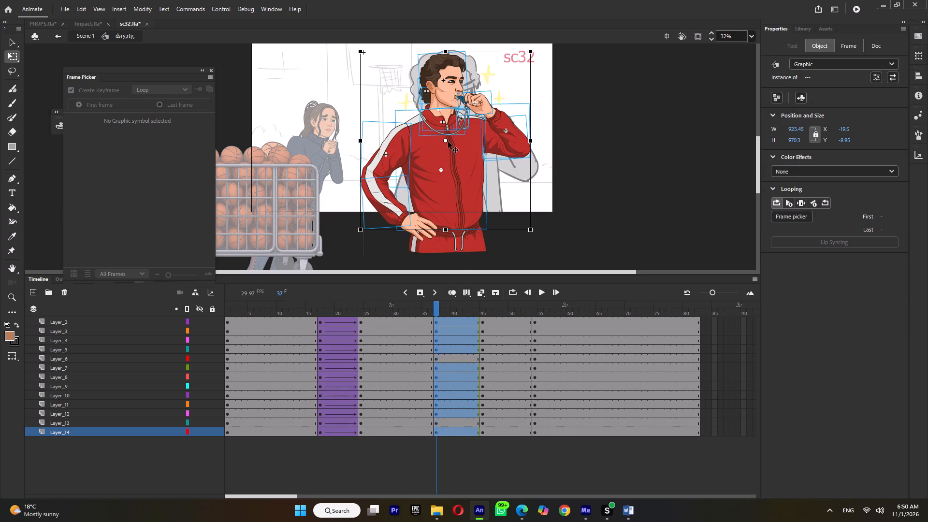
{"action": "left_click_drag", "start_coordinate": [447, 141], "coordinate": [449, 224]}
{"action": "scroll", "coordinate": [534, 52], "scroll_direction": "up", "scroll_amount": 9, "text": "ctrl"}
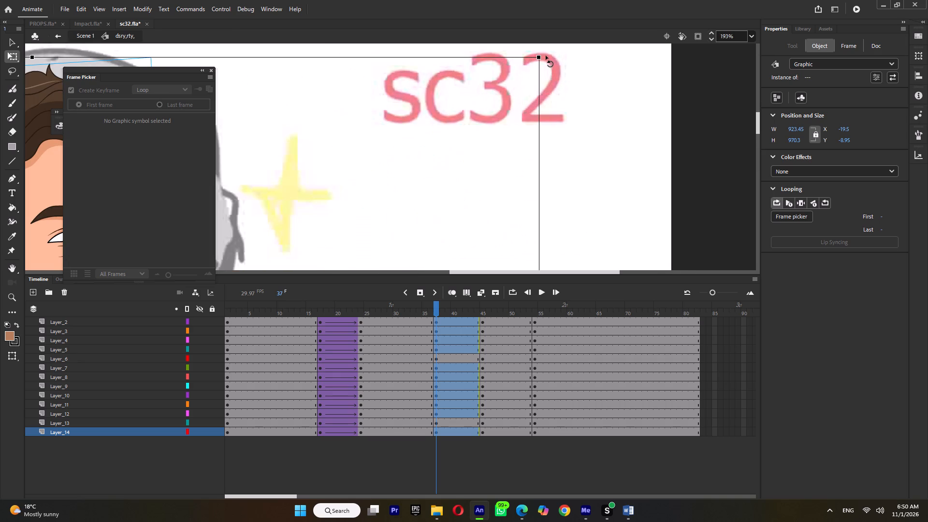
{"action": "left_click_drag", "start_coordinate": [545, 56], "coordinate": [540, 54]}
Stretch the coach's upper body slightly taller and skew its top slightly backward, to about 922 by 974, and deselect it.
{"action": "scroll", "coordinate": [553, 102], "scroll_direction": "down", "scroll_amount": 9, "text": "ctrl"}
{"action": "scroll", "coordinate": [389, 80], "scroll_direction": "up", "scroll_amount": 8, "text": "ctrl"}
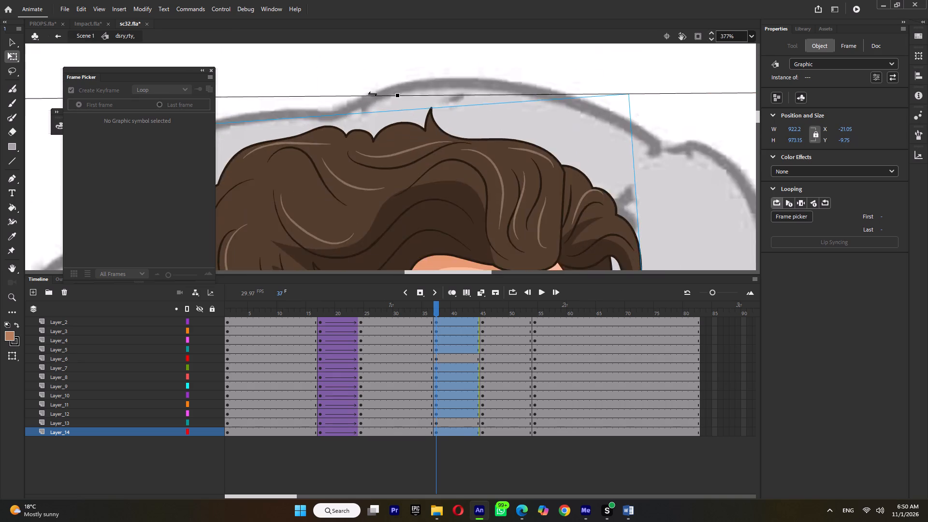
{"action": "scroll", "coordinate": [388, 100], "scroll_direction": "up", "scroll_amount": 3, "text": "ctrl"}
{"action": "left_click_drag", "start_coordinate": [407, 90], "coordinate": [407, 85]}
{"action": "left_click_drag", "start_coordinate": [419, 86], "coordinate": [414, 86]}
{"action": "scroll", "coordinate": [414, 86], "scroll_direction": "down", "scroll_amount": 18, "text": "ctrl"}
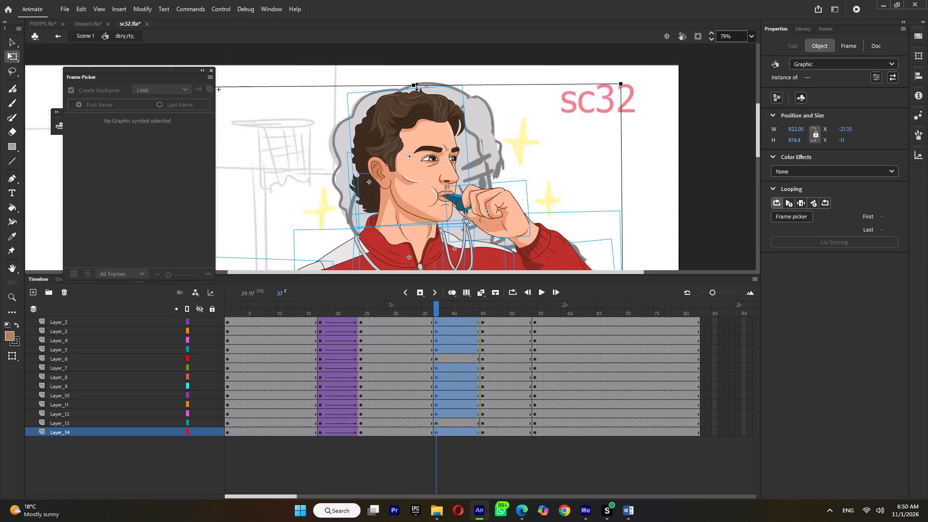
{"action": "left_click", "coordinate": [568, 138]}
Rotate the coach's head slightly backward at frame 37 and compare the pose with frame 35.
{"action": "left_click", "coordinate": [371, 150]}
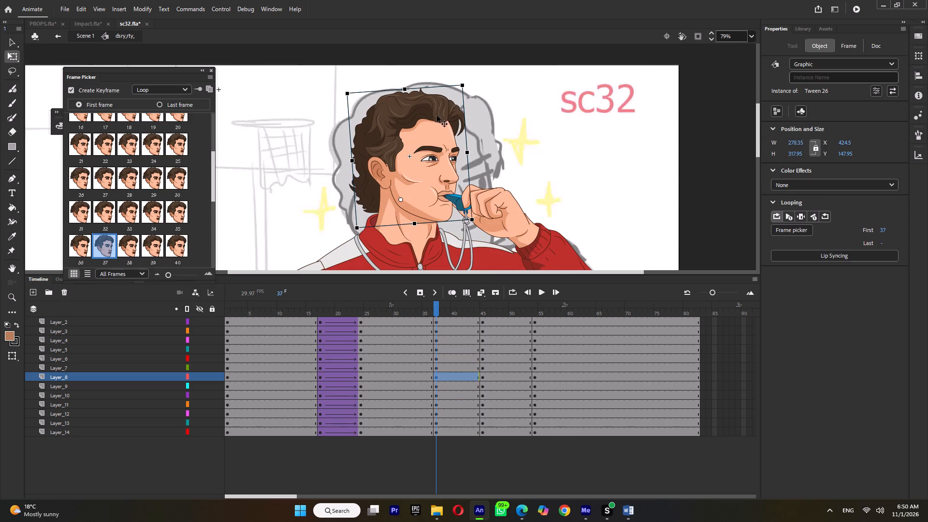
{"action": "scroll", "coordinate": [460, 87], "scroll_direction": "up", "scroll_amount": 2, "text": "ctrl"}
{"action": "left_click_drag", "start_coordinate": [468, 81], "coordinate": [464, 78]}
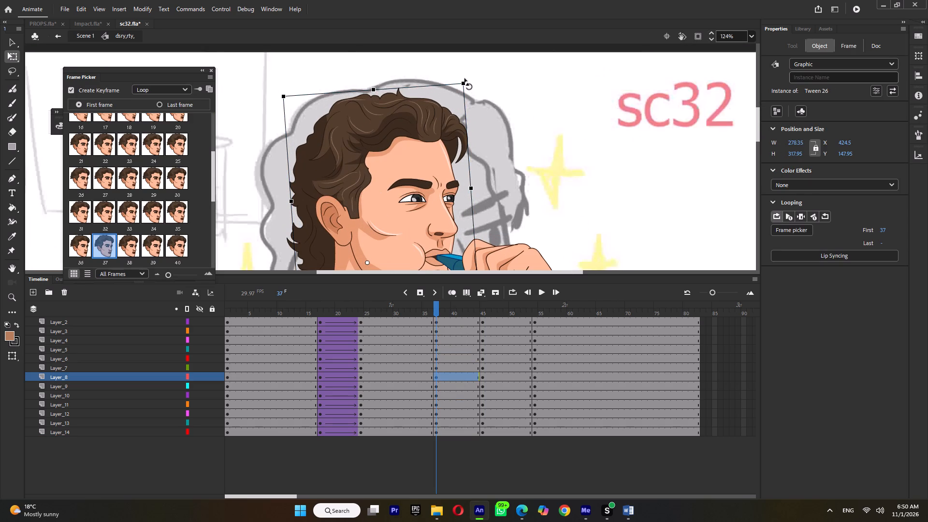
{"action": "left_click_drag", "start_coordinate": [464, 78], "coordinate": [463, 77]}
{"action": "scroll", "coordinate": [462, 78], "scroll_direction": "down", "scroll_amount": 4, "text": "ctrl"}
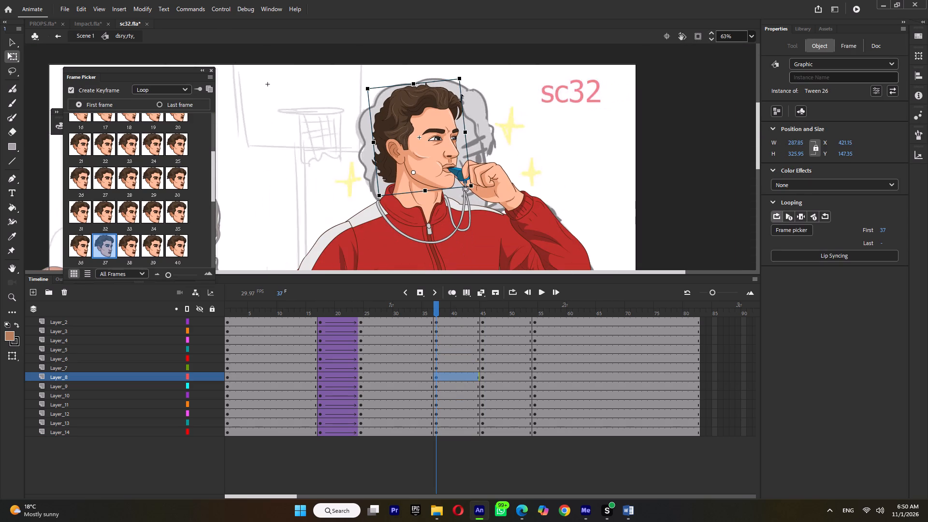
{"action": "left_click", "coordinate": [426, 313]}
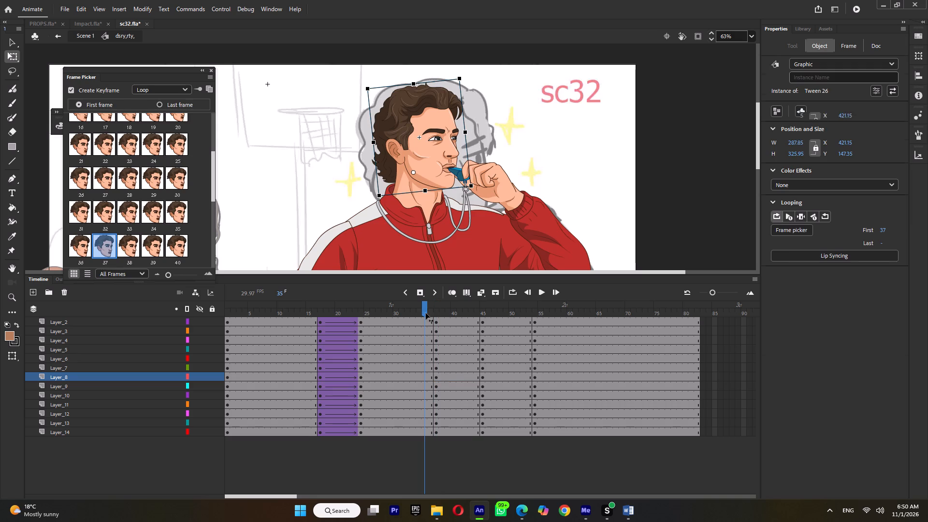
{"action": "left_click", "coordinate": [439, 308]}
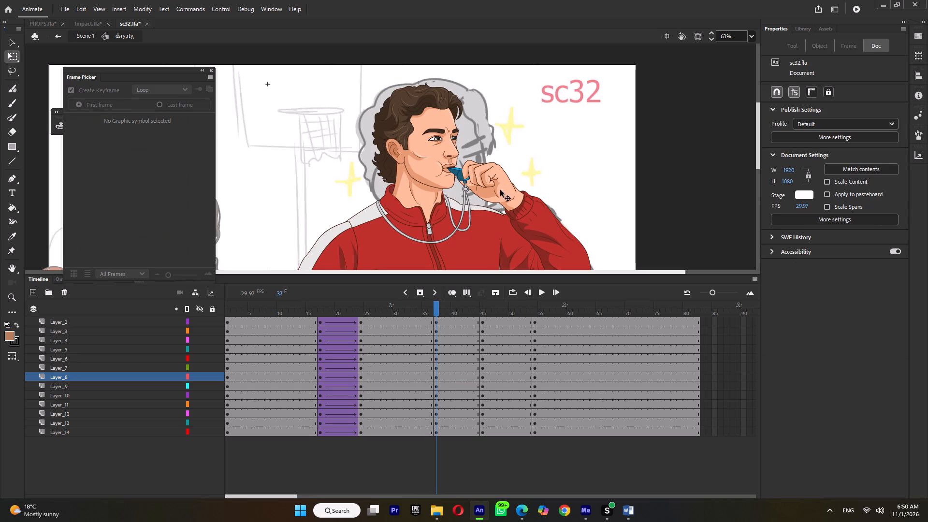
At frame 37, skew the whistle hand slightly so the whistle meets the coach's lips, about 191 wide, and compare with neighbouring frames.
{"action": "left_click", "coordinate": [496, 178]}
{"action": "scroll", "coordinate": [462, 177], "scroll_direction": "up", "scroll_amount": 5, "text": "ctrl"}
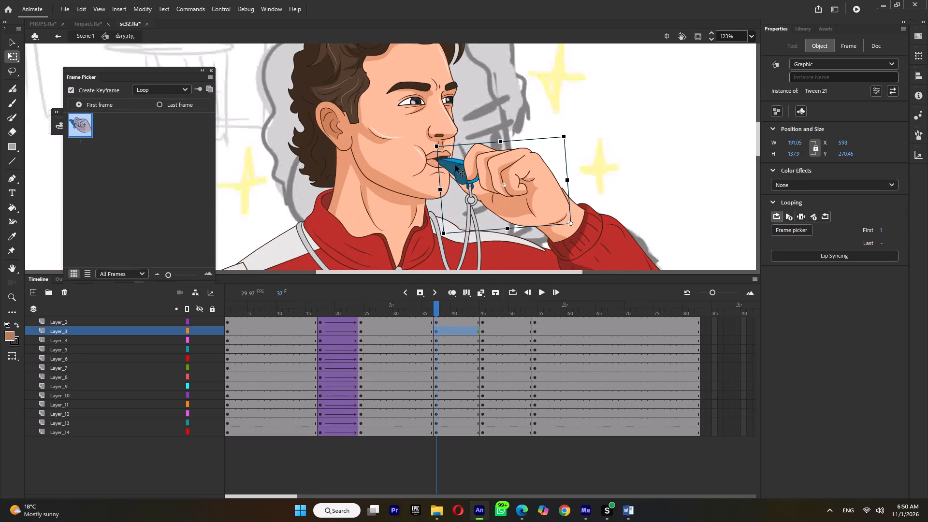
{"action": "scroll", "coordinate": [453, 164], "scroll_direction": "up", "scroll_amount": 4, "text": "ctrl"}
{"action": "left_click_drag", "start_coordinate": [420, 180], "coordinate": [419, 173]}
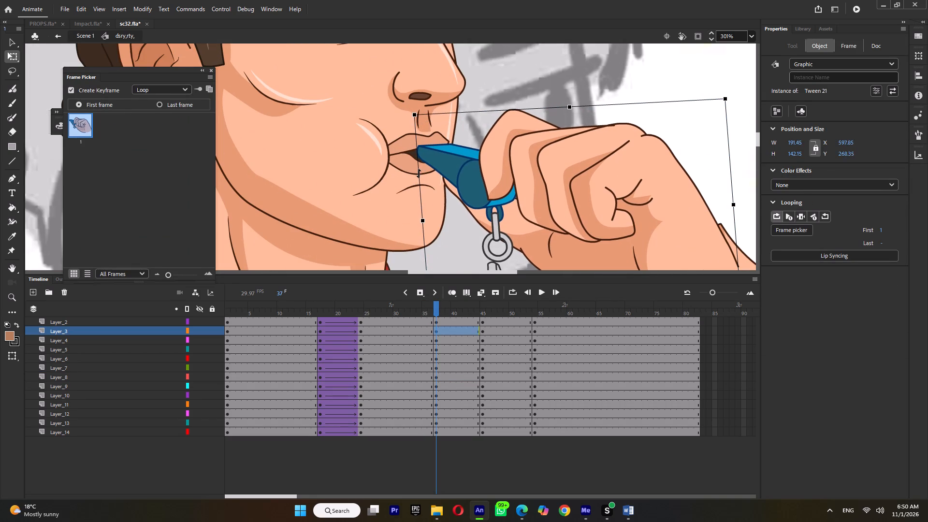
{"action": "left_click_drag", "start_coordinate": [419, 173], "coordinate": [418, 176]}
{"action": "scroll", "coordinate": [427, 154], "scroll_direction": "down", "scroll_amount": 4, "text": "ctrl"}
{"action": "scroll", "coordinate": [471, 195], "scroll_direction": "down", "scroll_amount": 5, "text": "ctrl"}
{"action": "left_click_drag", "start_coordinate": [425, 304], "coordinate": [438, 304]}
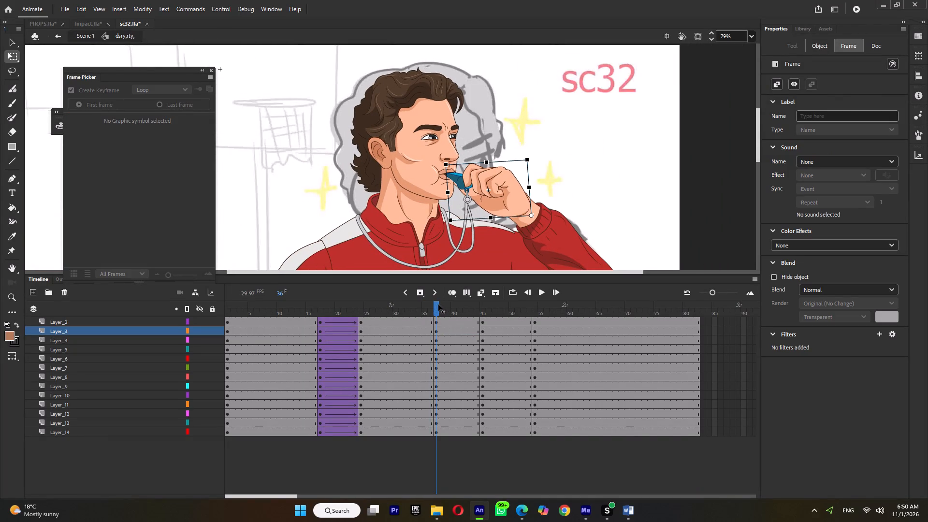
{"action": "left_click_drag", "start_coordinate": [438, 304], "coordinate": [512, 321]}
Apply classic tweens to all coach layers between frames 24 and 37 and play the motion from frame 17.
{"action": "double_click", "coordinate": [404, 308]}
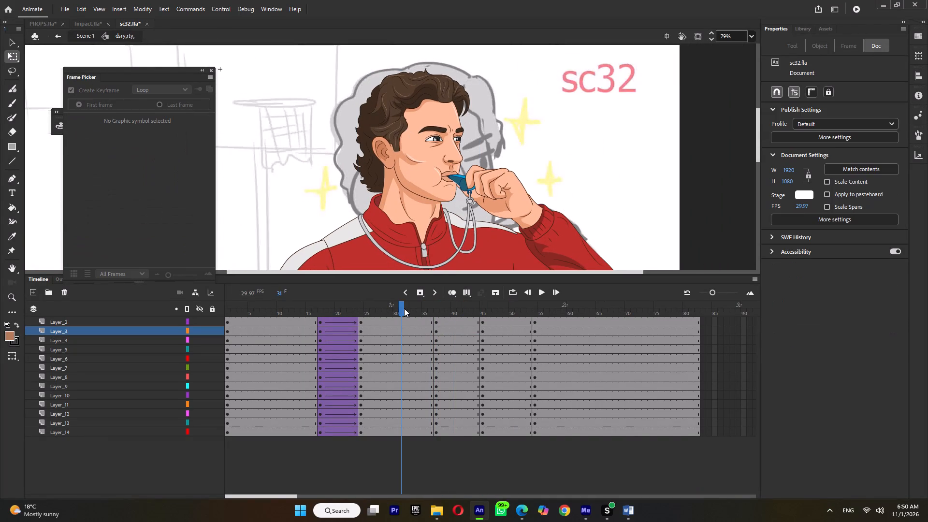
{"action": "key", "text": "ctrl+m"}
{"action": "scroll", "coordinate": [499, 168], "scroll_direction": "down", "scroll_amount": 7, "text": "ctrl"}
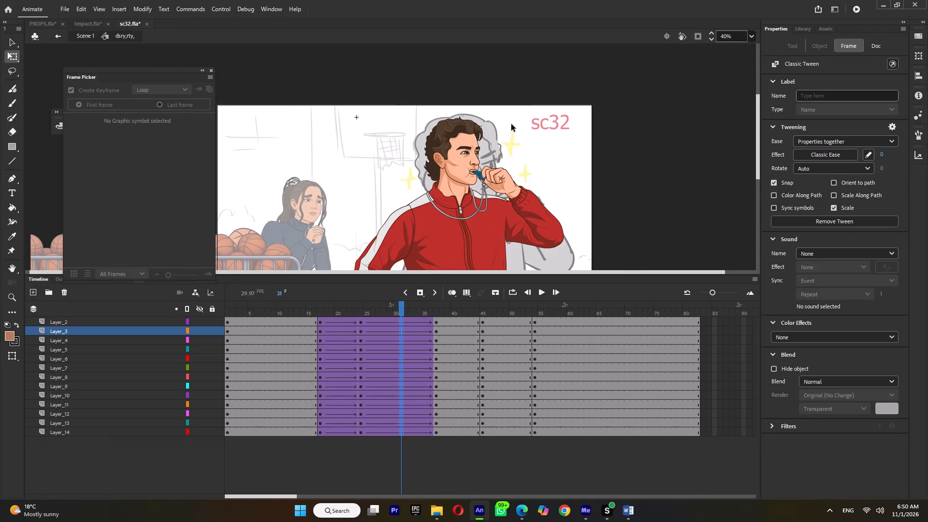
{"action": "scroll", "coordinate": [511, 124], "scroll_direction": "down", "scroll_amount": 2, "text": "ctrl"}
{"action": "left_click", "coordinate": [320, 307]}
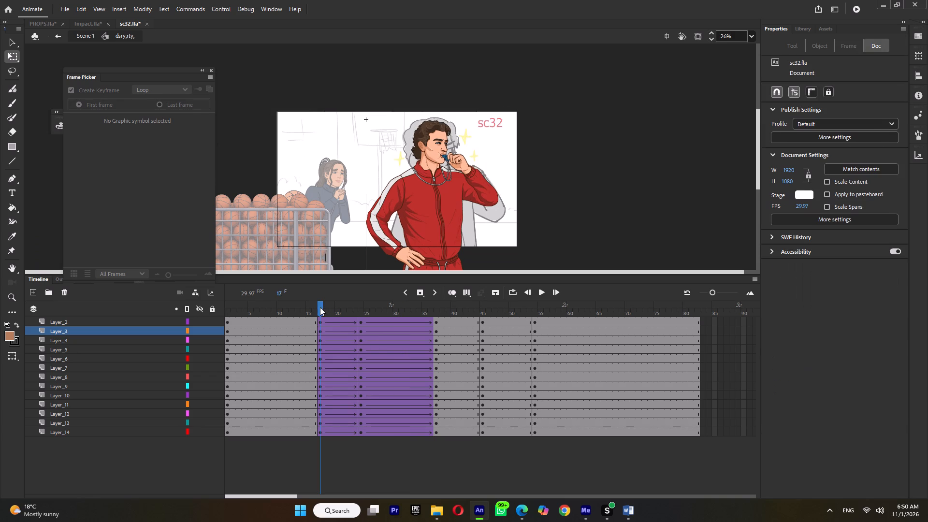
{"action": "key", "text": "Return"}
{"action": "key", "text": "Return"}
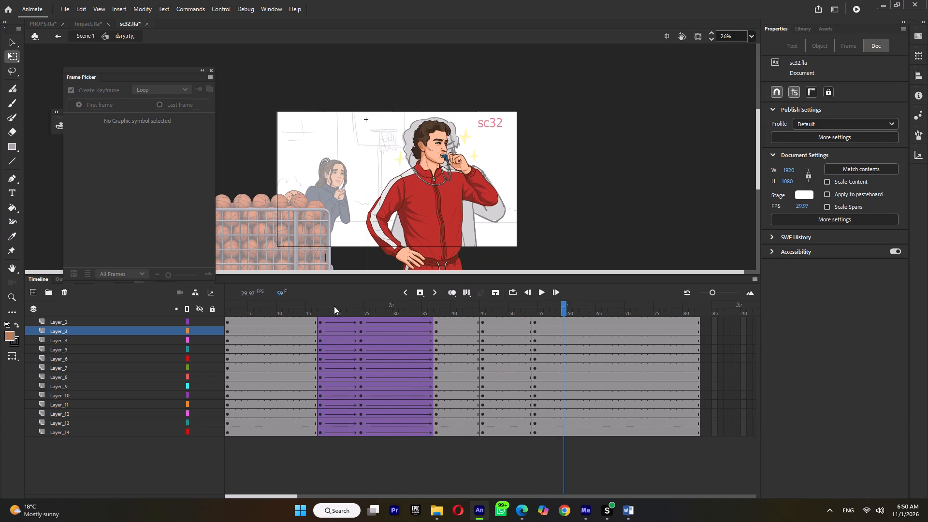
Inside the coach's head symbol, insert keyframes at frame 37 on all three layers, check the preceding mouth keyframe, and exit the symbol.
{"action": "left_click_drag", "start_coordinate": [320, 307], "coordinate": [437, 317]}
{"action": "double_click", "coordinate": [440, 220]}
{"action": "double_click", "coordinate": [549, 209]}
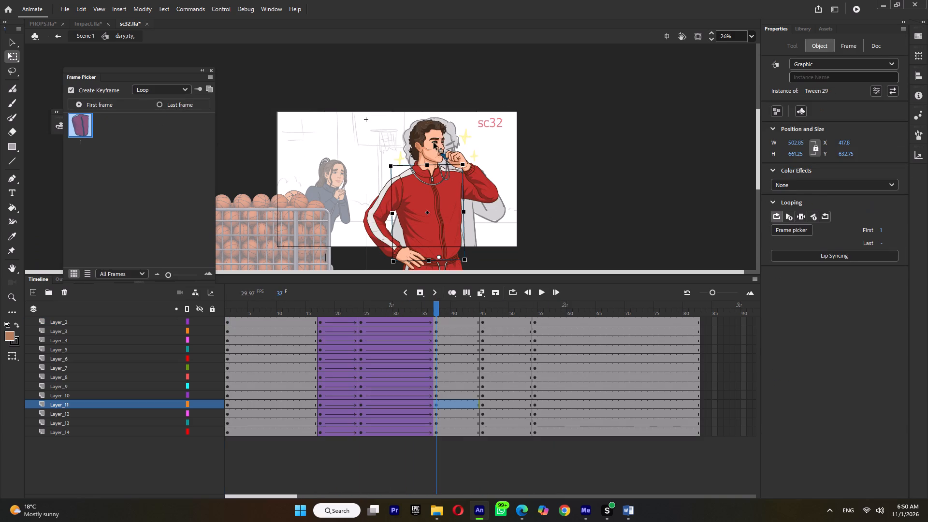
{"action": "double_click", "coordinate": [430, 131]}
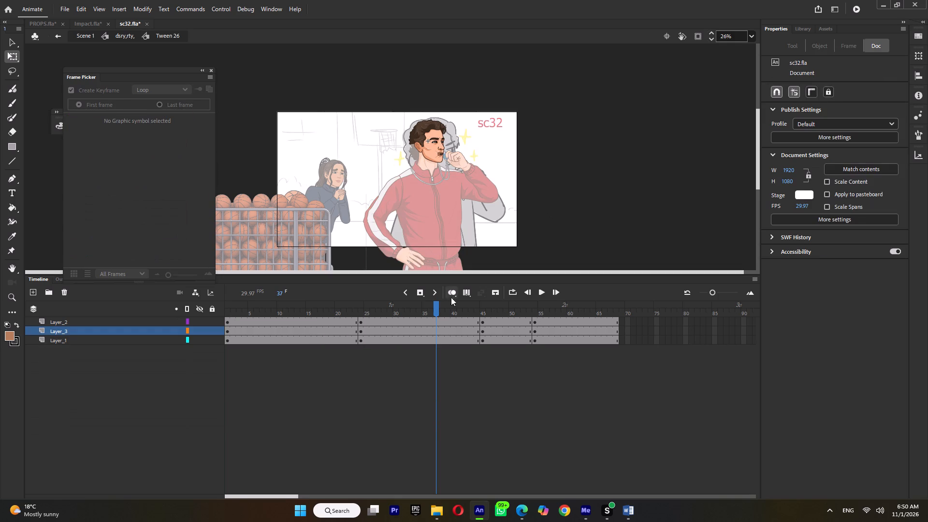
{"action": "double_click", "coordinate": [437, 309]}
{"action": "key", "text": "F6"}
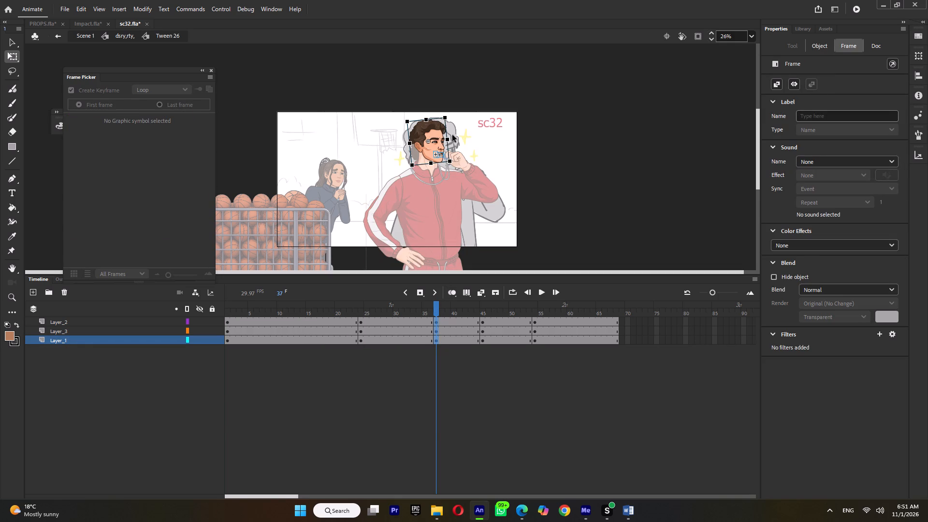
{"action": "scroll", "coordinate": [435, 174], "scroll_direction": "up", "scroll_amount": 4, "text": "ctrl"}
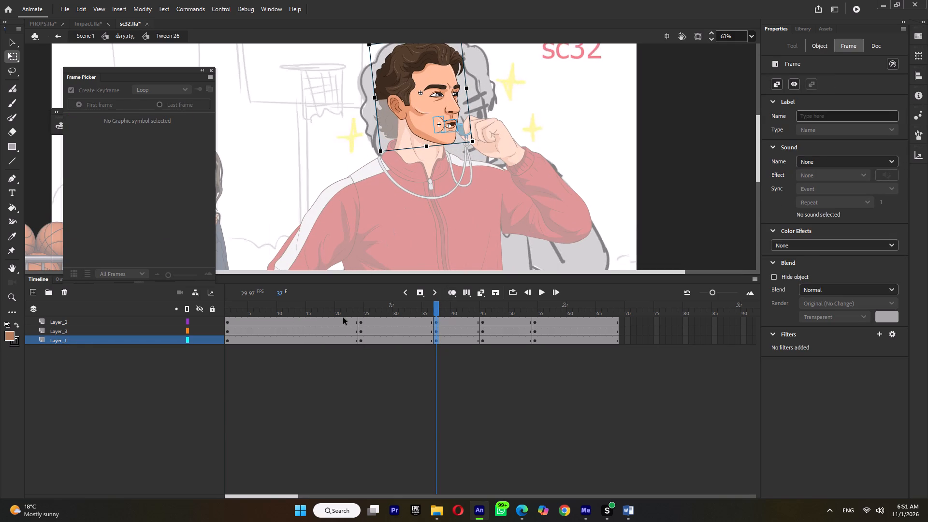
{"action": "left_click_drag", "start_coordinate": [353, 307], "coordinate": [363, 307]}
{"action": "double_click", "coordinate": [693, 143]}
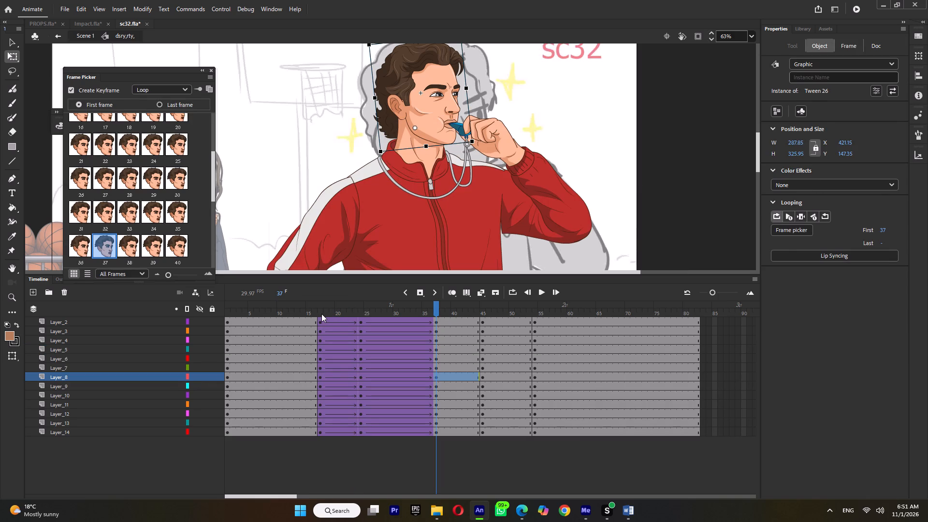
Open the coach's head symbol at frame 20 and insert keyframes on all three layers.
{"action": "left_click_drag", "start_coordinate": [320, 315], "coordinate": [338, 316]}
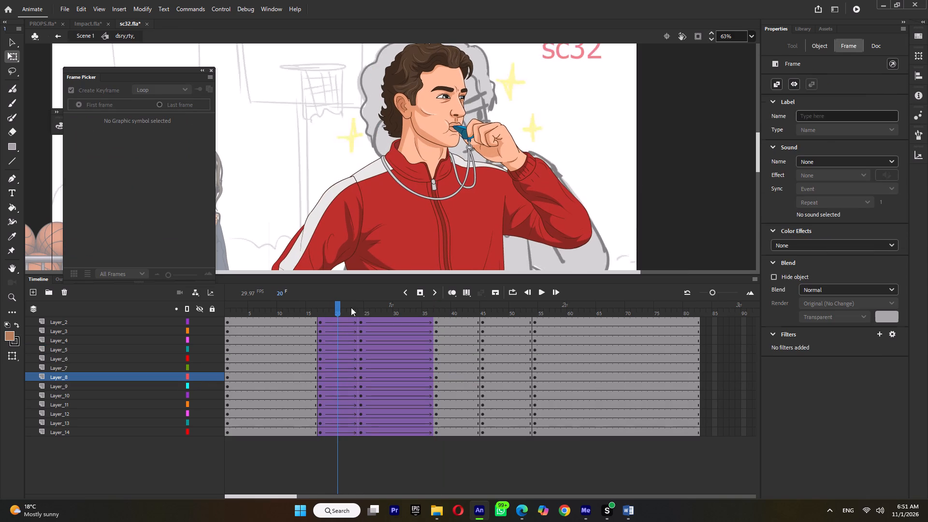
{"action": "double_click", "coordinate": [441, 72]}
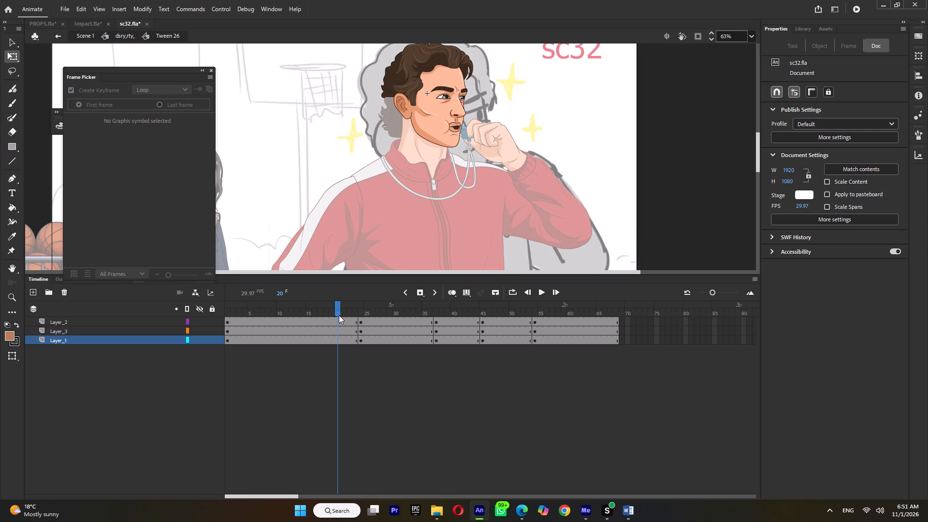
{"action": "double_click", "coordinate": [339, 314]}
{"action": "key", "text": "F6"}
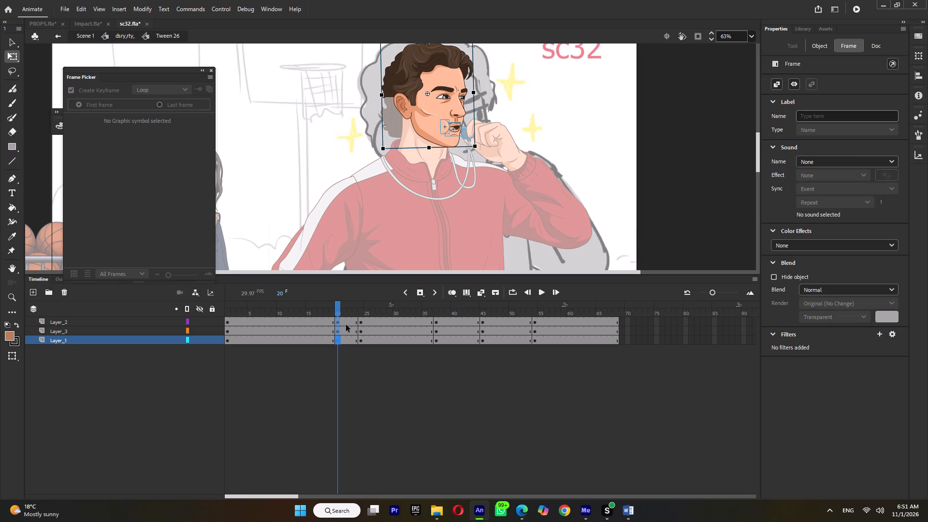
Apply classic tweens to the cheek and mouth layers from frame 20 to frame 37 and scrub the start of the motion.
{"action": "left_click_drag", "start_coordinate": [347, 321], "coordinate": [373, 328]}
{"action": "key", "text": "ctrl+m"}
{"action": "left_click_drag", "start_coordinate": [343, 309], "coordinate": [355, 310]}
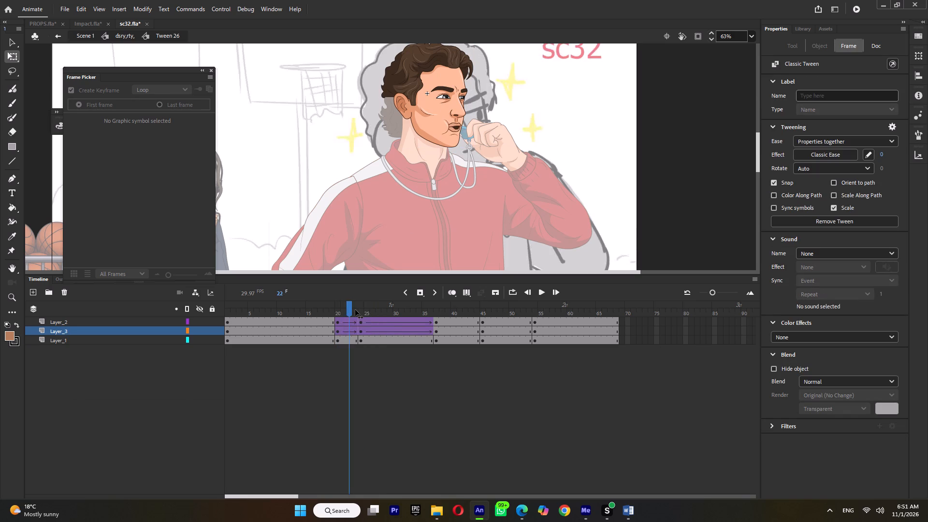
{"action": "left_click_drag", "start_coordinate": [355, 310], "coordinate": [358, 330]}
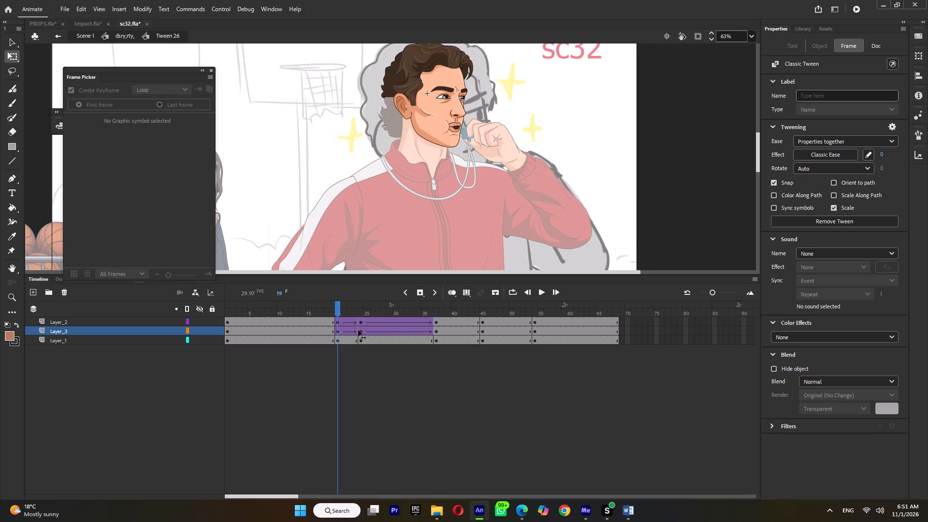
{"action": "left_click_drag", "start_coordinate": [358, 330], "coordinate": [363, 336]}
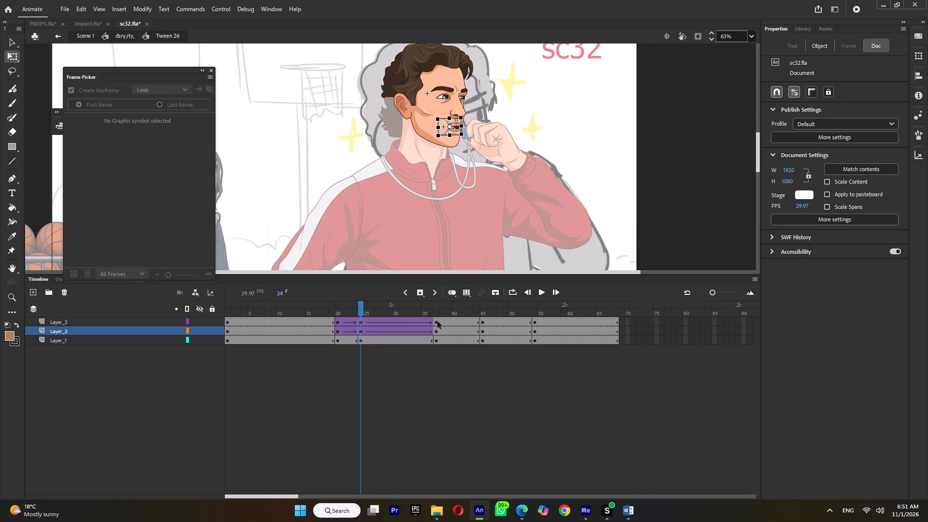
At frame 37, nudge the coach's puffed cheek and then his mouth slightly to the left.
{"action": "left_click_drag", "start_coordinate": [436, 321], "coordinate": [436, 327]}
{"action": "scroll", "coordinate": [459, 113], "scroll_direction": "up", "scroll_amount": 9, "text": "ctrl"}
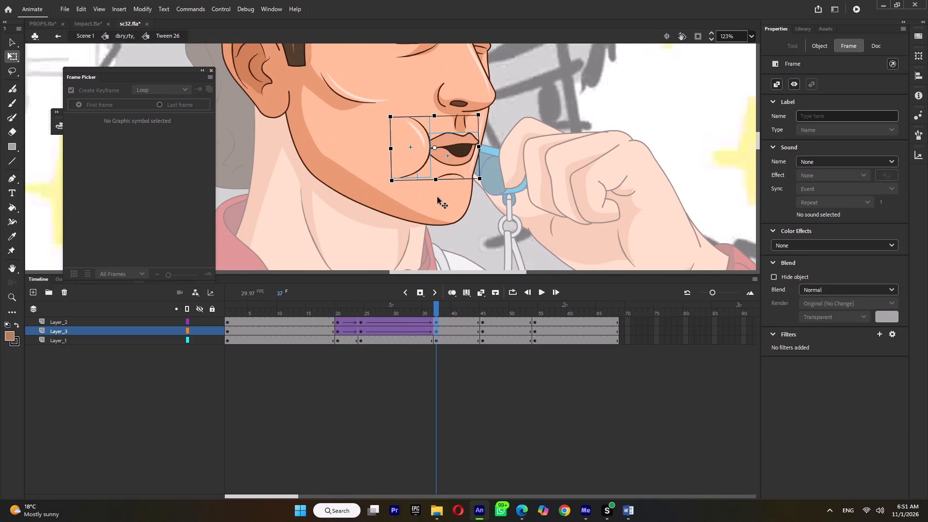
{"action": "left_click", "coordinate": [550, 101]}
{"action": "left_click", "coordinate": [418, 150]}
{"action": "key", "text": "Left"}
{"action": "key", "text": "Left"}
{"action": "key", "text": "Left"}
{"action": "key", "text": "Left"}
{"action": "key", "text": "Left"}
{"action": "key", "text": "Left"}
{"action": "key", "text": "Left"}
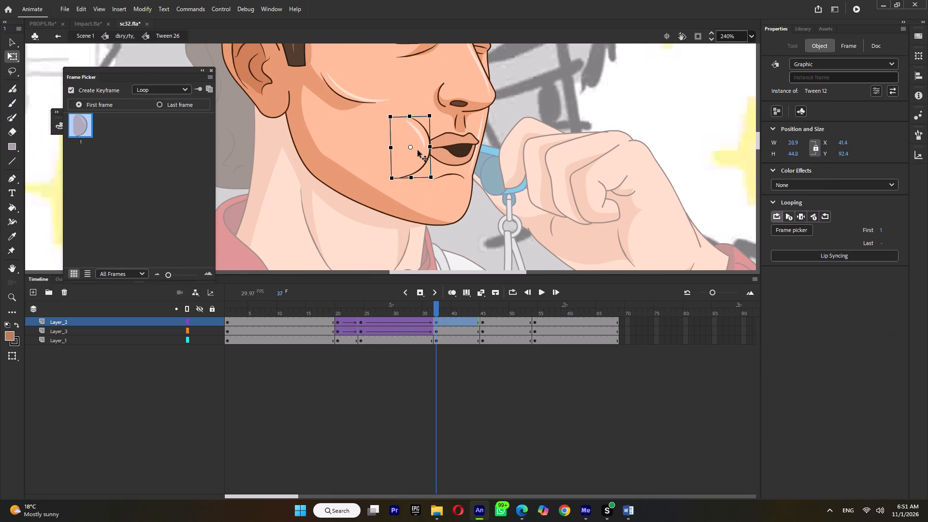
{"action": "left_click", "coordinate": [449, 155]}
{"action": "key", "text": "Left"}
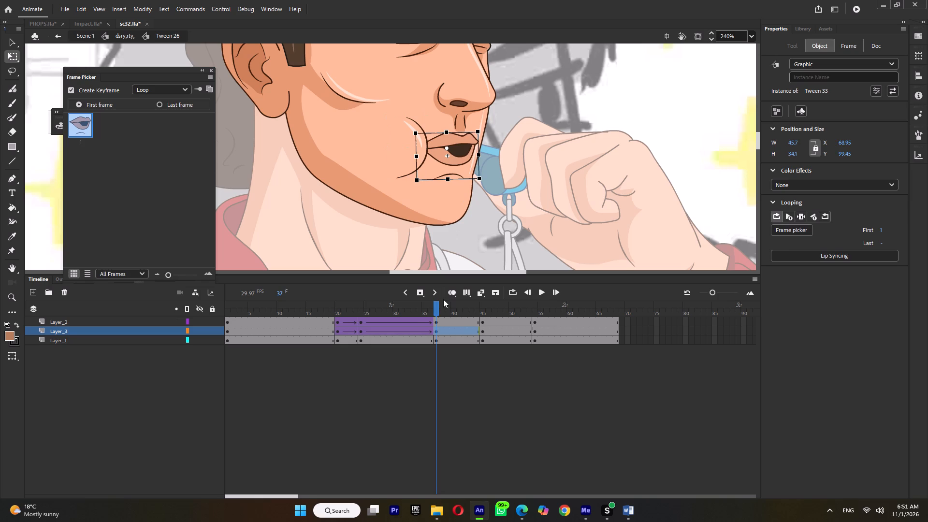
Apply classic tweens to the cheek and mouth layers between frames 37 and 54 and play the result.
{"action": "left_click_drag", "start_coordinate": [420, 318], "coordinate": [428, 340]}
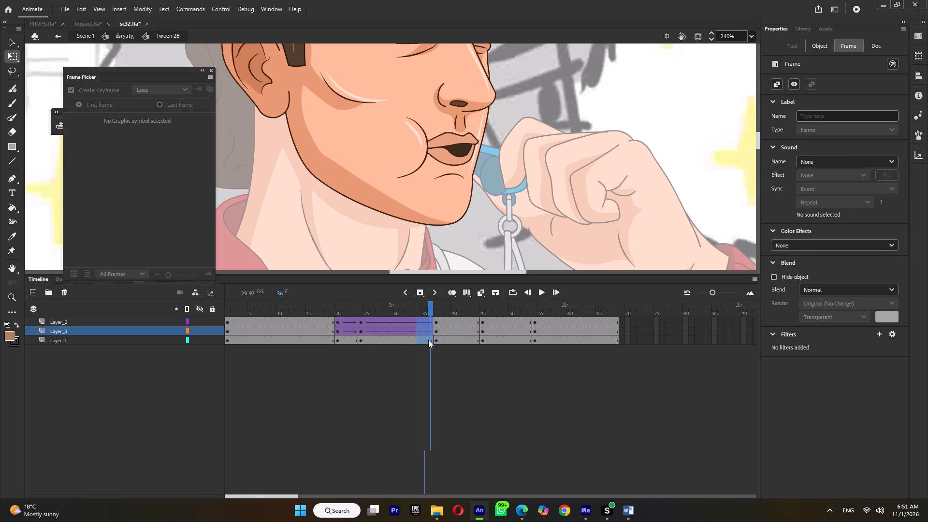
{"action": "left_click_drag", "start_coordinate": [428, 340], "coordinate": [514, 342]}
{"action": "left_click", "coordinate": [455, 346]}
{"action": "left_click_drag", "start_coordinate": [459, 320], "coordinate": [459, 331]}
{"action": "key", "text": "ctrl+m"}
{"action": "left_click_drag", "start_coordinate": [498, 320], "coordinate": [498, 329]}
{"action": "key", "text": "ctrl+m"}
{"action": "left_click", "coordinate": [452, 309]}
{"action": "key", "text": "Return"}
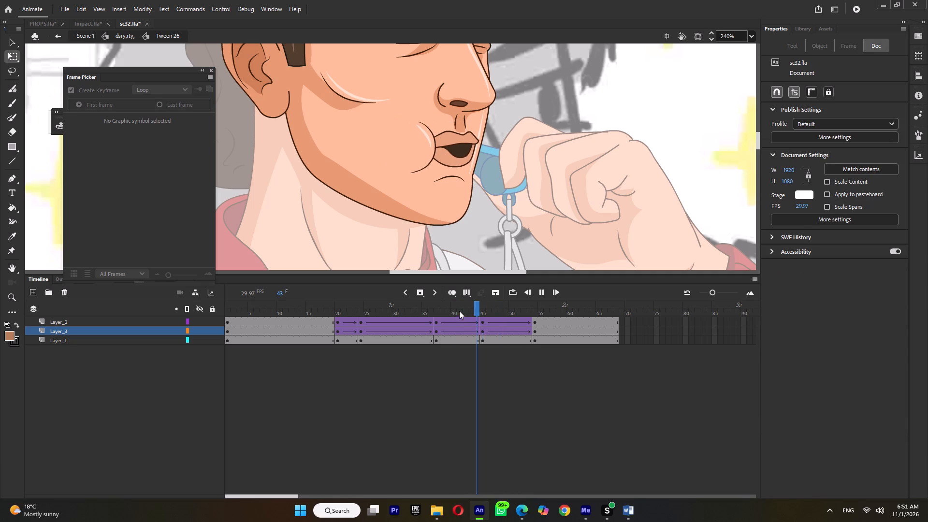
{"action": "key", "text": "Return"}
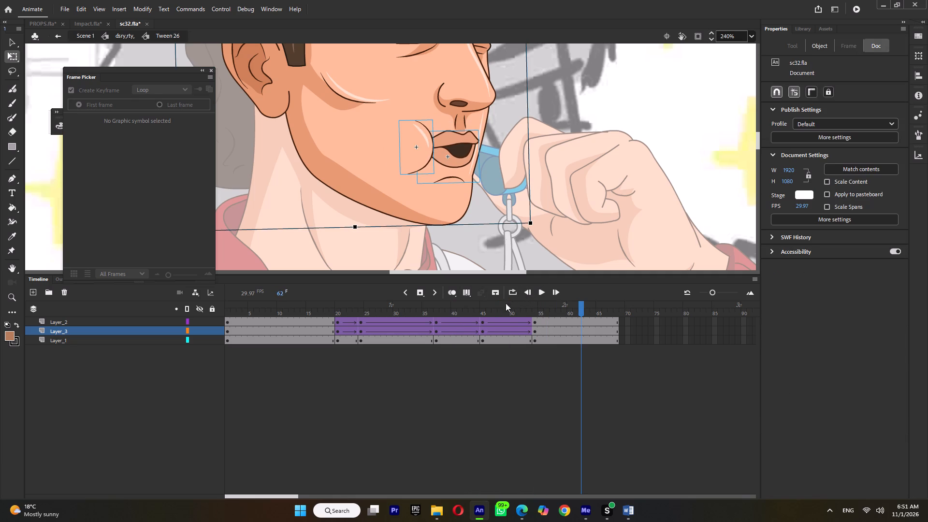
At frame 45, stretch the coach's mouth taller, to about 45.7 by 41.7, and exit the head symbol.
{"action": "left_click_drag", "start_coordinate": [438, 308], "coordinate": [483, 313]}
{"action": "left_click", "coordinate": [531, 181]}
{"action": "left_click", "coordinate": [458, 141]}
{"action": "scroll", "coordinate": [457, 138], "scroll_direction": "up", "scroll_amount": 3, "text": "ctrl"}
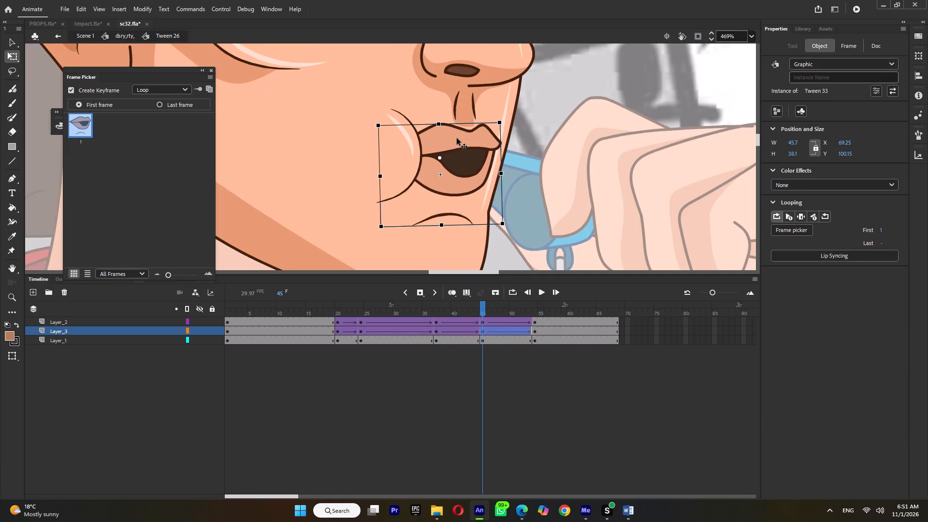
{"action": "scroll", "coordinate": [449, 135], "scroll_direction": "up", "scroll_amount": 1, "text": "ctrl"}
{"action": "left_click", "coordinate": [436, 121]}
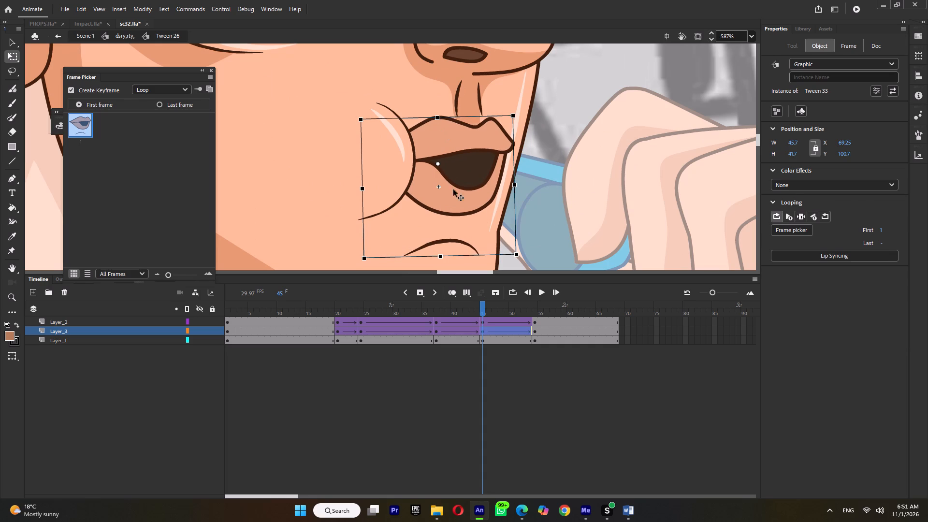
{"action": "double_click", "coordinate": [586, 117]}
Apply classic tweens to all coach layers between frames 37 and 54 and play the animation from around frame 15.
{"action": "scroll", "coordinate": [587, 124], "scroll_direction": "down", "scroll_amount": 9, "text": "ctrl"}
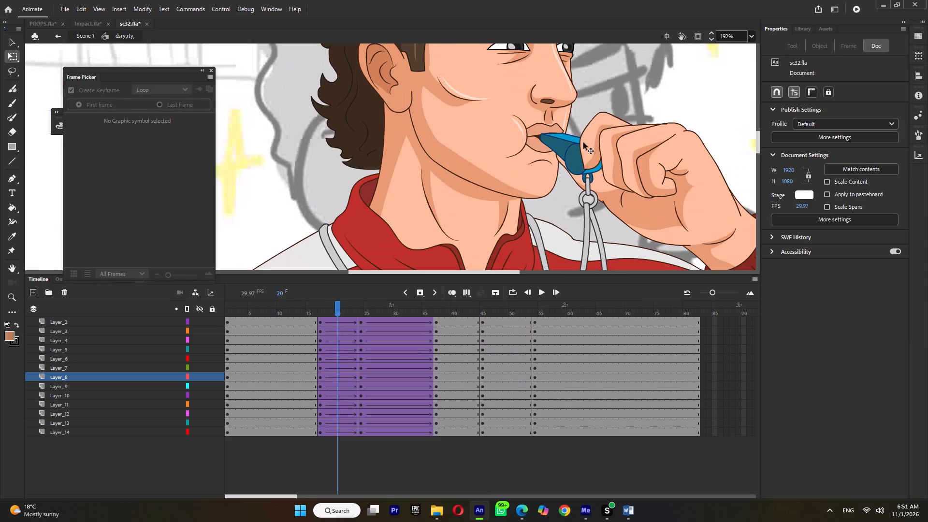
{"action": "double_click", "coordinate": [463, 308]}
{"action": "key", "text": "ctrl+m"}
{"action": "double_click", "coordinate": [499, 314]}
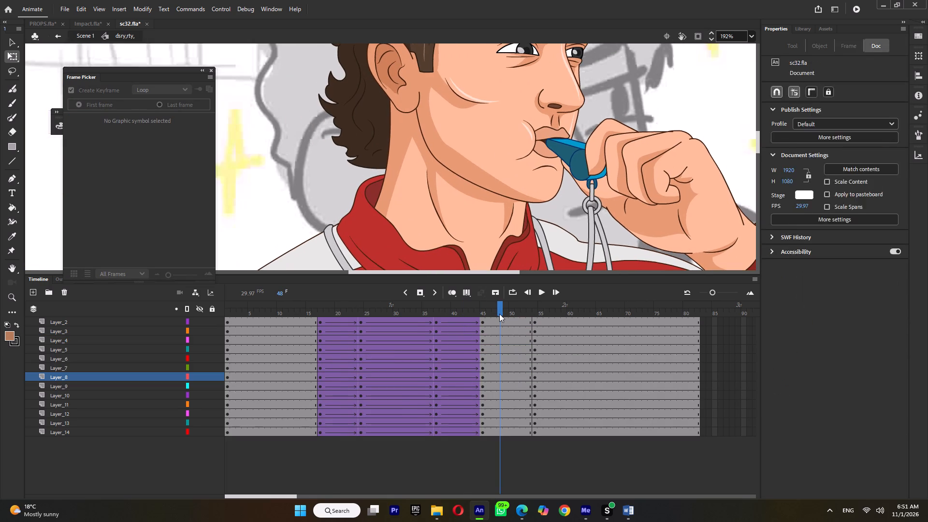
{"action": "key", "text": "ctrl+m"}
{"action": "scroll", "coordinate": [504, 144], "scroll_direction": "down", "scroll_amount": 9, "text": "ctrl"}
{"action": "left_click", "coordinate": [311, 312]}
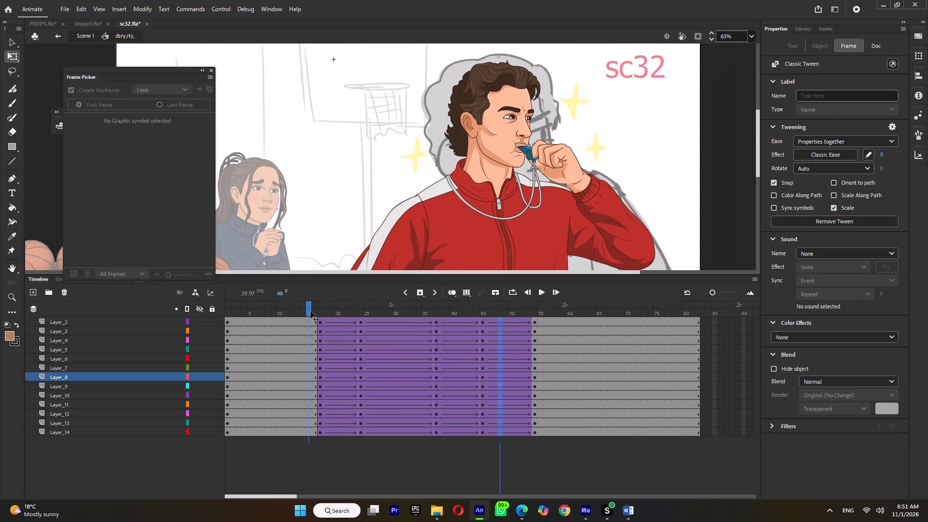
{"action": "key", "text": "Return"}
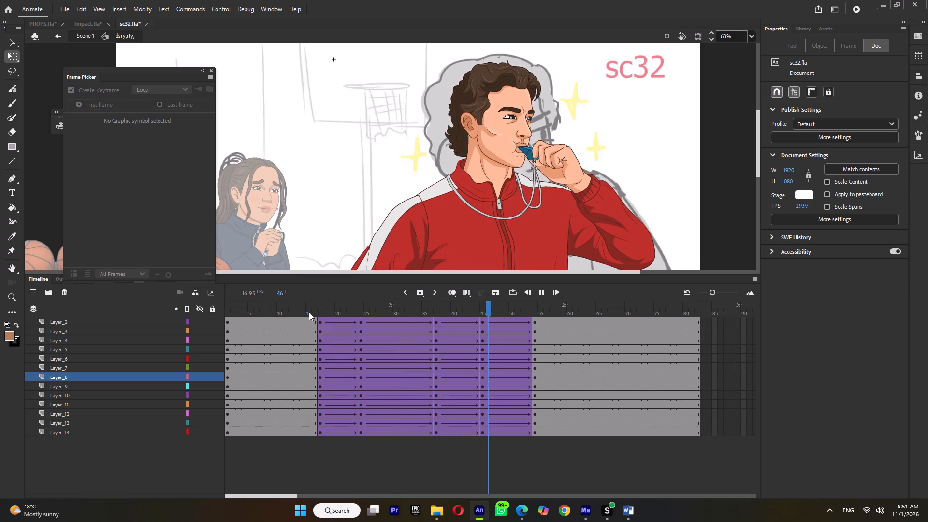
{"action": "key", "text": "Return"}
{"action": "left_click", "coordinate": [312, 309]}
{"action": "key", "text": "Return"}
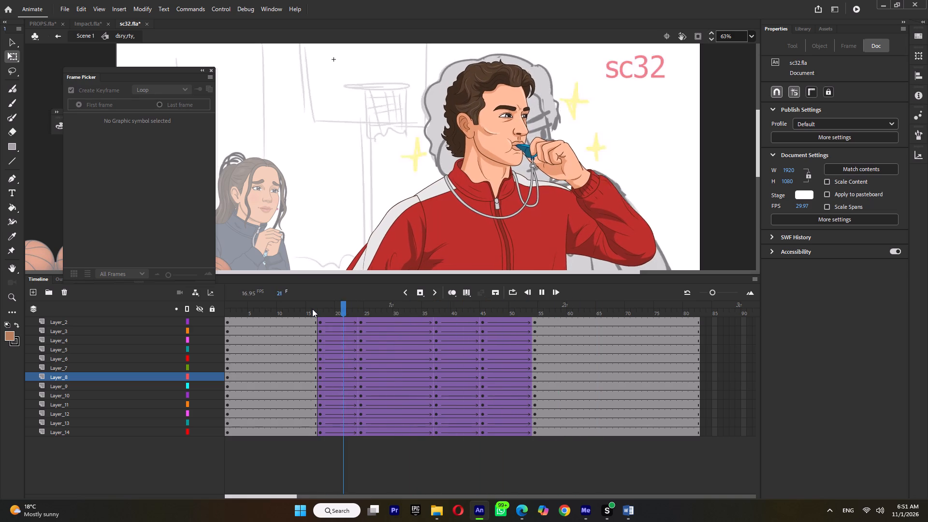
{"action": "key", "text": "Return"}
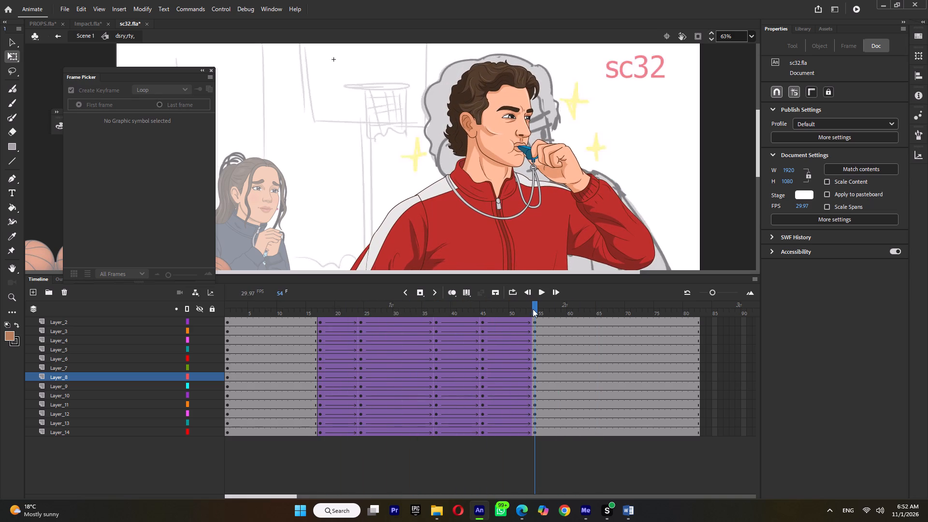
Move the frame 54 keyframes on all coach layers to frame 51 and replay the whistle animation.
{"action": "double_click", "coordinate": [533, 312]}
{"action": "left_click_drag", "start_coordinate": [533, 322], "coordinate": [518, 321]}
{"action": "left_click", "coordinate": [350, 311]}
{"action": "key", "text": "Return"}
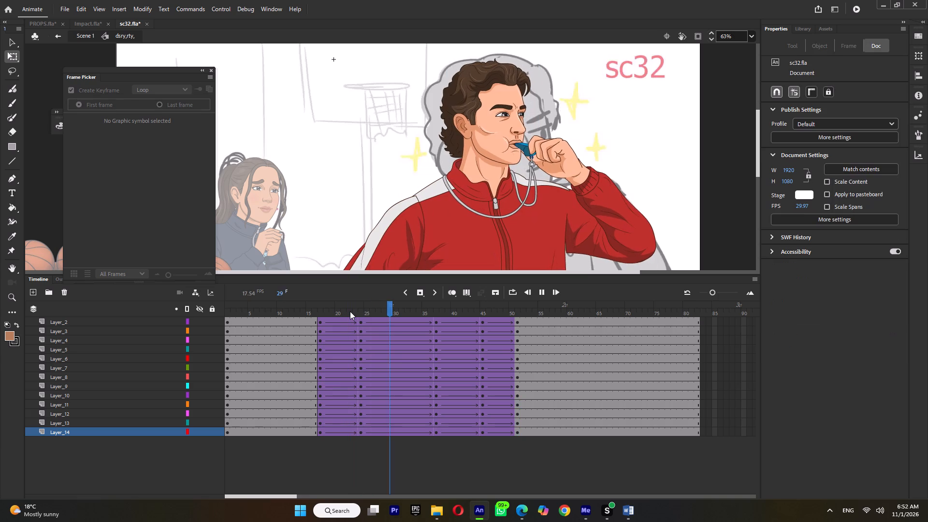
{"action": "left_click", "coordinate": [321, 308]}
{"action": "key", "text": "Return"}
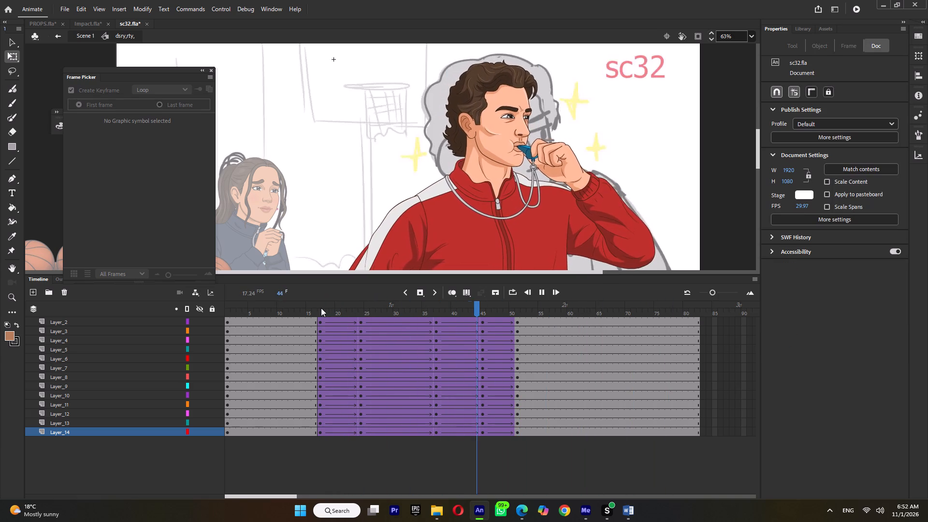
{"action": "left_click", "coordinate": [321, 308]}
{"action": "key", "text": "Return"}
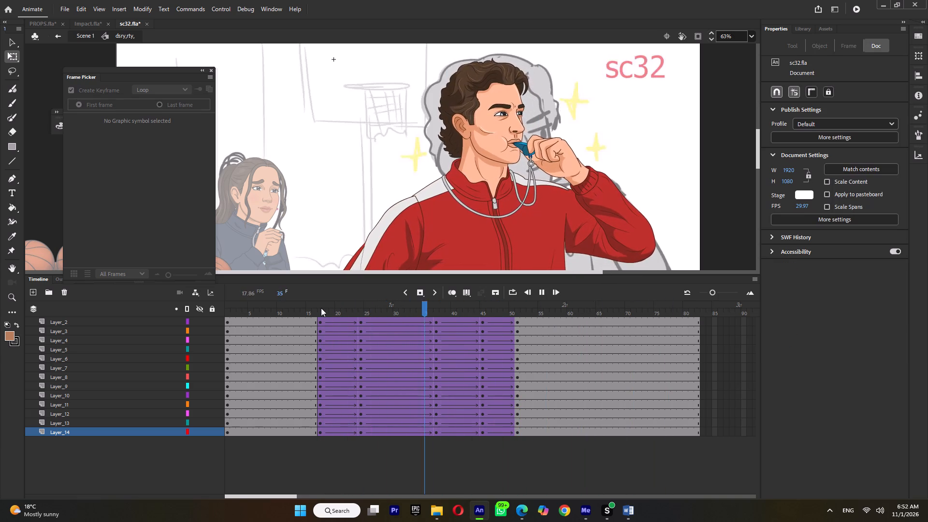
Replay the coach's whistle animation several times from frame 17 to check its timing.
{"action": "left_click", "coordinate": [321, 308]}
{"action": "key", "text": "Return"}
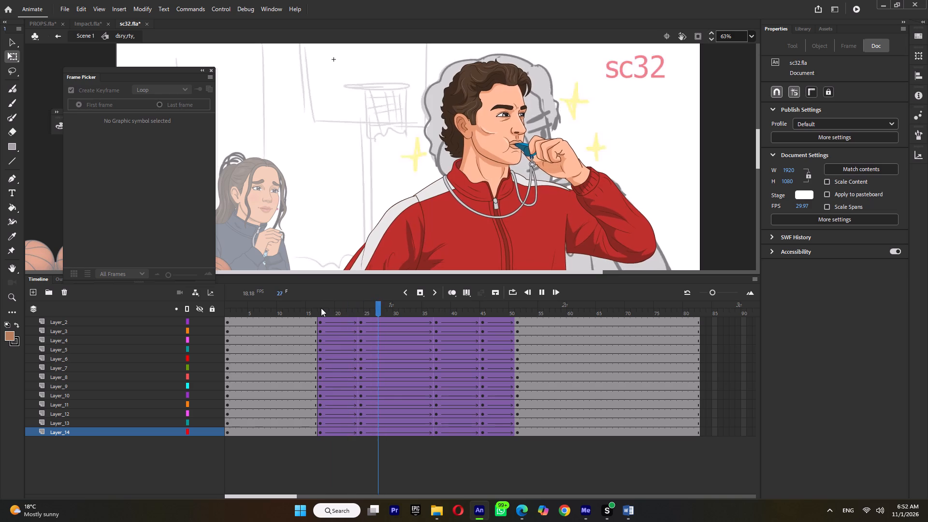
{"action": "left_click", "coordinate": [321, 308]}
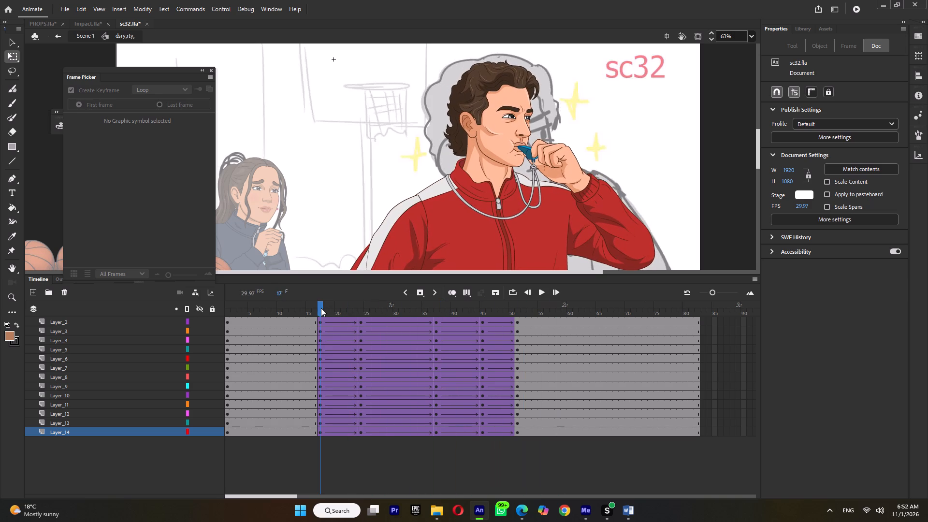
{"action": "key", "text": "Return"}
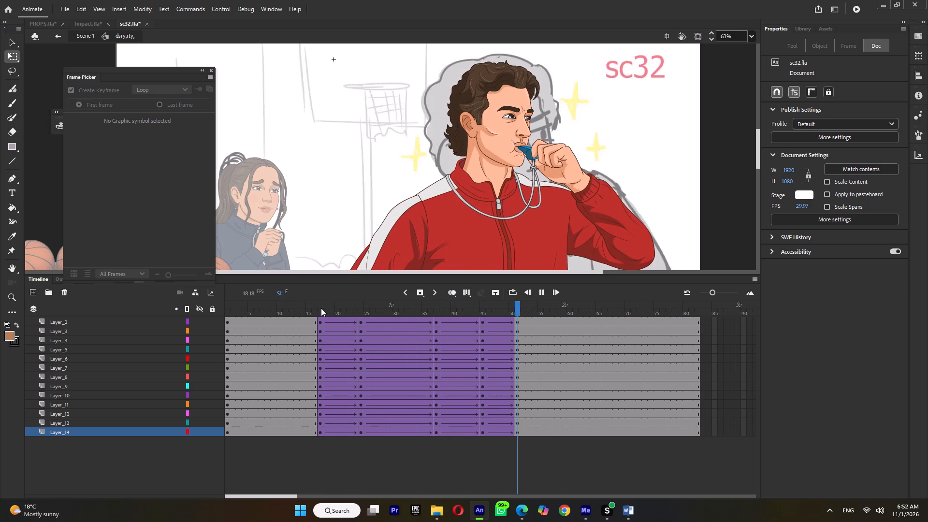
{"action": "left_click", "coordinate": [321, 308]}
{"action": "key", "text": "Return"}
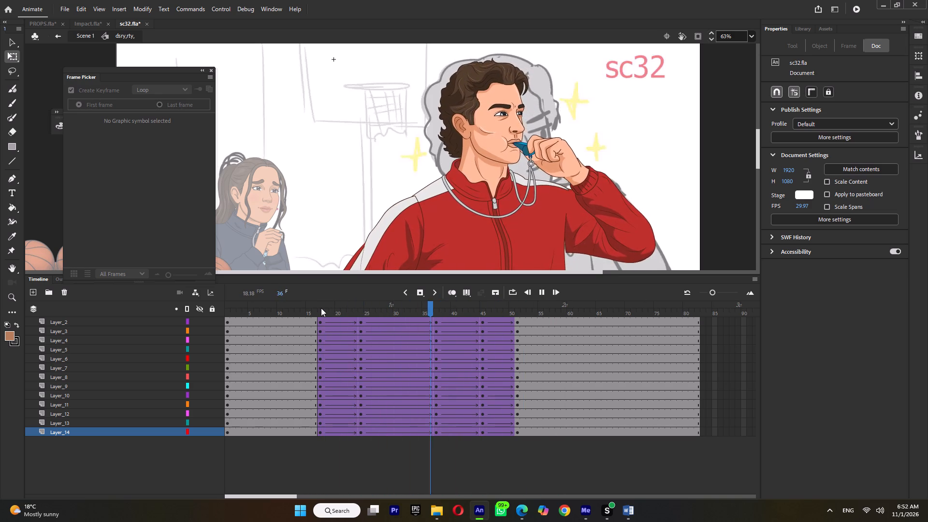
{"action": "key", "text": "Return"}
Shorten the tween span at frame 29 by three frames on all coach layers and replay the animation from frame 16.
{"action": "double_click", "coordinate": [390, 308]}
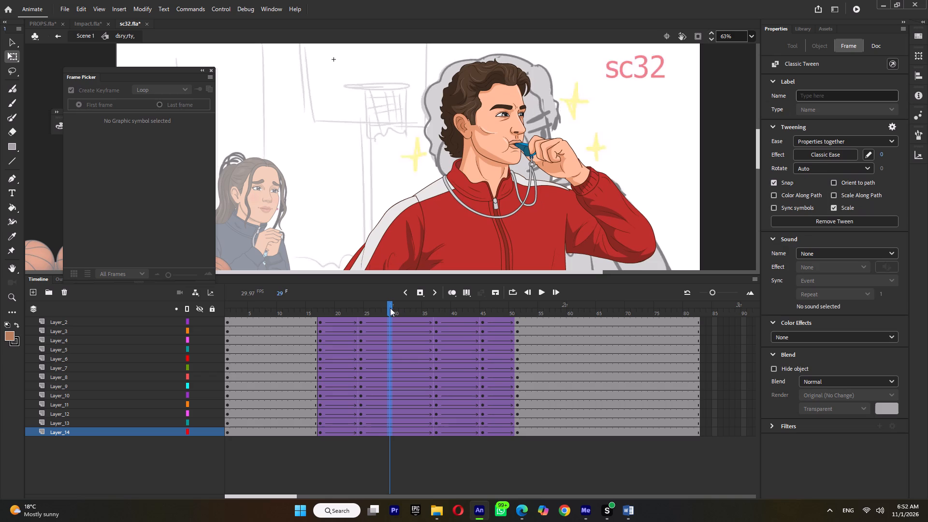
{"action": "key", "text": "shift+F5"}
{"action": "key", "text": "shift+F5"}
{"action": "key", "text": "shift+F5"}
{"action": "key", "text": "shift+F5"}
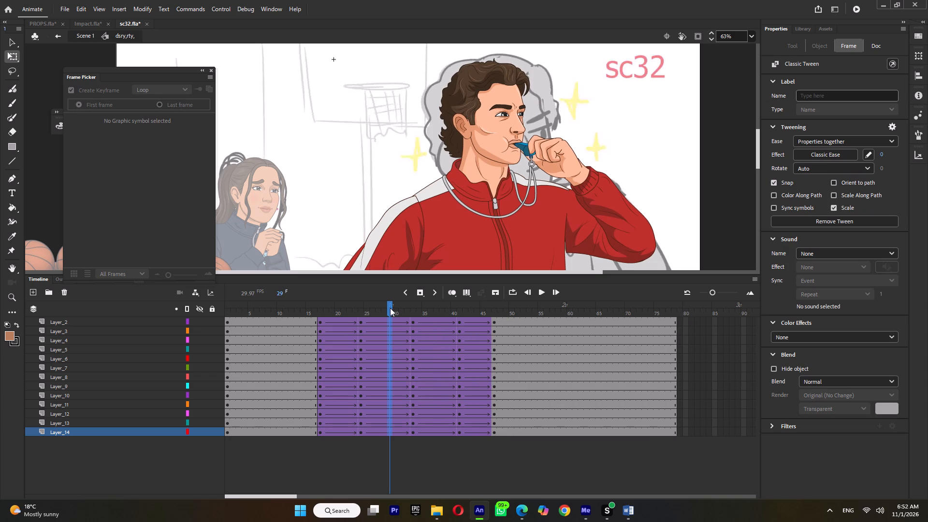
{"action": "key", "text": "shift+F5"}
{"action": "key", "text": "F5"}
{"action": "key", "text": "F5"}
{"action": "left_click", "coordinate": [315, 306]}
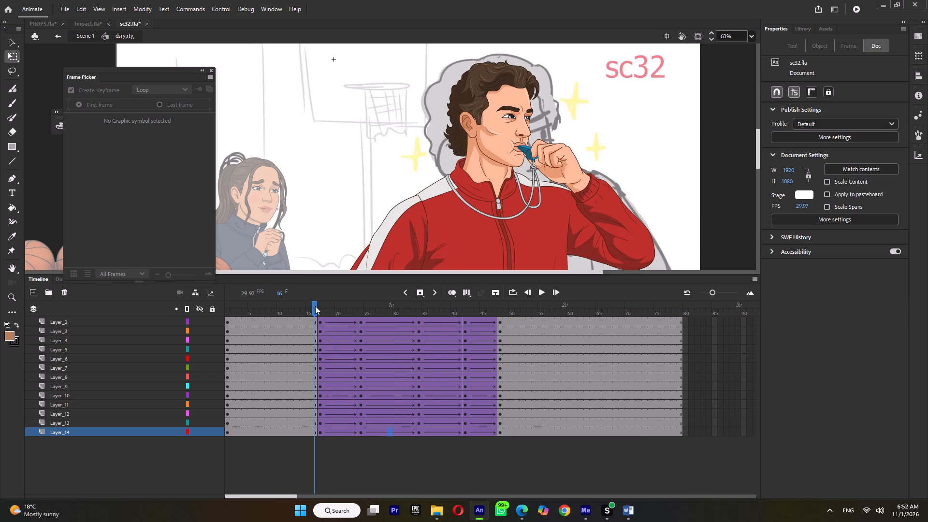
{"action": "key", "text": "Return"}
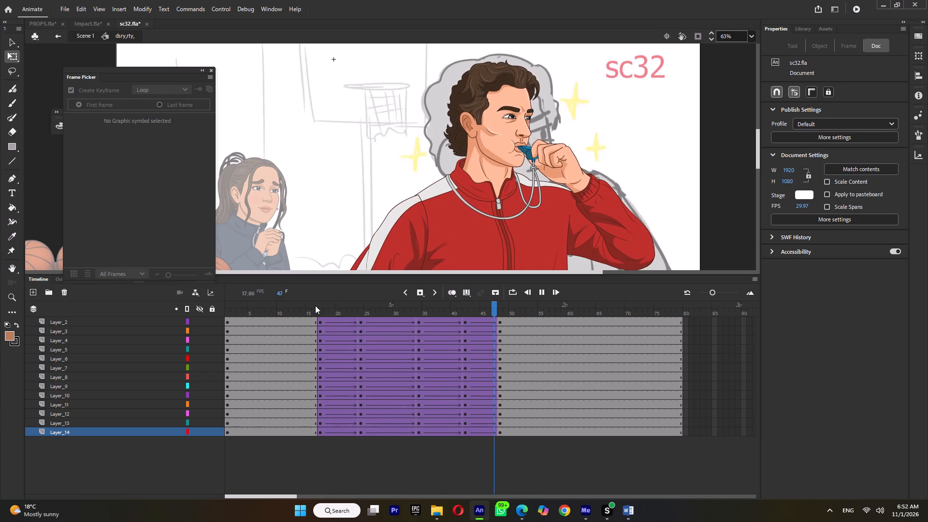
{"action": "key", "text": "Return"}
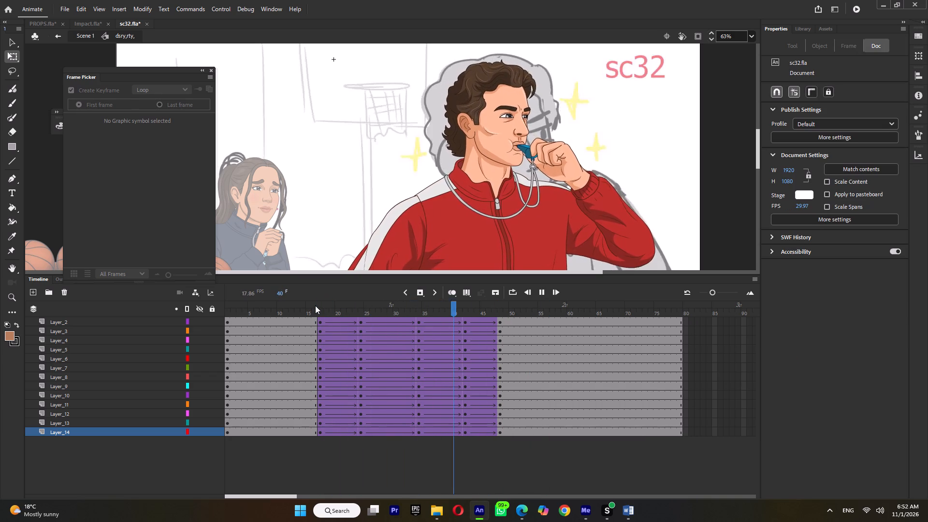
{"action": "key", "text": "Return"}
Trim the final hold on all coach layers so the animation ends at frame 59.
{"action": "left_click_drag", "start_coordinate": [571, 319], "coordinate": [609, 420]}
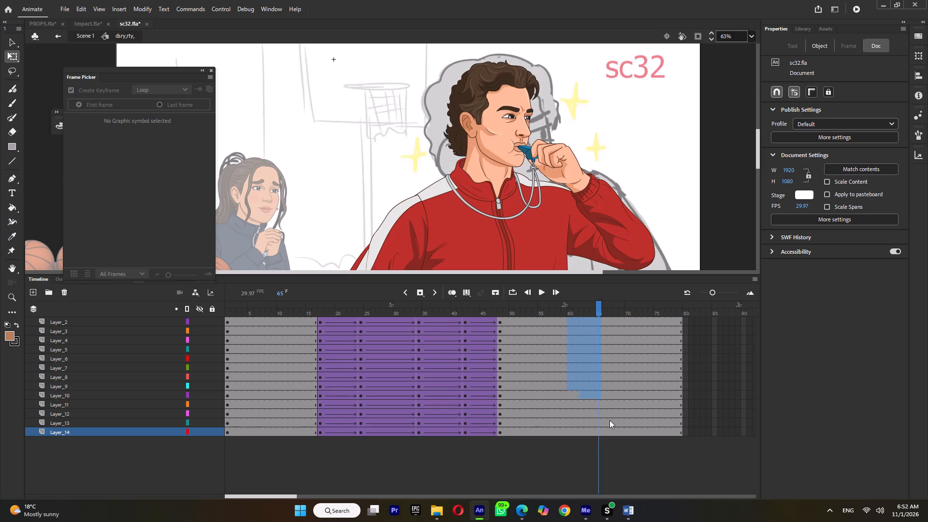
{"action": "left_click_drag", "start_coordinate": [609, 420], "coordinate": [749, 521]}
{"action": "key", "text": "shift+F5"}
Remove two frames at frame 11 and two at frame 51 on all coach layers and exit the coach symbol.
{"action": "double_click", "coordinate": [283, 308]}
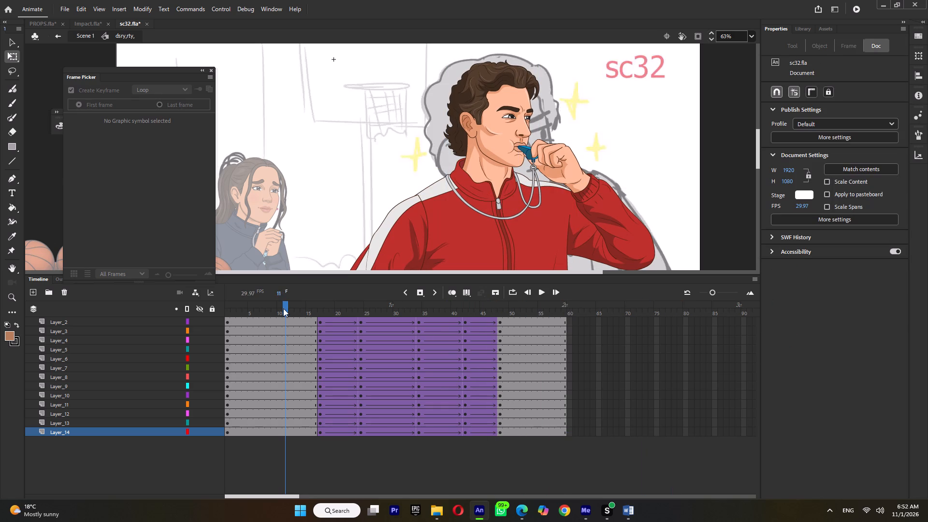
{"action": "key", "text": "shift+F5"}
{"action": "key", "text": "shift+F5"}
{"action": "double_click", "coordinate": [518, 305]}
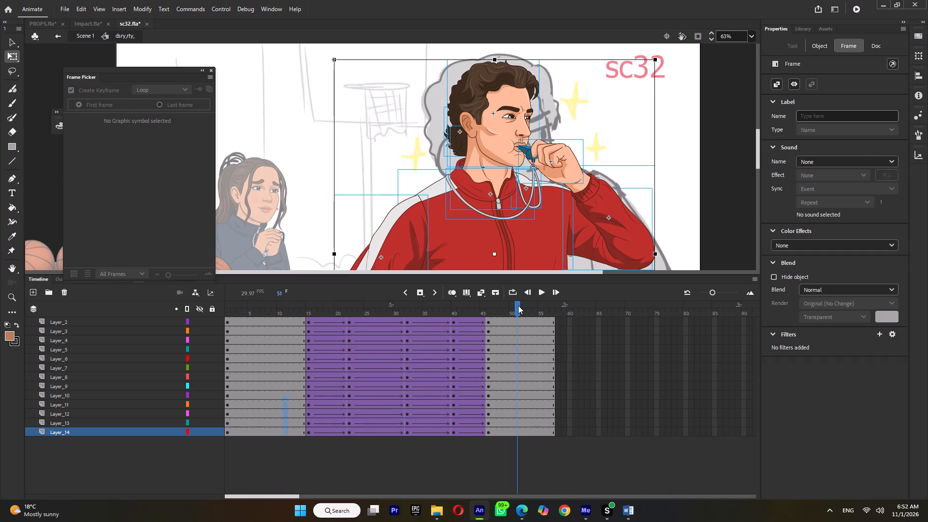
{"action": "key", "text": "shift+F5"}
{"action": "key", "text": "shift+F5"}
{"action": "double_click", "coordinate": [716, 159]}
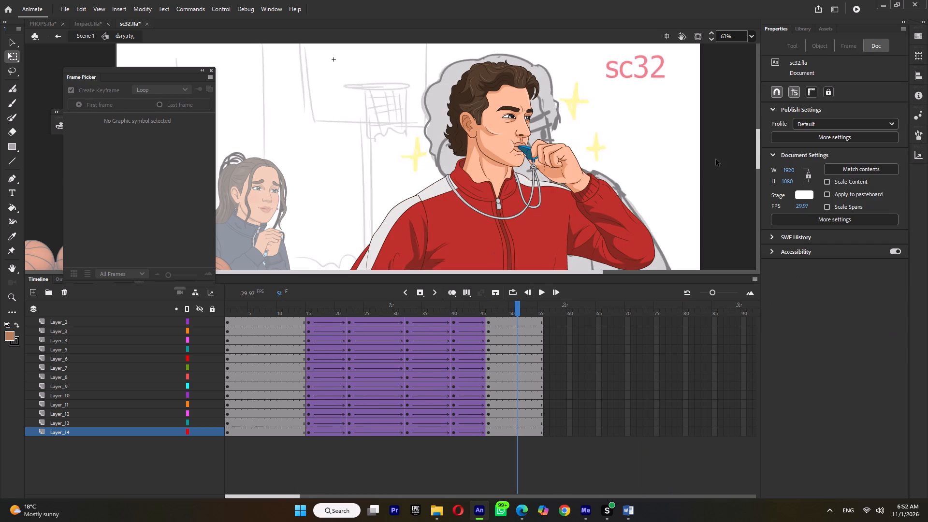
Play the main scene from frame 1 to check the coach's looped whistle animation.
{"action": "scroll", "coordinate": [676, 202], "scroll_direction": "down", "scroll_amount": 7, "text": "ctrl"}
{"action": "scroll", "coordinate": [475, 197], "scroll_direction": "down", "scroll_amount": 2, "text": "ctrl"}
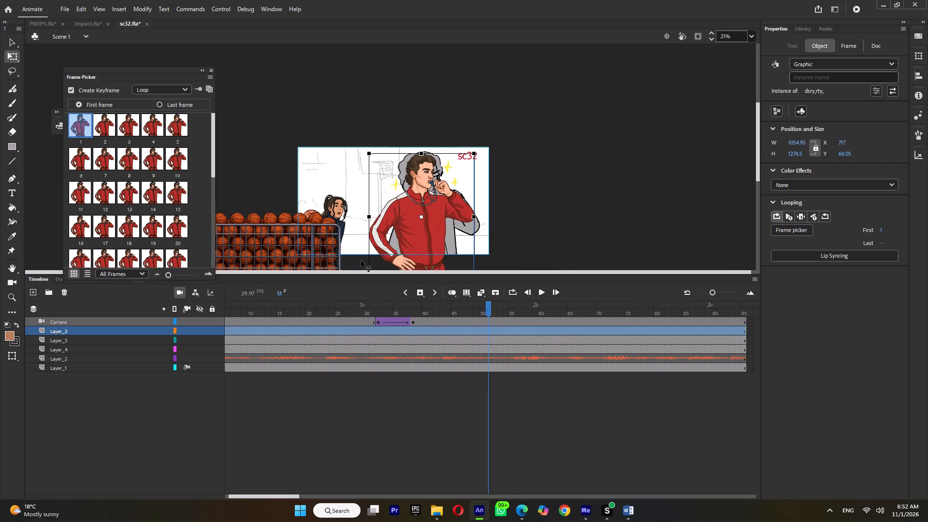
{"action": "left_click_drag", "start_coordinate": [261, 309], "coordinate": [80, 345]}
{"action": "key", "text": "Return"}
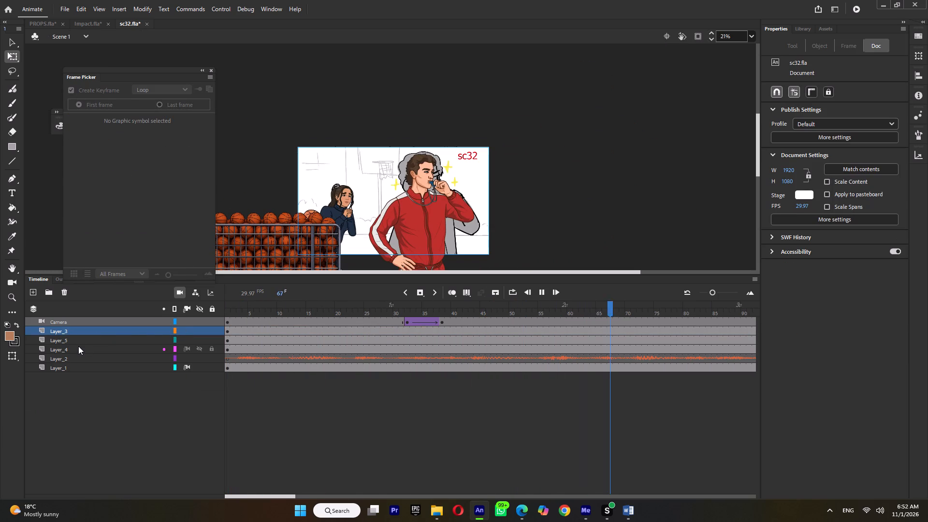
{"action": "key", "text": "Return"}
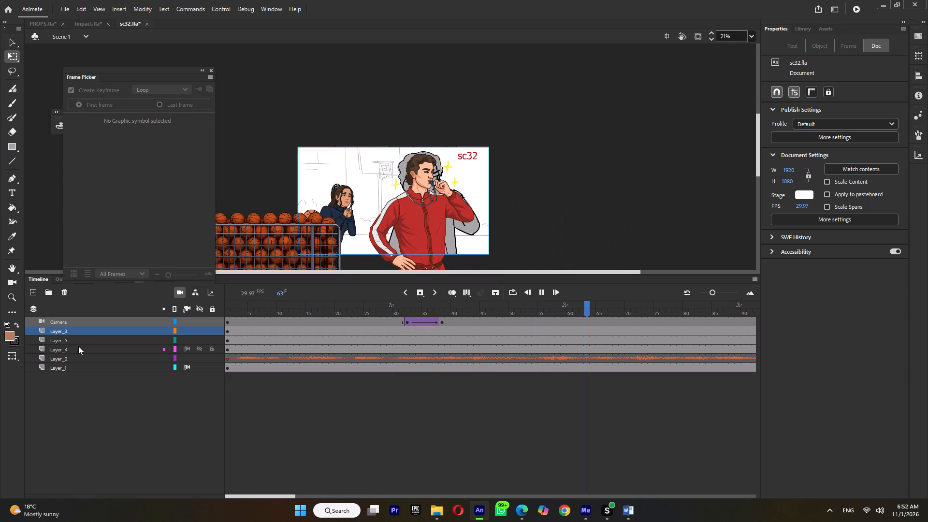
{"action": "key", "text": "Return"}
{"action": "left_click_drag", "start_coordinate": [258, 307], "coordinate": [145, 324]}
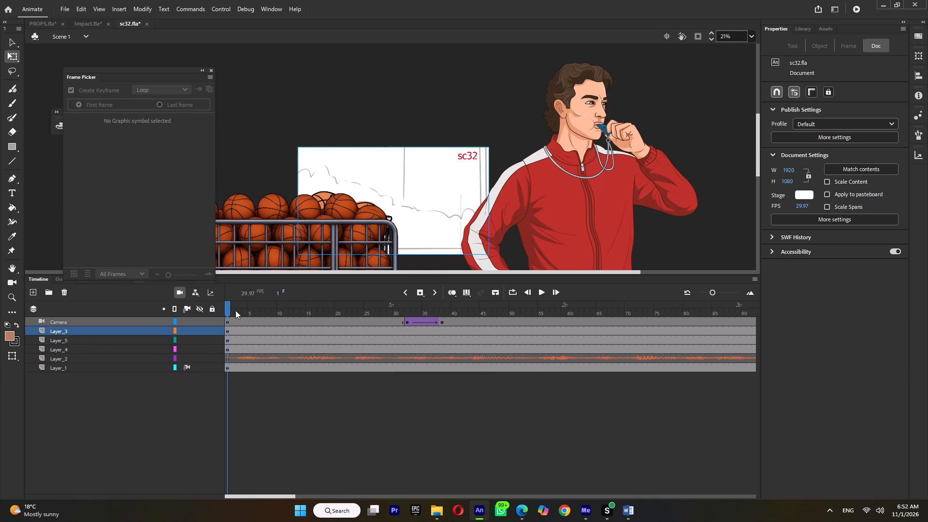
Set the coach instance's first loop frame to 15 at scene frame 1 and play the scene.
{"action": "left_click", "coordinate": [544, 229]}
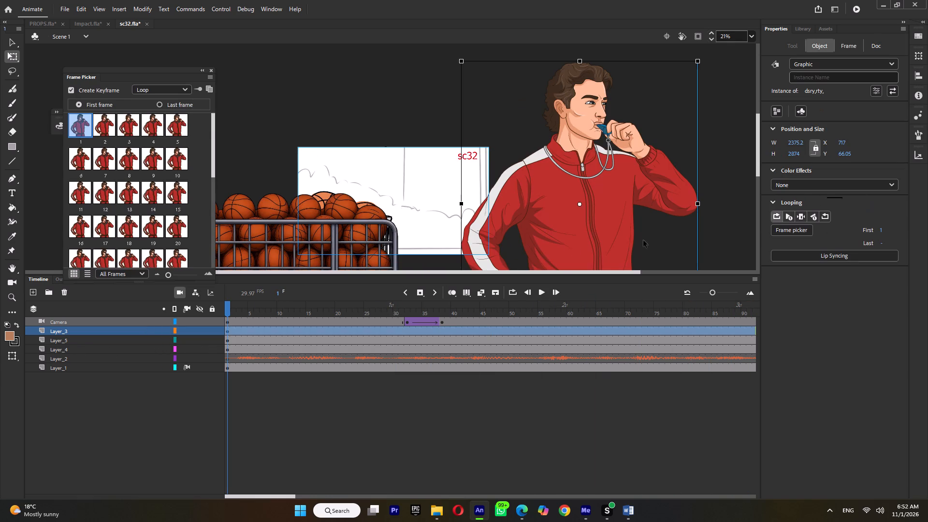
{"action": "left_click", "coordinate": [179, 192]}
{"action": "key", "text": "Return"}
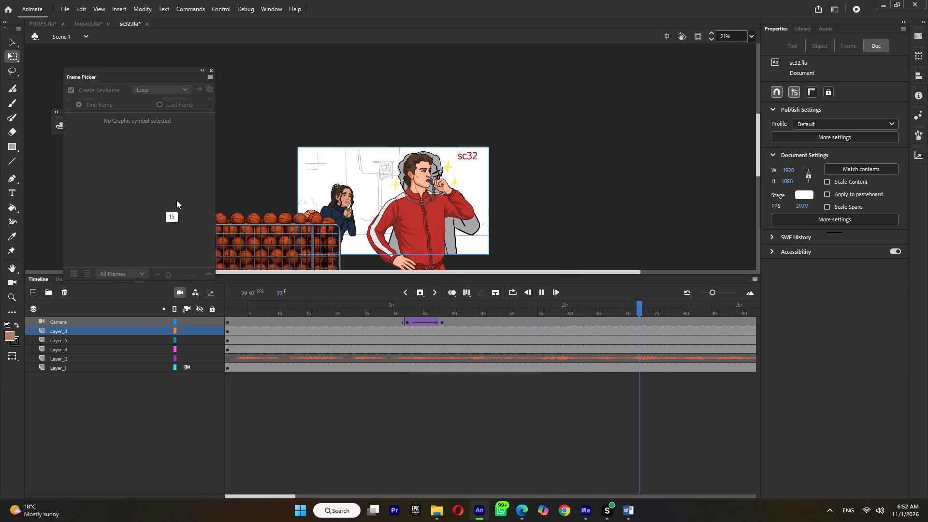
{"action": "key", "text": "Return"}
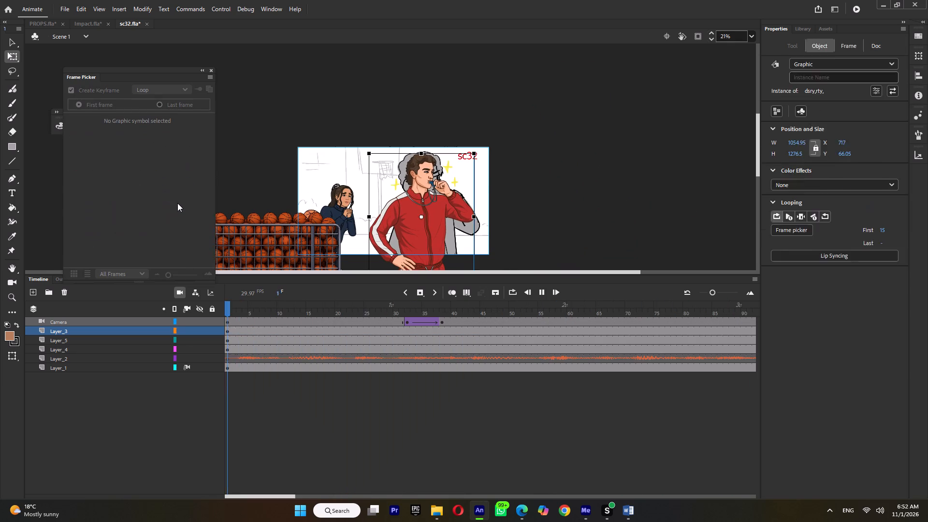
{"action": "key", "text": "Return"}
{"action": "left_click_drag", "start_coordinate": [239, 307], "coordinate": [192, 319]}
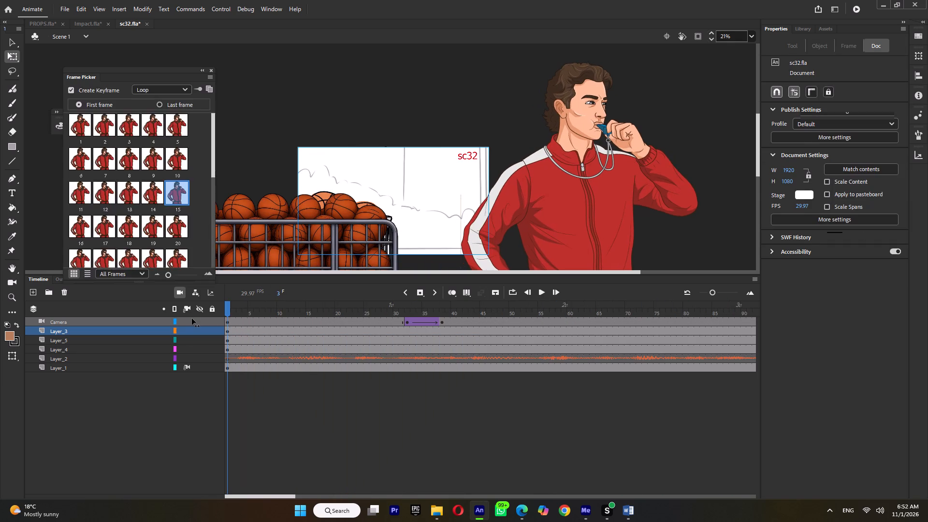
Enter the girl's symbol and insert keyframes on all its layers at frames 23 and 11.
{"action": "left_click_drag", "start_coordinate": [192, 319], "coordinate": [384, 324]}
{"action": "left_click", "coordinate": [400, 163]}
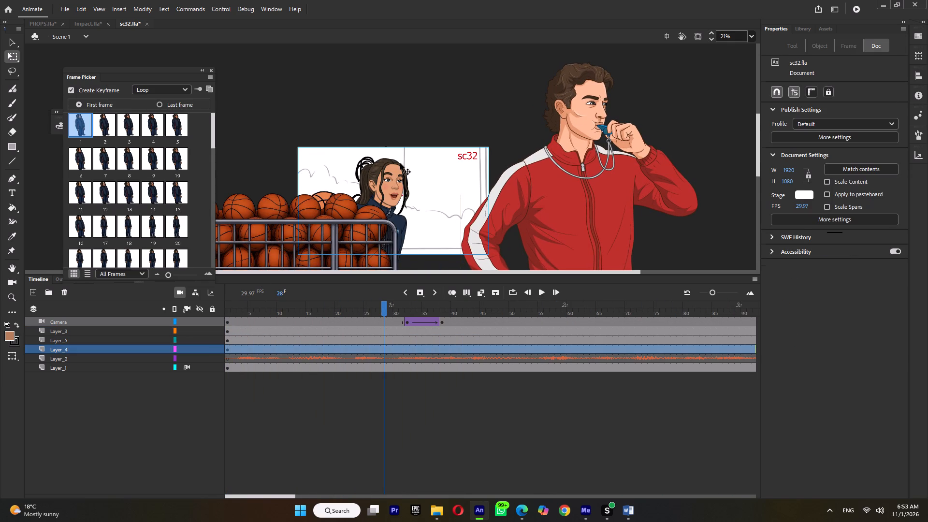
{"action": "left_click", "coordinate": [213, 340]}
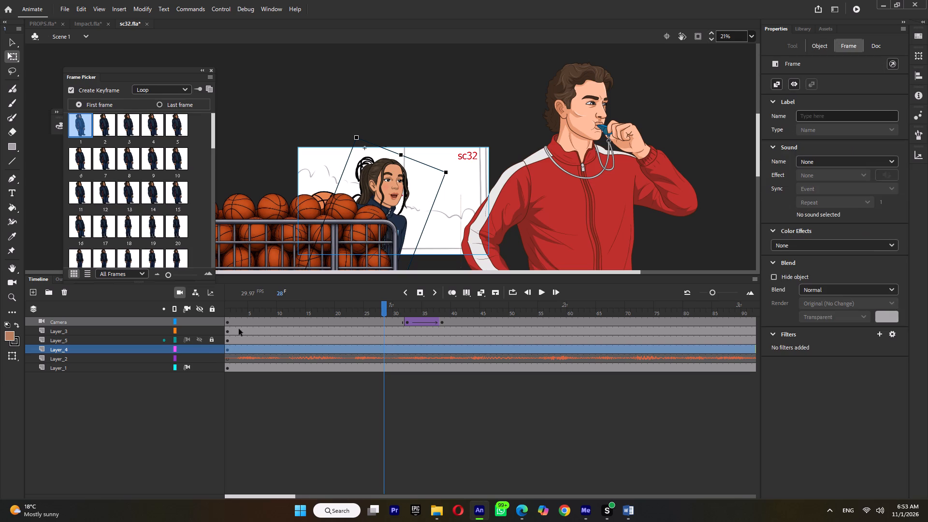
{"action": "double_click", "coordinate": [384, 175]}
{"action": "left_click", "coordinate": [276, 306]}
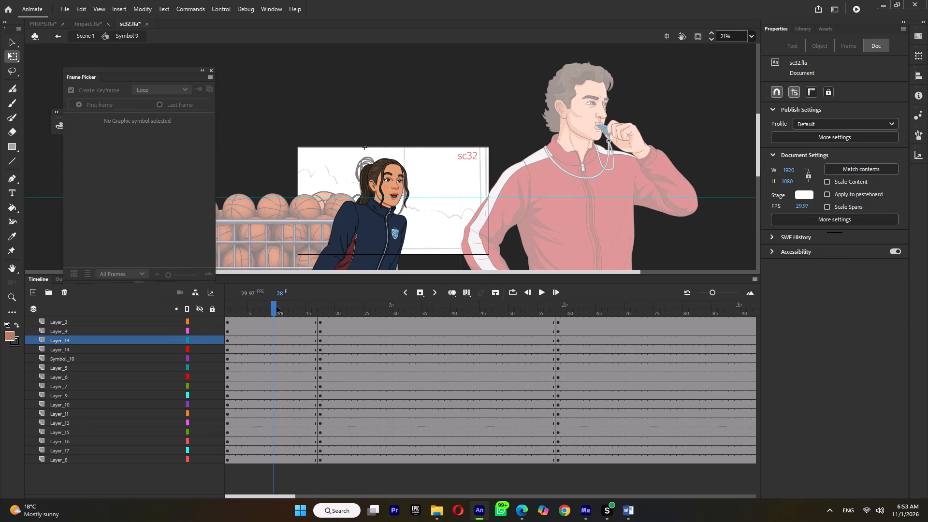
{"action": "left_click", "coordinate": [326, 308]}
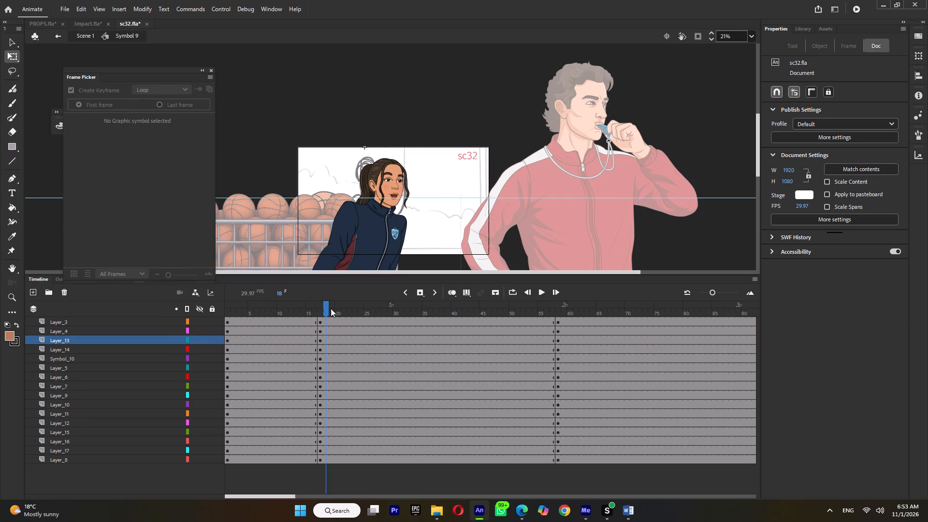
{"action": "left_click", "coordinate": [345, 313]}
{"action": "double_click", "coordinate": [350, 312]}
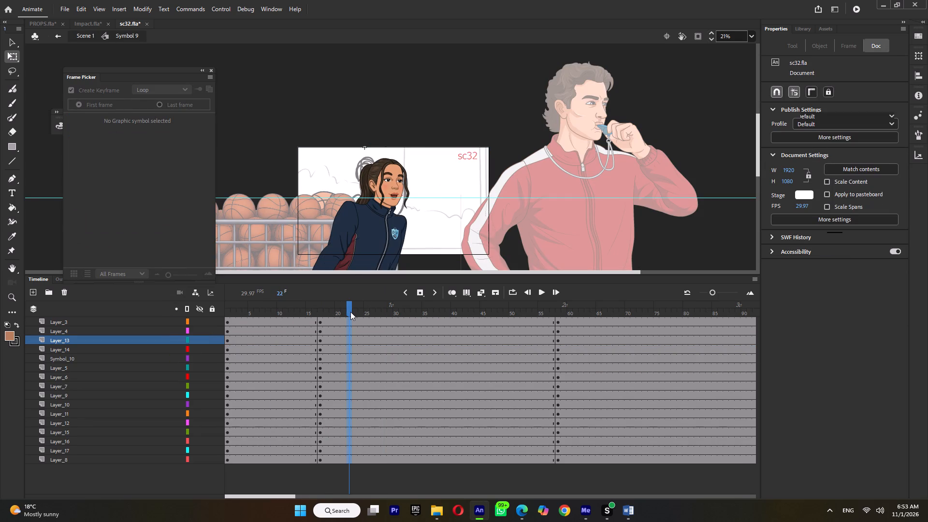
{"action": "double_click", "coordinate": [353, 309]}
{"action": "key", "text": "F6"}
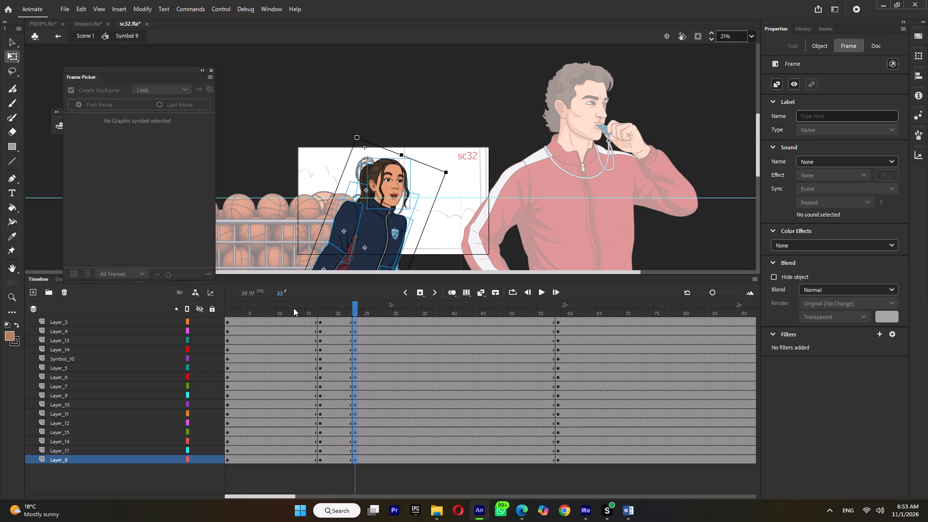
{"action": "left_click", "coordinate": [293, 308]}
{"action": "double_click", "coordinate": [283, 309]}
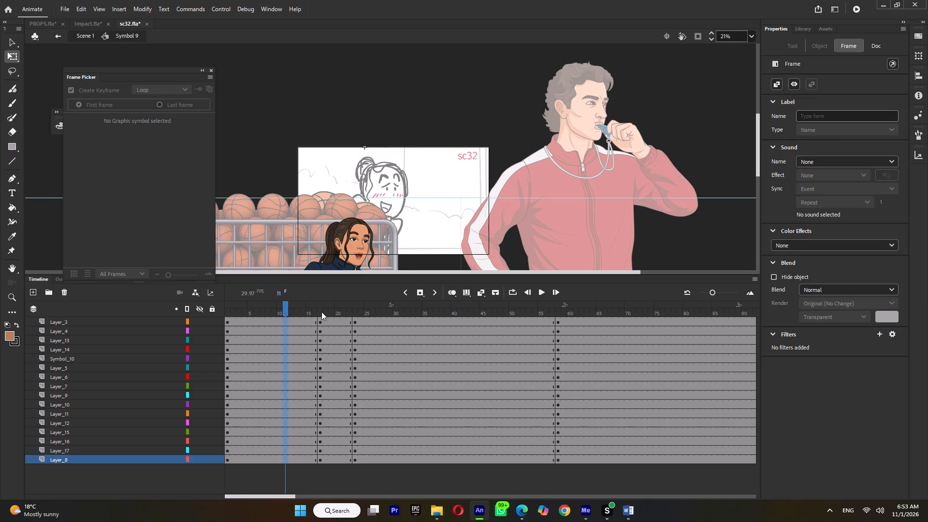
{"action": "key", "text": "F6"}
At frame 17, move the pivot of the girl's upper body lower and stretch it slightly taller, to about 281.8 by 570.
{"action": "left_click", "coordinate": [322, 310]}
{"action": "left_click_drag", "start_coordinate": [302, 164], "coordinate": [444, 267]}
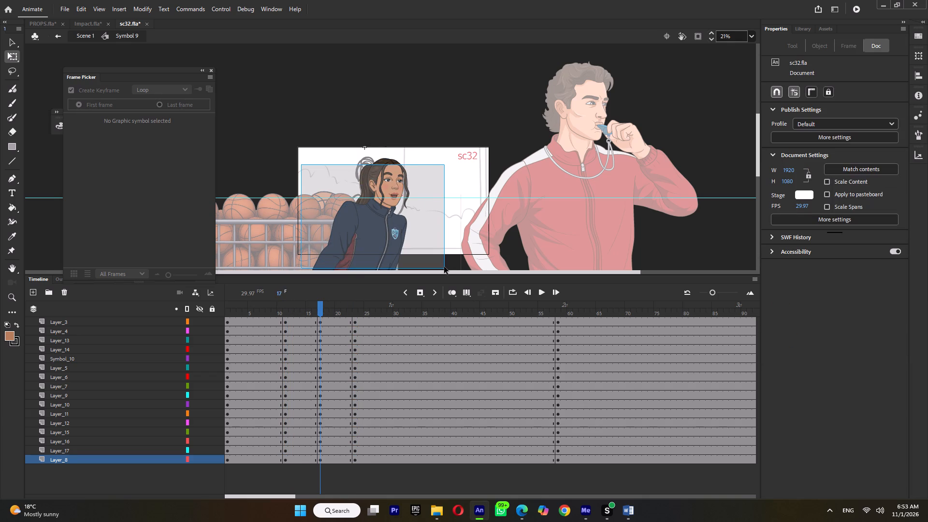
{"action": "left_click_drag", "start_coordinate": [444, 267], "coordinate": [443, 266]}
{"action": "scroll", "coordinate": [396, 124], "scroll_direction": "down", "scroll_amount": 5, "text": "ctrl"}
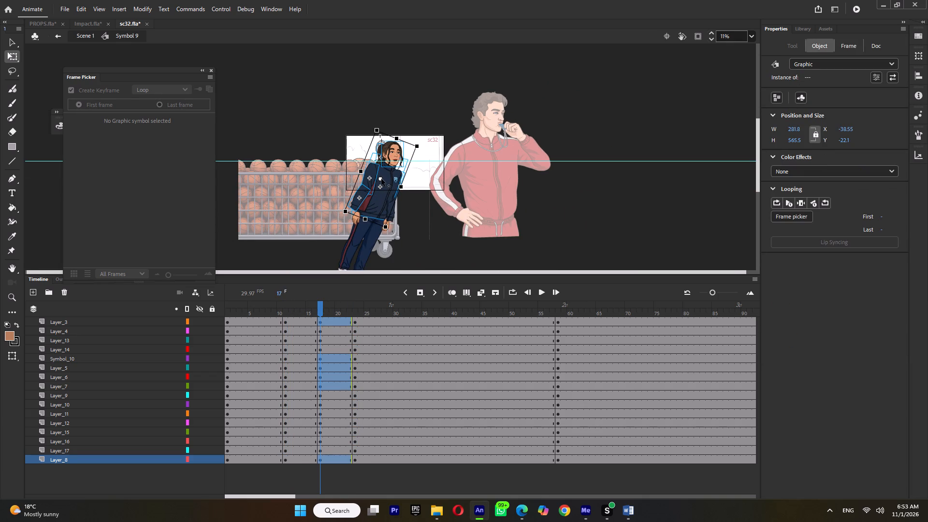
{"action": "left_click_drag", "start_coordinate": [381, 178], "coordinate": [372, 210]}
{"action": "scroll", "coordinate": [401, 150], "scroll_direction": "up", "scroll_amount": 8, "text": "ctrl"}
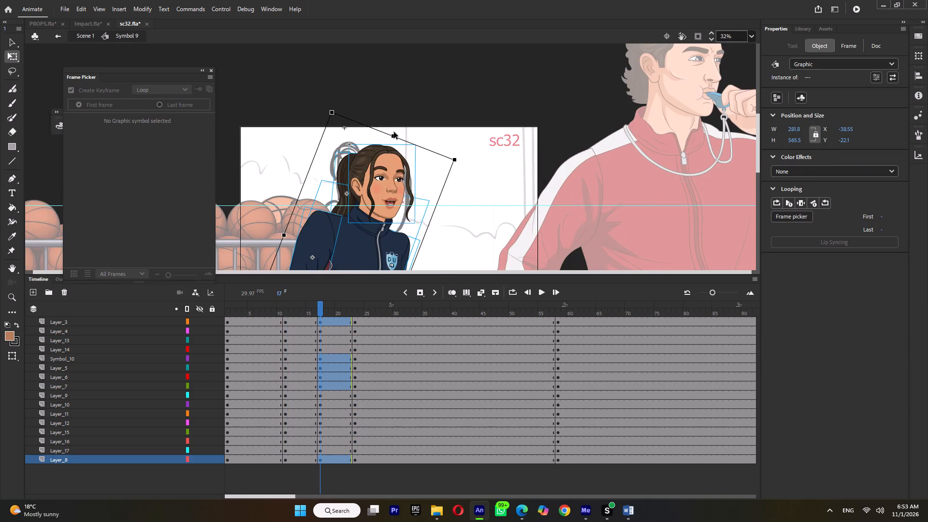
{"action": "scroll", "coordinate": [394, 133], "scroll_direction": "up", "scroll_amount": 4, "text": "ctrl"}
{"action": "left_click", "coordinate": [394, 138]}
{"action": "scroll", "coordinate": [394, 134], "scroll_direction": "down", "scroll_amount": 5, "text": "ctrl"}
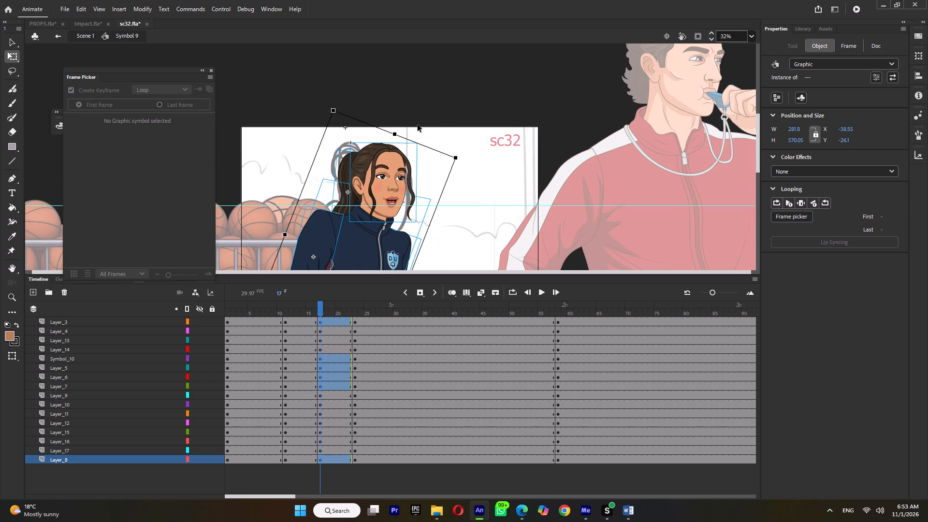
At frame 17, move the pivot of the girl's head and hair lower toward the neck and rotate them slightly.
{"action": "left_click", "coordinate": [446, 115]}
{"action": "left_click_drag", "start_coordinate": [308, 151], "coordinate": [388, 157]}
{"action": "left_click_drag", "start_coordinate": [377, 187], "coordinate": [372, 199]}
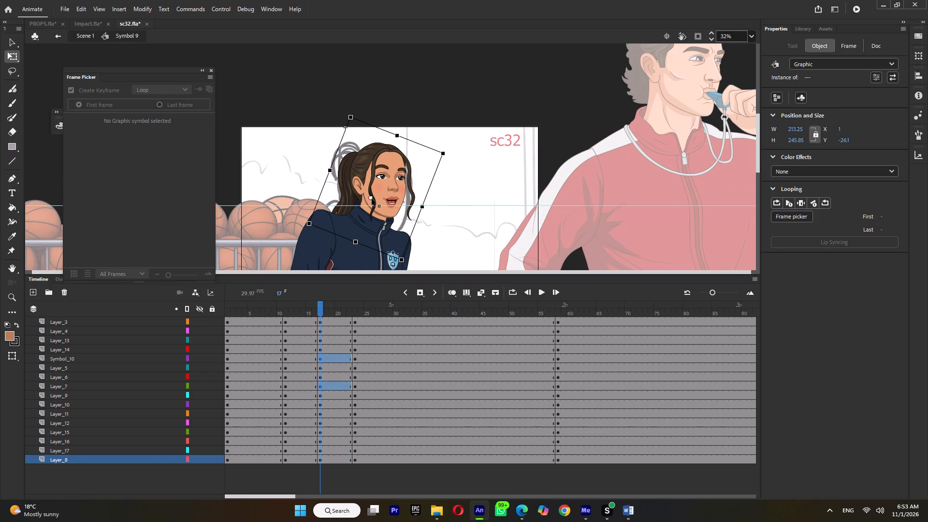
{"action": "left_click_drag", "start_coordinate": [372, 199], "coordinate": [371, 203]}
{"action": "scroll", "coordinate": [452, 149], "scroll_direction": "up", "scroll_amount": 4, "text": "ctrl"}
{"action": "left_click_drag", "start_coordinate": [441, 163], "coordinate": [441, 162]}
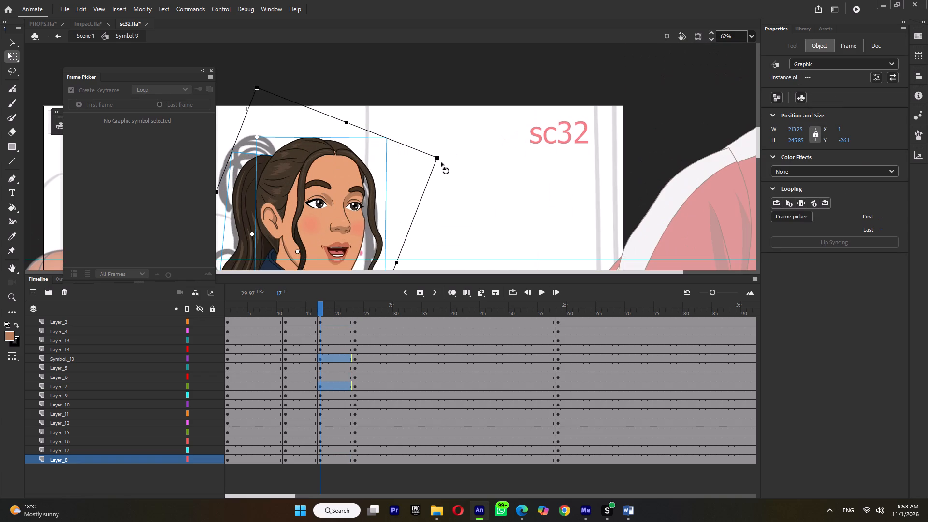
{"action": "left_click_drag", "start_coordinate": [441, 162], "coordinate": [440, 157]}
{"action": "scroll", "coordinate": [440, 157], "scroll_direction": "down", "scroll_amount": 6, "text": "ctrl"}
{"action": "left_click", "coordinate": [301, 302]}
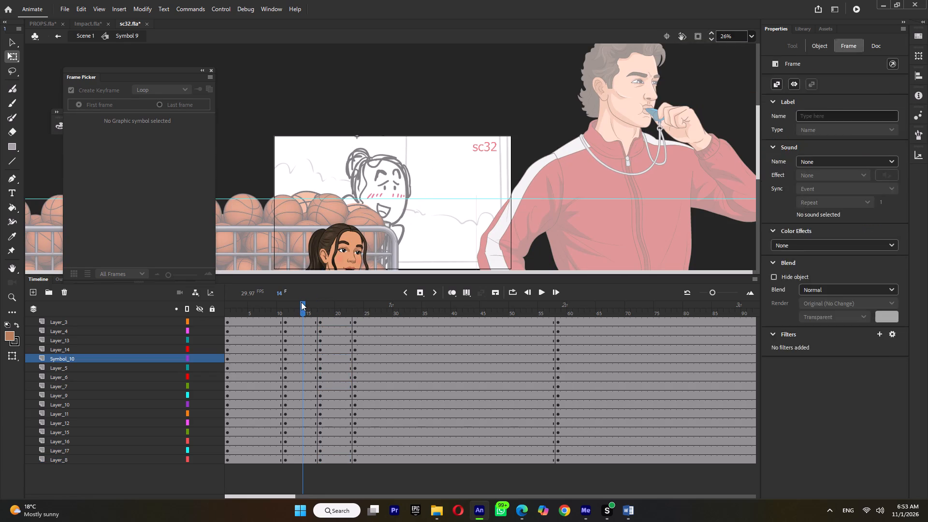
Add classic tweens across all the girl's layers between frames 11, 17 and 23, and play the pop-up.
{"action": "double_click", "coordinate": [301, 305]}
{"action": "key", "text": "ctrl+m"}
{"action": "double_click", "coordinate": [339, 305]}
{"action": "key", "text": "ctrl+m"}
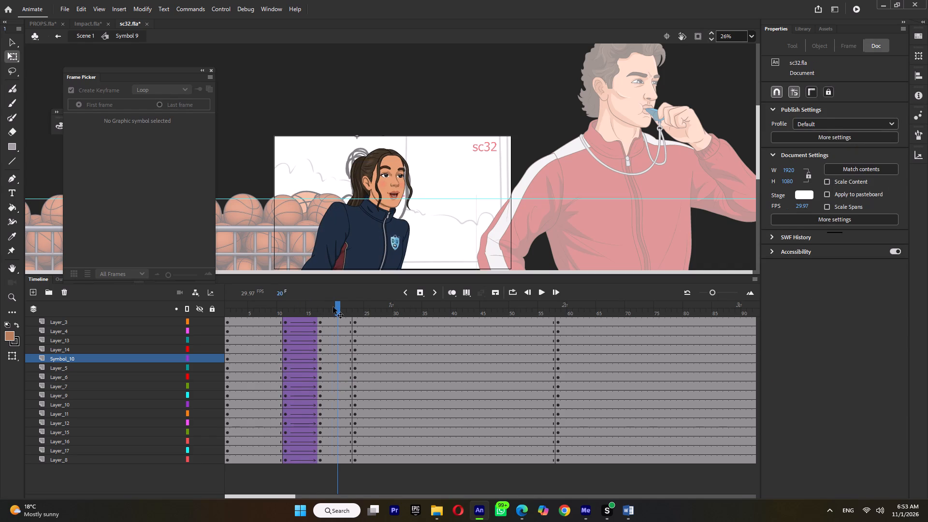
{"action": "double_click", "coordinate": [333, 307]}
{"action": "key", "text": "ctrl+m"}
{"action": "left_click", "coordinate": [256, 308]}
{"action": "key", "text": "Return"}
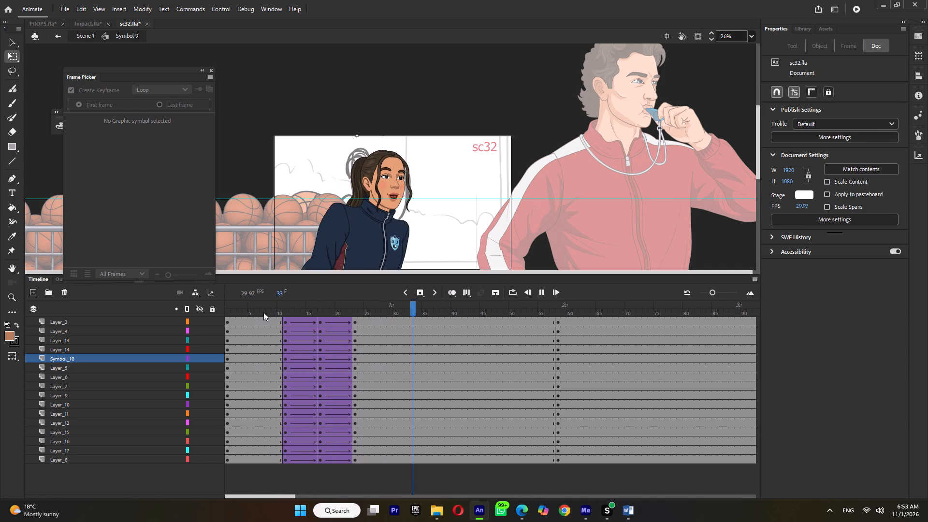
{"action": "key", "text": "Return"}
{"action": "left_click", "coordinate": [274, 312]}
{"action": "key", "text": "Return"}
{"action": "key", "text": "Return"}
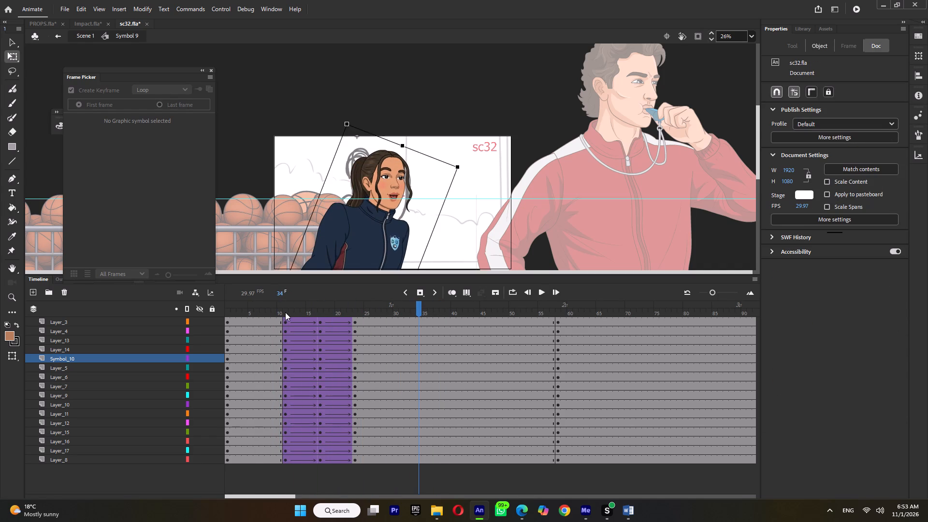
Enter the girl's head and its eyes-and-brows symbol, and insert keyframes on all layers at frame 11.
{"action": "left_click", "coordinate": [285, 312]}
{"action": "double_click", "coordinate": [352, 243]}
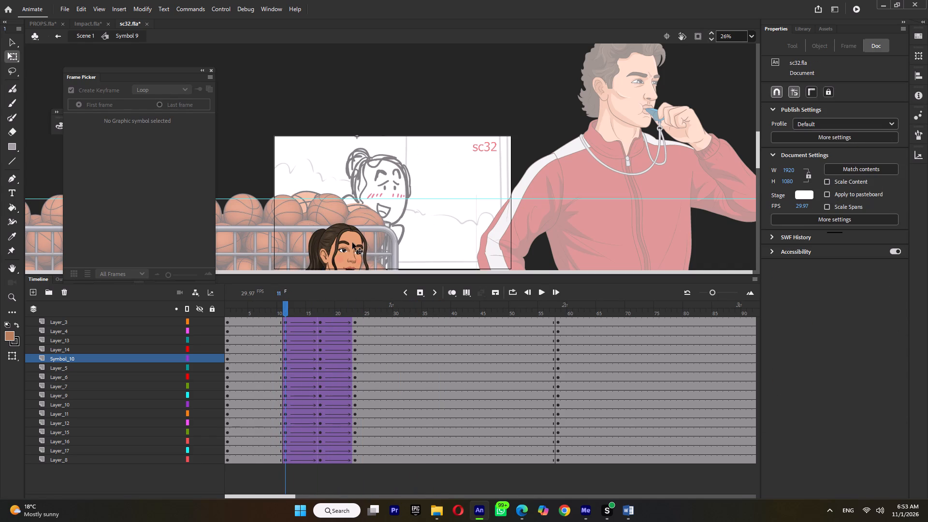
{"action": "scroll", "coordinate": [346, 252], "scroll_direction": "up", "scroll_amount": 6, "text": "ctrl"}
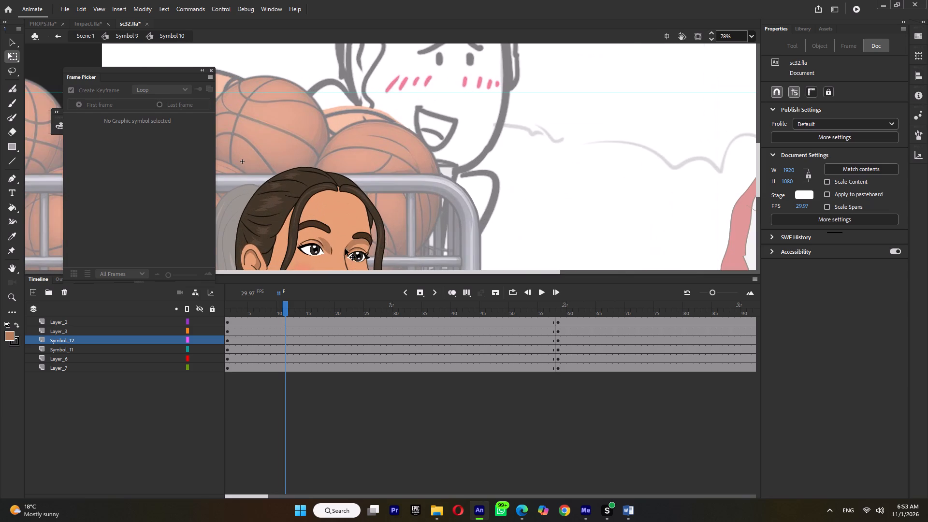
{"action": "double_click", "coordinate": [317, 246]}
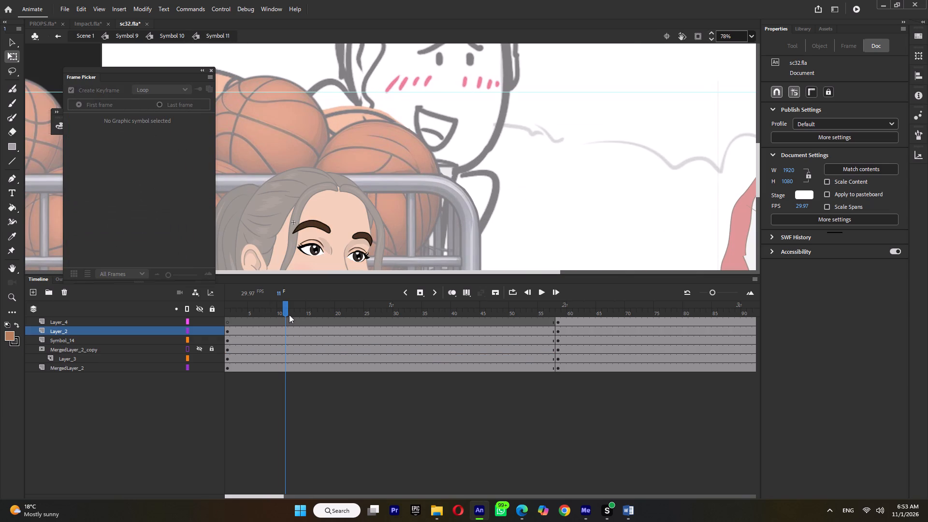
{"action": "double_click", "coordinate": [286, 309]}
{"action": "key", "text": "F6"}
{"action": "left_click", "coordinate": [437, 172]}
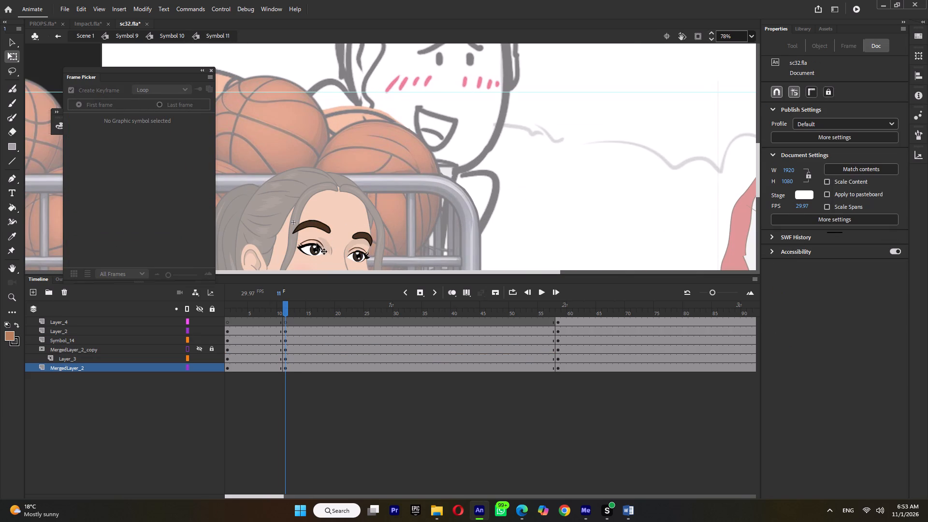
At frame 11, set the eyes instance to Play Once starting from frame 3 and scrub through the blink.
{"action": "left_click", "coordinate": [316, 244]}
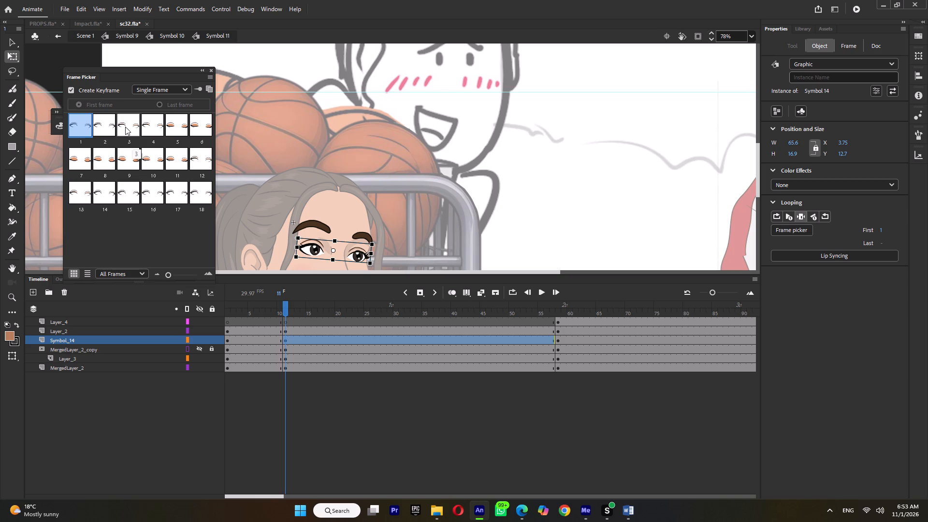
{"action": "left_click", "coordinate": [125, 127]}
{"action": "left_click_drag", "start_coordinate": [288, 309], "coordinate": [315, 321]}
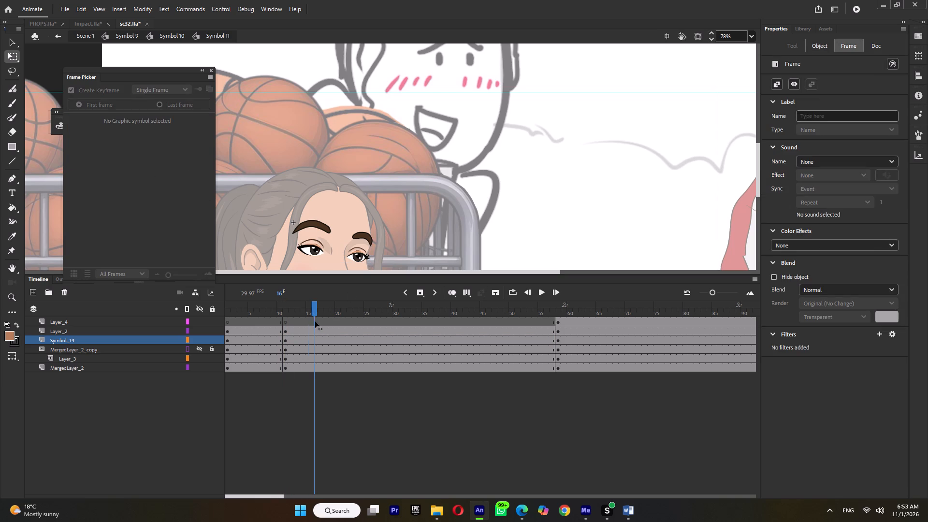
{"action": "left_click_drag", "start_coordinate": [315, 321], "coordinate": [317, 322]}
{"action": "left_click", "coordinate": [283, 307]}
{"action": "left_click", "coordinate": [310, 246]}
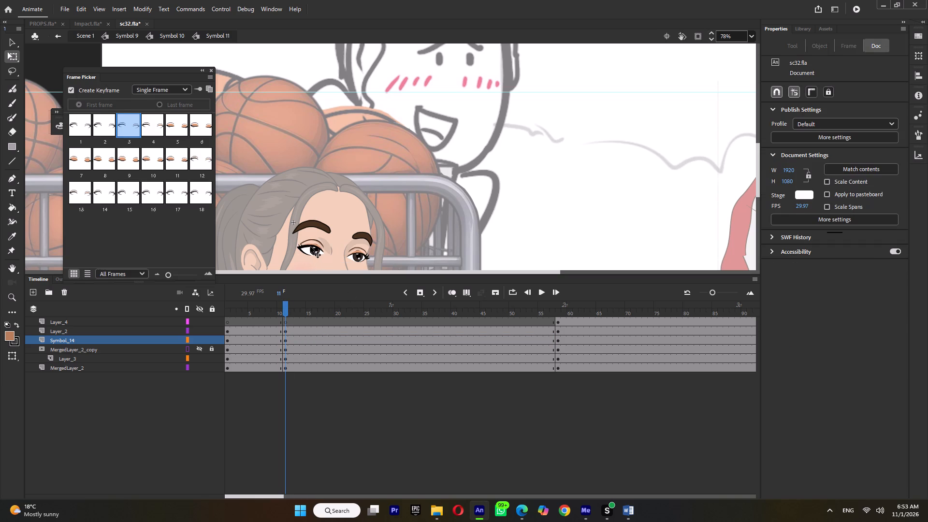
{"action": "left_click", "coordinate": [172, 87]}
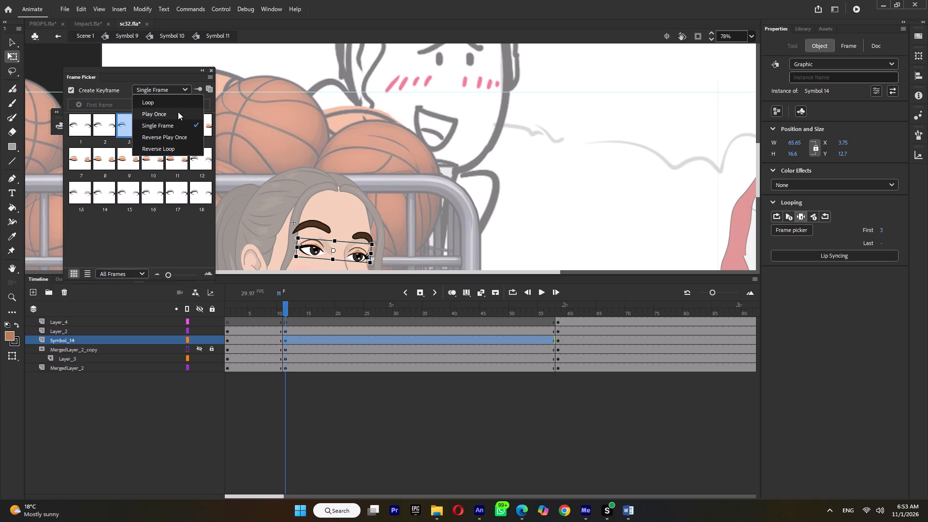
{"action": "left_click", "coordinate": [178, 112]}
{"action": "left_click_drag", "start_coordinate": [287, 308], "coordinate": [309, 319]}
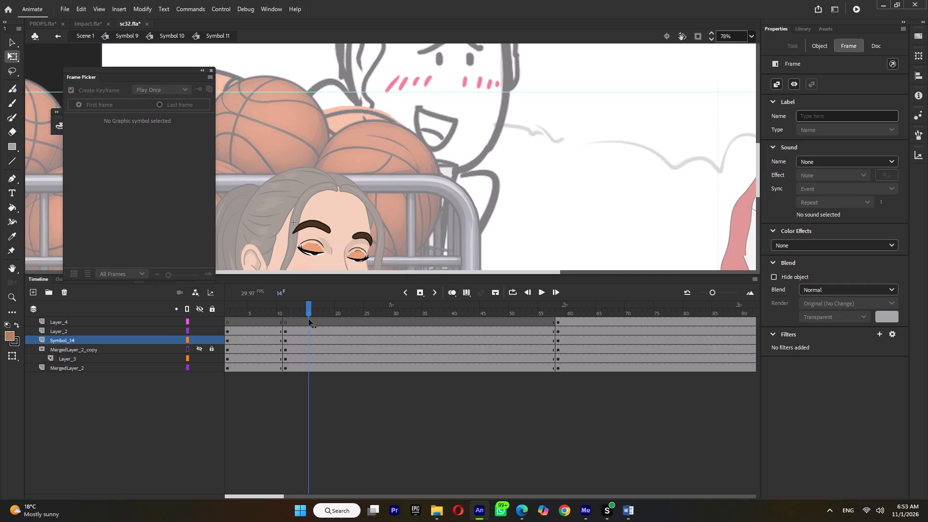
{"action": "left_click_drag", "start_coordinate": [309, 319], "coordinate": [349, 324]}
Key the eyebrows at frames 22 and 16, nudge them down at frame 16, and add classic tweens between the keys from frame 11.
{"action": "left_click", "coordinate": [319, 226]}
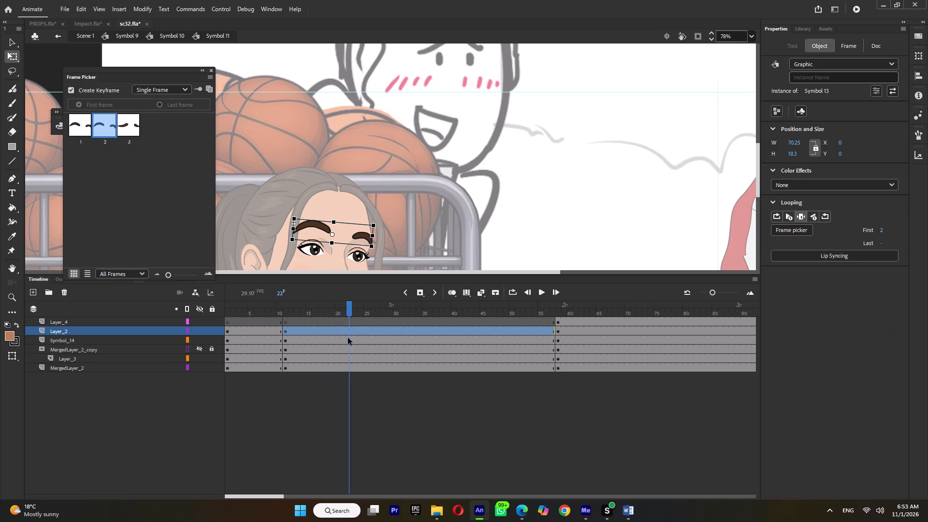
{"action": "left_click", "coordinate": [351, 333]}
{"action": "key", "text": "F6"}
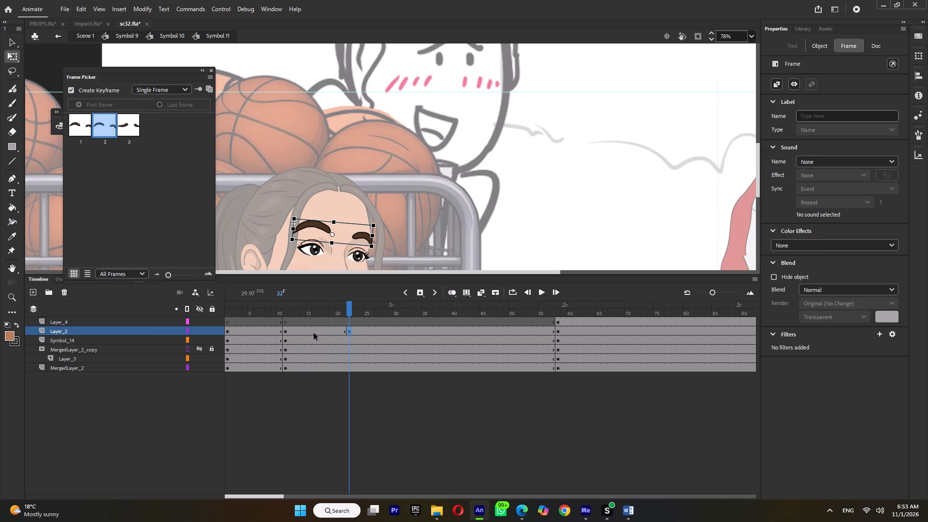
{"action": "left_click", "coordinate": [313, 333]}
{"action": "key", "text": "F6"}
{"action": "key", "text": "Down"}
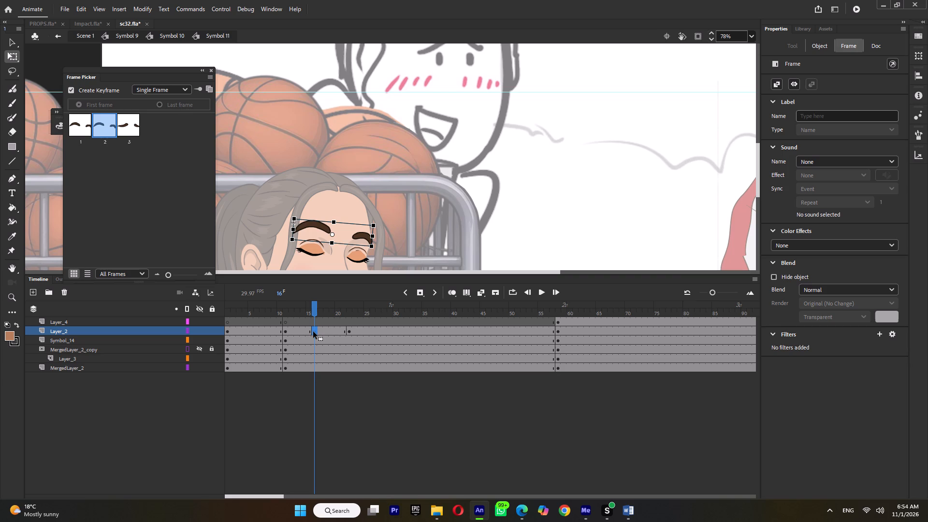
{"action": "key", "text": "Down"}
{"action": "key", "text": "Down"}
{"action": "key", "text": "Down"}
{"action": "key", "text": "Down"}
{"action": "key", "text": "Down"}
{"action": "key", "text": "Down"}
{"action": "key", "text": "Down"}
{"action": "key", "text": "Down"}
{"action": "key", "text": "Down"}
{"action": "key", "text": "Down"}
{"action": "key", "text": "Down"}
{"action": "key", "text": "Down"}
{"action": "left_click_drag", "start_coordinate": [302, 330], "coordinate": [323, 330]}
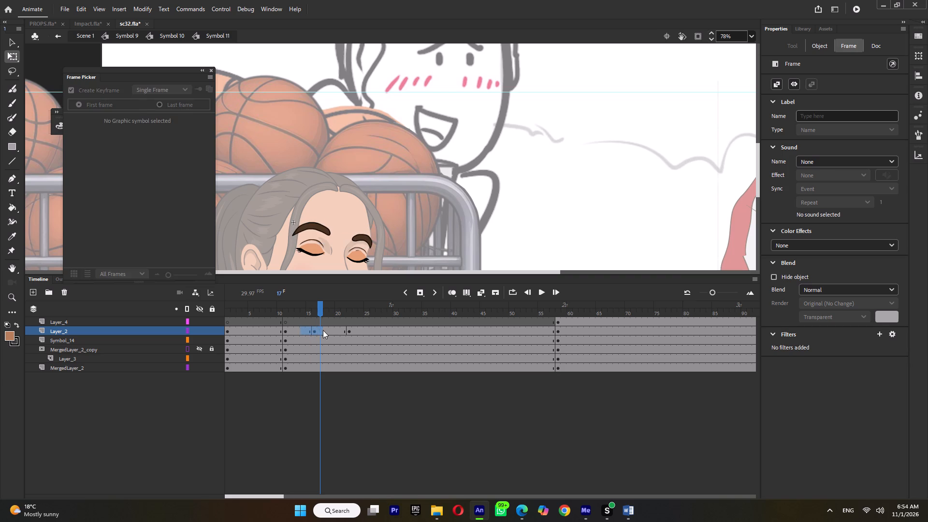
{"action": "left_click_drag", "start_coordinate": [323, 330], "coordinate": [322, 331]}
{"action": "key", "text": "ctrl+m"}
Return to the girl's full-body symbol and review the pop-up together with the blink from frame 11.
{"action": "double_click", "coordinate": [532, 191]}
{"action": "scroll", "coordinate": [532, 191], "scroll_direction": "down", "scroll_amount": 8, "text": "ctrl"}
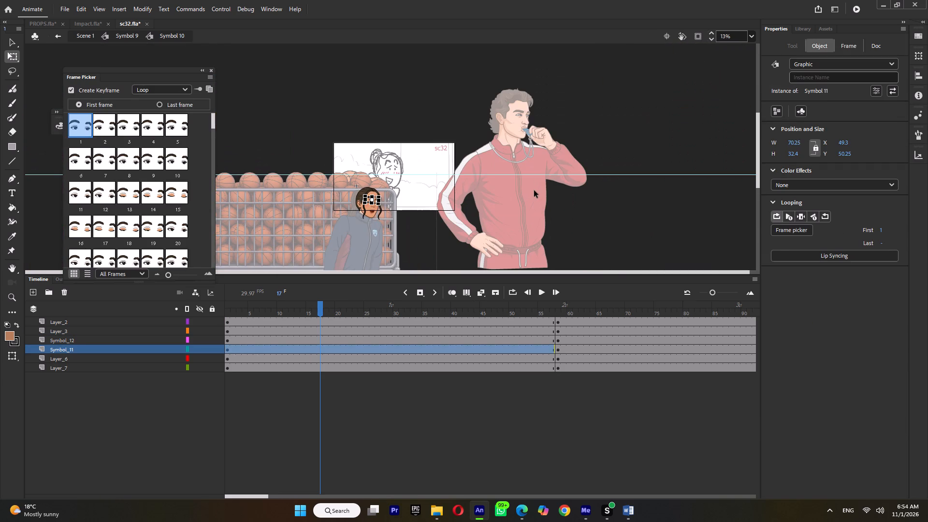
{"action": "double_click", "coordinate": [558, 188], "text": "ctrl"}
{"action": "scroll", "coordinate": [558, 188], "scroll_direction": "down", "scroll_amount": 4, "text": "ctrl"}
{"action": "key", "text": "Return"}
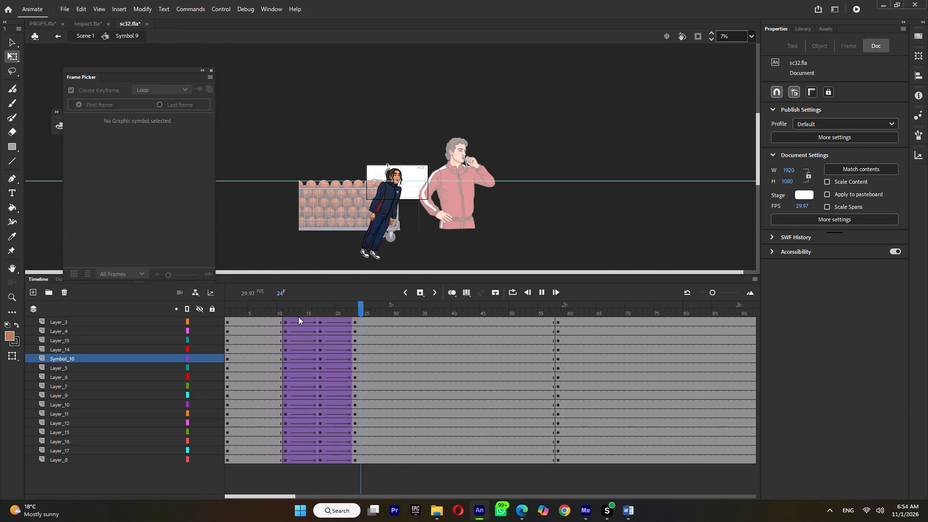
{"action": "key", "text": "Return"}
{"action": "scroll", "coordinate": [383, 182], "scroll_direction": "up", "scroll_amount": 14, "text": "ctrl"}
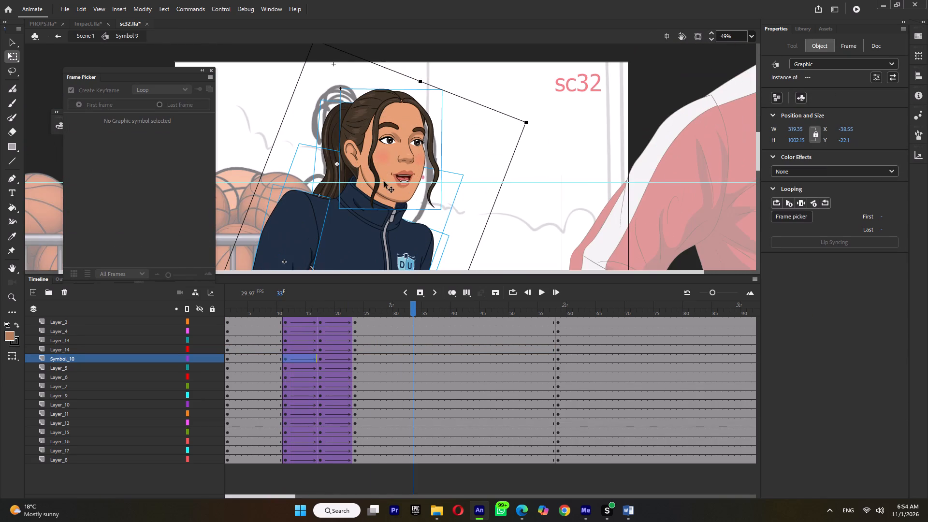
{"action": "left_click", "coordinate": [287, 310]}
{"action": "key", "text": "Return"}
{"action": "left_click_drag", "start_coordinate": [287, 310], "coordinate": [288, 310]}
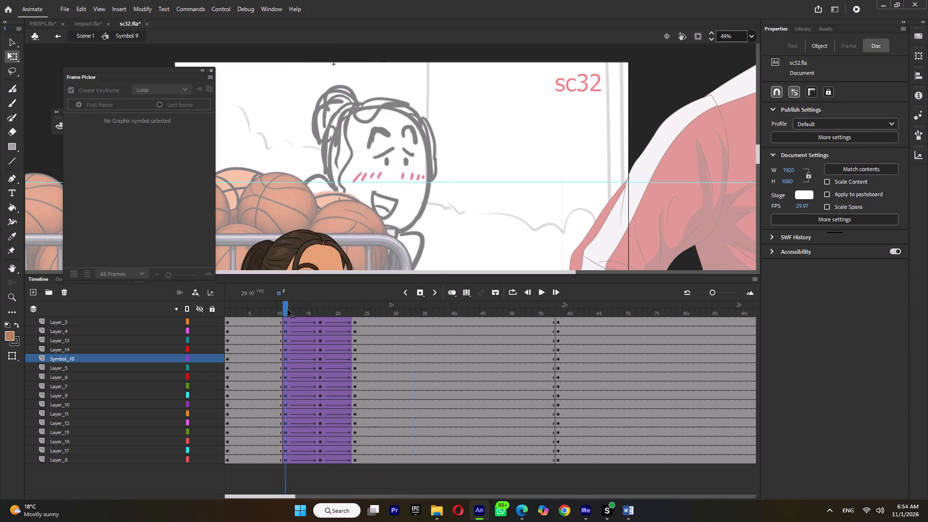
{"action": "left_click_drag", "start_coordinate": [288, 310], "coordinate": [291, 330]}
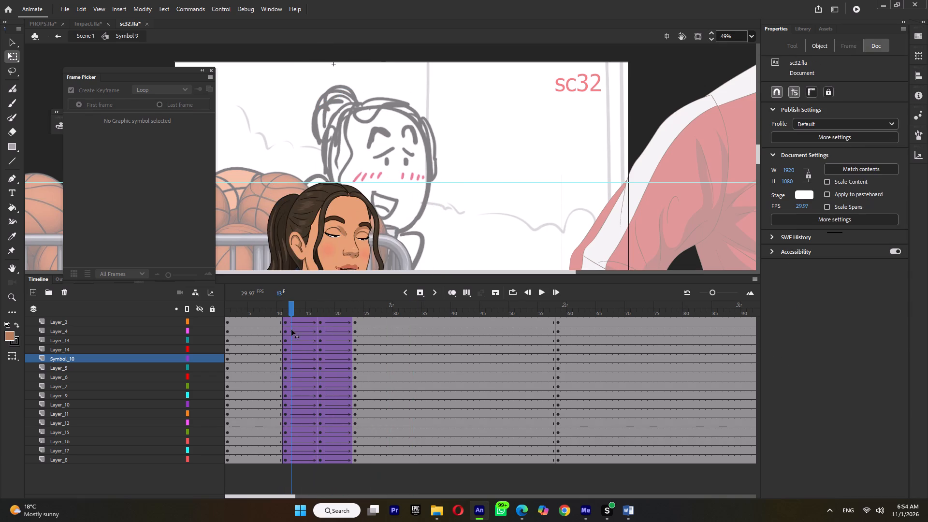
{"action": "left_click_drag", "start_coordinate": [291, 330], "coordinate": [284, 338]}
Re-enter the girl's eyes-and-brows symbol and shift the blink frames on all layers three frames earlier, starting at frame 8.
{"action": "double_click", "coordinate": [328, 237]}
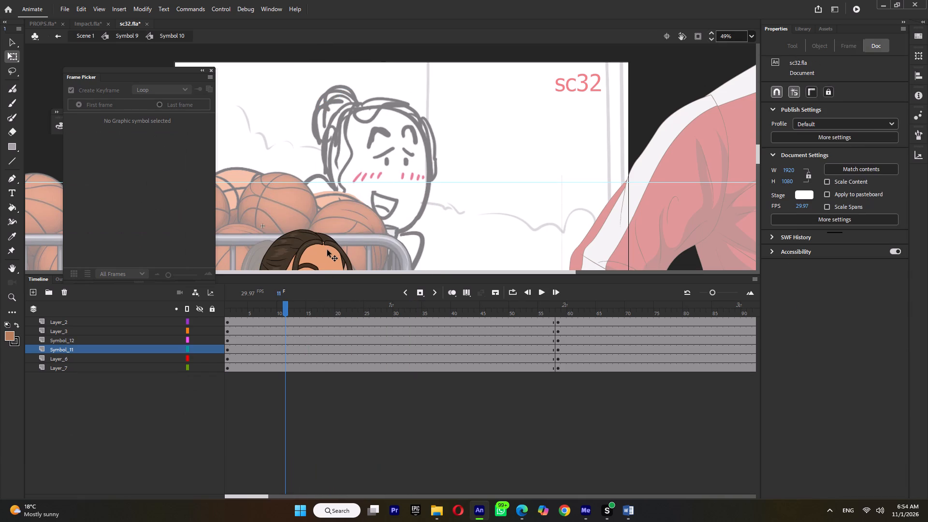
{"action": "double_click", "coordinate": [327, 250]}
{"action": "double_click", "coordinate": [371, 222]}
{"action": "scroll", "coordinate": [371, 221], "scroll_direction": "down", "scroll_amount": 1}
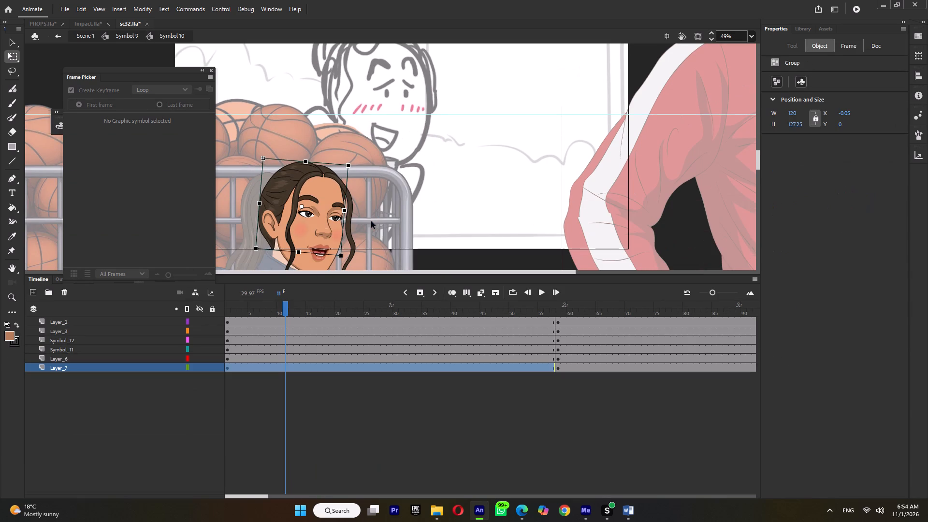
{"action": "double_click", "coordinate": [308, 214]}
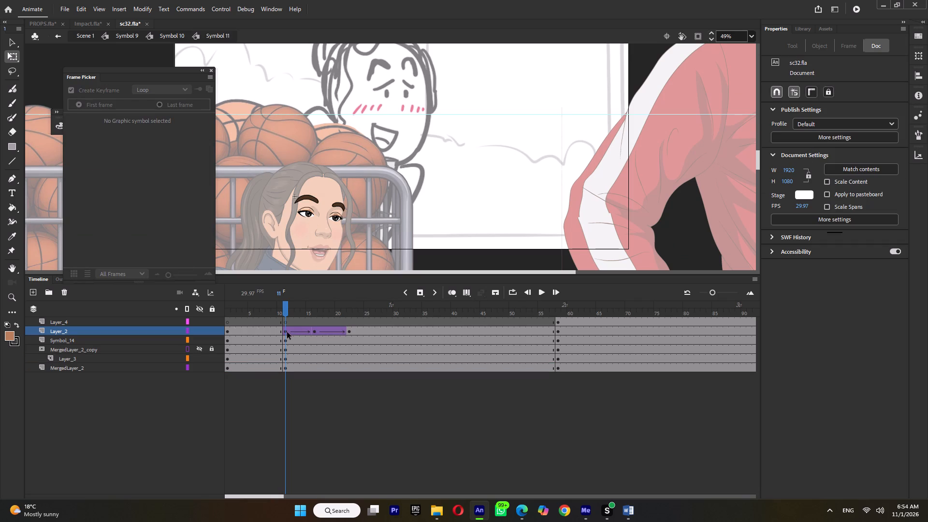
{"action": "left_click_drag", "start_coordinate": [285, 320], "coordinate": [340, 385]}
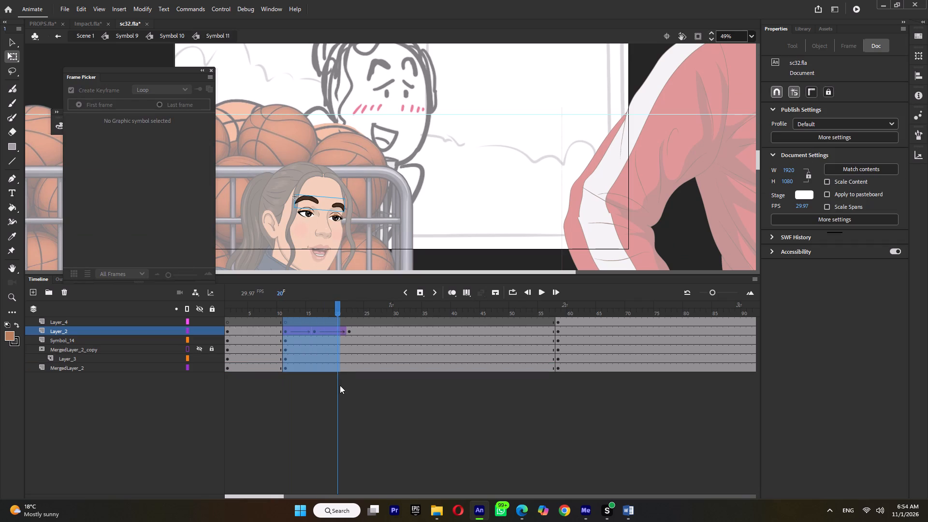
{"action": "left_click_drag", "start_coordinate": [340, 385], "coordinate": [349, 394]}
{"action": "left_click_drag", "start_coordinate": [292, 319], "coordinate": [274, 320]}
Return to Scene 1 and play and scrub the opening frames to review the girl's pop-up and blink timing.
{"action": "left_click", "coordinate": [84, 35]}
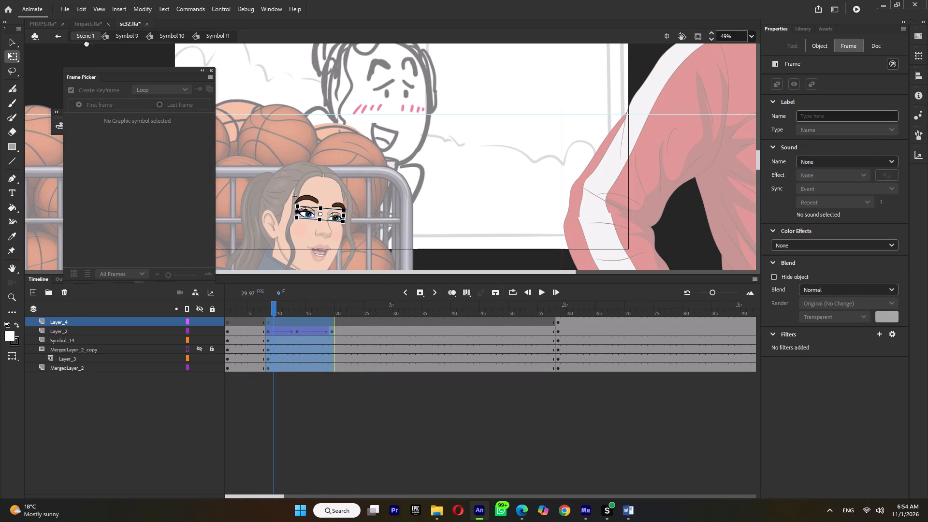
{"action": "key", "text": "Return"}
{"action": "key", "text": "Return"}
{"action": "left_click", "coordinate": [278, 312]}
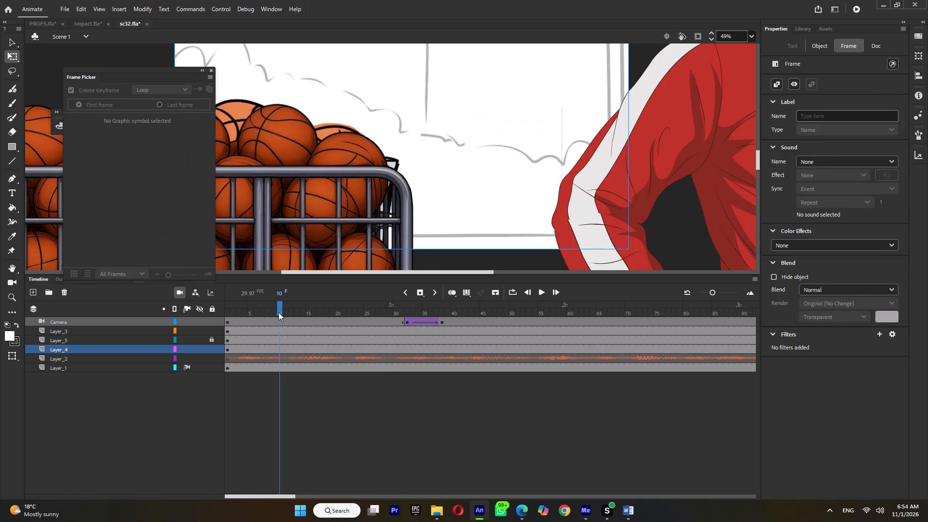
{"action": "key", "text": "Return"}
{"action": "key", "text": "Return"}
{"action": "left_click_drag", "start_coordinate": [276, 304], "coordinate": [302, 310]}
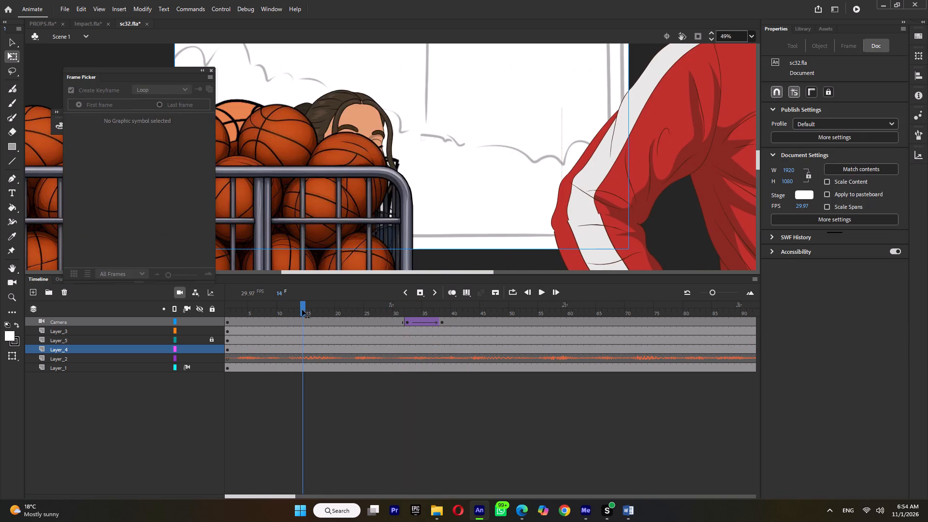
{"action": "left_click_drag", "start_coordinate": [302, 310], "coordinate": [264, 323]}
{"action": "key", "text": "Return"}
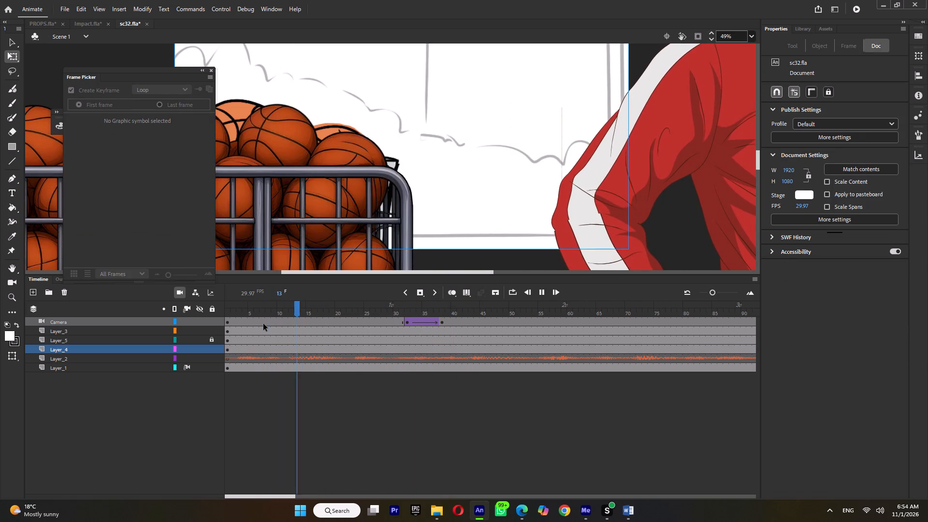
{"action": "key", "text": "Return"}
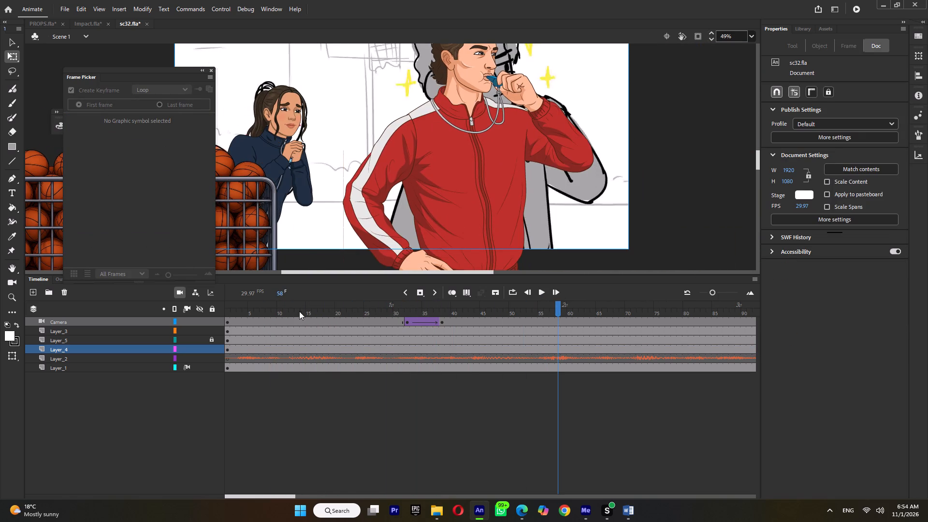
{"action": "left_click_drag", "start_coordinate": [294, 307], "coordinate": [242, 312]}
{"action": "key", "text": "Return"}
{"action": "key", "text": "Return"}
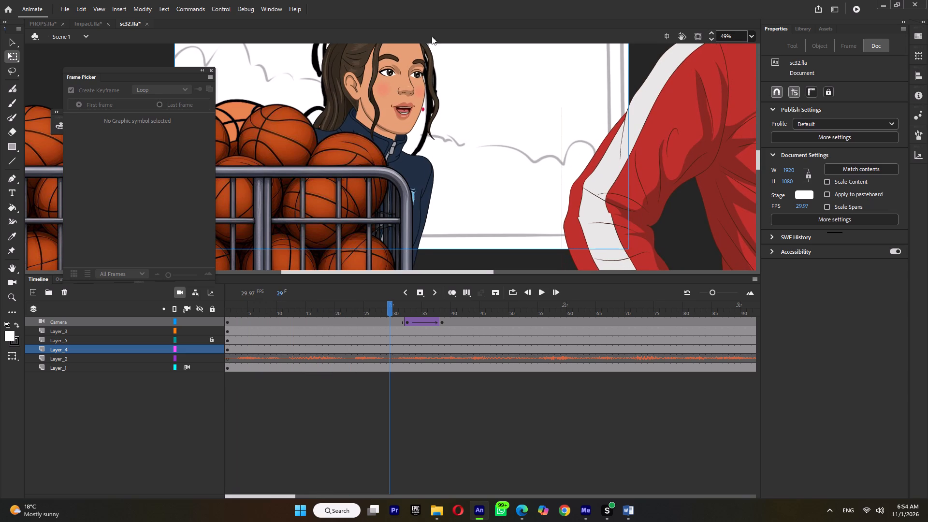
Inside the girl's head symbol, key the mouth layer at frame 18 and set the mouth from frame 1 to frame 1 Happy lips.
{"action": "double_click", "coordinate": [375, 53]}
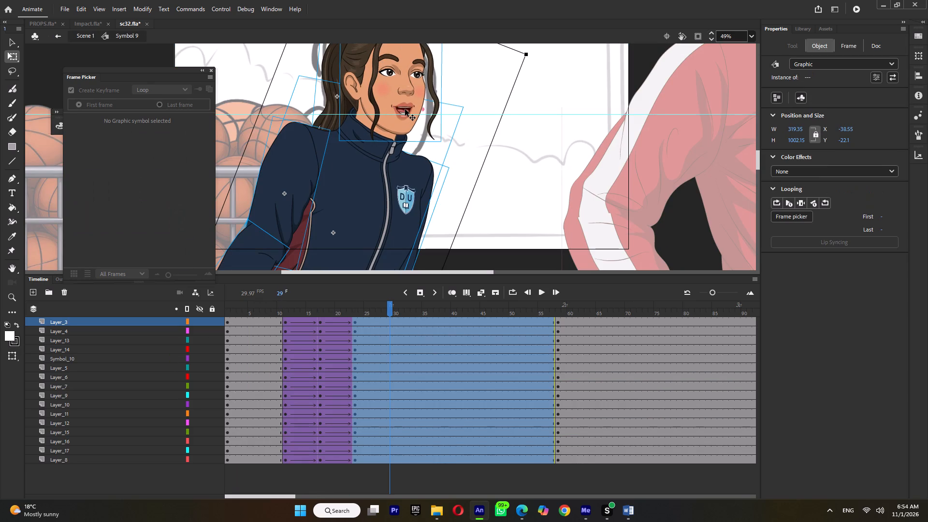
{"action": "left_click", "coordinate": [405, 109]}
{"action": "left_click", "coordinate": [405, 109]}
{"action": "left_click", "coordinate": [405, 109]}
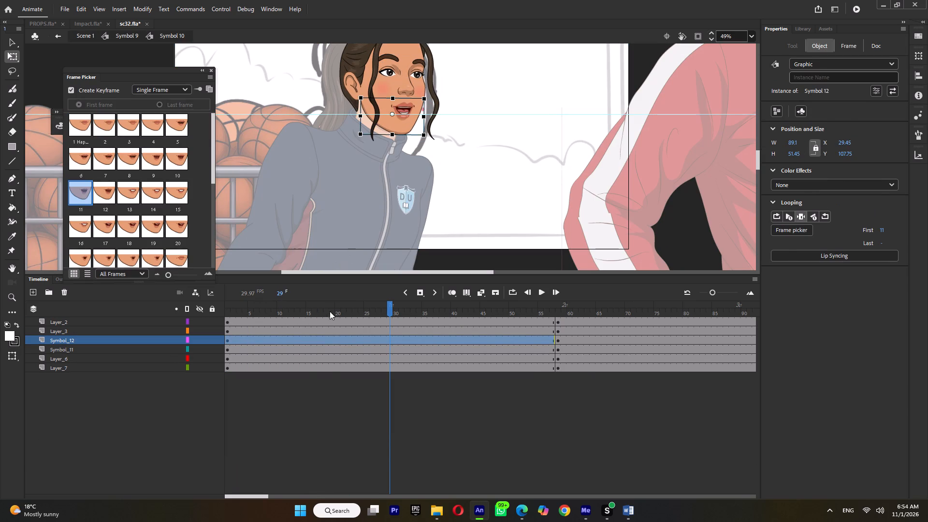
{"action": "left_click_drag", "start_coordinate": [329, 306], "coordinate": [325, 321]}
{"action": "left_click", "coordinate": [405, 105]}
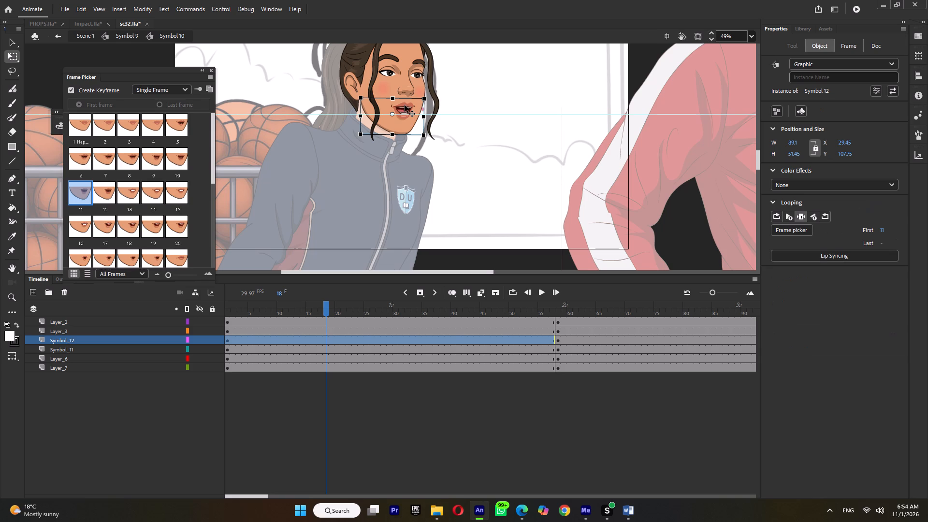
{"action": "left_click", "coordinate": [325, 342]}
{"action": "key", "text": "F6"}
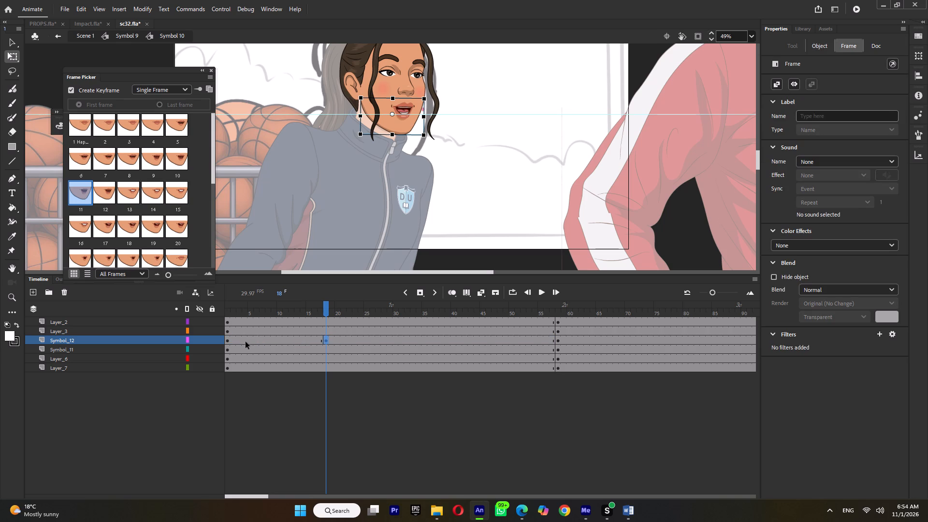
{"action": "left_click", "coordinate": [228, 345]}
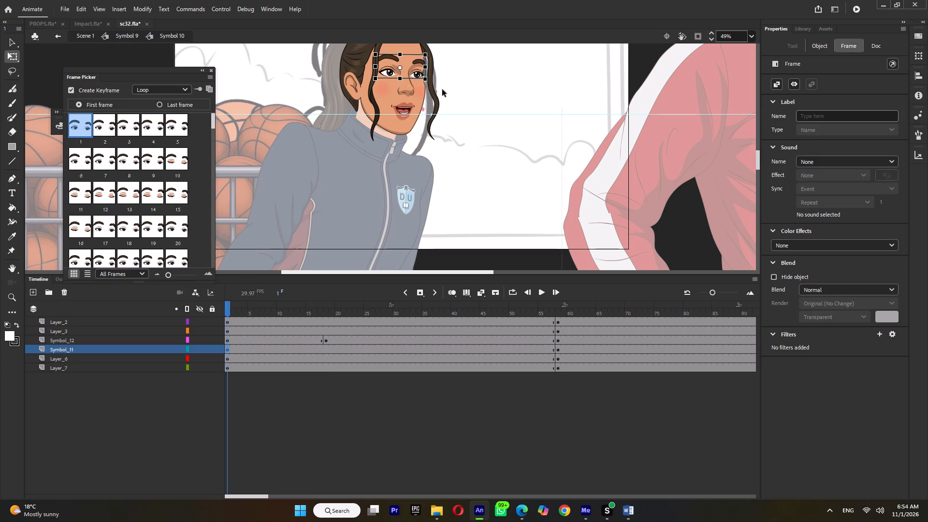
{"action": "left_click", "coordinate": [400, 125]}
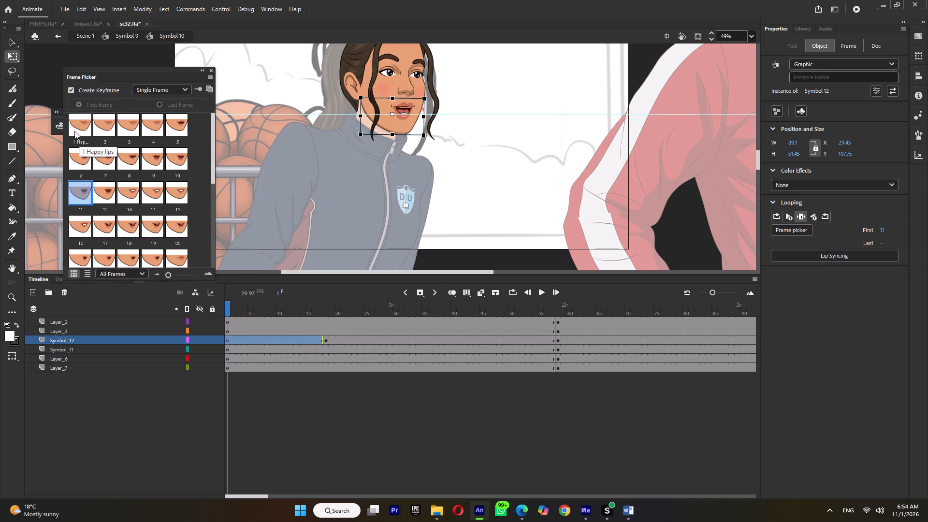
{"action": "left_click", "coordinate": [79, 124]}
Return to Scene 1 and play the shot to review the mouth change and the girl's move into her second pose.
{"action": "left_click", "coordinate": [82, 37]}
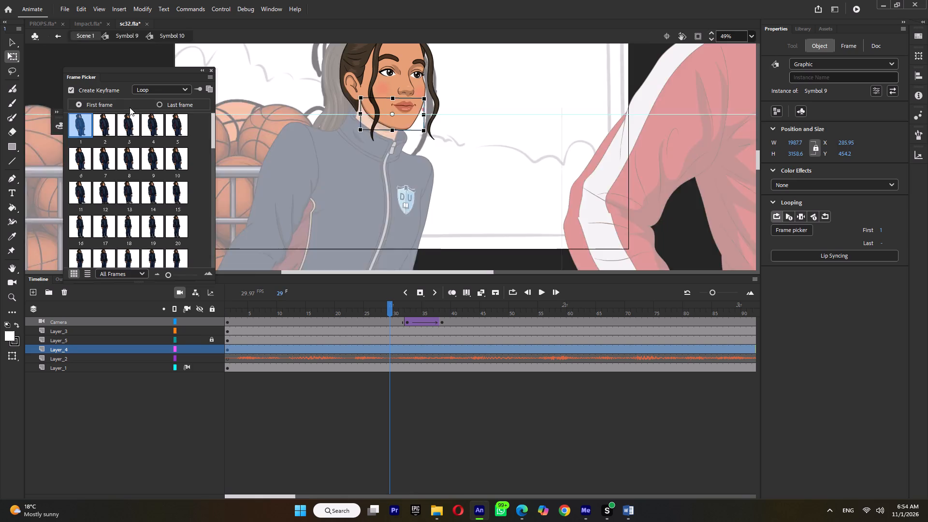
{"action": "key", "text": "Return"}
{"action": "key", "text": "Return"}
{"action": "left_click", "coordinate": [308, 306]}
{"action": "key", "text": "Return"}
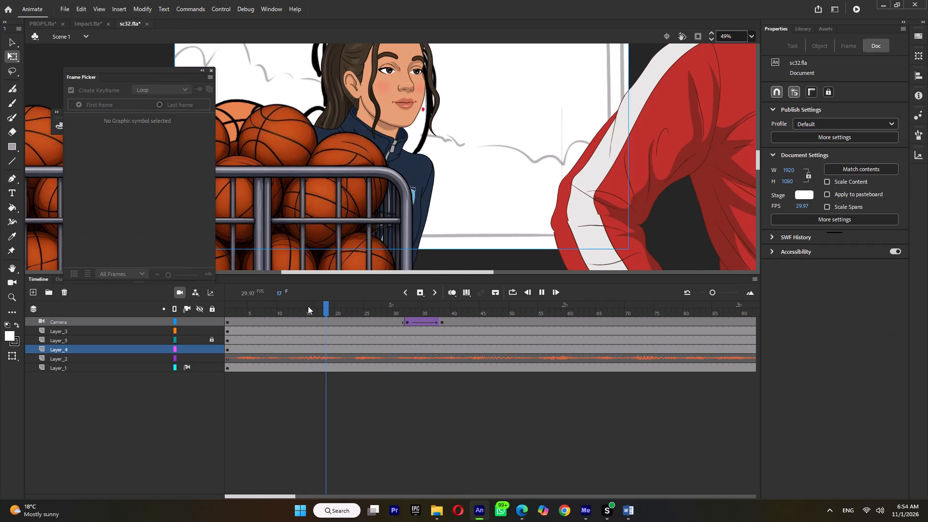
{"action": "left_click", "coordinate": [308, 306]}
{"action": "key", "text": "Return"}
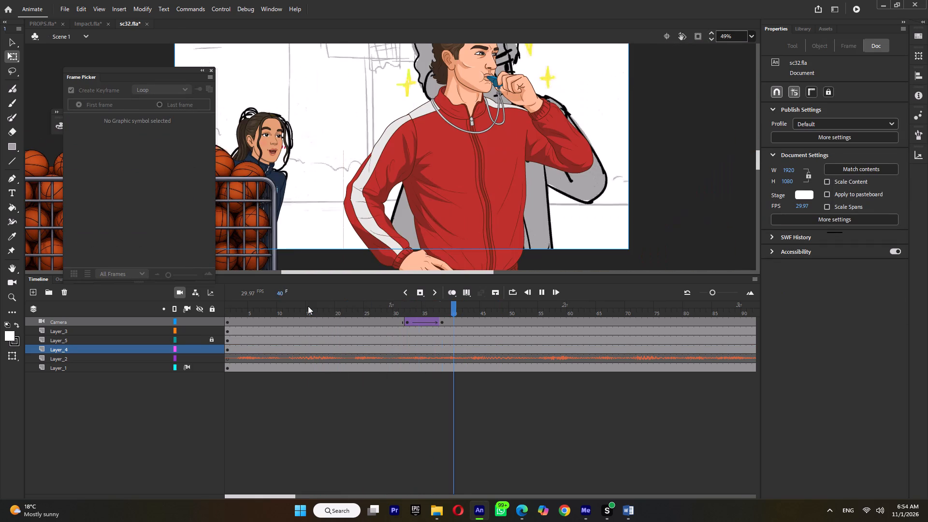
{"action": "key", "text": "Return"}
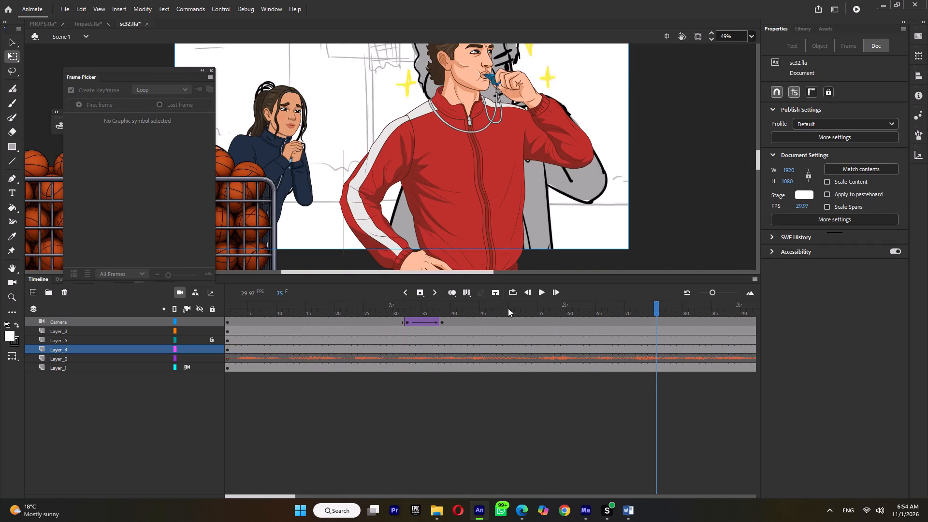
{"action": "left_click", "coordinate": [508, 308]}
{"action": "key", "text": "Return"}
{"action": "key", "text": "Return"}
In the girl's full-body symbol, insert keyframes on all layers at frames 52 and 46.
{"action": "double_click", "coordinate": [282, 105]}
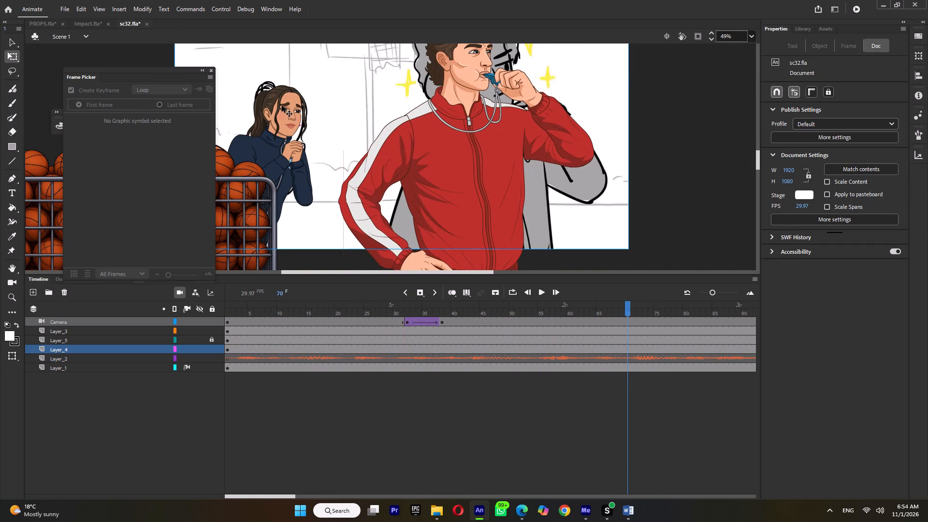
{"action": "left_click_drag", "start_coordinate": [367, 307], "coordinate": [382, 319]}
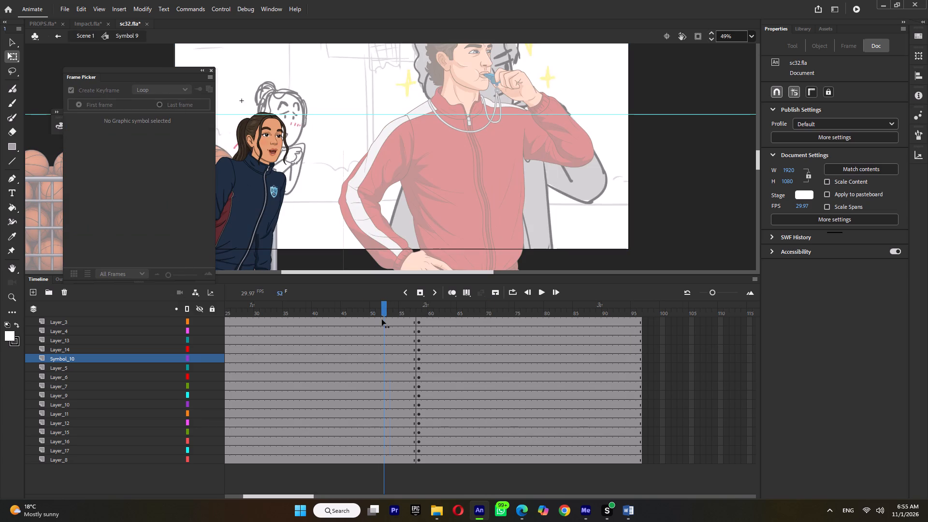
{"action": "left_click_drag", "start_coordinate": [382, 319], "coordinate": [377, 322]}
{"action": "double_click", "coordinate": [382, 310]}
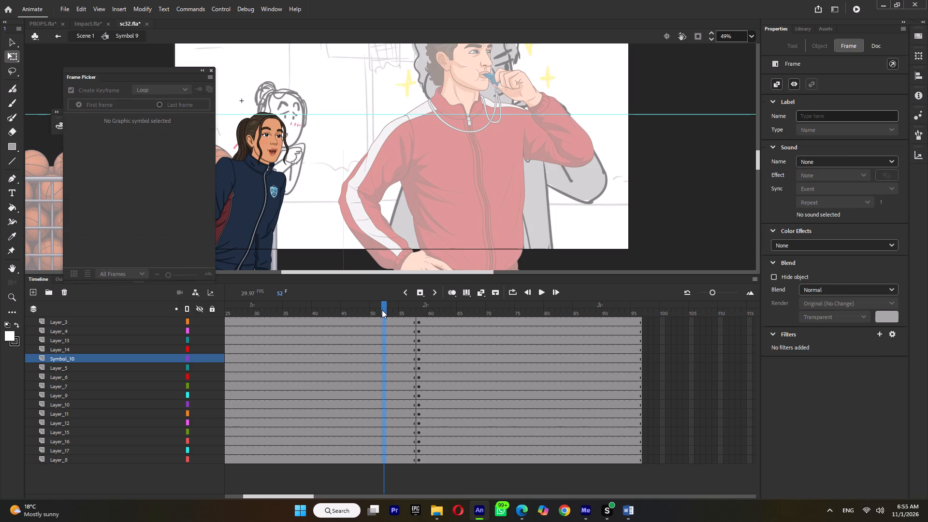
{"action": "key", "text": "F6"}
{"action": "left_click", "coordinate": [345, 312]}
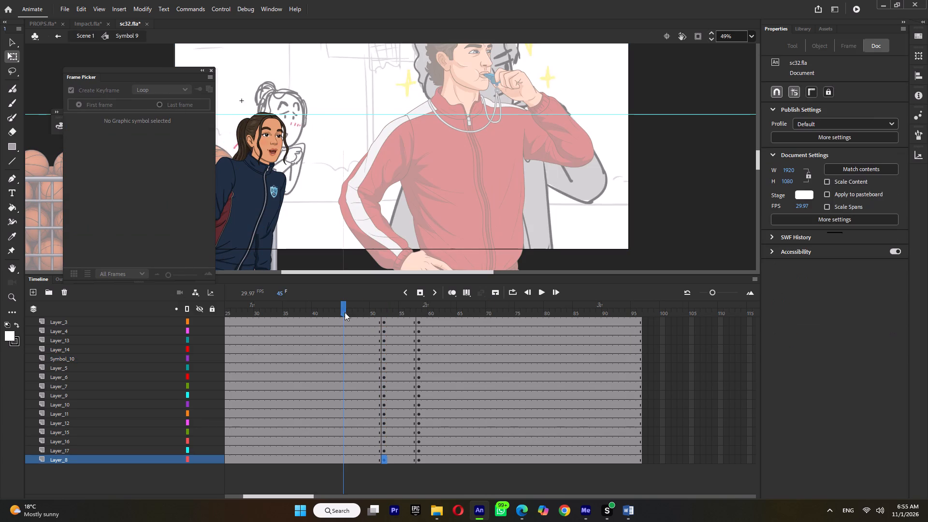
{"action": "double_click", "coordinate": [349, 312]}
{"action": "key", "text": "F6"}
At frame 52, select the girl's upper body, move its pivot down to the waist and tilt it slightly forward.
{"action": "left_click", "coordinate": [385, 310]}
{"action": "scroll", "coordinate": [393, 134], "scroll_direction": "down", "scroll_amount": 3, "text": "ctrl"}
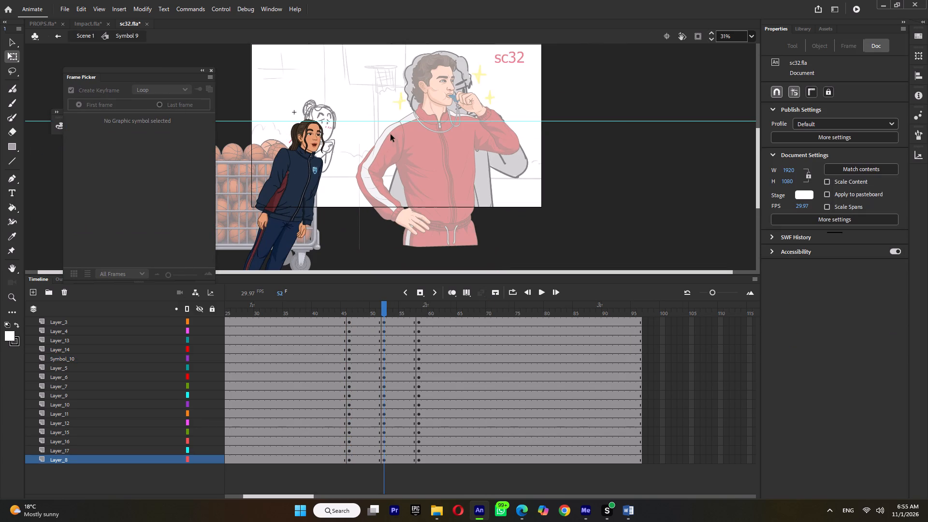
{"action": "left_click_drag", "start_coordinate": [386, 96], "coordinate": [245, 190]}
{"action": "left_click_drag", "start_coordinate": [296, 168], "coordinate": [285, 218]}
{"action": "scroll", "coordinate": [325, 117], "scroll_direction": "up", "scroll_amount": 4, "text": "ctrl"}
{"action": "scroll", "coordinate": [276, 116], "scroll_direction": "up", "scroll_amount": 2, "text": "ctrl"}
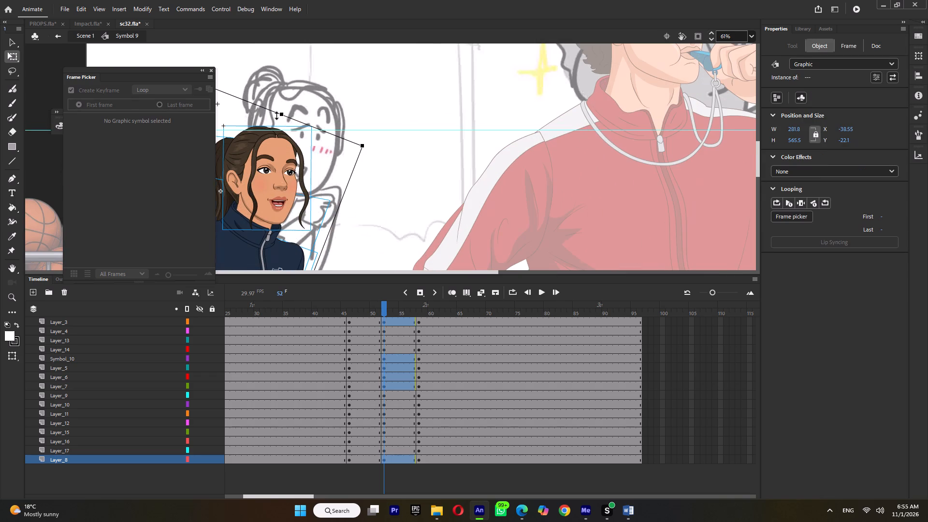
{"action": "left_click", "coordinate": [283, 114]}
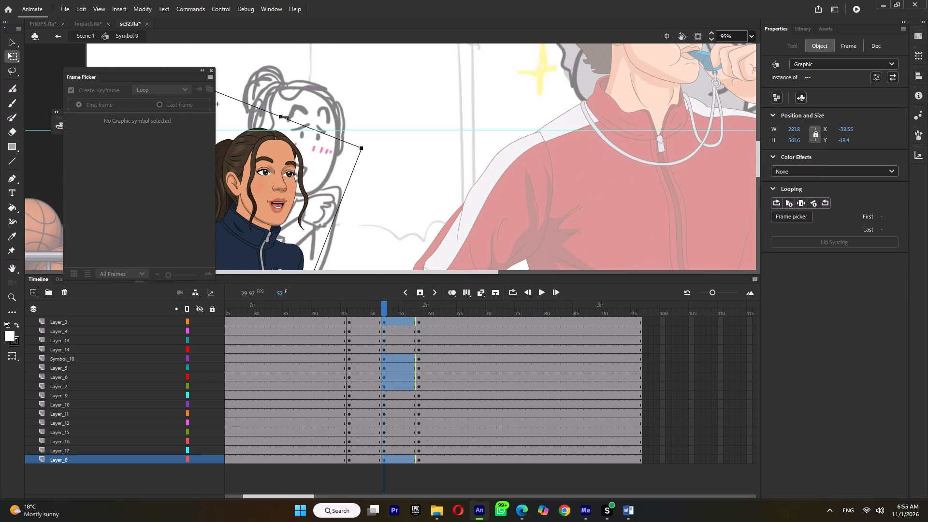
{"action": "left_click", "coordinate": [287, 117]}
At frame 52, move the head and ponytail's pivot to the neck, tilt them forward and nudge them down.
{"action": "scroll", "coordinate": [287, 121], "scroll_direction": "down", "scroll_amount": 5, "text": "ctrl"}
{"action": "left_click", "coordinate": [316, 95]}
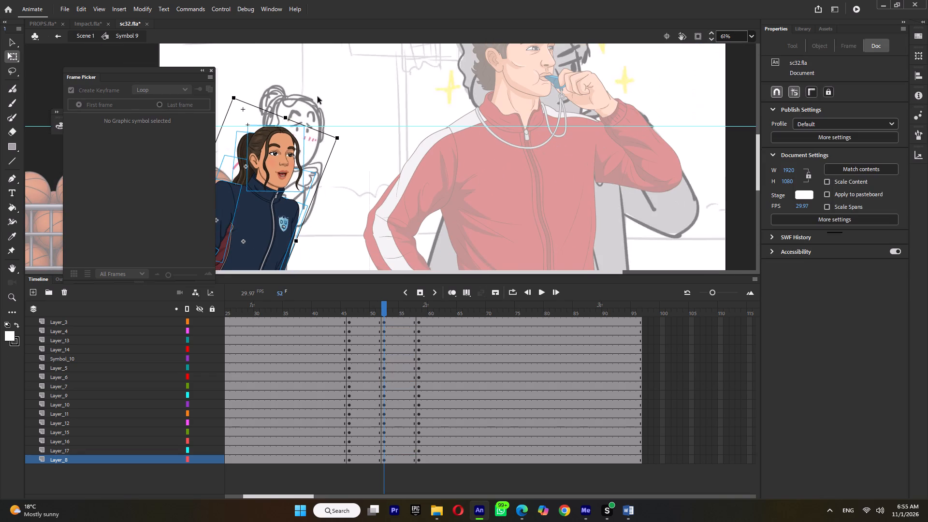
{"action": "left_click_drag", "start_coordinate": [319, 95], "coordinate": [238, 147]}
{"action": "left_click_drag", "start_coordinate": [269, 162], "coordinate": [263, 174]}
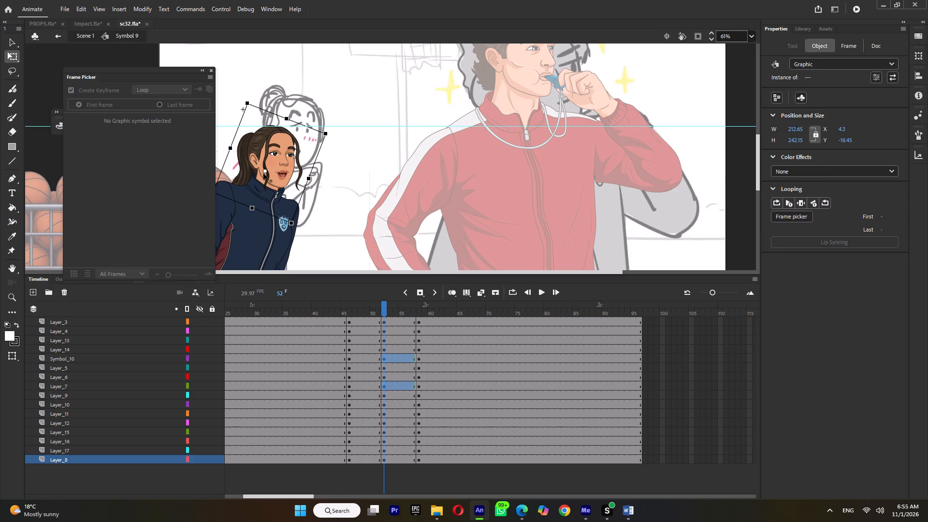
{"action": "left_click_drag", "start_coordinate": [263, 174], "coordinate": [263, 176]}
{"action": "scroll", "coordinate": [311, 143], "scroll_direction": "up", "scroll_amount": 4, "text": "ctrl"}
{"action": "left_click_drag", "start_coordinate": [347, 125], "coordinate": [348, 130]}
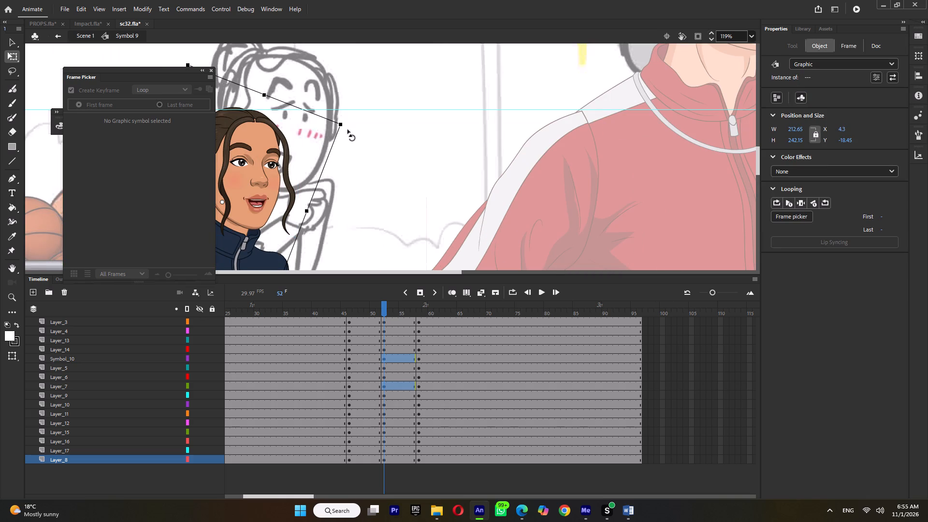
{"action": "left_click_drag", "start_coordinate": [348, 130], "coordinate": [348, 135]}
{"action": "scroll", "coordinate": [347, 135], "scroll_direction": "down", "scroll_amount": 4, "text": "ctrl"}
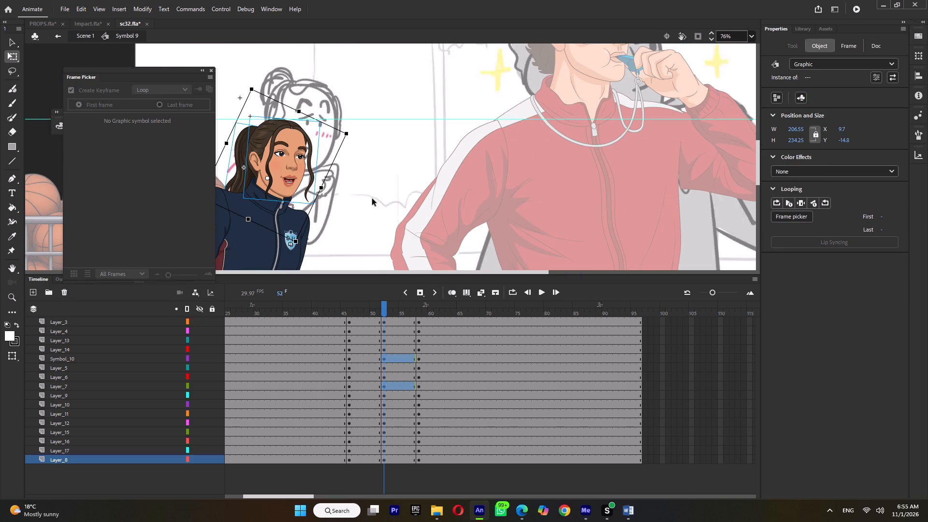
{"action": "key", "text": "Down"}
{"action": "key", "text": "Down"}
{"action": "key", "text": "Down"}
{"action": "key", "text": "Down"}
{"action": "left_click", "coordinate": [373, 310]}
{"action": "left_click", "coordinate": [388, 306]}
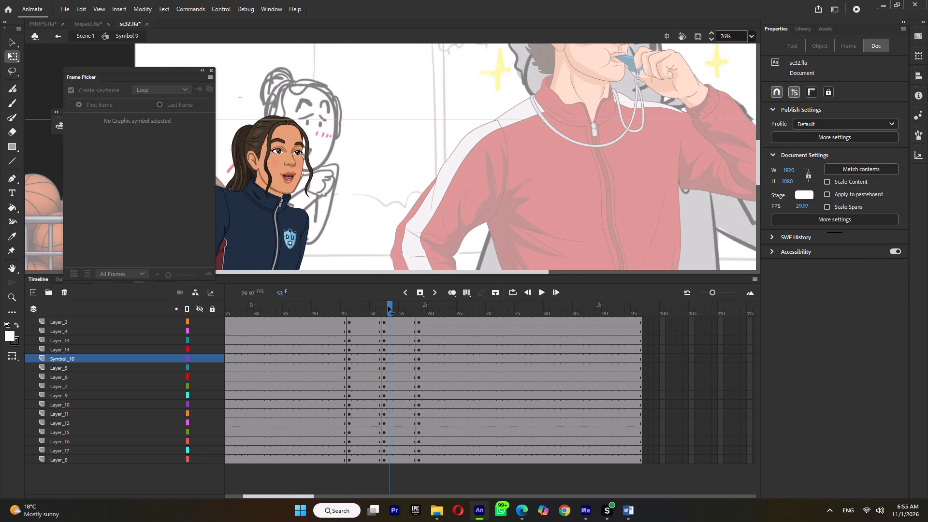
At frame 52, nudge the girl's whole upper body and arms down and tilt them slightly about a lower pivot.
{"action": "scroll", "coordinate": [307, 139], "scroll_direction": "down", "scroll_amount": 3, "text": "ctrl"}
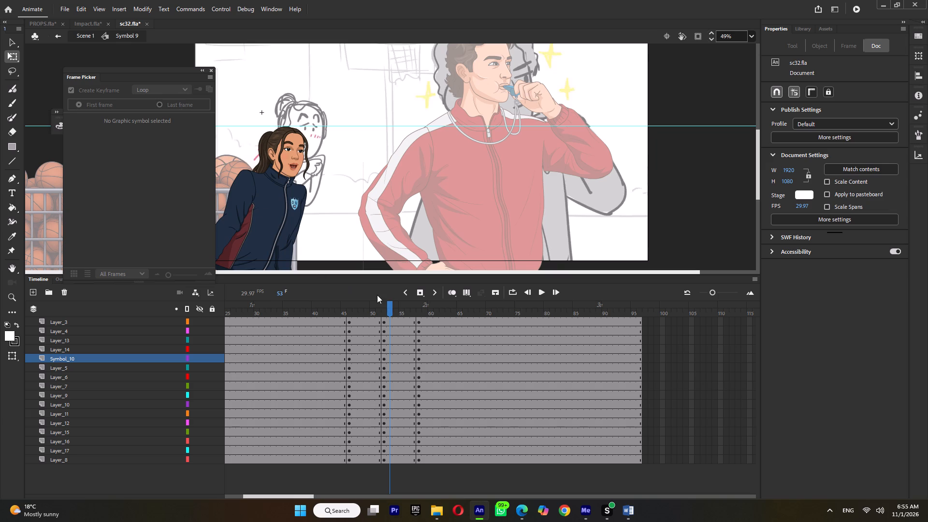
{"action": "left_click", "coordinate": [290, 254]}
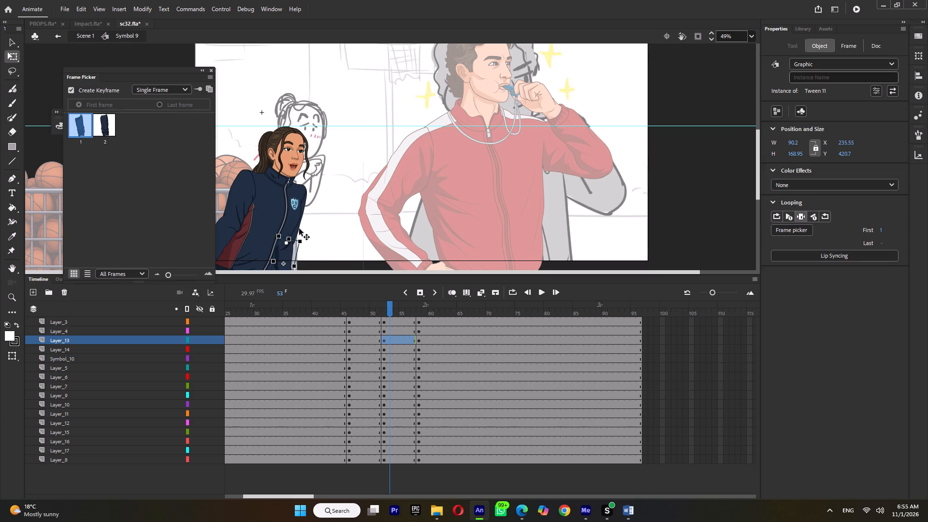
{"action": "left_click", "coordinate": [368, 309]}
{"action": "left_click", "coordinate": [380, 310]}
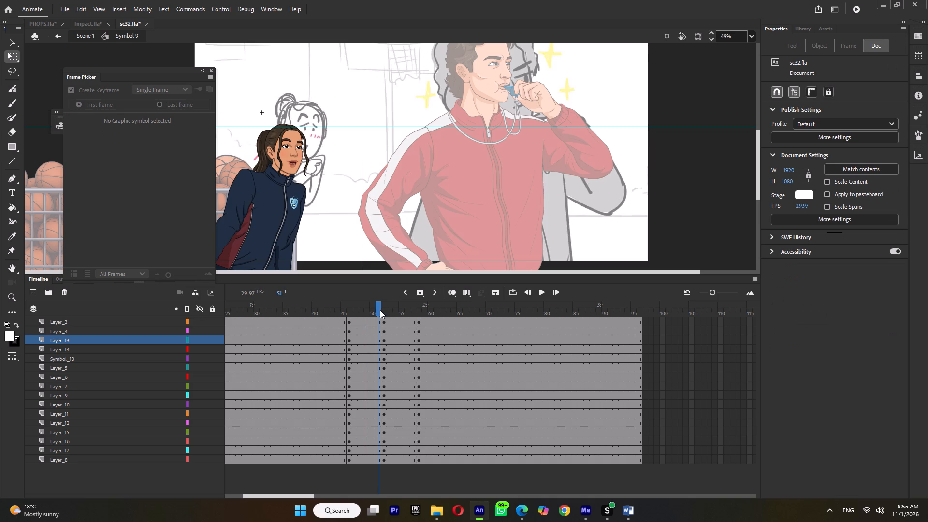
{"action": "left_click", "coordinate": [386, 310]}
{"action": "left_click_drag", "start_coordinate": [340, 137], "coordinate": [192, 325]}
{"action": "key", "text": "Down"}
{"action": "key", "text": "Down"}
{"action": "key", "text": "Down"}
{"action": "key", "text": "Up"}
{"action": "key", "text": "Up"}
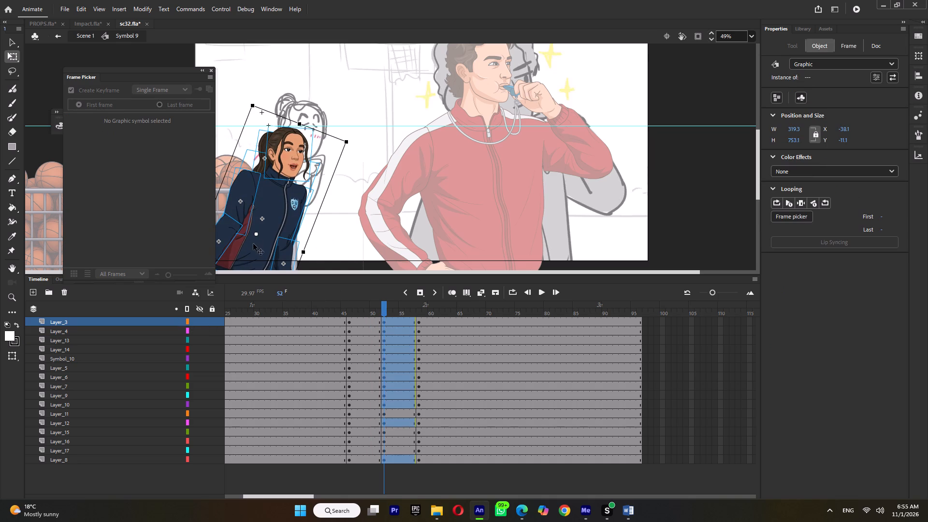
{"action": "left_click_drag", "start_coordinate": [256, 234], "coordinate": [243, 271]}
{"action": "scroll", "coordinate": [348, 141], "scroll_direction": "up", "scroll_amount": 4, "text": "ctrl"}
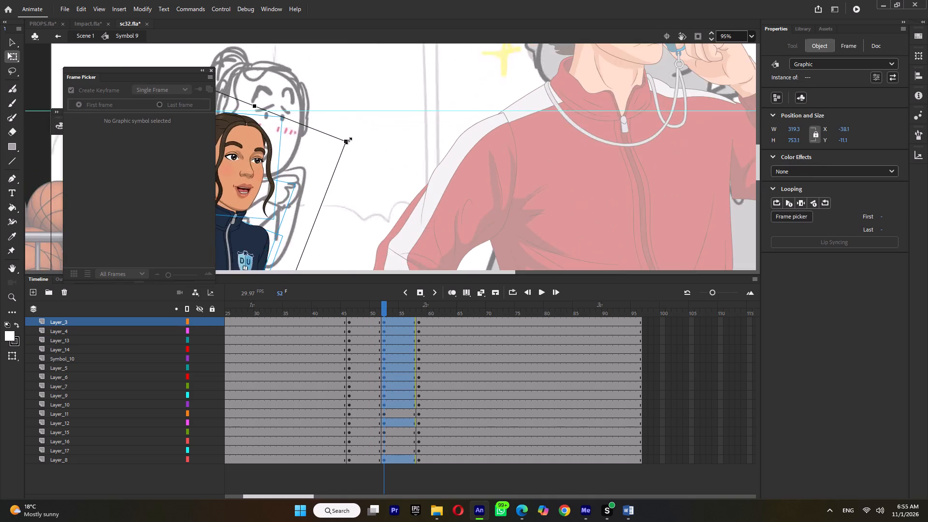
{"action": "scroll", "coordinate": [348, 141], "scroll_direction": "up", "scroll_amount": 3, "text": "ctrl"}
{"action": "left_click_drag", "start_coordinate": [352, 139], "coordinate": [354, 144]}
{"action": "scroll", "coordinate": [354, 144], "scroll_direction": "down", "scroll_amount": 3, "text": "ctrl"}
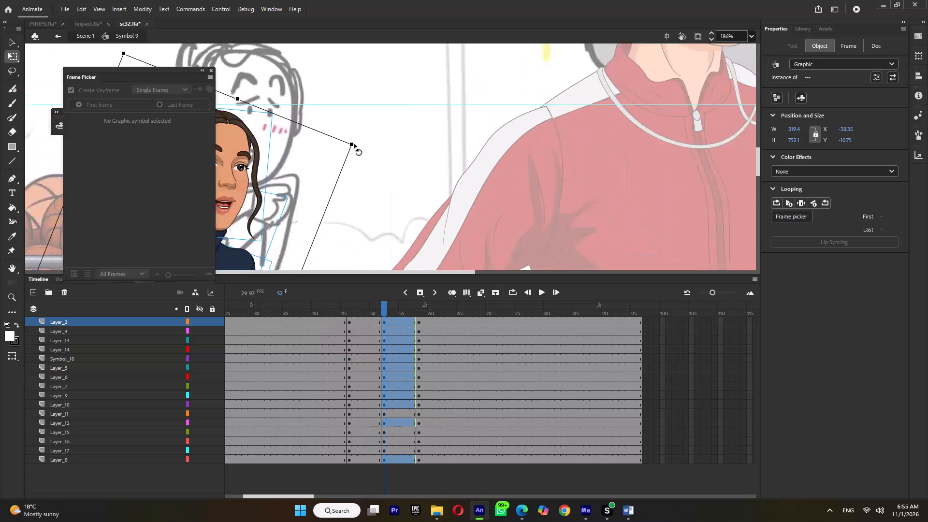
{"action": "scroll", "coordinate": [354, 144], "scroll_direction": "down", "scroll_amount": 5, "text": "ctrl"}
Play and scrub from about frame 48 to 59 to review the change from the leaning pose to the clasped-hands pose.
{"action": "left_click", "coordinate": [359, 306]}
{"action": "key", "text": "Return"}
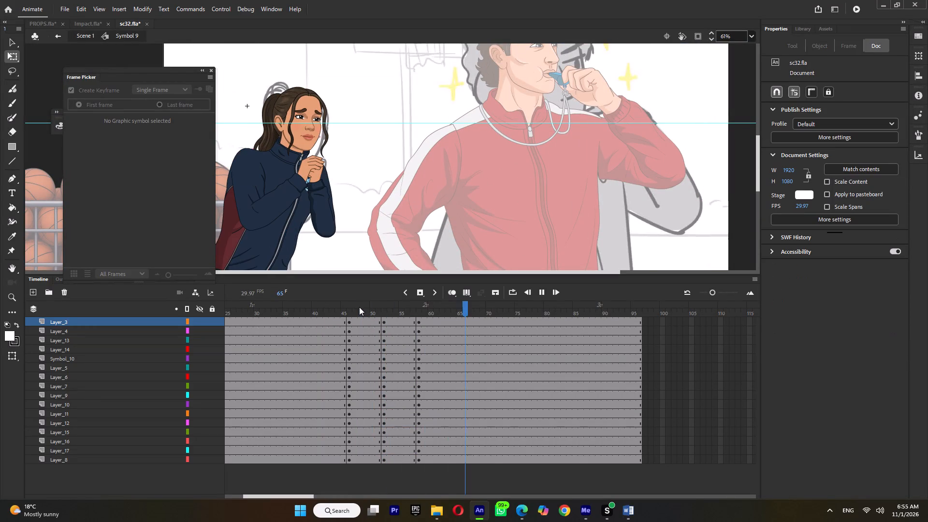
{"action": "key", "text": "Return"}
{"action": "left_click_drag", "start_coordinate": [359, 303], "coordinate": [426, 331]}
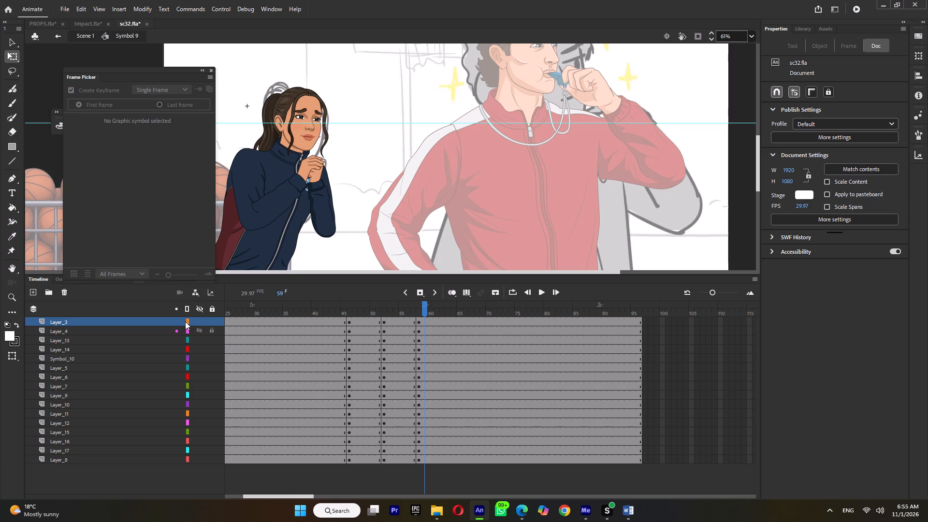
{"action": "left_click", "coordinate": [373, 193]}
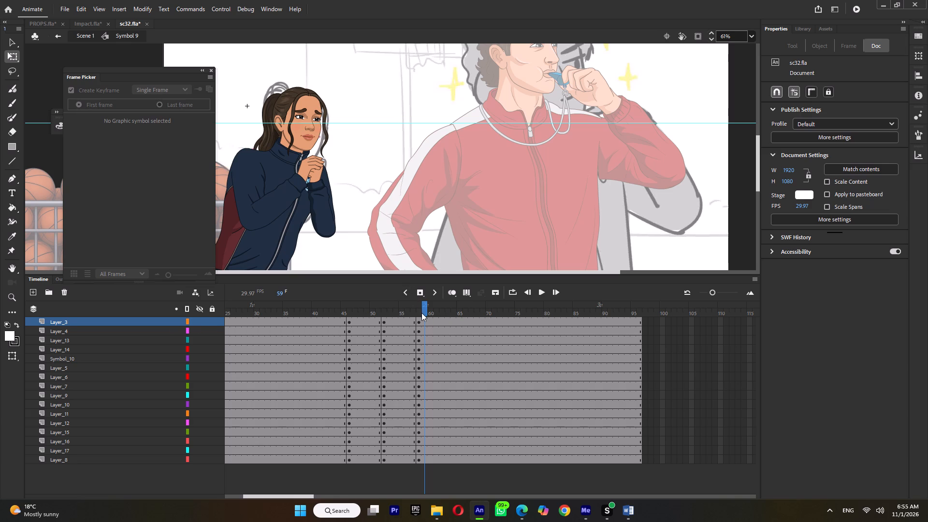
{"action": "left_click", "coordinate": [408, 306]}
{"action": "left_click", "coordinate": [427, 306]}
At frame 59, rotate the girl's far upper arm so its elbow swings slightly in toward her torso.
{"action": "left_click", "coordinate": [333, 200]}
{"action": "left_click_drag", "start_coordinate": [337, 241], "coordinate": [316, 246]}
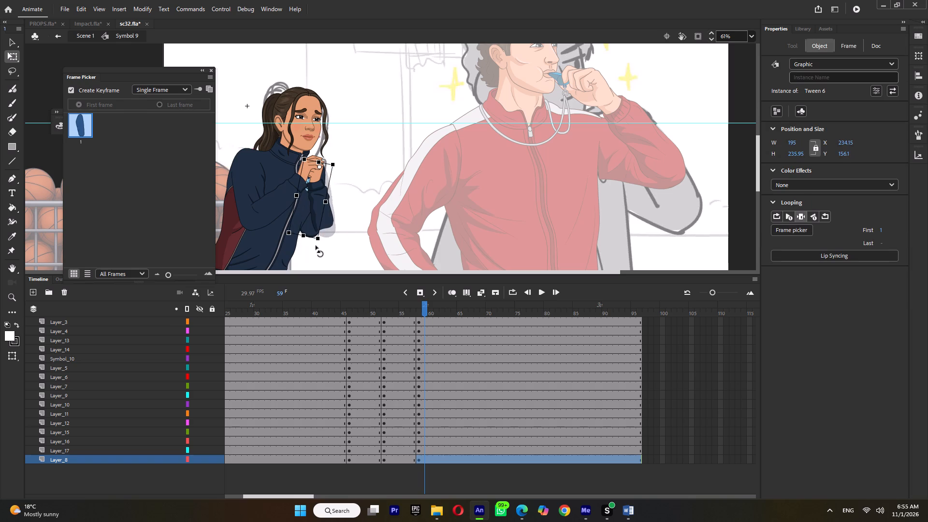
{"action": "left_click_drag", "start_coordinate": [316, 246], "coordinate": [323, 246]}
Reposition and rotate the girl's far forearm so it connects the adjusted elbow to the clasped hands, and check it against the preceding pose.
{"action": "left_click", "coordinate": [319, 217]}
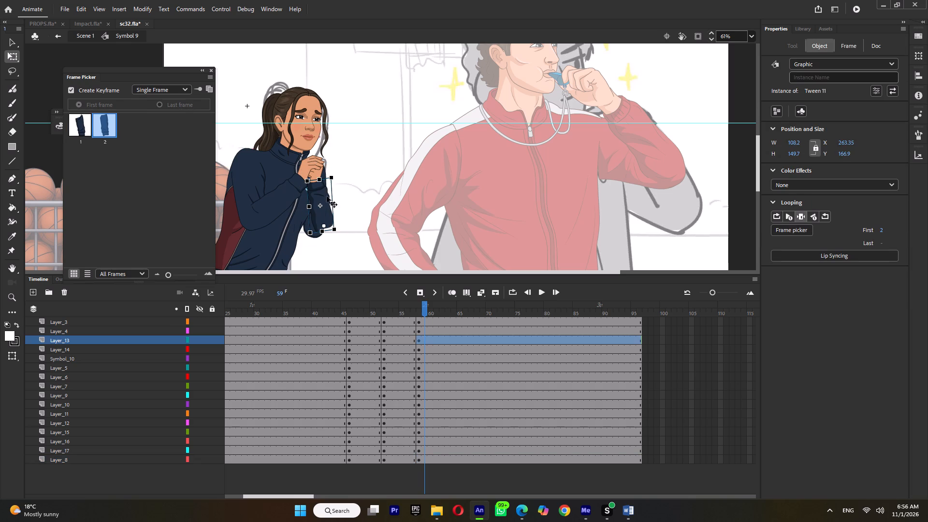
{"action": "left_click_drag", "start_coordinate": [334, 174], "coordinate": [351, 186]}
{"action": "scroll", "coordinate": [311, 228], "scroll_direction": "up", "scroll_amount": 4, "text": "ctrl"}
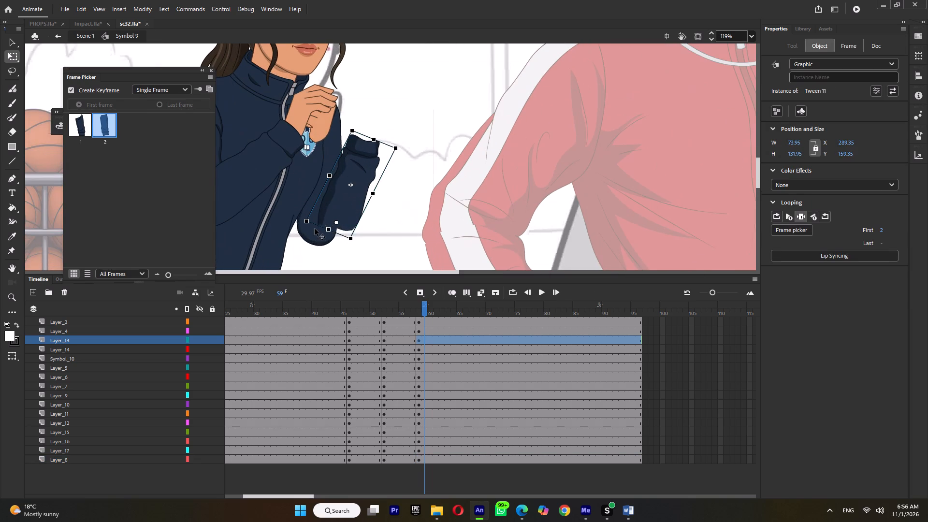
{"action": "left_click_drag", "start_coordinate": [348, 206], "coordinate": [328, 208]}
{"action": "left_click_drag", "start_coordinate": [382, 152], "coordinate": [349, 145]}
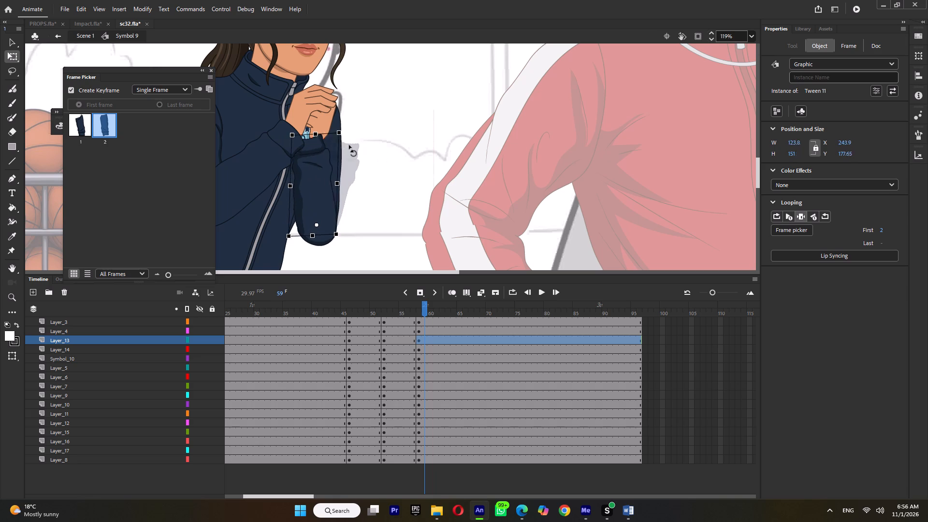
{"action": "left_click_drag", "start_coordinate": [349, 145], "coordinate": [352, 147]}
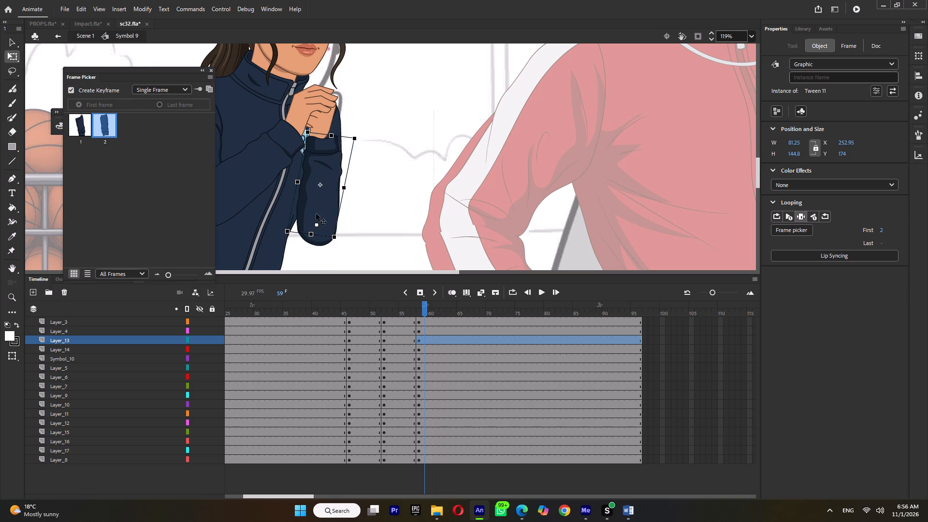
{"action": "scroll", "coordinate": [319, 229], "scroll_direction": "up", "scroll_amount": 6, "text": "ctrl"}
{"action": "scroll", "coordinate": [339, 223], "scroll_direction": "down", "scroll_amount": 8, "text": "ctrl"}
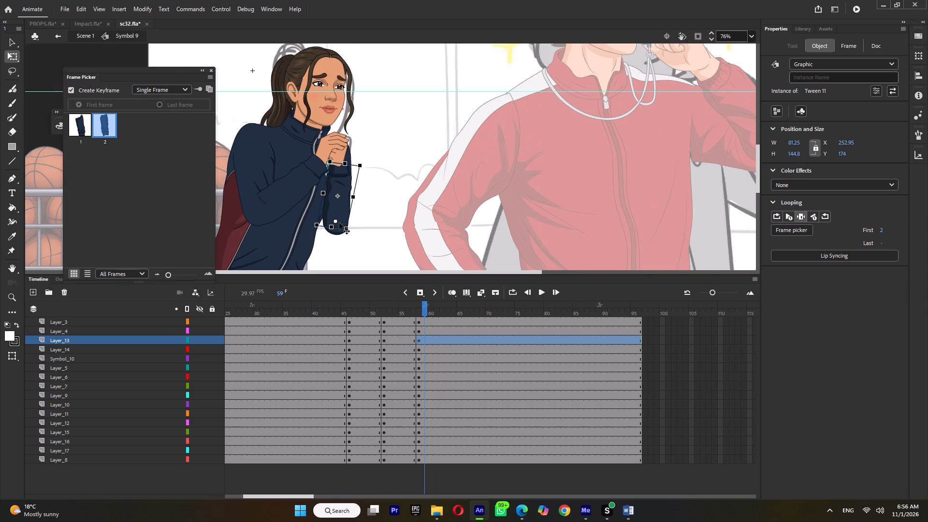
{"action": "left_click", "coordinate": [411, 312]}
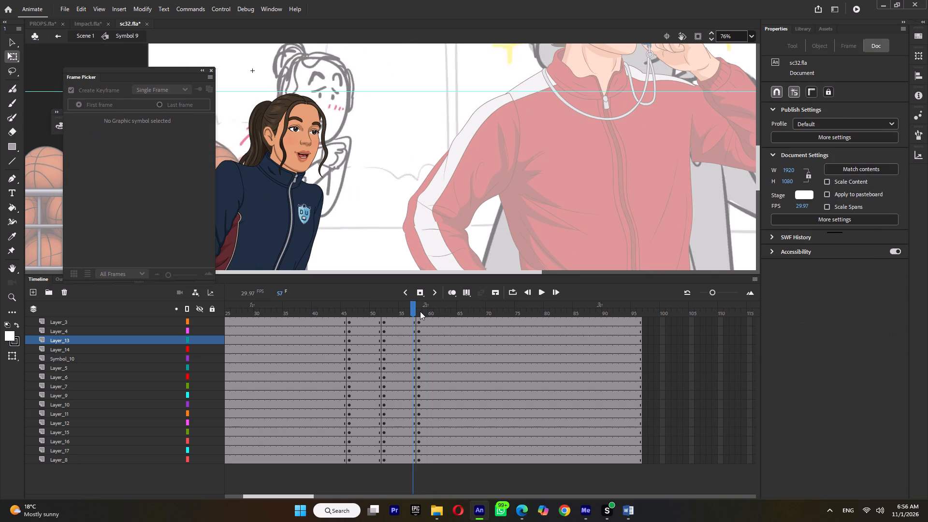
{"action": "left_click", "coordinate": [420, 311]}
{"action": "left_click", "coordinate": [403, 311]}
At frame 59, rotate the girl's far hand and near hand slightly clockwise to fit the clasped grip.
{"action": "left_click", "coordinate": [424, 308]}
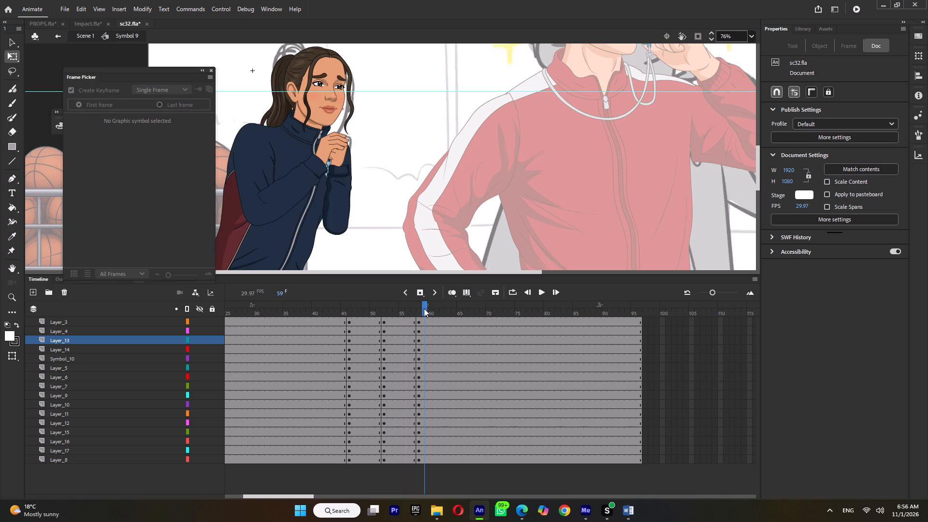
{"action": "left_click", "coordinate": [341, 157]}
{"action": "scroll", "coordinate": [330, 139], "scroll_direction": "up", "scroll_amount": 3, "text": "ctrl"}
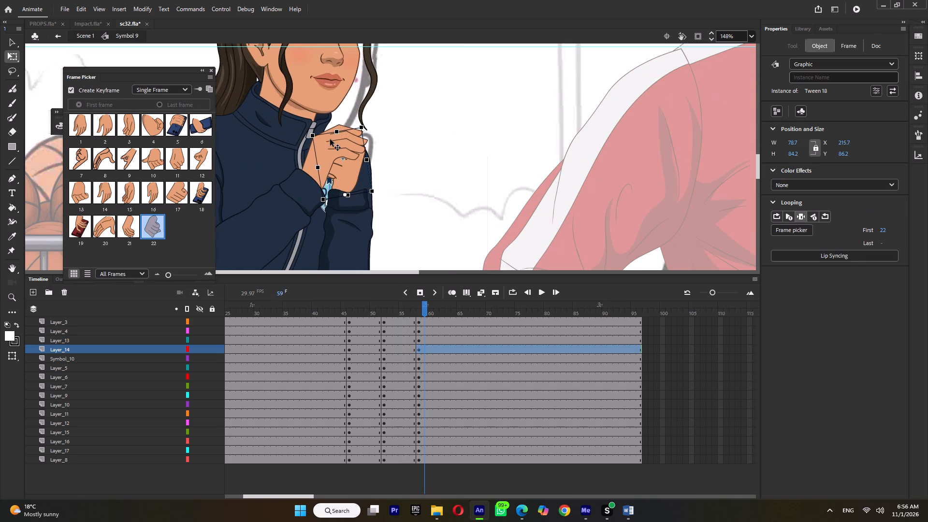
{"action": "left_click_drag", "start_coordinate": [310, 141], "coordinate": [321, 140]}
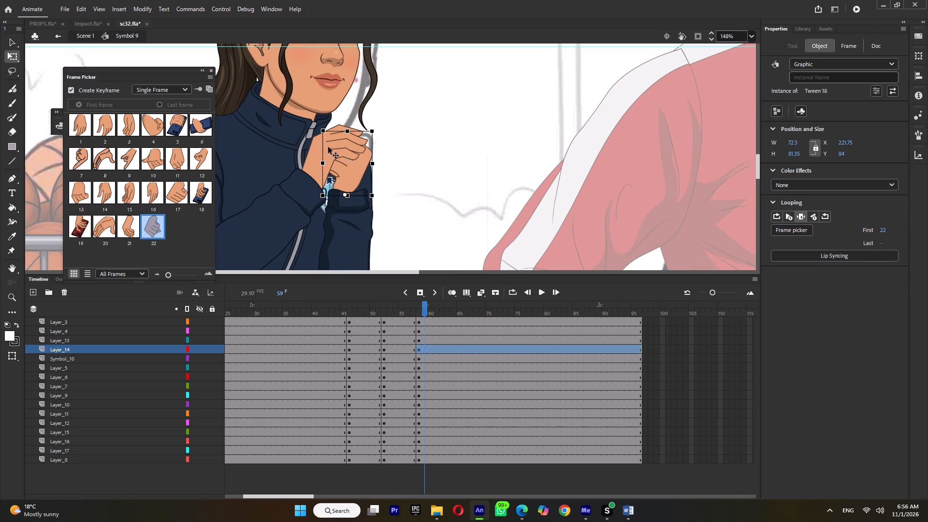
{"action": "scroll", "coordinate": [348, 175], "scroll_direction": "up", "scroll_amount": 3, "text": "ctrl"}
{"action": "left_click_drag", "start_coordinate": [349, 177], "coordinate": [352, 186]}
{"action": "left_click", "coordinate": [310, 147]}
{"action": "left_click_drag", "start_coordinate": [403, 106], "coordinate": [409, 115]}
{"action": "scroll", "coordinate": [437, 260], "scroll_direction": "down", "scroll_amount": 7, "text": "ctrl"}
{"action": "left_click", "coordinate": [409, 315]}
{"action": "left_click", "coordinate": [424, 310]}
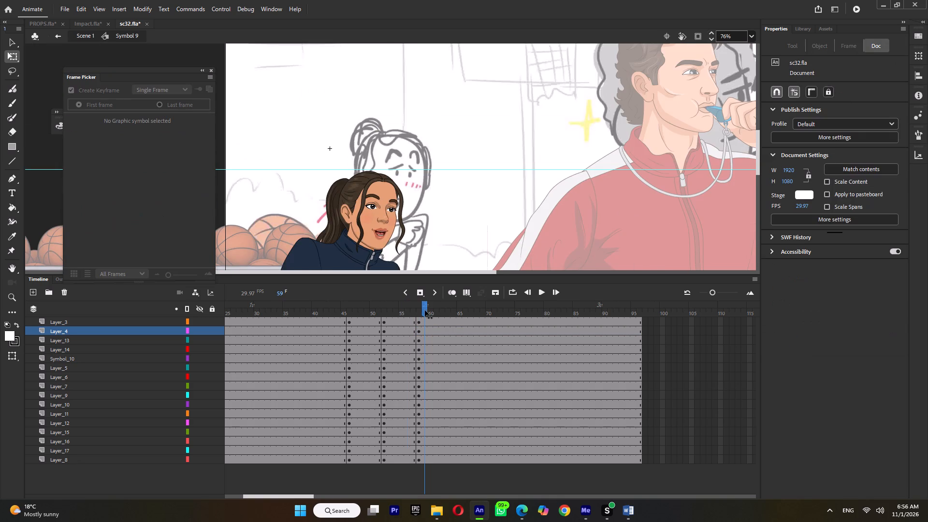
Insert keyframes on all the girl's layers at frame 63.
{"action": "left_click", "coordinate": [441, 308]}
{"action": "left_click", "coordinate": [446, 311]}
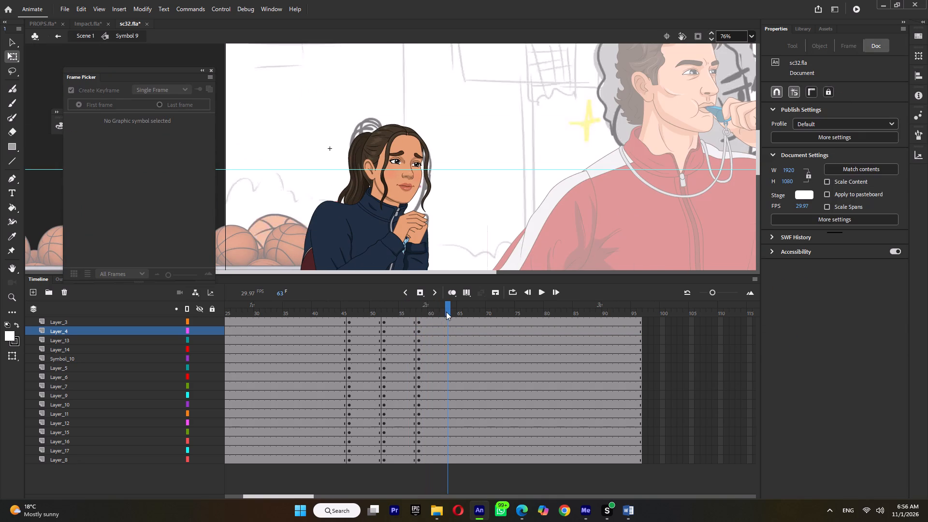
{"action": "double_click", "coordinate": [446, 310]}
{"action": "key", "text": "F6"}
At frame 59, select the girl's upper body, nudge it up, move its pivot to the waist, and stretch and skew it slightly.
{"action": "left_click", "coordinate": [404, 311]}
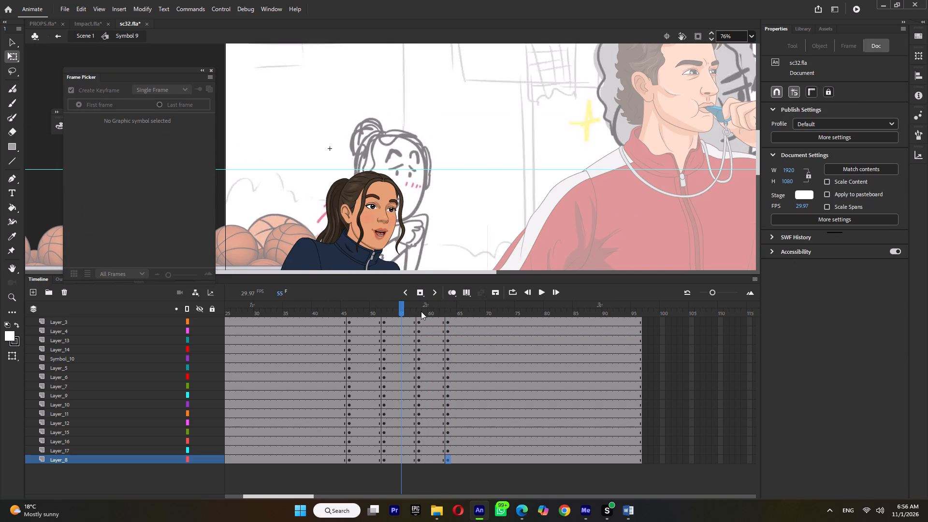
{"action": "left_click", "coordinate": [421, 311]}
{"action": "scroll", "coordinate": [421, 178], "scroll_direction": "down", "scroll_amount": 4, "text": "ctrl"}
{"action": "left_click", "coordinate": [366, 306]}
{"action": "left_click", "coordinate": [394, 310]}
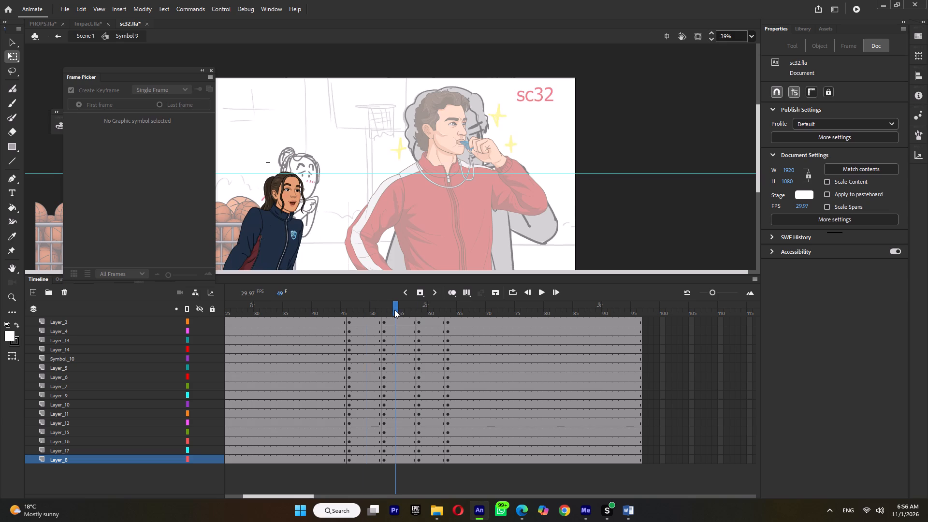
{"action": "left_click", "coordinate": [422, 313]}
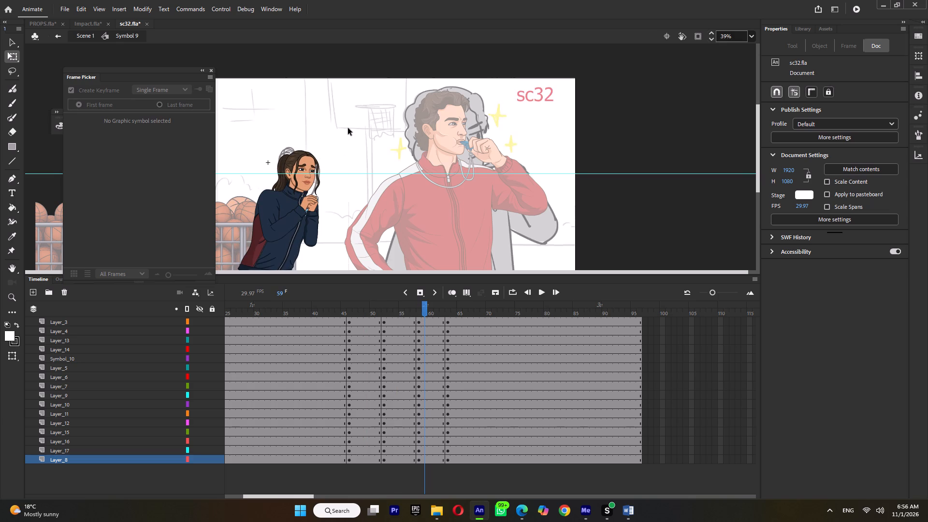
{"action": "left_click_drag", "start_coordinate": [348, 128], "coordinate": [246, 240]}
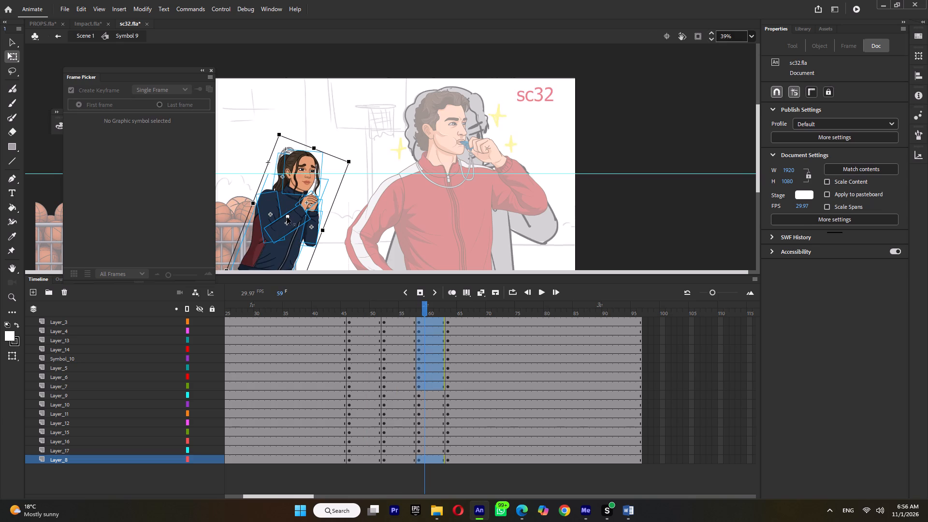
{"action": "key", "text": "Up"}
{"action": "key", "text": "Up"}
{"action": "left_click_drag", "start_coordinate": [288, 216], "coordinate": [270, 263]}
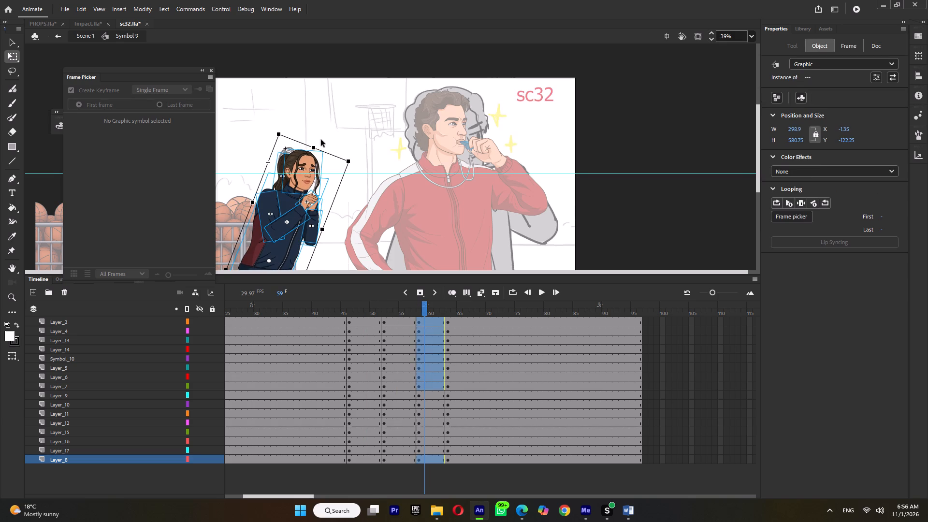
{"action": "scroll", "coordinate": [313, 146], "scroll_direction": "up", "scroll_amount": 5, "text": "ctrl"}
{"action": "left_click", "coordinate": [320, 148]}
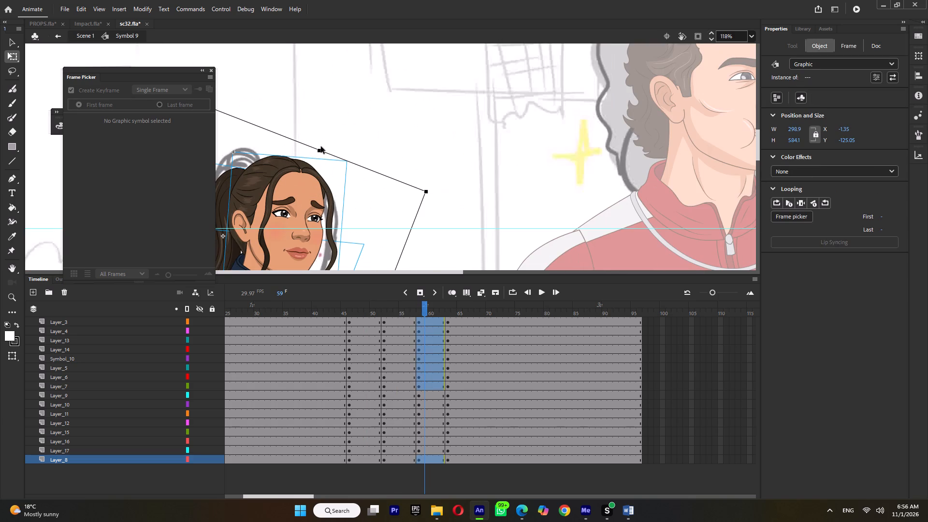
{"action": "left_click", "coordinate": [327, 151]}
{"action": "scroll", "coordinate": [324, 151], "scroll_direction": "down", "scroll_amount": 3, "text": "ctrl"}
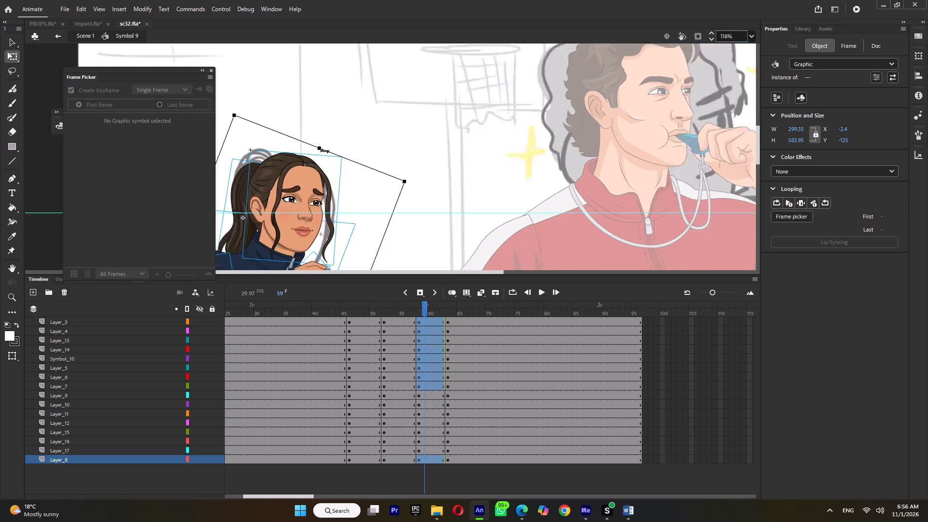
At frame 59, select the head and ponytail, move their pivot to the neck and tilt them slightly back.
{"action": "scroll", "coordinate": [324, 151], "scroll_direction": "down", "scroll_amount": 1, "text": "ctrl"}
{"action": "left_click", "coordinate": [362, 145]}
{"action": "left_click_drag", "start_coordinate": [255, 131], "coordinate": [322, 173]}
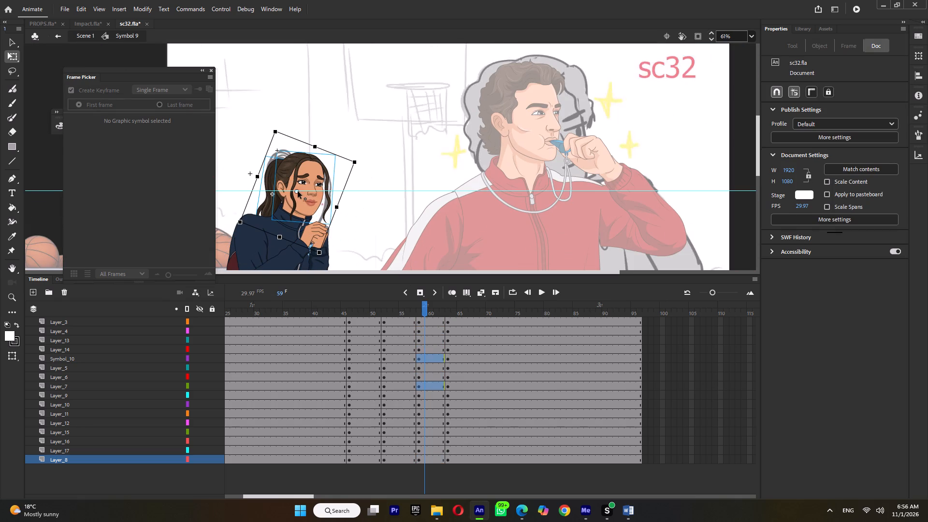
{"action": "left_click_drag", "start_coordinate": [297, 191], "coordinate": [292, 204]}
{"action": "scroll", "coordinate": [359, 163], "scroll_direction": "up", "scroll_amount": 2, "text": "ctrl"}
{"action": "left_click_drag", "start_coordinate": [358, 162], "coordinate": [356, 159]}
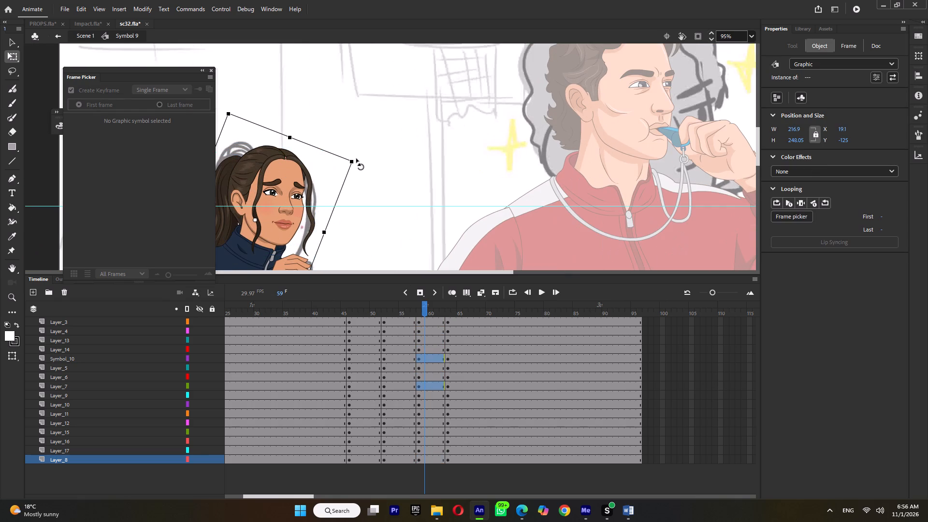
{"action": "left_click_drag", "start_coordinate": [356, 159], "coordinate": [355, 157]}
{"action": "scroll", "coordinate": [355, 157], "scroll_direction": "down", "scroll_amount": 2, "text": "ctrl"}
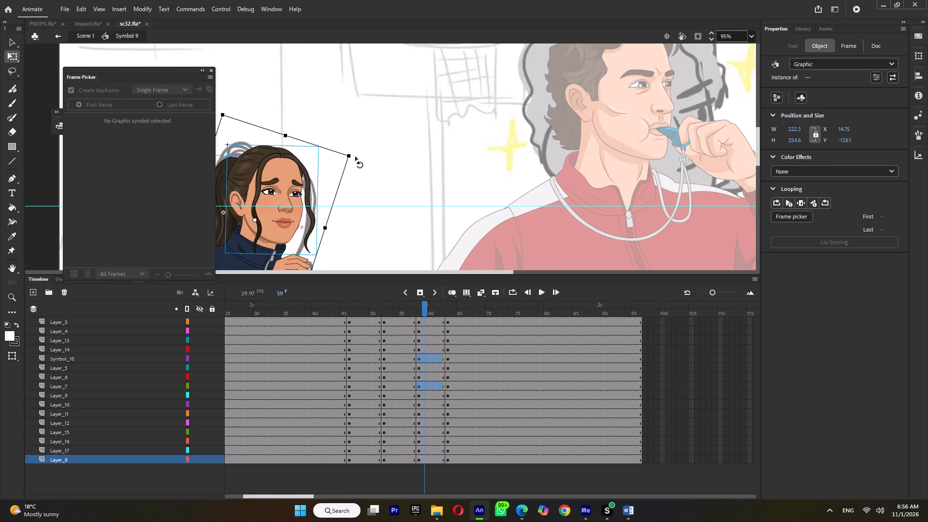
{"action": "scroll", "coordinate": [355, 157], "scroll_direction": "down", "scroll_amount": 2, "text": "ctrl"}
{"action": "left_click", "coordinate": [463, 316]}
{"action": "left_click", "coordinate": [401, 306]}
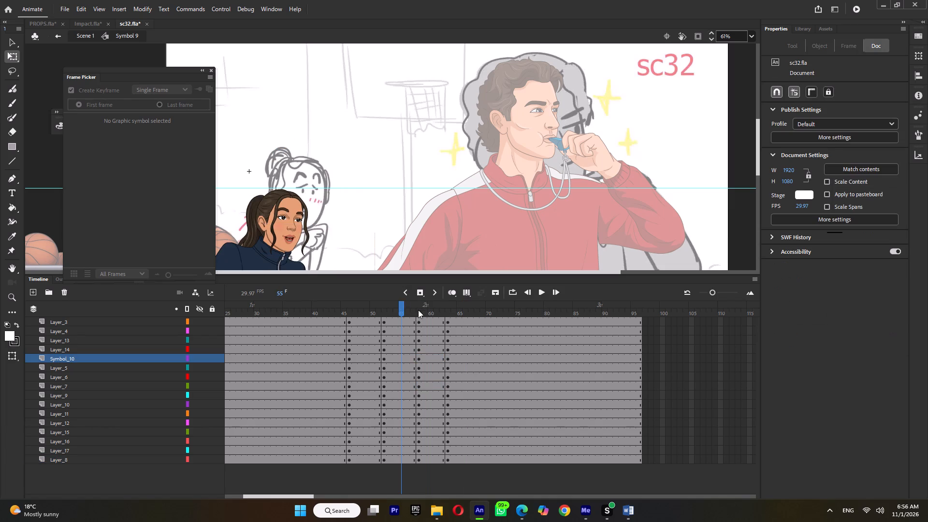
At frame 58, select the near upper arm, forearm and hand, move their pivot to the shoulder and rotate the arm slightly upward.
{"action": "left_click", "coordinate": [420, 310]}
{"action": "scroll", "coordinate": [310, 143], "scroll_direction": "down", "scroll_amount": 3, "text": "ctrl"}
{"action": "left_click", "coordinate": [262, 208]}
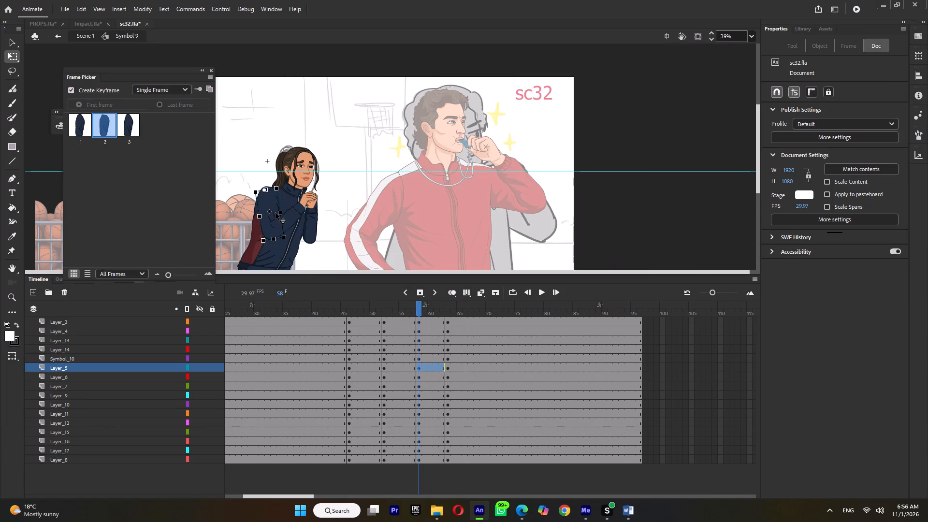
{"action": "left_click", "coordinate": [291, 221], "text": "shift"}
{"action": "left_click", "coordinate": [304, 192], "text": "shift"}
{"action": "left_click_drag", "start_coordinate": [281, 212], "coordinate": [278, 209]}
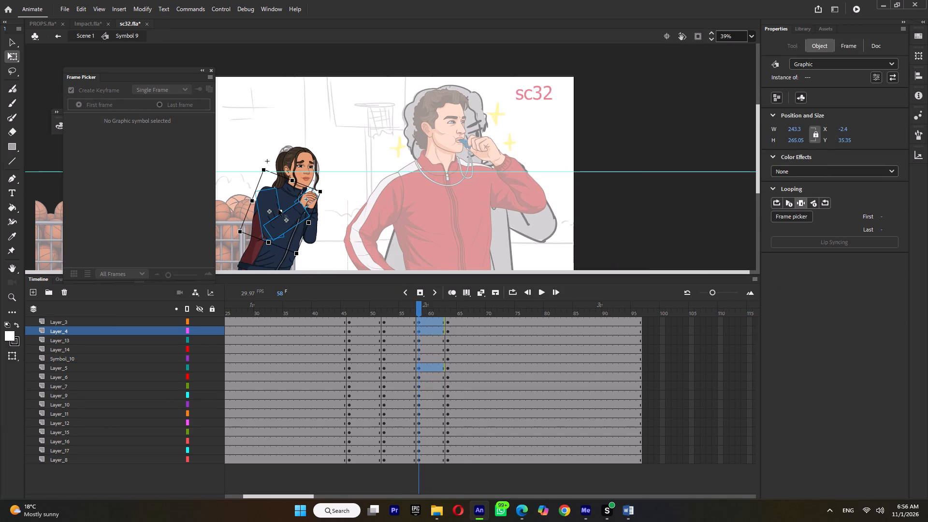
{"action": "left_click_drag", "start_coordinate": [278, 209], "coordinate": [265, 197]}
{"action": "scroll", "coordinate": [322, 196], "scroll_direction": "up", "scroll_amount": 10, "text": "ctrl"}
{"action": "left_click_drag", "start_coordinate": [332, 187], "coordinate": [336, 182]}
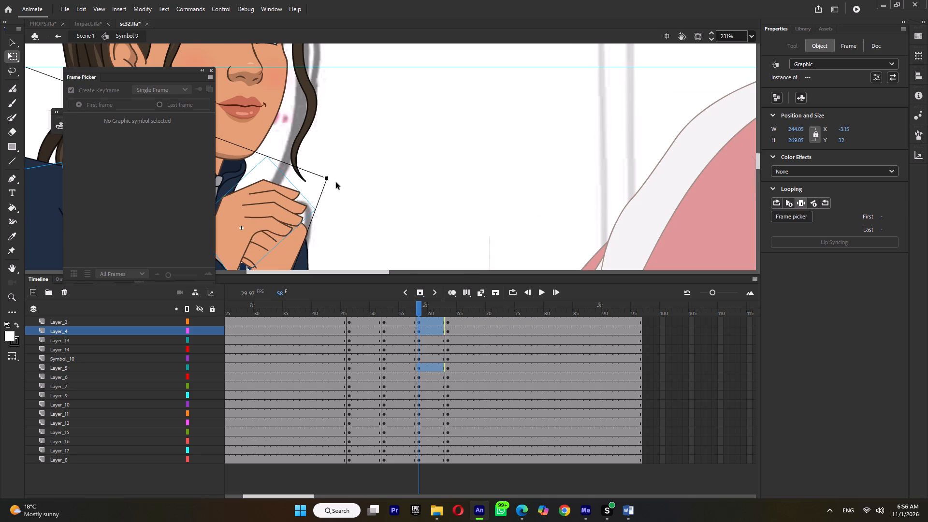
At frame 58, select the far arm and hand, move their pivot up to the hand and swing the elbow slightly outward.
{"action": "scroll", "coordinate": [336, 182], "scroll_direction": "down", "scroll_amount": 10, "text": "ctrl"}
{"action": "left_click", "coordinate": [350, 195], "text": "ctrl"}
{"action": "left_click_drag", "start_coordinate": [344, 240], "coordinate": [324, 260]}
{"action": "left_click", "coordinate": [322, 202], "text": "shift"}
{"action": "left_click_drag", "start_coordinate": [316, 226], "coordinate": [316, 205]}
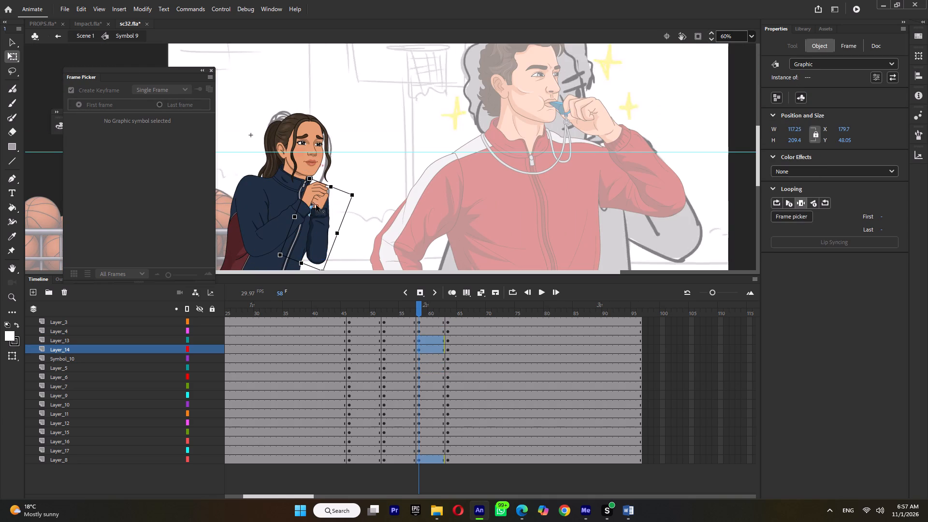
{"action": "left_click_drag", "start_coordinate": [316, 205], "coordinate": [316, 198]}
{"action": "scroll", "coordinate": [333, 219], "scroll_direction": "down", "scroll_amount": 1}
{"action": "scroll", "coordinate": [331, 197], "scroll_direction": "up", "scroll_amount": 5, "text": "ctrl"}
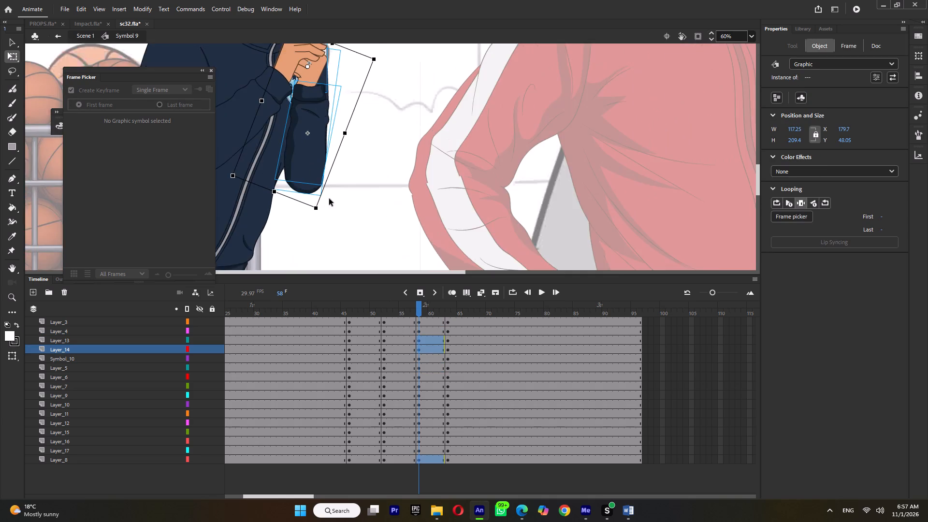
{"action": "scroll", "coordinate": [318, 206], "scroll_direction": "up", "scroll_amount": 2, "text": "ctrl"}
{"action": "left_click_drag", "start_coordinate": [320, 212], "coordinate": [326, 212]}
{"action": "scroll", "coordinate": [324, 216], "scroll_direction": "down", "scroll_amount": 6, "text": "ctrl"}
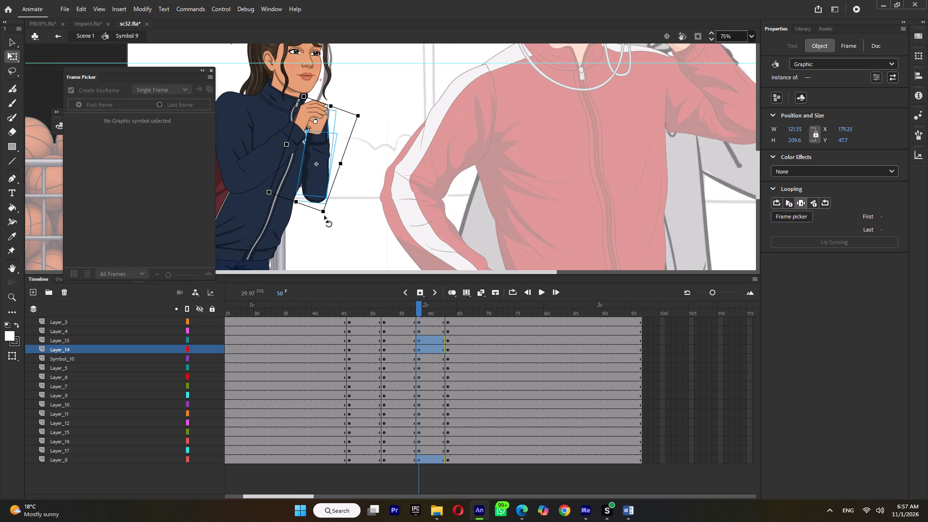
{"action": "left_click", "coordinate": [409, 312]}
{"action": "left_click", "coordinate": [424, 312]}
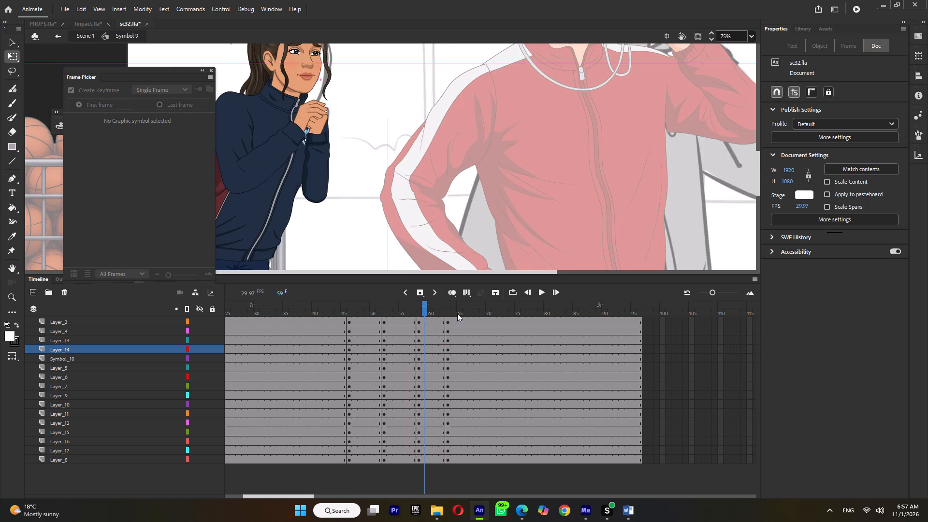
{"action": "left_click", "coordinate": [457, 313]}
{"action": "left_click", "coordinate": [411, 313]}
At frame 60, rotate the near hand slightly clockwise and the far hand slightly counterclockwise, and check the transition.
{"action": "left_click", "coordinate": [428, 312]}
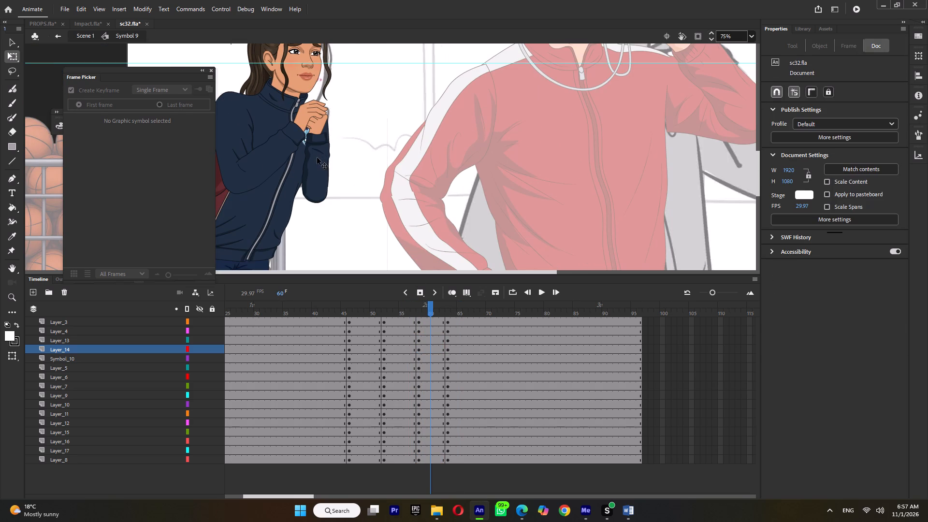
{"action": "left_click", "coordinate": [304, 104]}
{"action": "scroll", "coordinate": [326, 109], "scroll_direction": "up", "scroll_amount": 5, "text": "ctrl"}
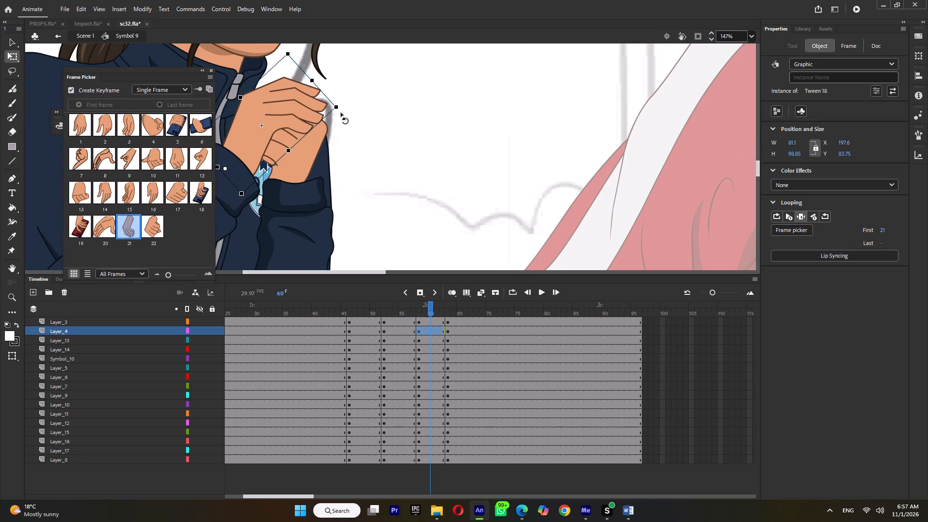
{"action": "left_click_drag", "start_coordinate": [340, 112], "coordinate": [343, 117]}
{"action": "left_click", "coordinate": [315, 143]}
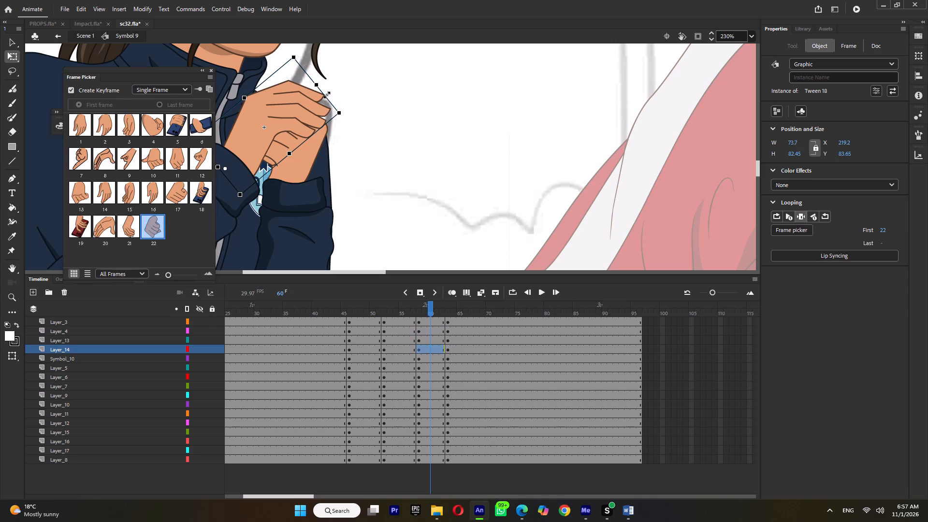
{"action": "left_click_drag", "start_coordinate": [331, 94], "coordinate": [326, 91]}
{"action": "scroll", "coordinate": [324, 105], "scroll_direction": "down", "scroll_amount": 7, "text": "ctrl"}
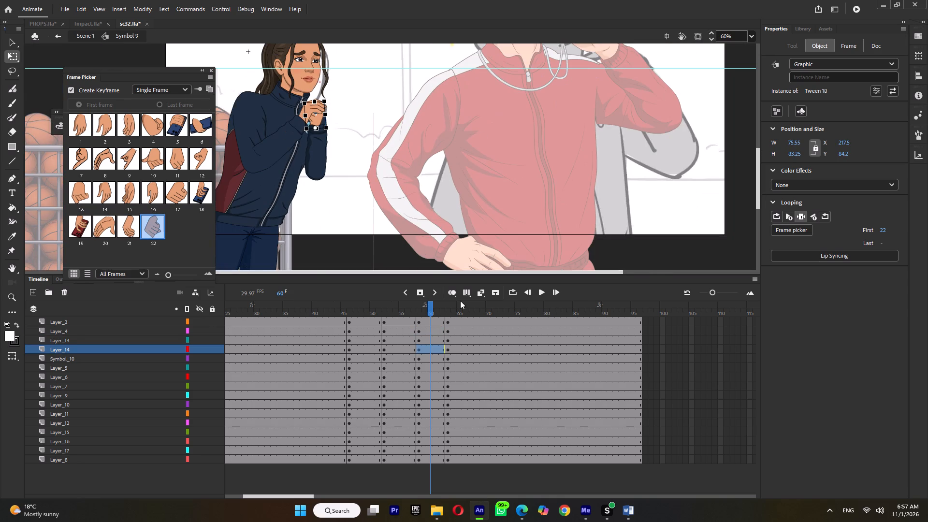
{"action": "left_click", "coordinate": [458, 312]}
{"action": "left_click", "coordinate": [395, 314]}
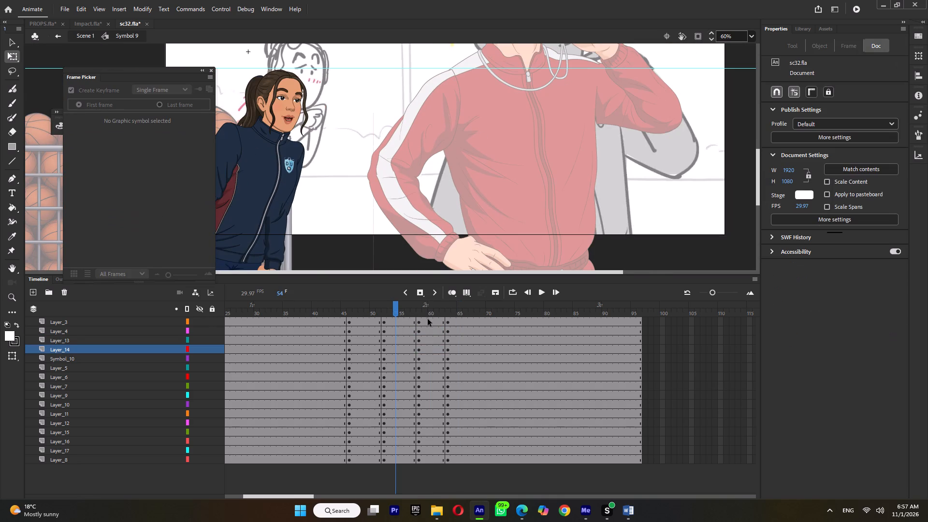
Create classic tweens on all layers between the keyframes at frames 46 and 63, using Quad Ease-In-Out easing.
{"action": "left_click", "coordinate": [430, 318]}
{"action": "left_click", "coordinate": [451, 316]}
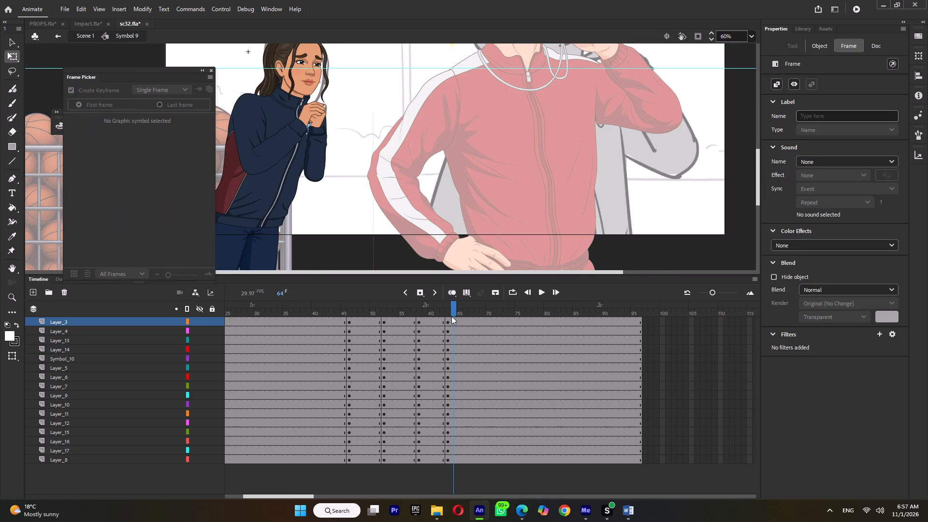
{"action": "left_click", "coordinate": [397, 320]}
{"action": "left_click", "coordinate": [430, 313]}
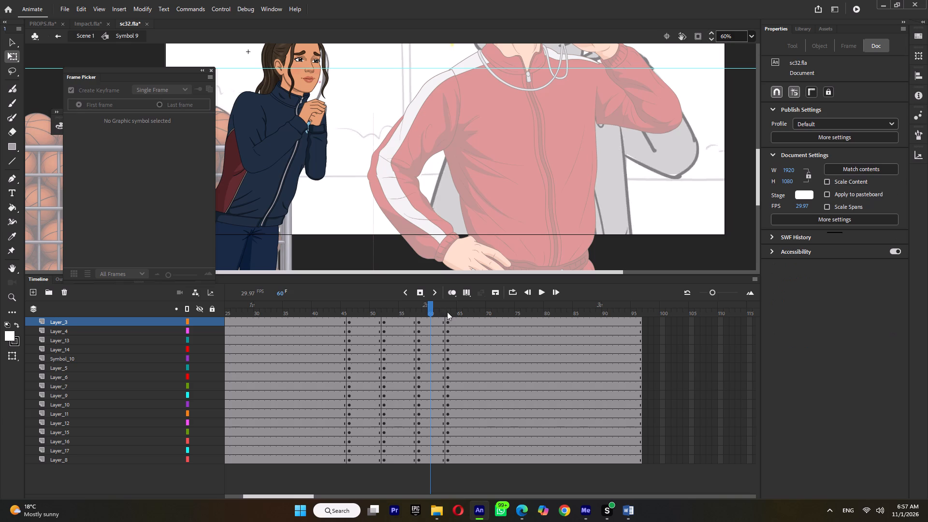
{"action": "left_click", "coordinate": [457, 312]}
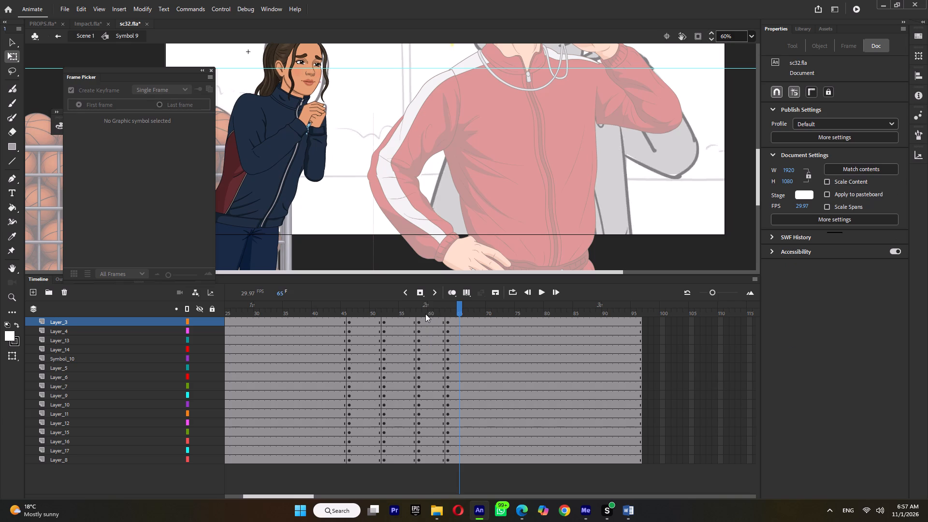
{"action": "scroll", "coordinate": [372, 318], "scroll_direction": "up", "scroll_amount": 4}
{"action": "left_click_drag", "start_coordinate": [370, 319], "coordinate": [424, 492]}
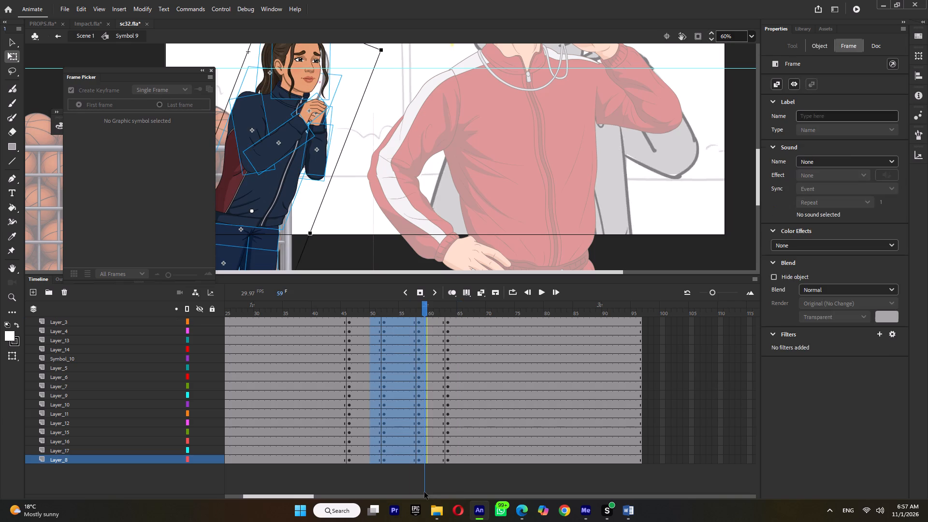
{"action": "key", "text": "ctrl+m"}
{"action": "left_click", "coordinate": [816, 152]}
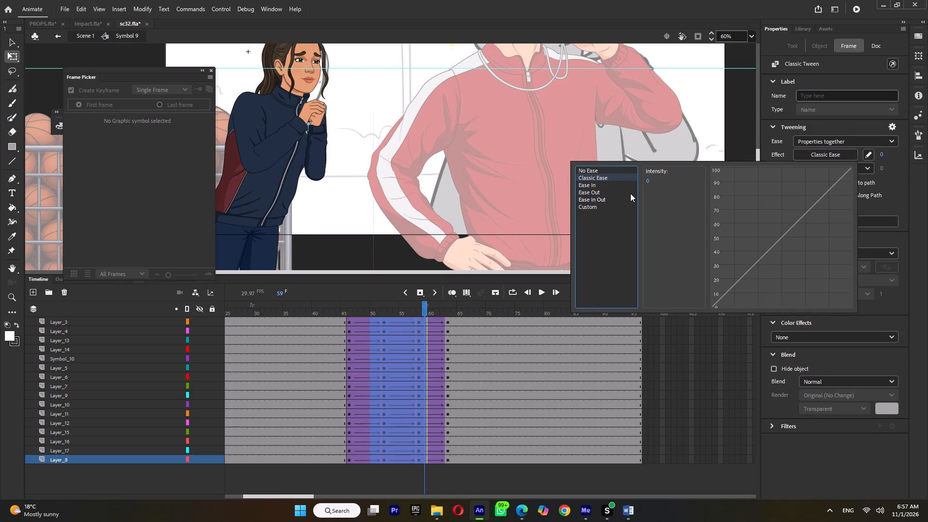
{"action": "left_click", "coordinate": [593, 198]}
{"action": "double_click", "coordinate": [655, 169]}
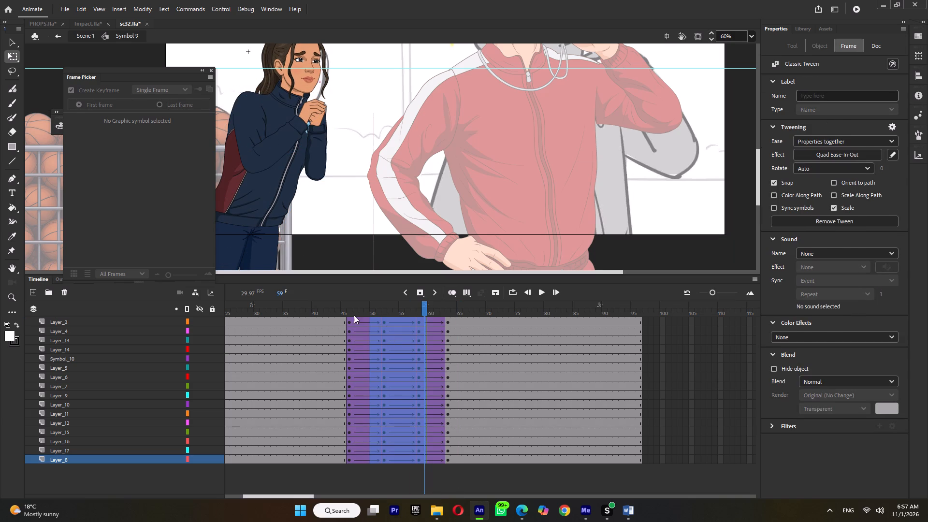
Play back the tweened transition and insert keyframes on all layers at frames 54 and 56.
{"action": "left_click", "coordinate": [346, 313]}
{"action": "key", "text": "Return"}
{"action": "left_click", "coordinate": [346, 312]}
{"action": "key", "text": "Return"}
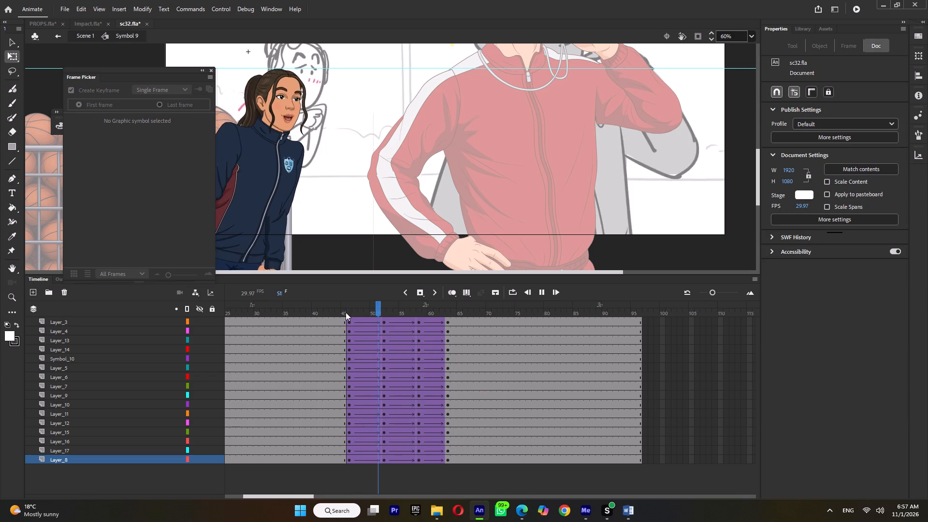
{"action": "left_click", "coordinate": [346, 312]}
{"action": "key", "text": "Return"}
{"action": "key", "text": "Return"}
{"action": "left_click_drag", "start_coordinate": [380, 311], "coordinate": [387, 311]}
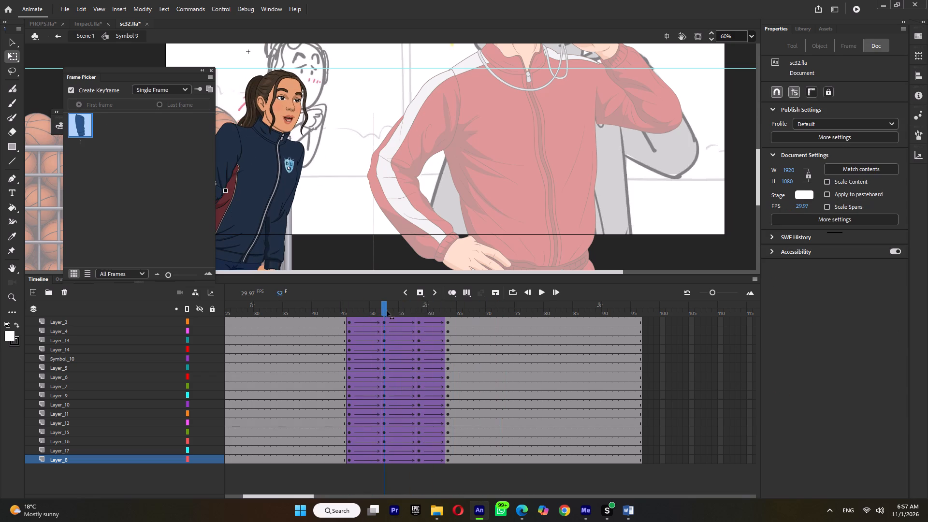
{"action": "left_click_drag", "start_coordinate": [387, 311], "coordinate": [394, 310]}
{"action": "double_click", "coordinate": [395, 310]}
{"action": "key", "text": "F6"}
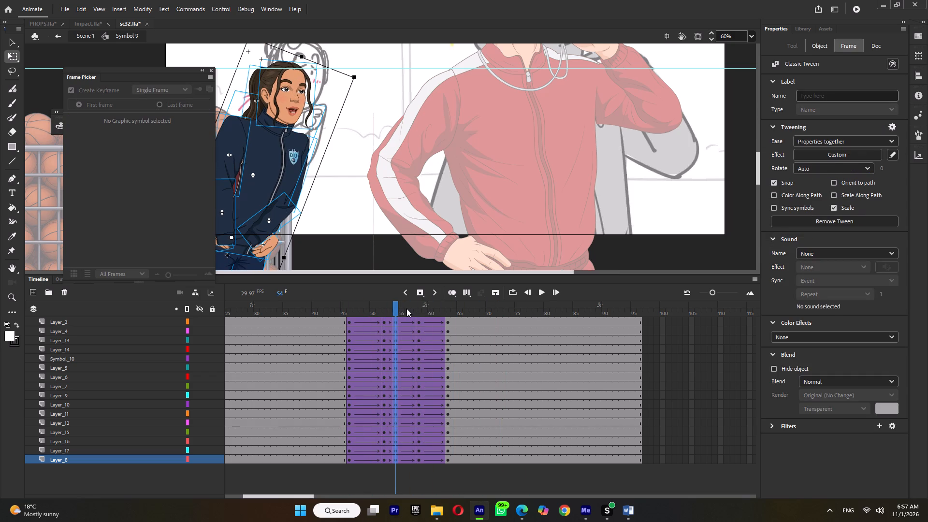
{"action": "double_click", "coordinate": [407, 309]}
{"action": "key", "text": "F6"}
Compare the girl's poses from frame 52 to 58, checking the torso and near arm at frame 56.
{"action": "left_click", "coordinate": [390, 308]}
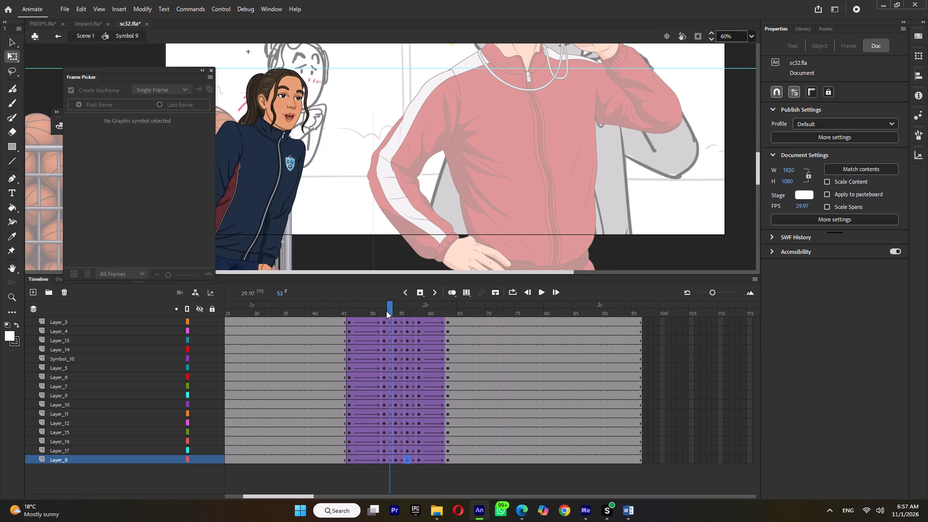
{"action": "left_click", "coordinate": [385, 311]}
{"action": "left_click", "coordinate": [394, 310]}
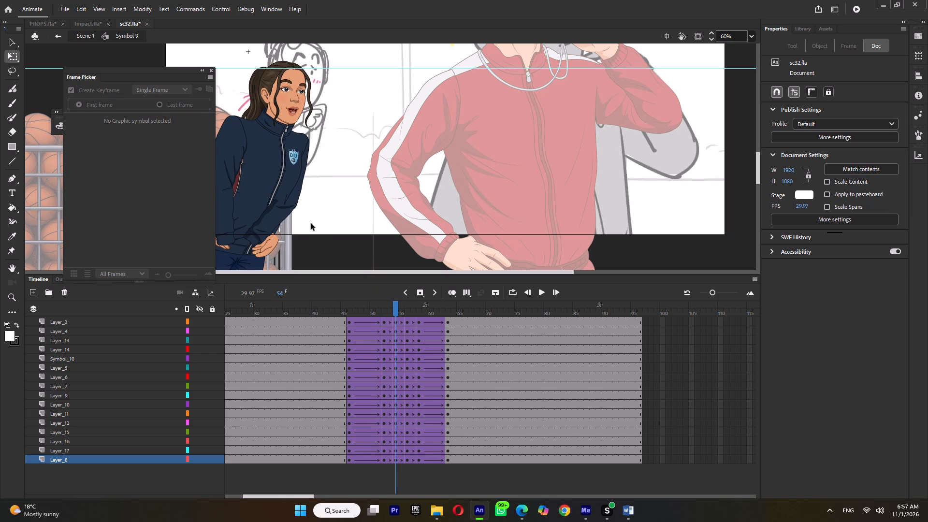
{"action": "scroll", "coordinate": [314, 194], "scroll_direction": "down", "scroll_amount": 2, "text": "ctrl"}
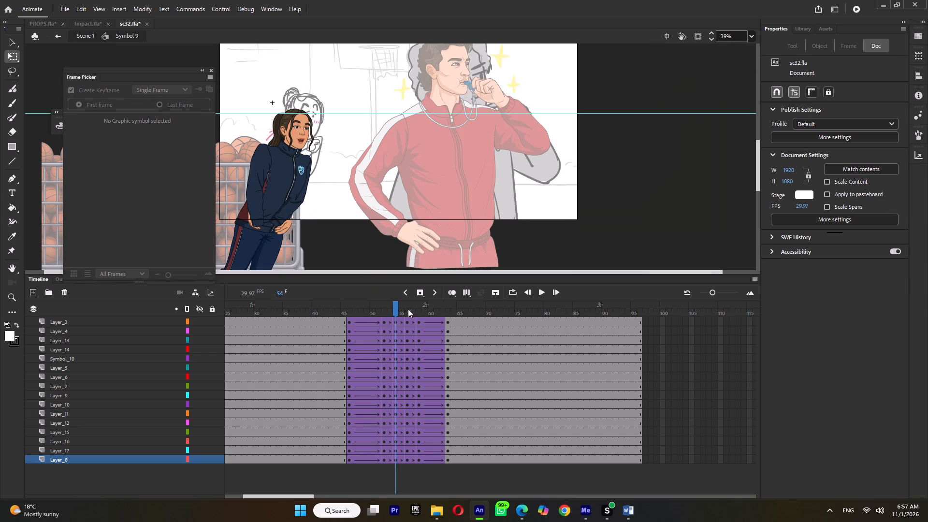
{"action": "left_click", "coordinate": [408, 313]}
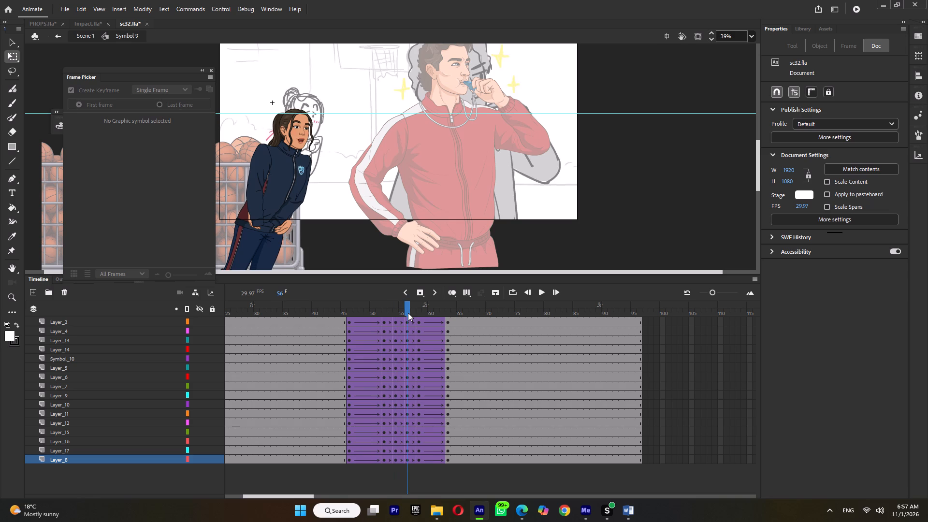
{"action": "scroll", "coordinate": [307, 170], "scroll_direction": "up", "scroll_amount": 4, "text": "ctrl"}
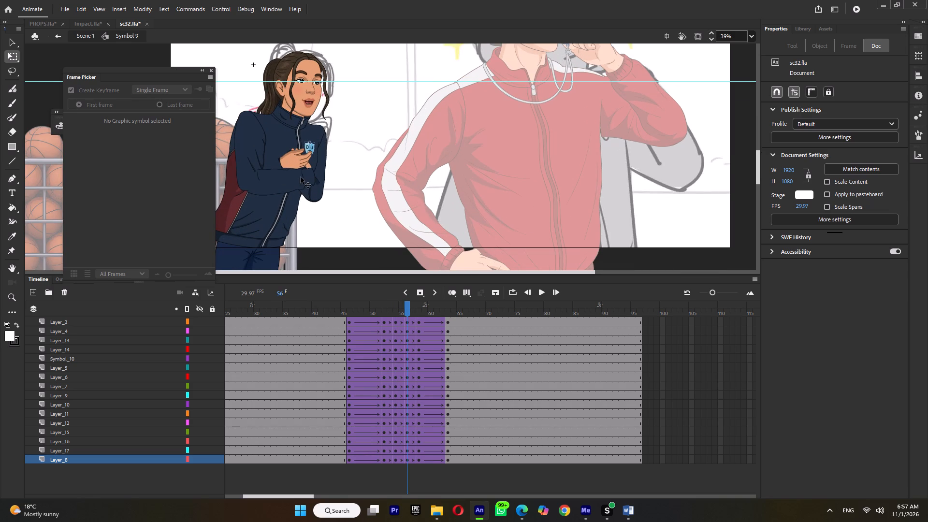
{"action": "left_click", "coordinate": [264, 181]}
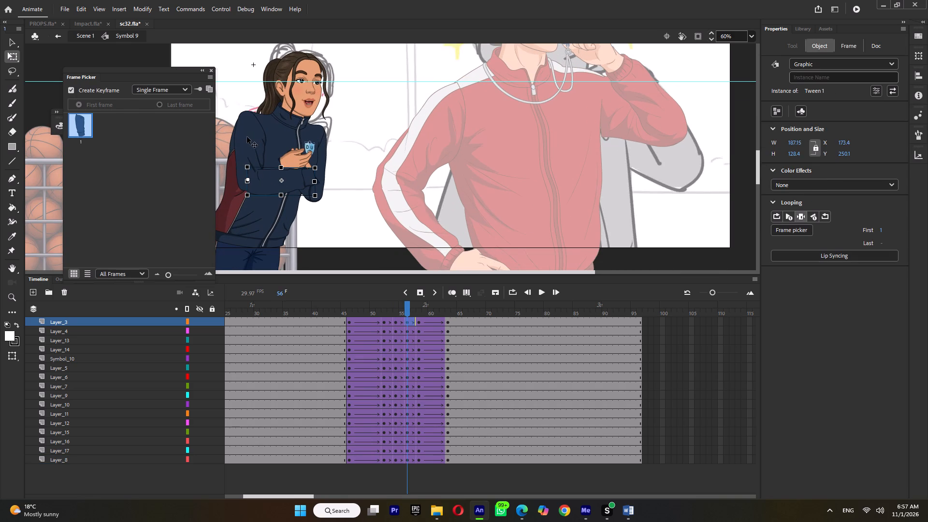
{"action": "left_click", "coordinate": [247, 137]}
{"action": "left_click", "coordinate": [261, 222]}
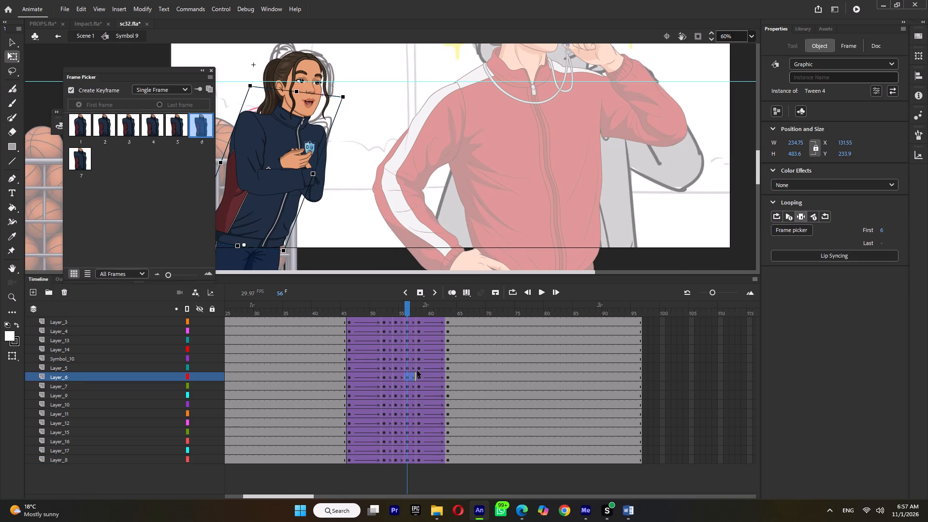
{"action": "left_click", "coordinate": [419, 376]}
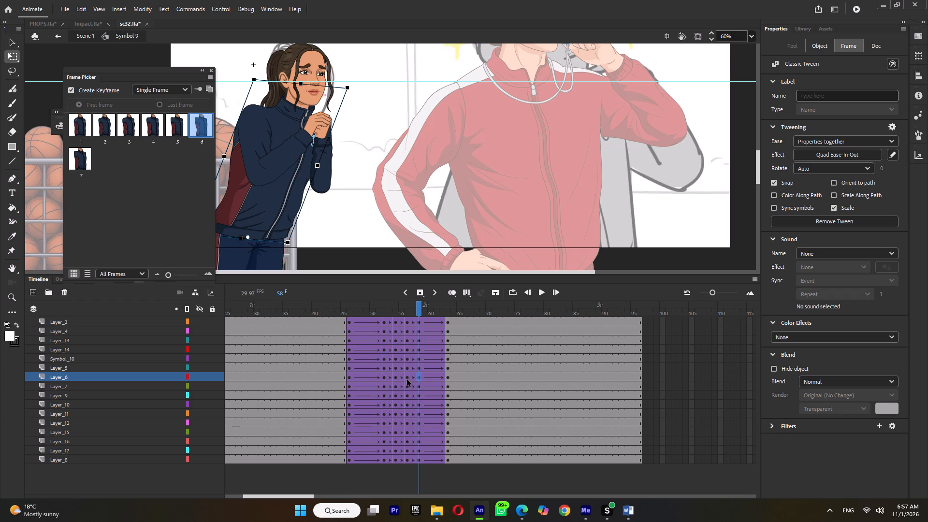
{"action": "left_click", "coordinate": [407, 379]}
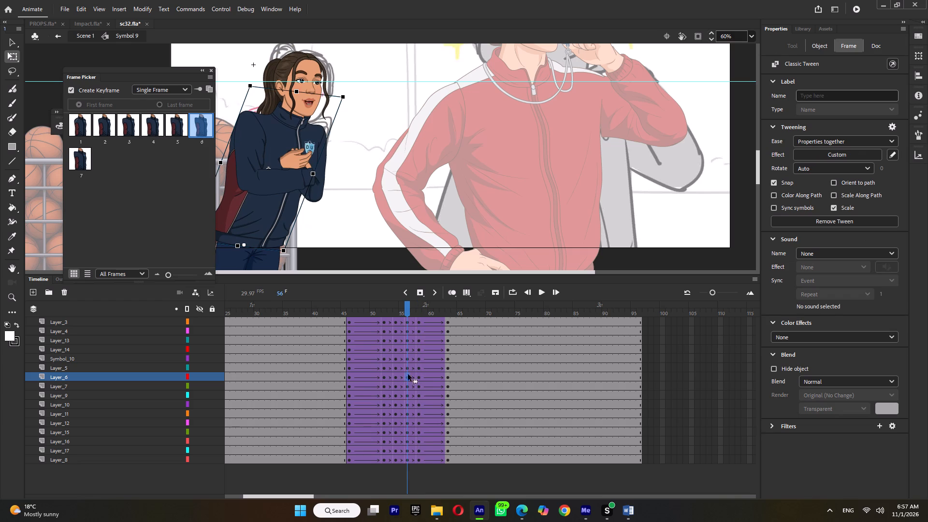
At frame 56, shift the near forearm back toward the elbow and shorten it from the cuff end.
{"action": "left_click", "coordinate": [275, 181]}
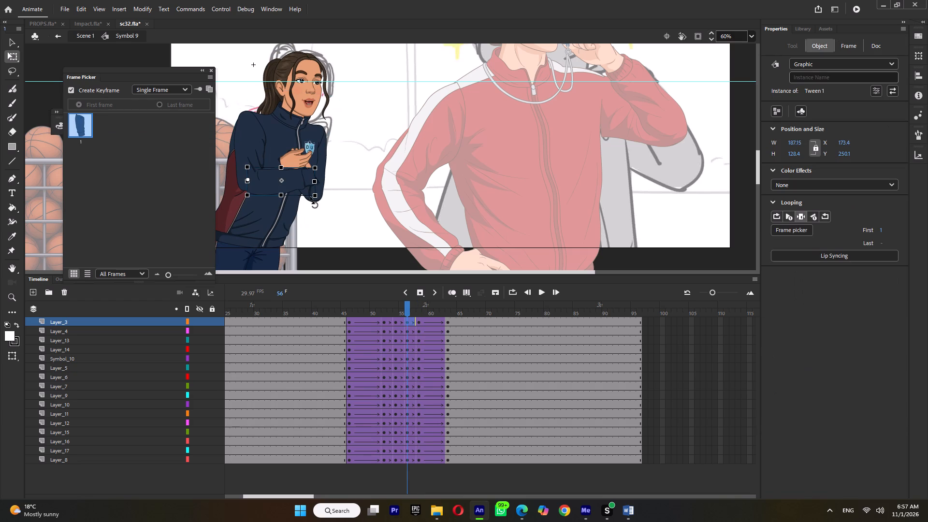
{"action": "scroll", "coordinate": [253, 178], "scroll_direction": "up", "scroll_amount": 7, "text": "ctrl"}
{"action": "left_click_drag", "start_coordinate": [278, 208], "coordinate": [266, 203]}
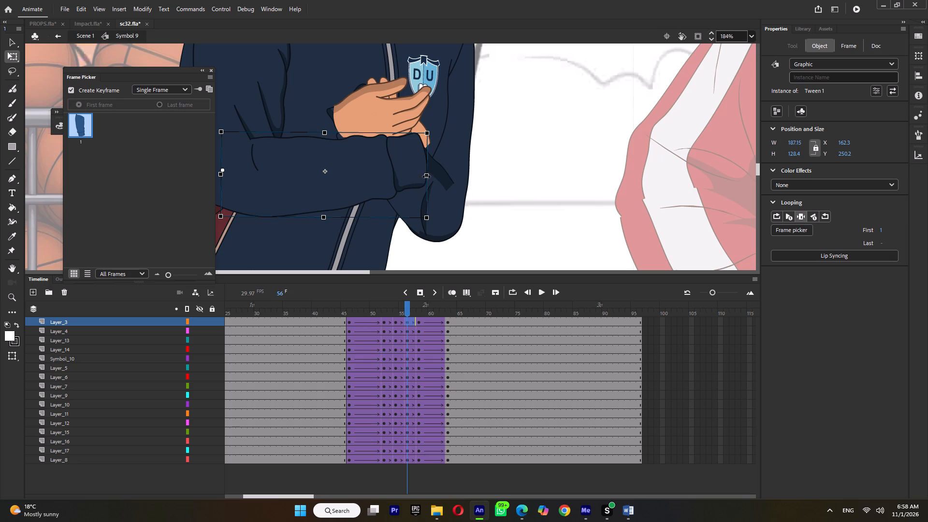
{"action": "left_click_drag", "start_coordinate": [426, 176], "coordinate": [376, 170]}
At frame 56, swap the near hand to drawing 21, move it onto the shortened cuff and rotate it counterclockwise, trying drawing 22 for comparison.
{"action": "left_click", "coordinate": [389, 112]}
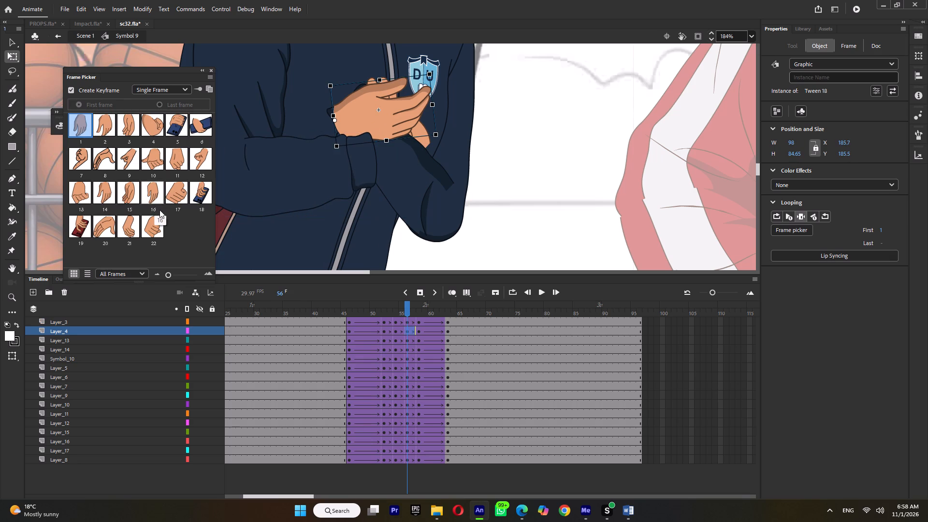
{"action": "left_click", "coordinate": [131, 228]}
{"action": "left_click_drag", "start_coordinate": [367, 108], "coordinate": [391, 140]}
{"action": "left_click_drag", "start_coordinate": [464, 165], "coordinate": [453, 124]}
{"action": "left_click_drag", "start_coordinate": [392, 125], "coordinate": [398, 134]}
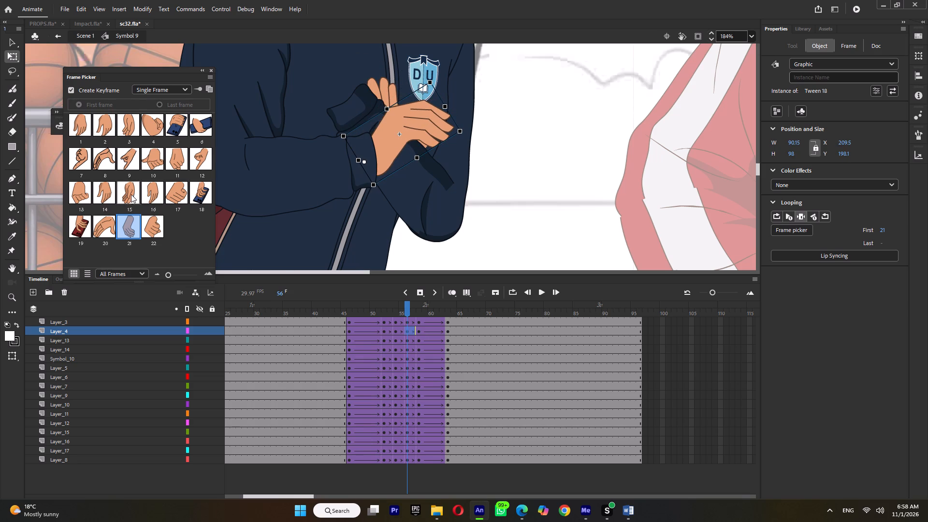
{"action": "left_click", "coordinate": [156, 227]}
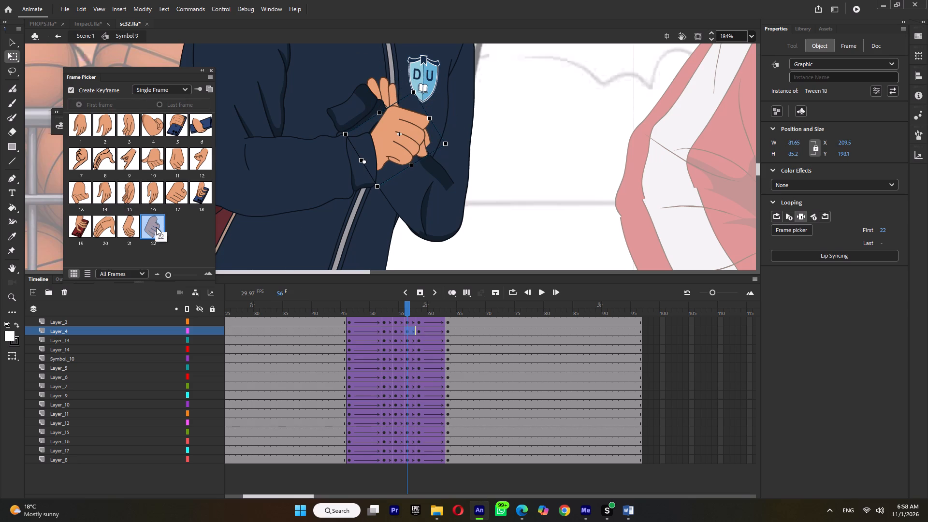
{"action": "left_click", "coordinate": [127, 232]}
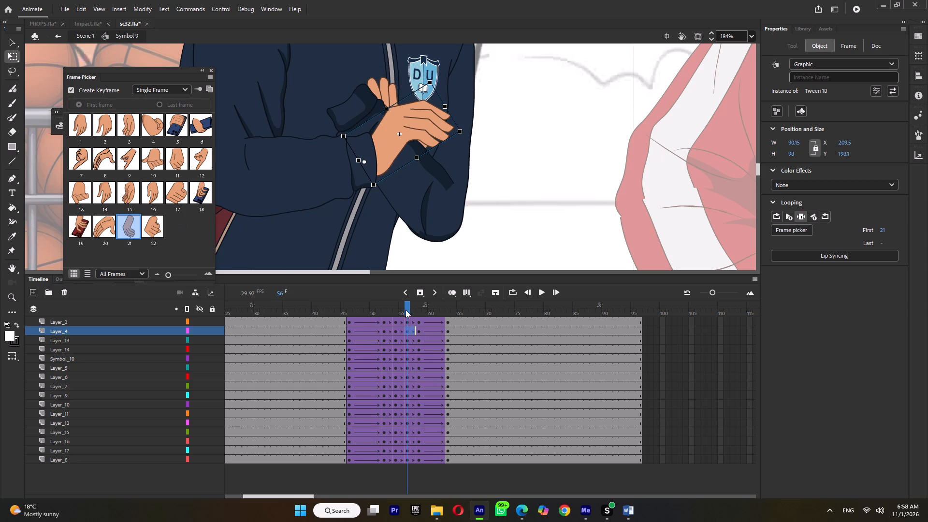
At frame 56, switch the far forearm to drawing 2, nudge it into place and shorten it toward the elbow.
{"action": "left_click", "coordinate": [353, 101]}
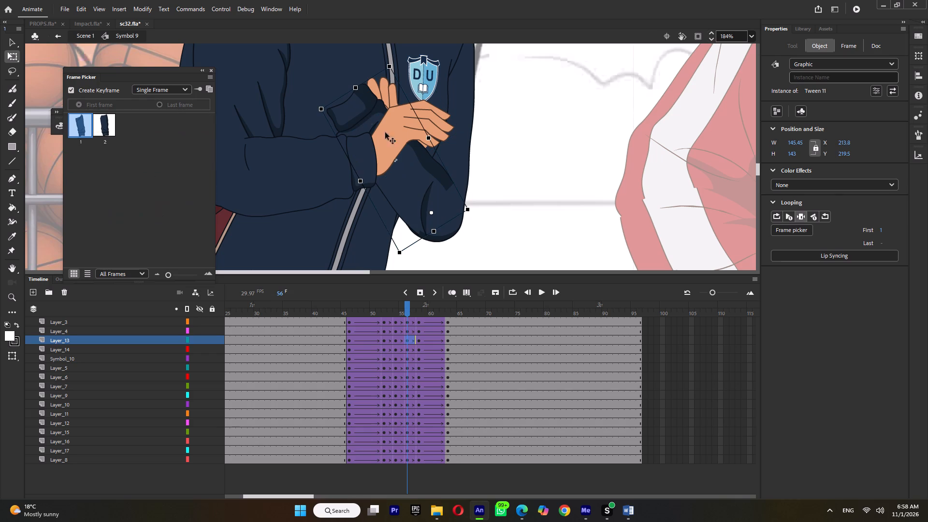
{"action": "left_click", "coordinate": [107, 125]}
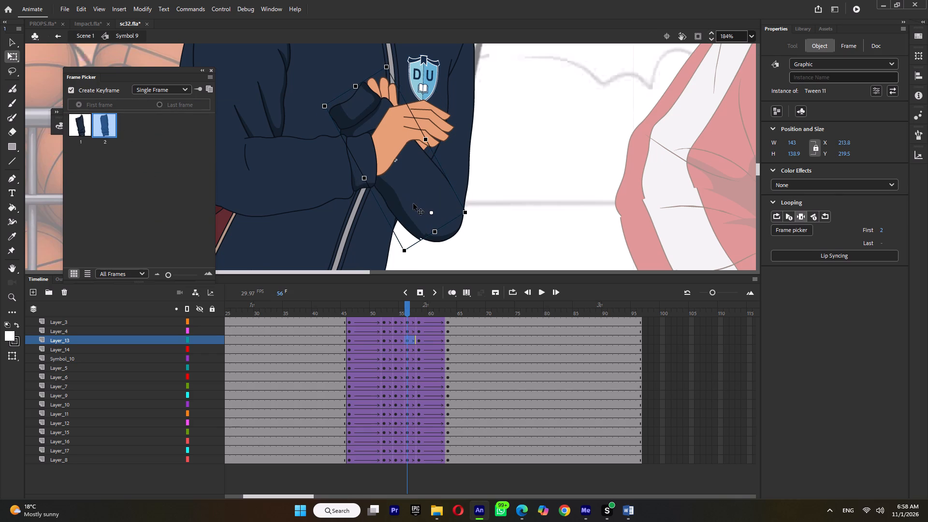
{"action": "left_click", "coordinate": [415, 200]}
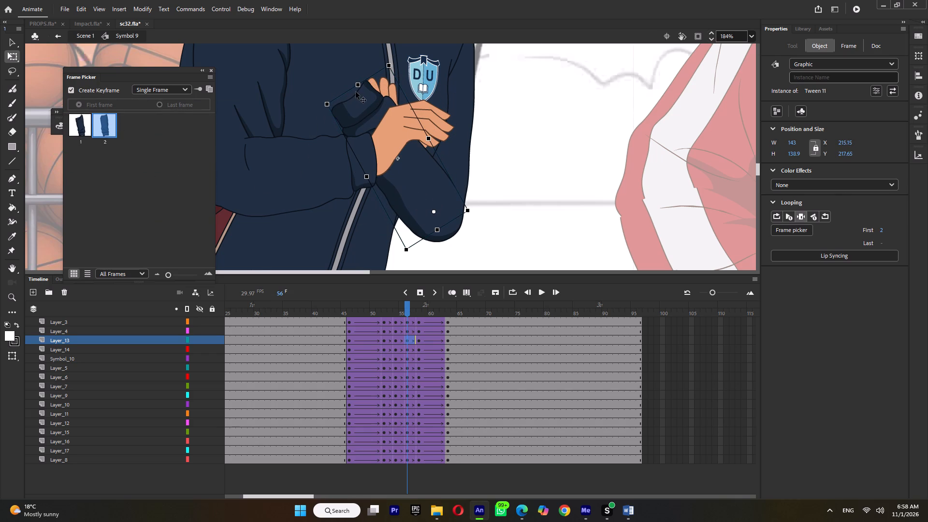
{"action": "left_click_drag", "start_coordinate": [358, 86], "coordinate": [382, 113]}
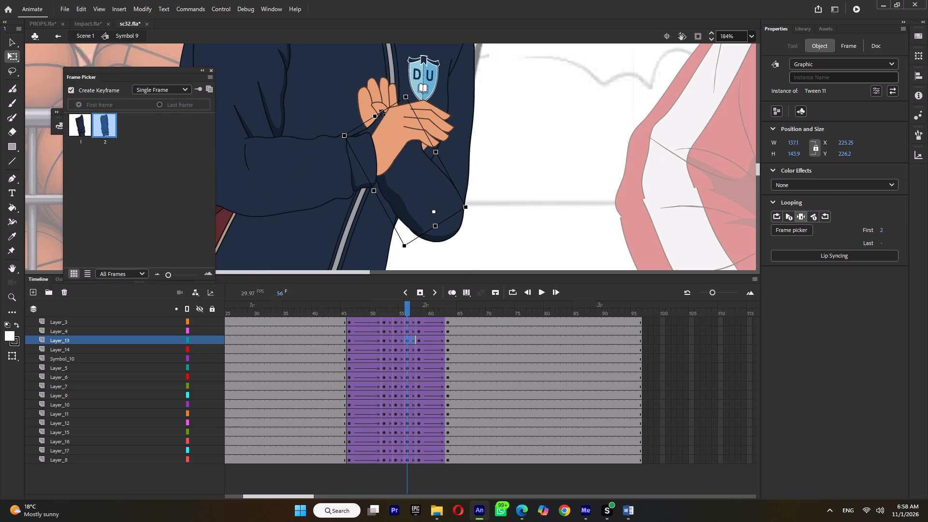
{"action": "left_click_drag", "start_coordinate": [382, 113], "coordinate": [381, 113]}
At frame 56, swap the far hand to drawing 22 and move it toward the near shoulder, apart from the near hand.
{"action": "left_click", "coordinate": [367, 91]}
{"action": "left_click", "coordinate": [149, 229]}
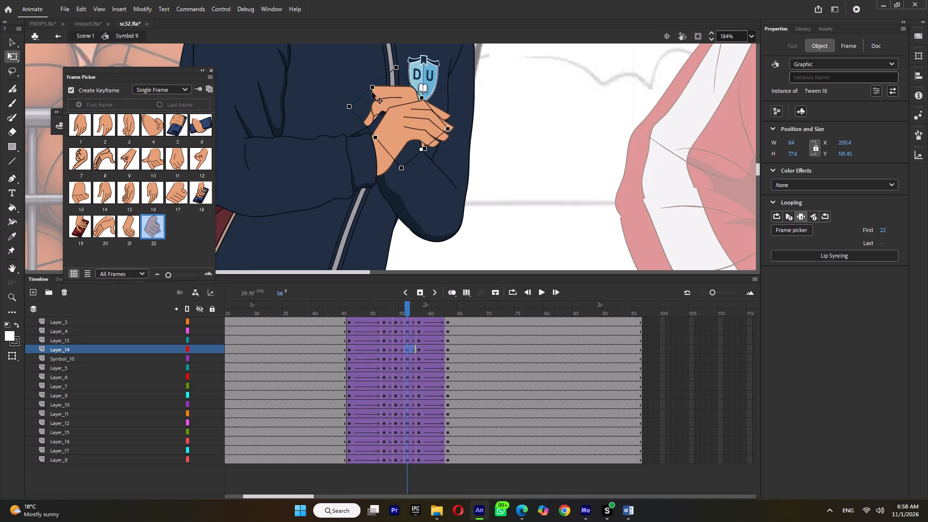
{"action": "left_click_drag", "start_coordinate": [391, 101], "coordinate": [343, 84]}
Play back the arm transition and examine the hand motion between frames 56 and 58.
{"action": "scroll", "coordinate": [359, 125], "scroll_direction": "down", "scroll_amount": 3, "text": "ctrl"}
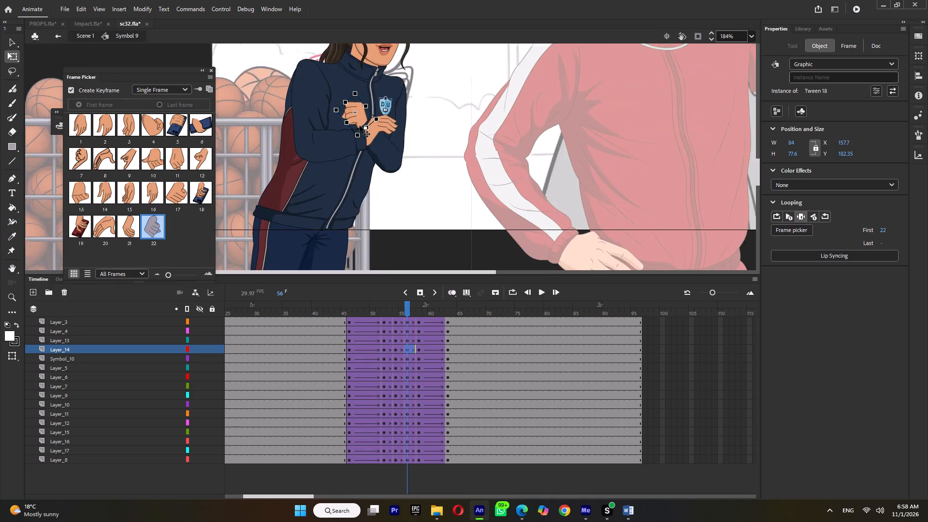
{"action": "scroll", "coordinate": [360, 126], "scroll_direction": "down", "scroll_amount": 7, "text": "ctrl"}
{"action": "left_click", "coordinate": [359, 308]}
{"action": "key", "text": "Return"}
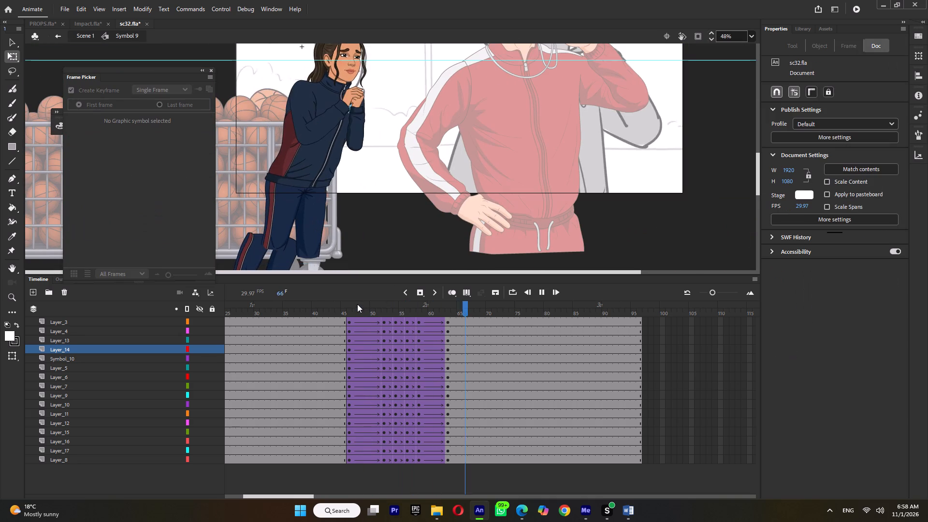
{"action": "left_click", "coordinate": [357, 304]}
{"action": "key", "text": "Return"}
{"action": "key", "text": "Return"}
{"action": "left_click_drag", "start_coordinate": [410, 312], "coordinate": [410, 312]}
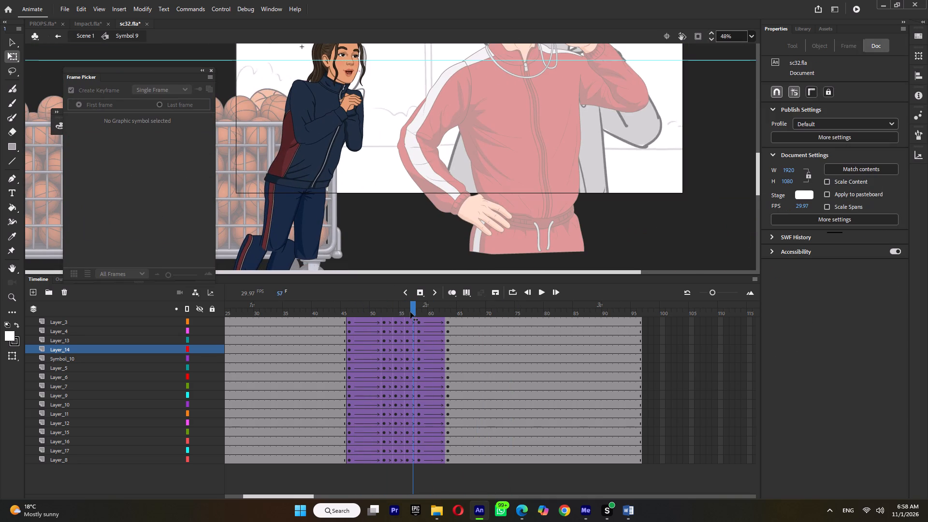
{"action": "left_click_drag", "start_coordinate": [410, 312], "coordinate": [412, 313]}
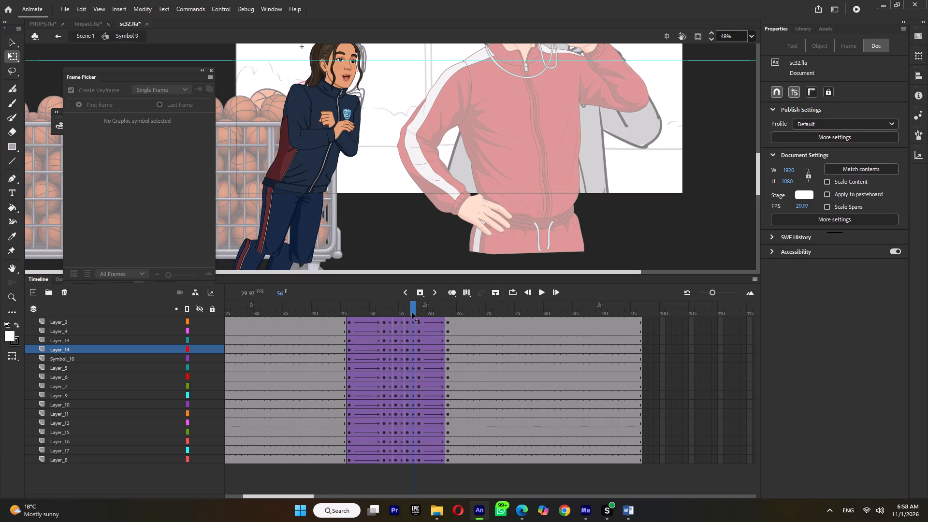
{"action": "left_click_drag", "start_coordinate": [412, 313], "coordinate": [420, 318]}
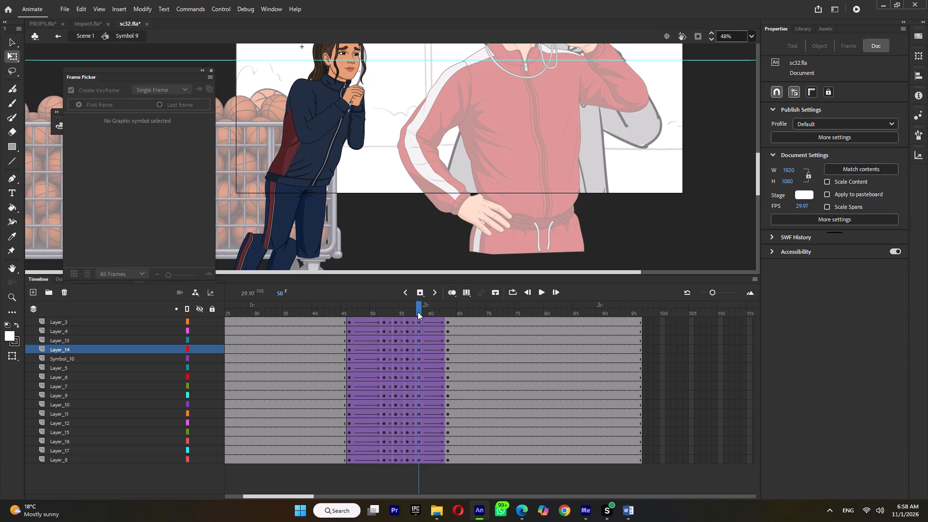
{"action": "left_click", "coordinate": [407, 312]}
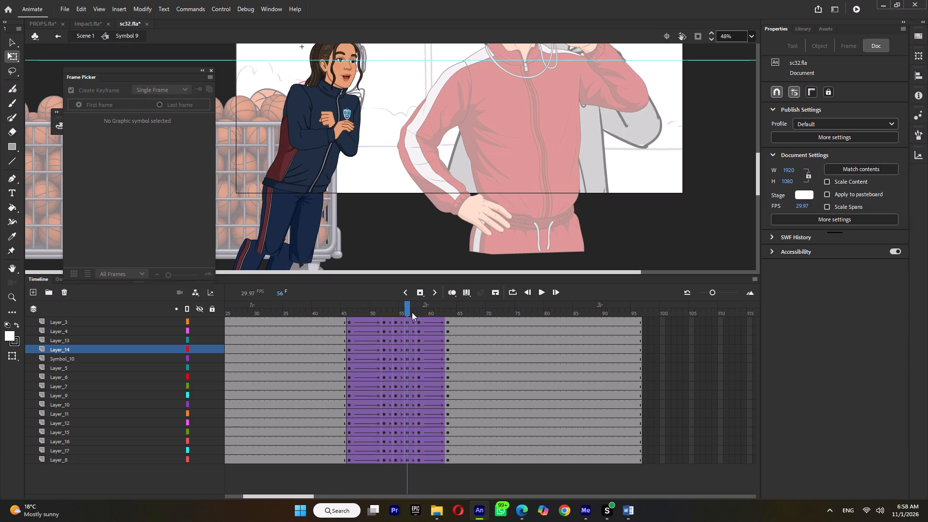
Shift the frame 58 keyframes on all the girl's layers to frame 59 and the frame 63 keyframes to frame 64.
{"action": "double_click", "coordinate": [421, 308]}
{"action": "left_click", "coordinate": [420, 321]}
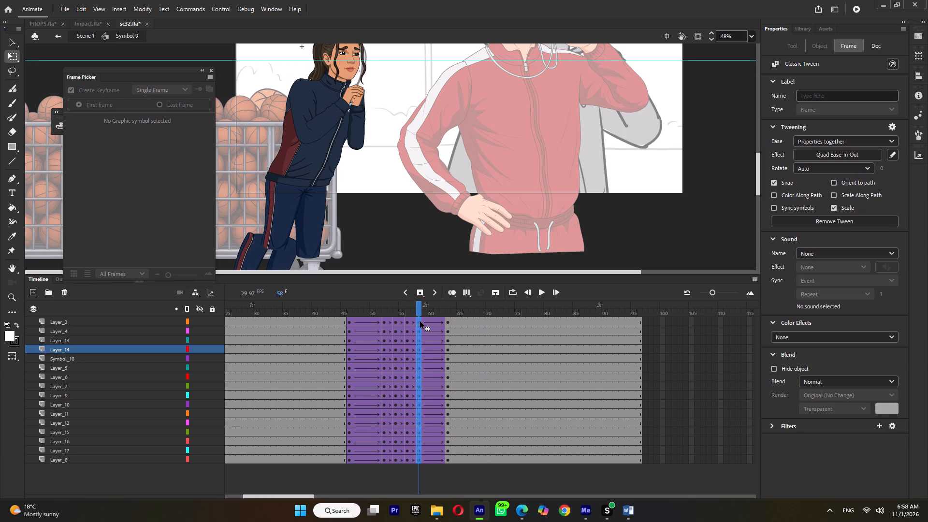
{"action": "double_click", "coordinate": [448, 310]}
{"action": "left_click_drag", "start_coordinate": [449, 323], "coordinate": [454, 322]}
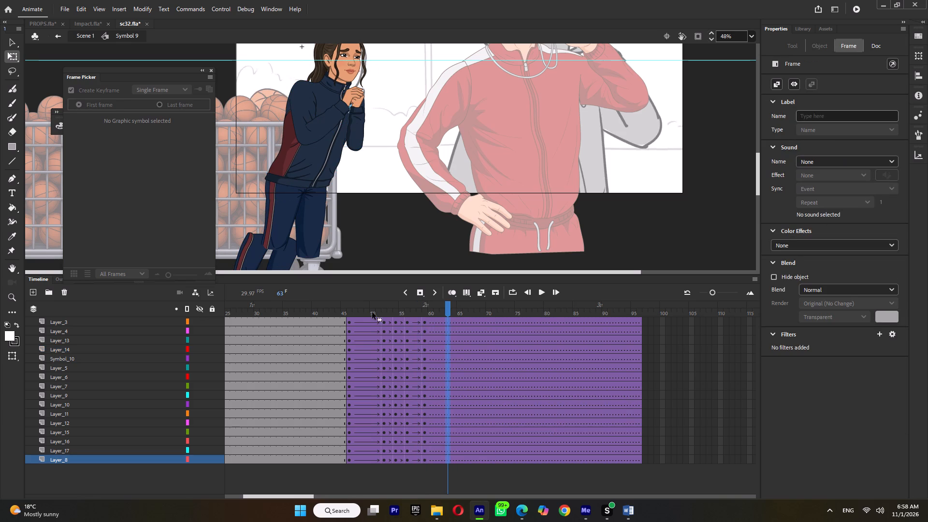
Play back the retimed transition repeatedly and examine the timing of the overshoot and settle into the clasped-hands pose.
{"action": "left_click", "coordinate": [365, 311]}
{"action": "key", "text": "Return"}
{"action": "left_click", "coordinate": [365, 311]}
{"action": "key", "text": "Return"}
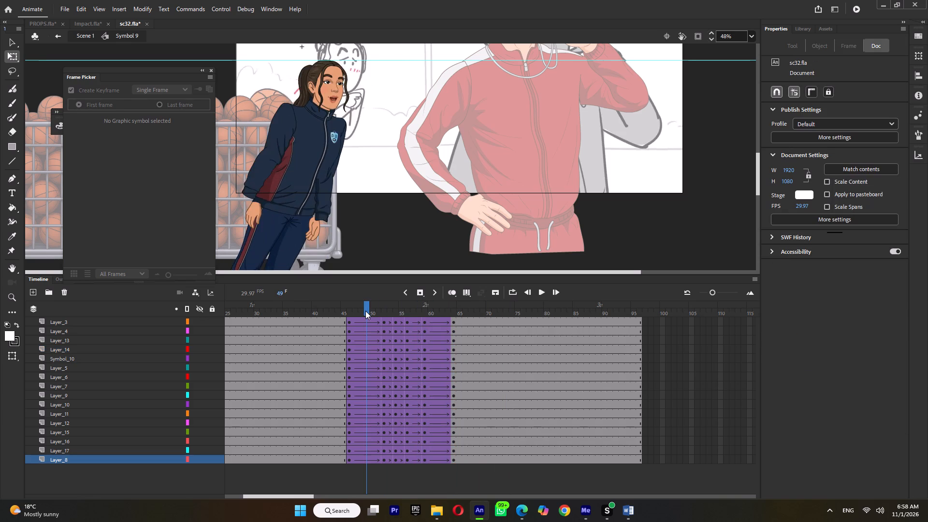
{"action": "left_click", "coordinate": [365, 311]}
{"action": "key", "text": "Return"}
{"action": "left_click", "coordinate": [364, 311]}
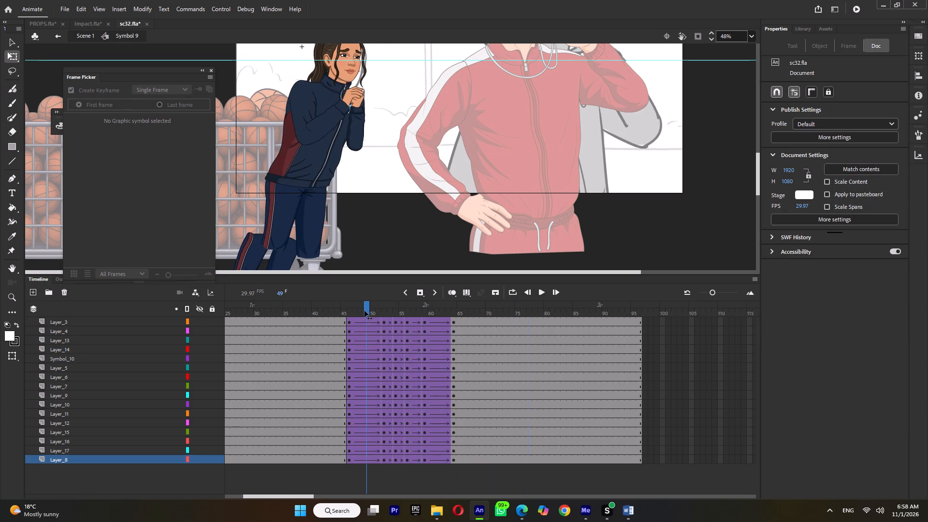
{"action": "left_click", "coordinate": [359, 312]}
{"action": "left_click", "coordinate": [353, 313]}
{"action": "key", "text": "Return"}
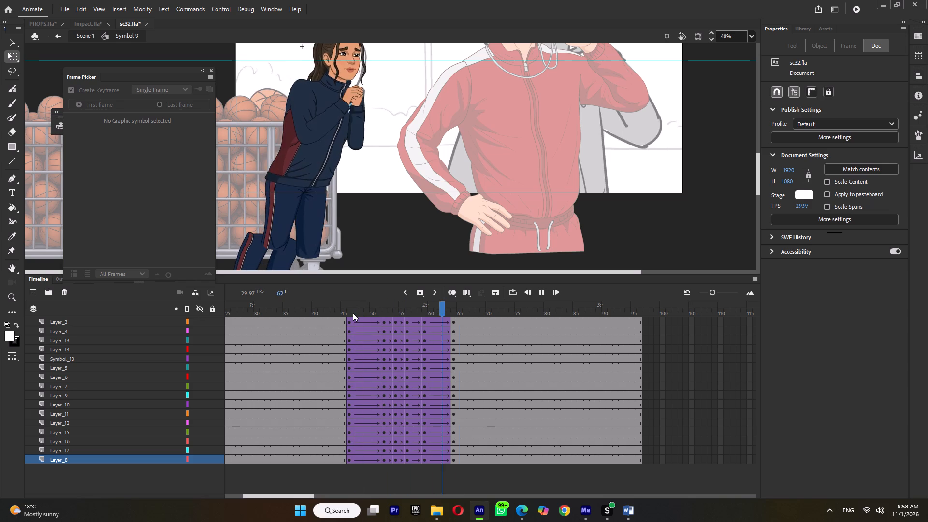
{"action": "left_click", "coordinate": [353, 313]}
{"action": "key", "text": "Return"}
{"action": "left_click", "coordinate": [353, 313]}
{"action": "key", "text": "Return"}
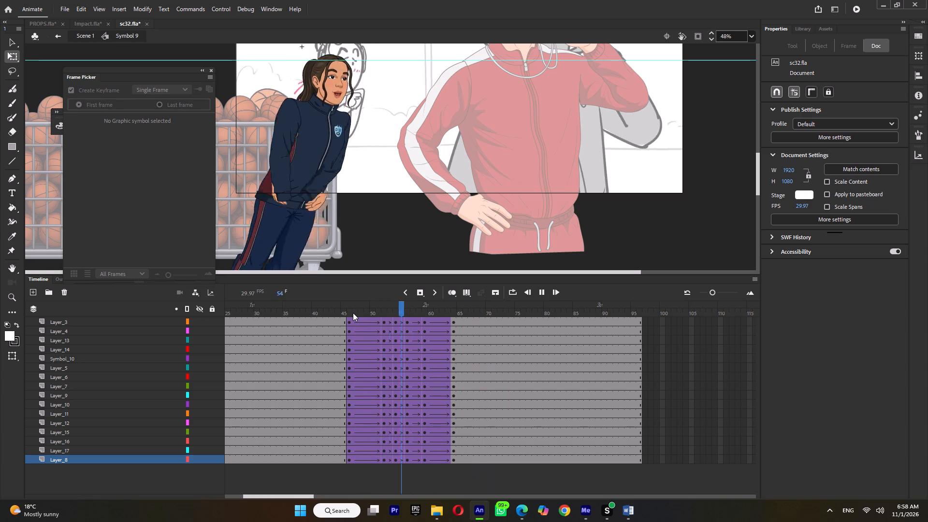
{"action": "left_click", "coordinate": [353, 313]}
{"action": "key", "text": "Return"}
{"action": "left_click", "coordinate": [353, 313]}
{"action": "key", "text": "Return"}
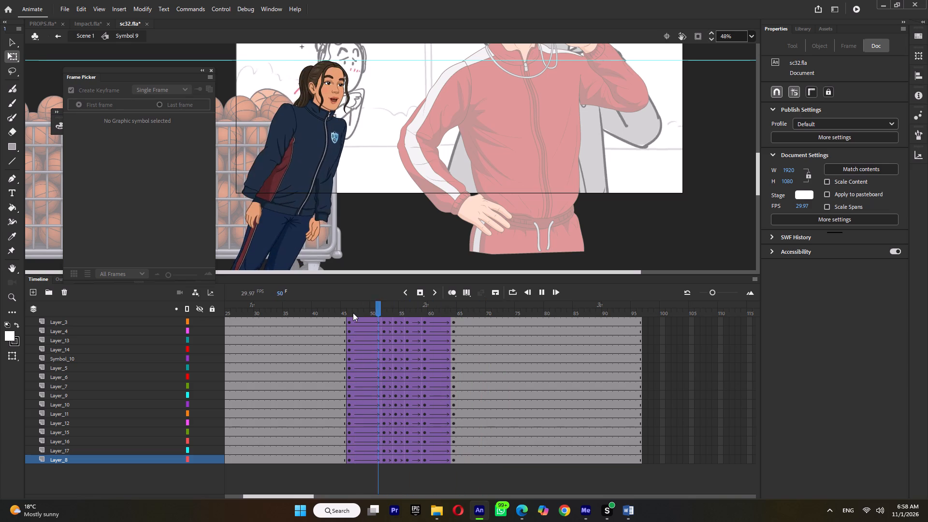
{"action": "left_click", "coordinate": [353, 313]}
{"action": "key", "text": "Return"}
{"action": "left_click", "coordinate": [353, 313]}
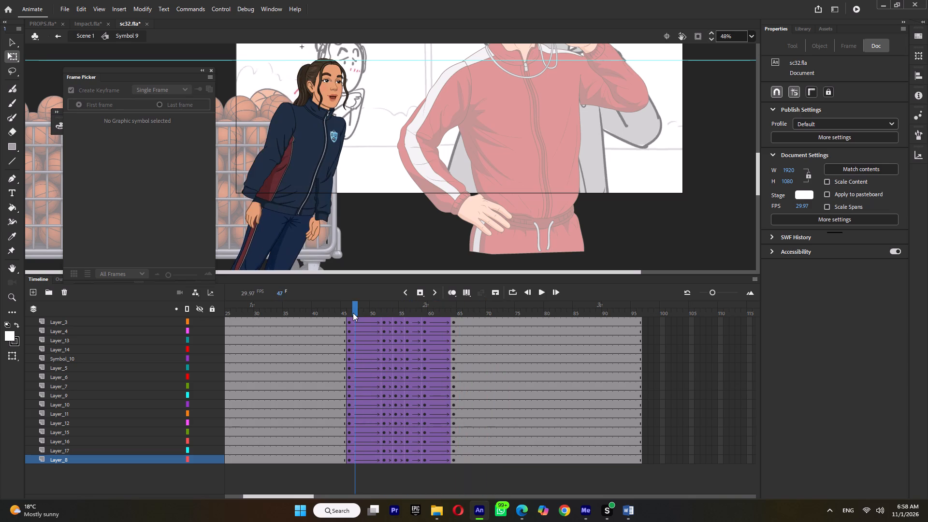
{"action": "key", "text": "Return"}
{"action": "key", "text": "Return"}
At frame 56, set the near upper arm to drawing 2 and compare it with the arm at frame 59.
{"action": "left_click", "coordinate": [384, 315]}
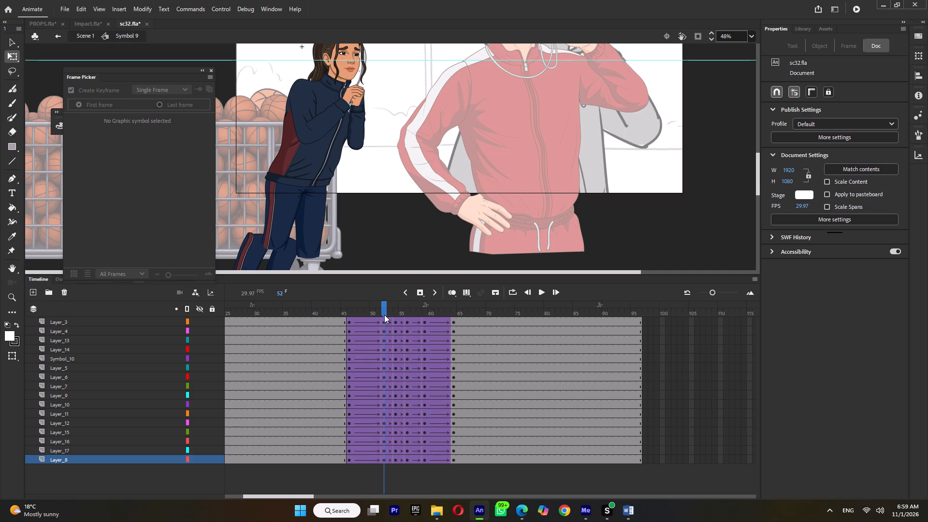
{"action": "left_click", "coordinate": [397, 310]}
{"action": "scroll", "coordinate": [292, 101], "scroll_direction": "up", "scroll_amount": 7, "text": "ctrl"}
{"action": "left_click", "coordinate": [290, 141]}
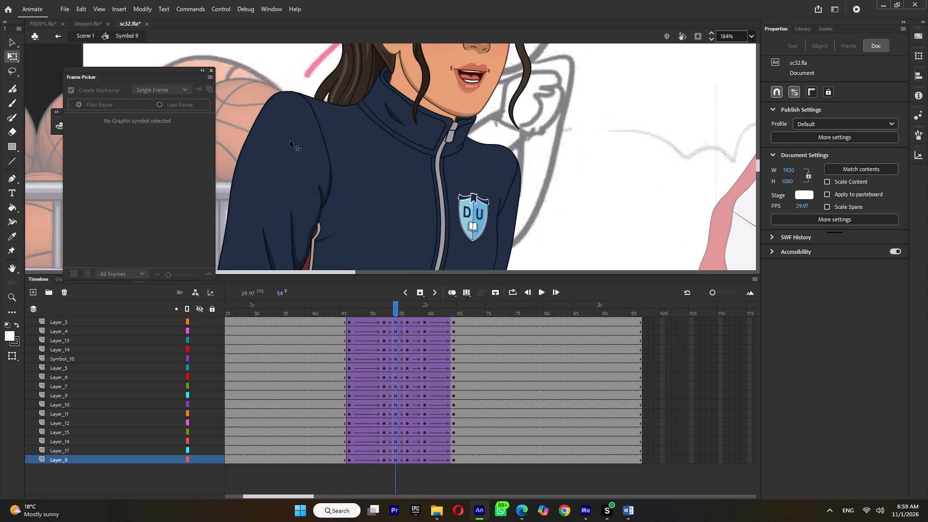
{"action": "left_click", "coordinate": [408, 310]}
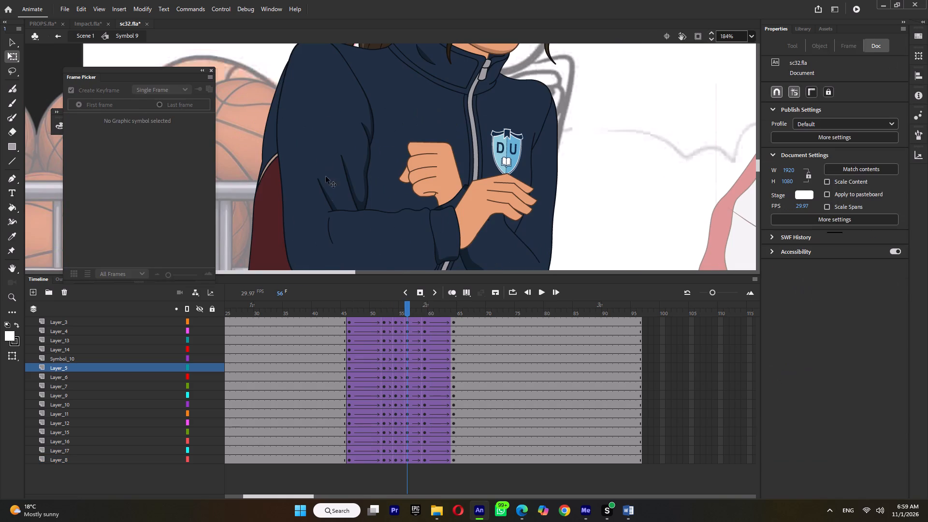
{"action": "left_click", "coordinate": [318, 146]}
{"action": "left_click", "coordinate": [107, 128]}
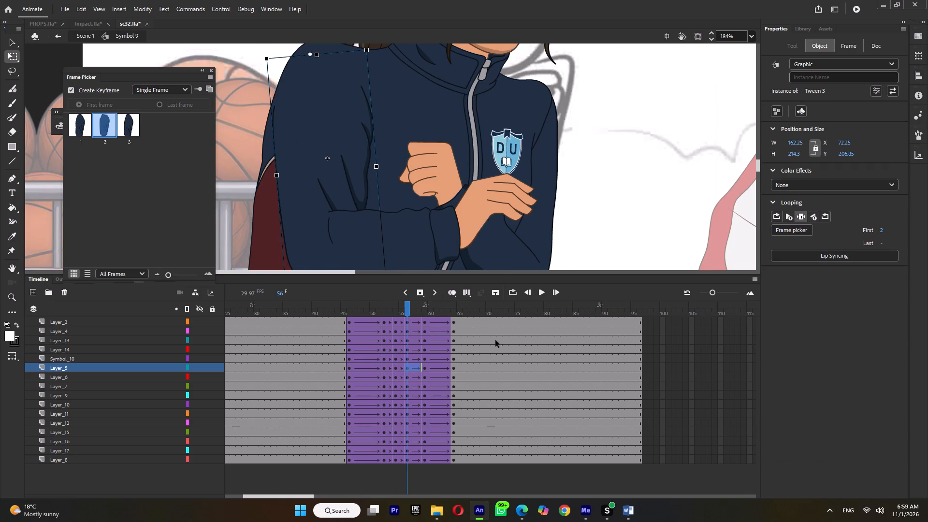
{"action": "left_click", "coordinate": [425, 313]}
{"action": "left_click", "coordinate": [342, 106]}
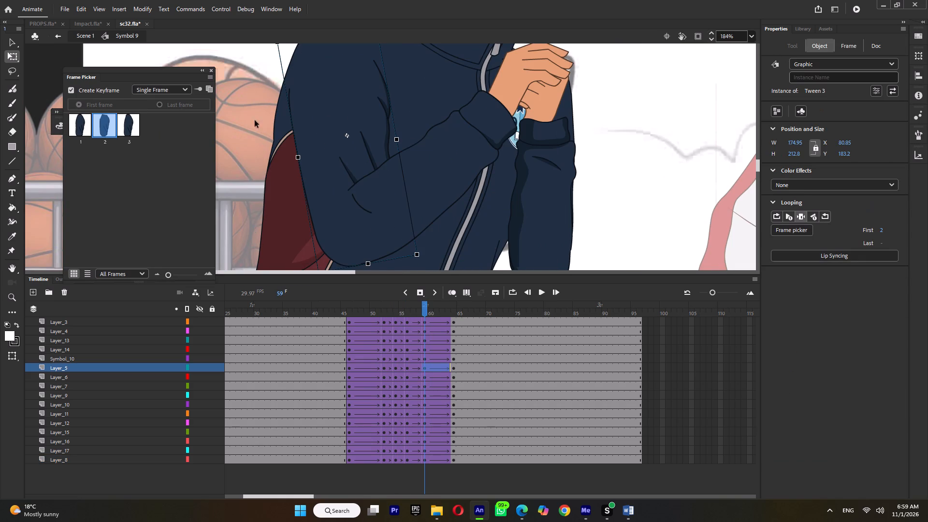
Play back the arm transition from frame 45 and examine the sleeves and hands between frames 56 and 58.
{"action": "left_click", "coordinate": [348, 313]}
{"action": "key", "text": "Return"}
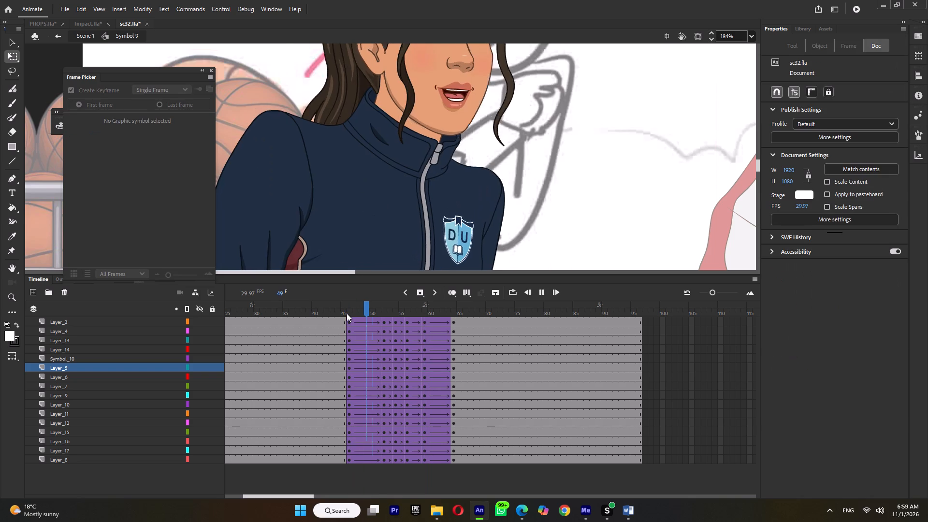
{"action": "key", "text": "Return"}
{"action": "left_click", "coordinate": [346, 313]}
{"action": "key", "text": "Return"}
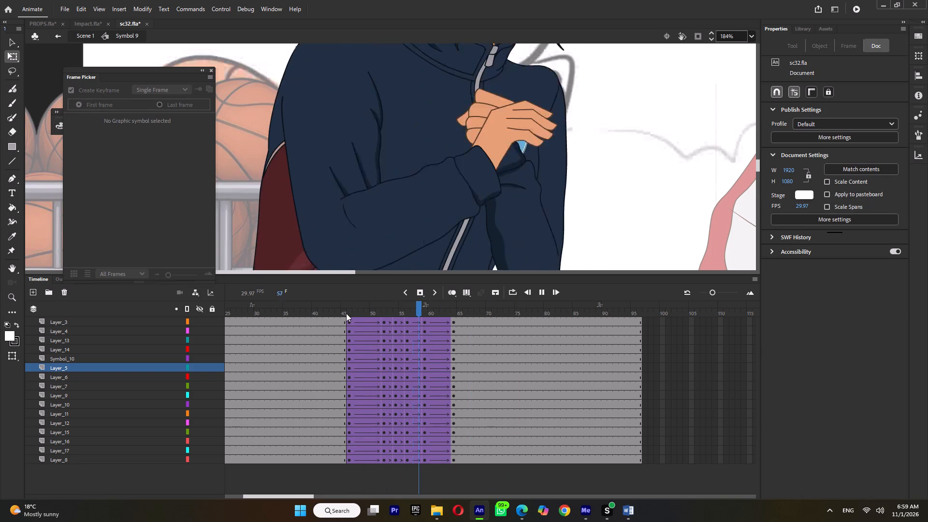
{"action": "left_click", "coordinate": [346, 313]}
{"action": "key", "text": "Return"}
{"action": "left_click", "coordinate": [346, 313]}
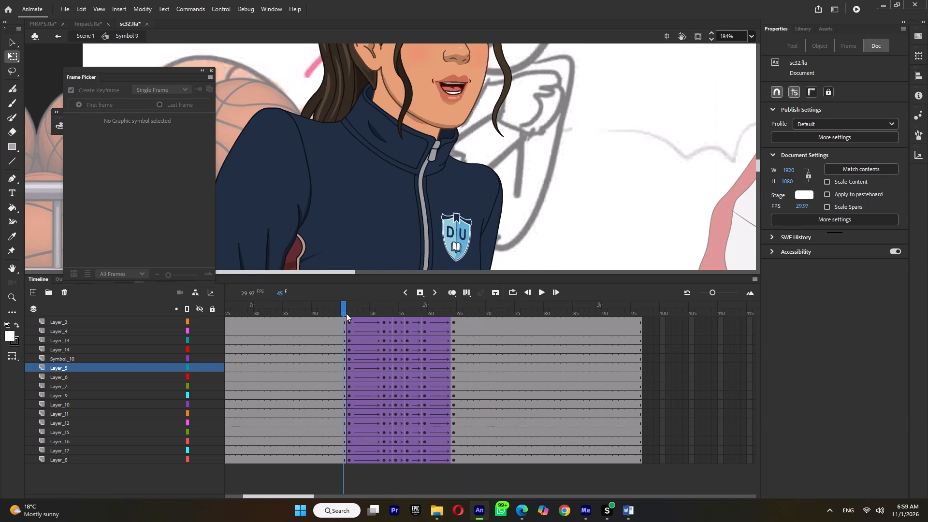
{"action": "key", "text": "Return"}
{"action": "key", "text": "Return"}
{"action": "left_click", "coordinate": [406, 312]}
{"action": "left_click", "coordinate": [412, 311]}
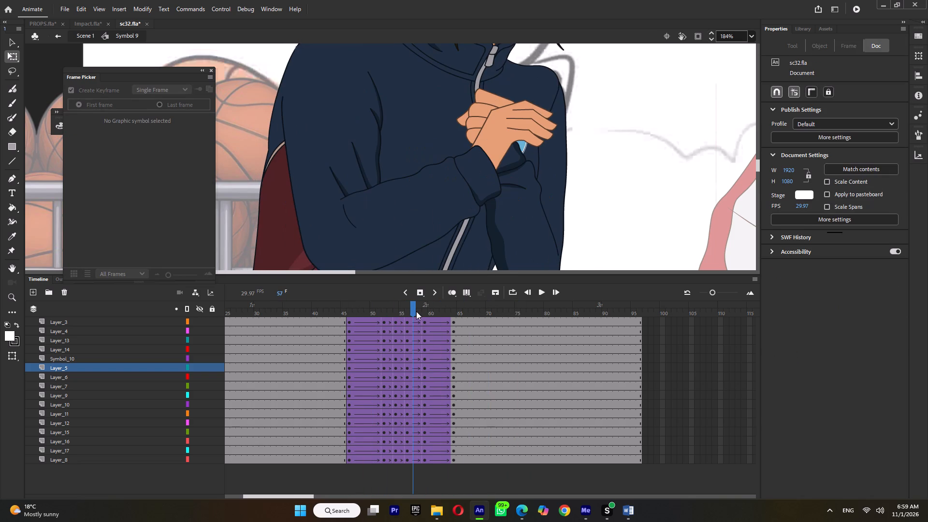
{"action": "left_click", "coordinate": [415, 311]}
{"action": "left_click", "coordinate": [416, 313]}
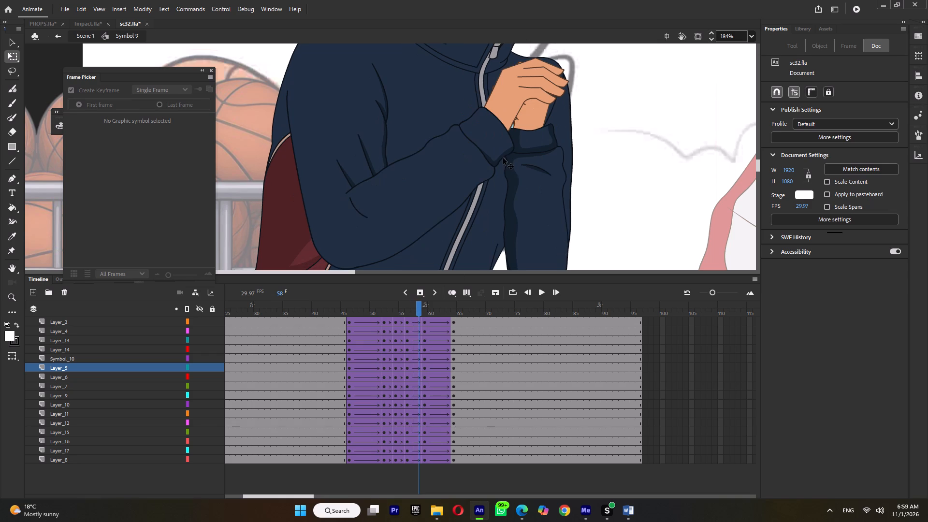
Replay the full transition from frame 46 and examine the girl's overall body, arm and face motion.
{"action": "scroll", "coordinate": [503, 158], "scroll_direction": "down", "scroll_amount": 5, "text": "ctrl"}
{"action": "left_click", "coordinate": [347, 302]}
{"action": "key", "text": "Return"}
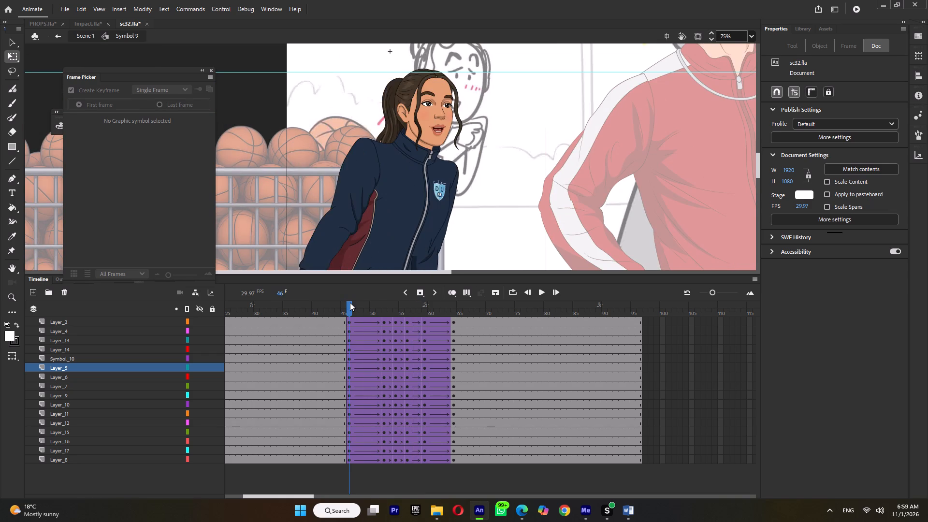
{"action": "left_click", "coordinate": [350, 303]}
{"action": "key", "text": "Return"}
{"action": "left_click", "coordinate": [350, 303]}
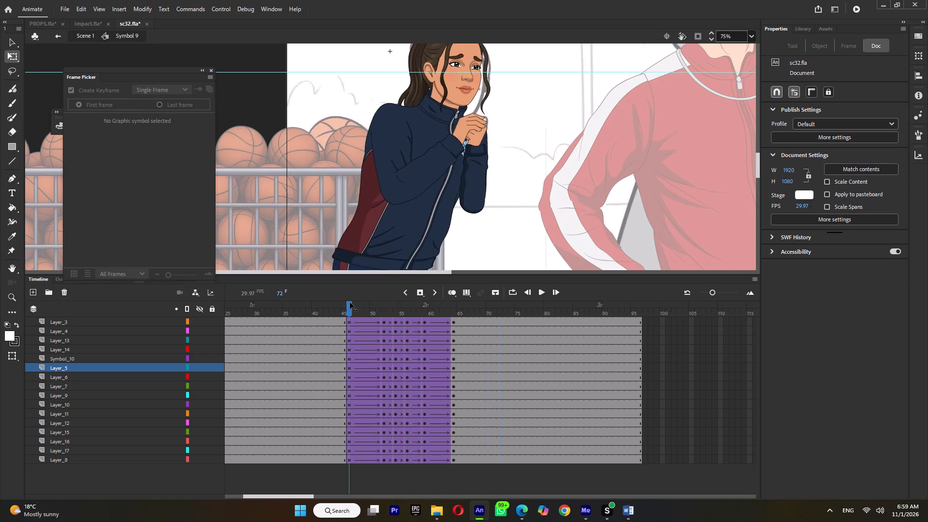
{"action": "key", "text": "Return"}
{"action": "left_click", "coordinate": [350, 303]}
{"action": "key", "text": "Return"}
{"action": "key", "text": "Return"}
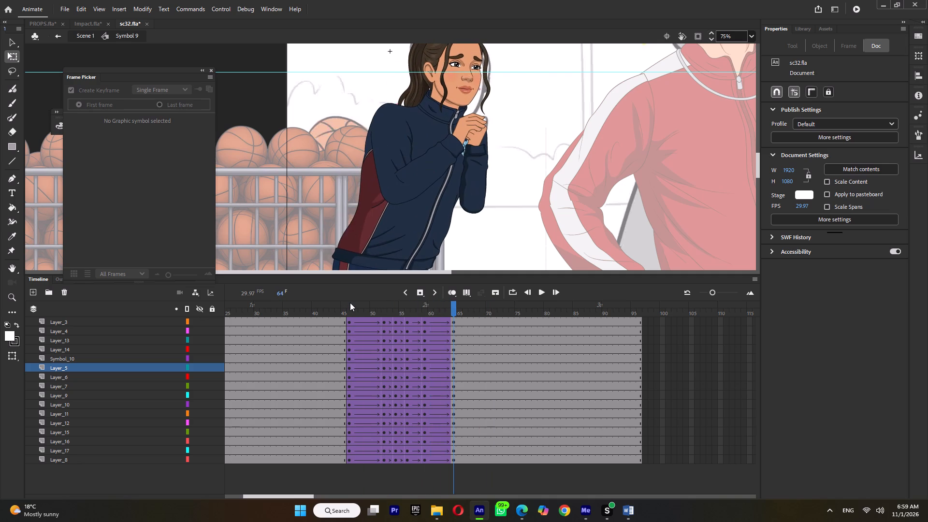
Inside the head's eyes symbol, add keyframes on all layers at frame 47 and start the eyelids' Play Once blink from drawing 1.
{"action": "left_click", "coordinate": [348, 305]}
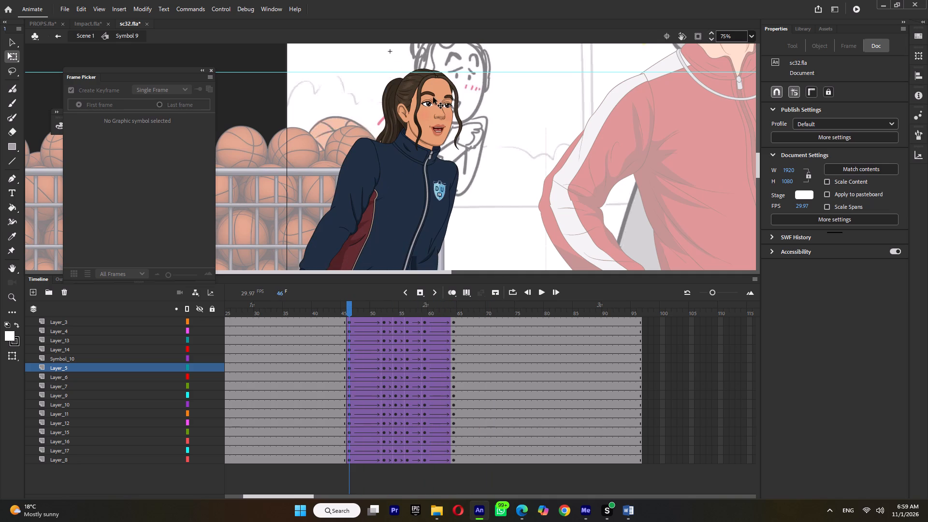
{"action": "double_click", "coordinate": [432, 94]}
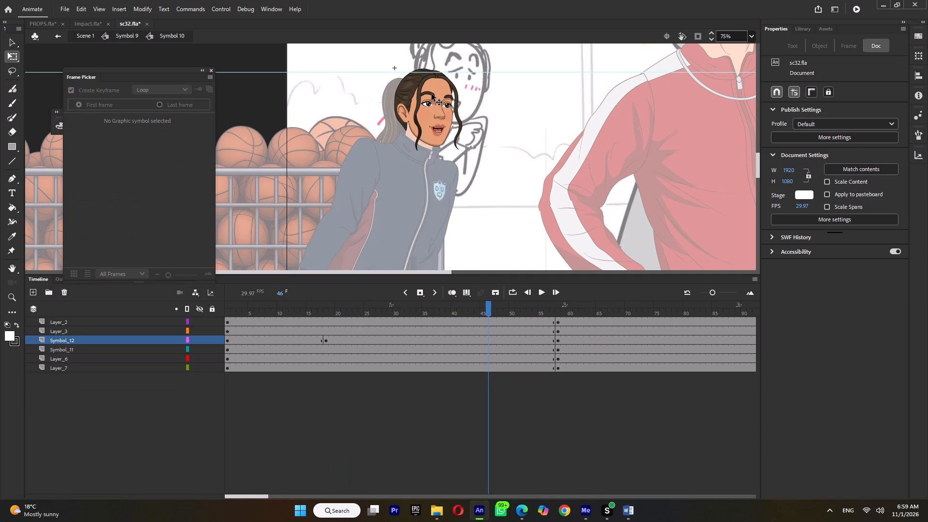
{"action": "left_click", "coordinate": [432, 94]}
{"action": "scroll", "coordinate": [432, 94], "scroll_direction": "up", "scroll_amount": 5, "text": "ctrl"}
{"action": "double_click", "coordinate": [432, 94]}
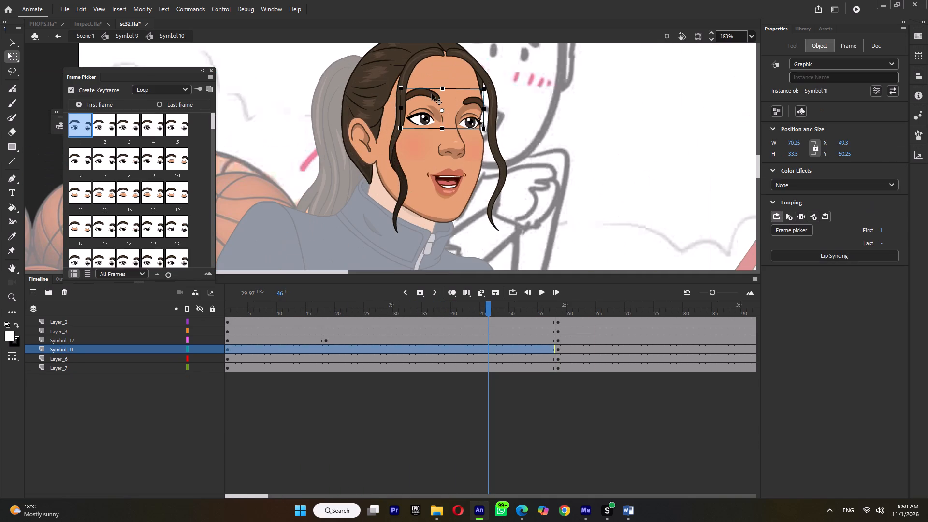
{"action": "double_click", "coordinate": [492, 307]}
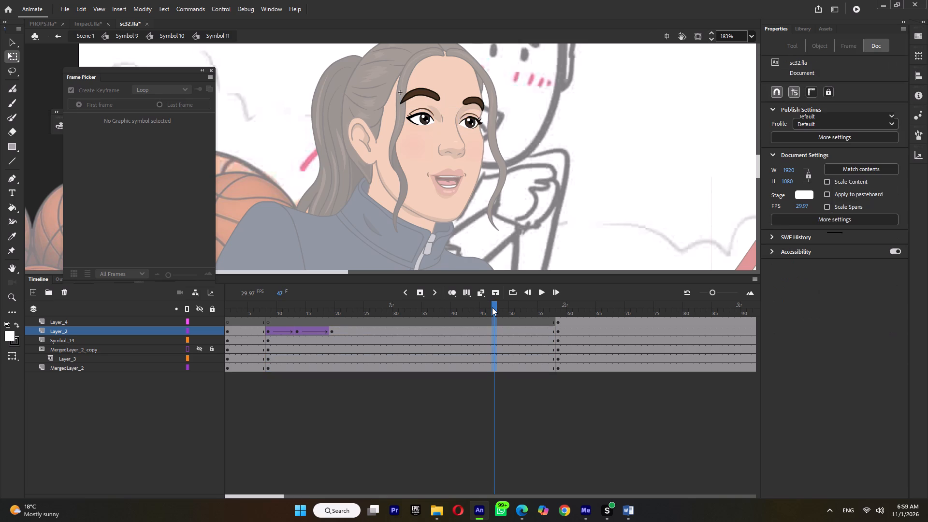
{"action": "key", "text": "F6"}
{"action": "left_click", "coordinate": [596, 142]}
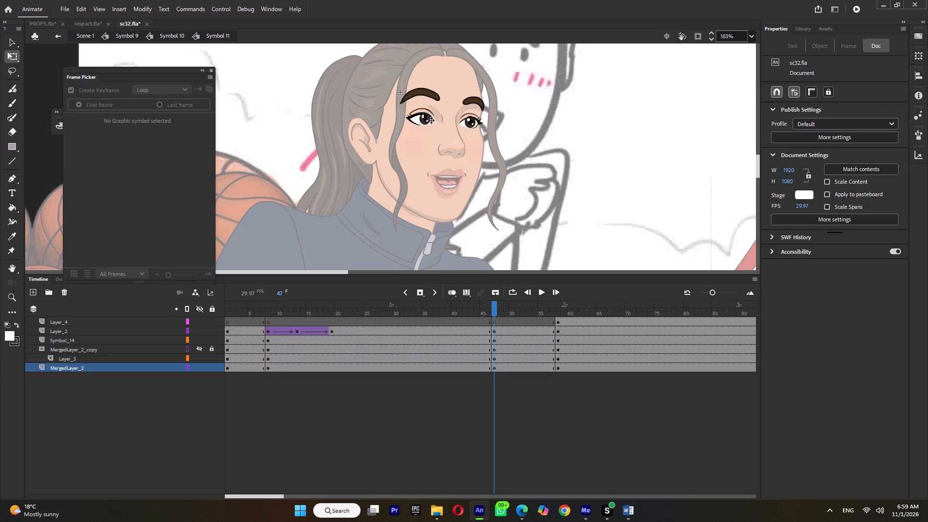
{"action": "left_click", "coordinate": [424, 112]}
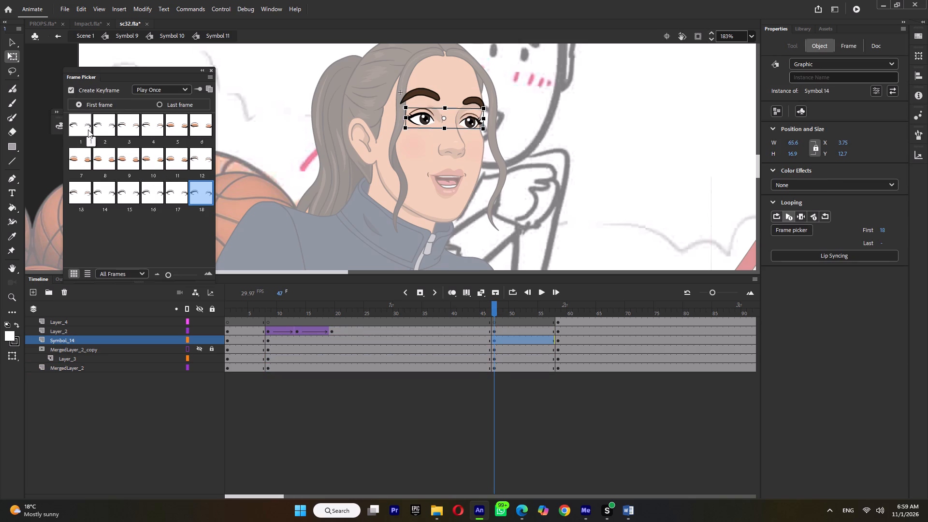
{"action": "left_click", "coordinate": [82, 127]}
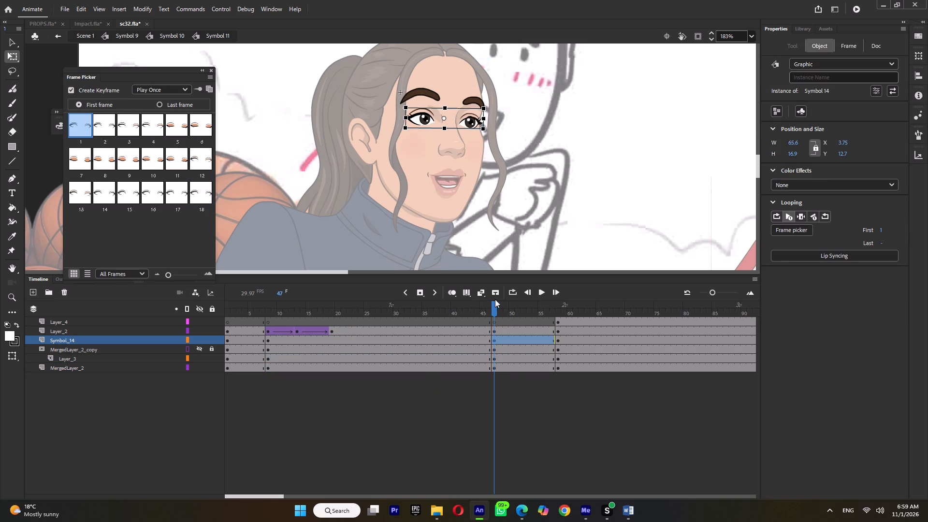
Scrub through the blink and move the under-eye marks' keyframe on Layer_4 from frame 58 to frame 56.
{"action": "left_click_drag", "start_coordinate": [497, 304], "coordinate": [560, 322]}
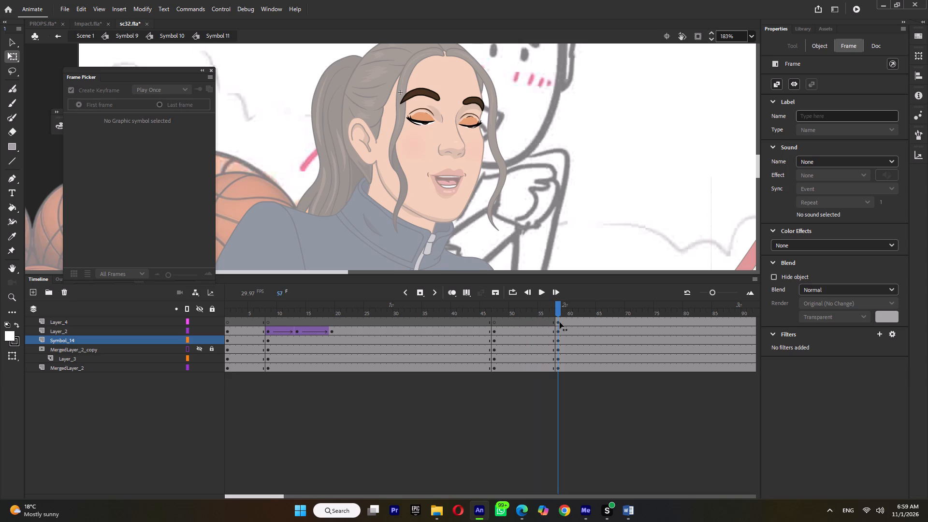
{"action": "left_click_drag", "start_coordinate": [560, 322], "coordinate": [537, 330]}
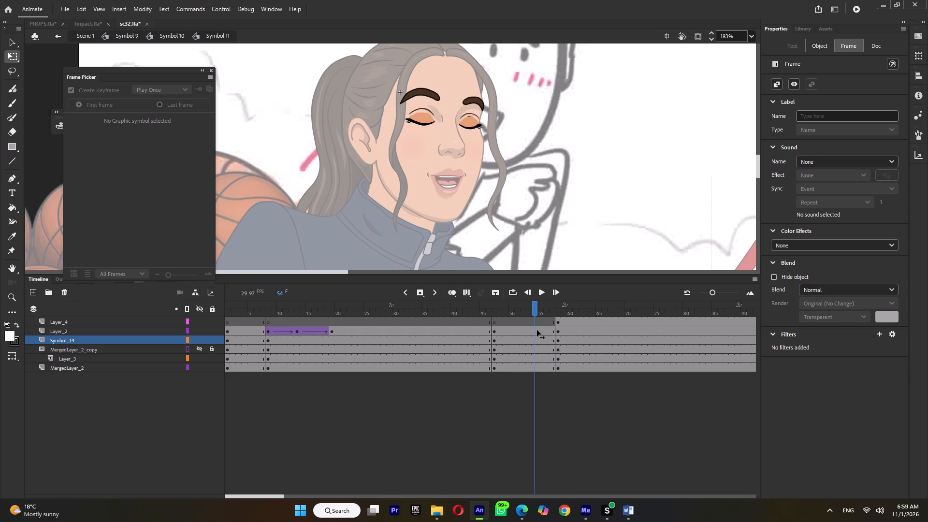
{"action": "left_click_drag", "start_coordinate": [537, 330], "coordinate": [545, 331]}
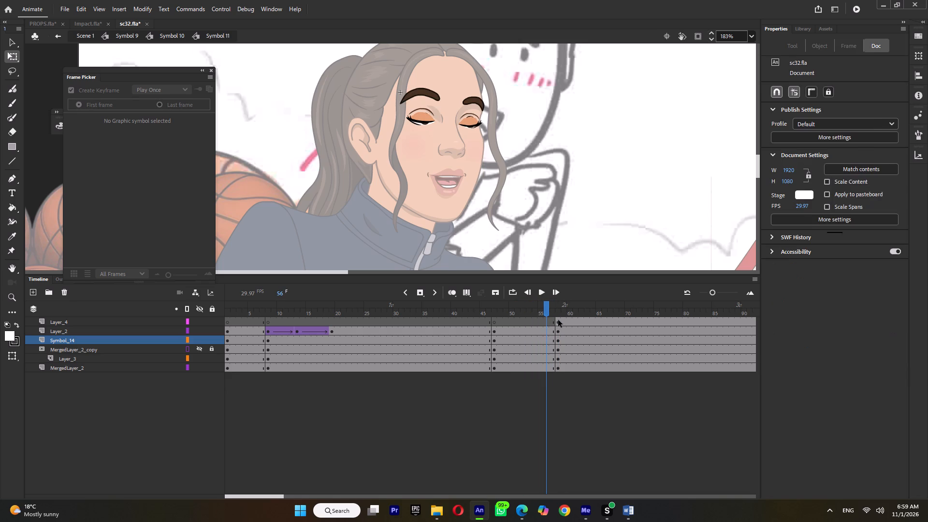
{"action": "left_click", "coordinate": [558, 320]}
{"action": "left_click_drag", "start_coordinate": [557, 321], "coordinate": [549, 321]}
{"action": "left_click_drag", "start_coordinate": [545, 305], "coordinate": [549, 306]}
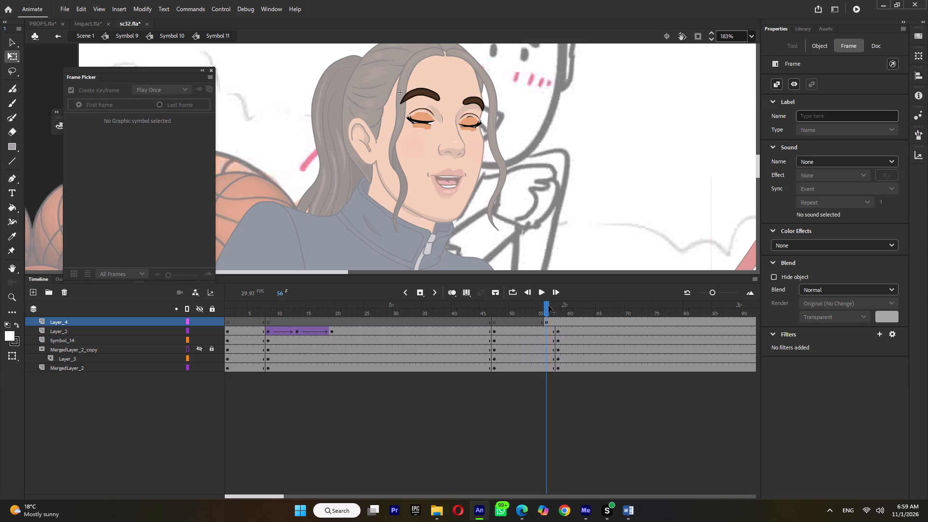
{"action": "left_click_drag", "start_coordinate": [549, 306], "coordinate": [557, 310]}
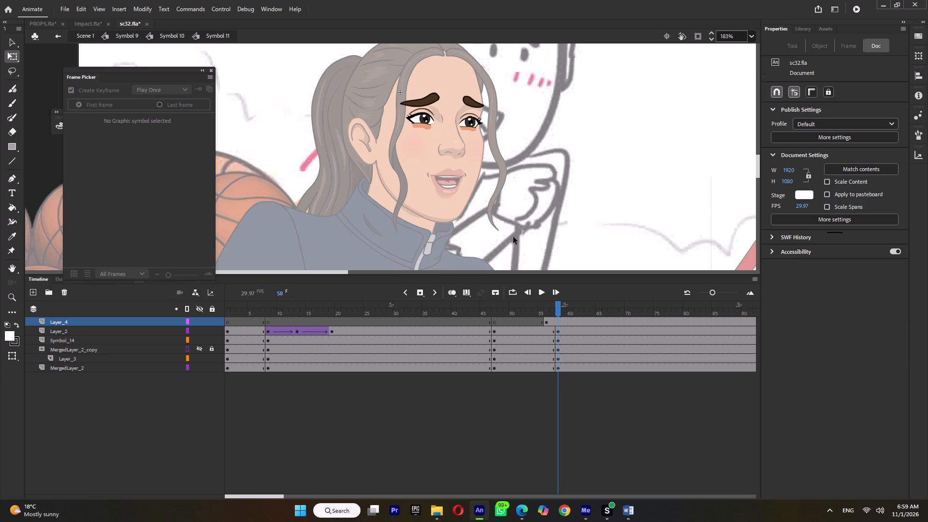
Clear the eyelids' keyframe at frame 58 on the Symbol_14 layer and scrub back through the blink.
{"action": "left_click", "coordinate": [424, 113]}
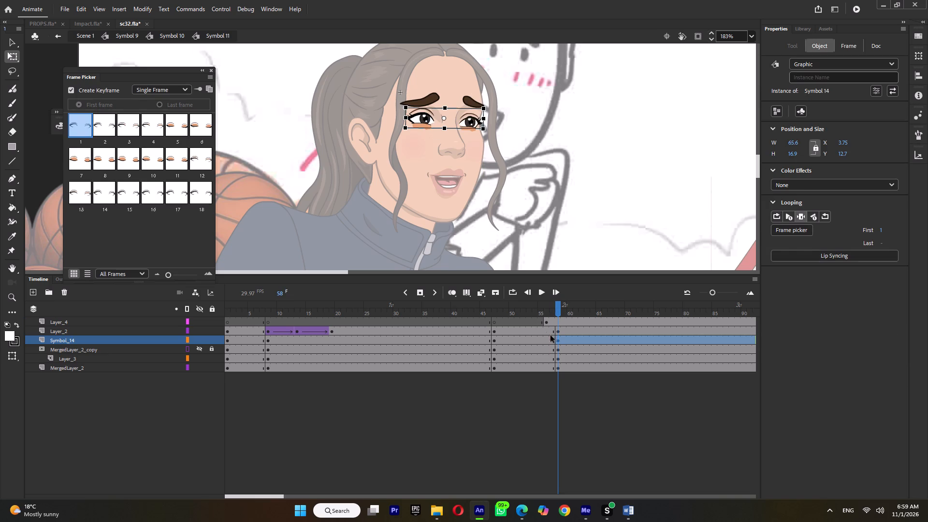
{"action": "left_click", "coordinate": [558, 340]}
{"action": "key", "text": "shift+F6"}
{"action": "left_click_drag", "start_coordinate": [515, 308], "coordinate": [527, 311]}
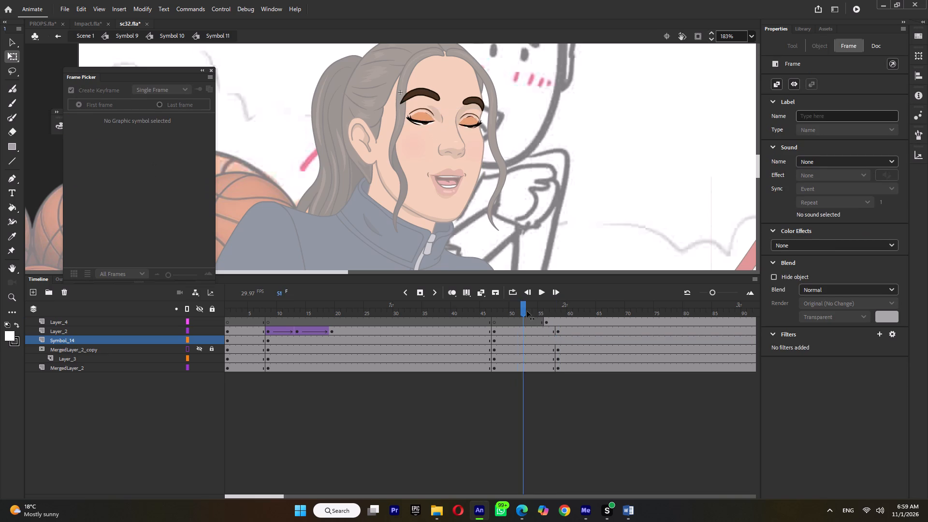
Move the worried eyebrows' start on Layer_2 from frame 58 to frame 60 by adding a keyframe there and clearing the earlier one.
{"action": "left_click_drag", "start_coordinate": [527, 311], "coordinate": [566, 316]}
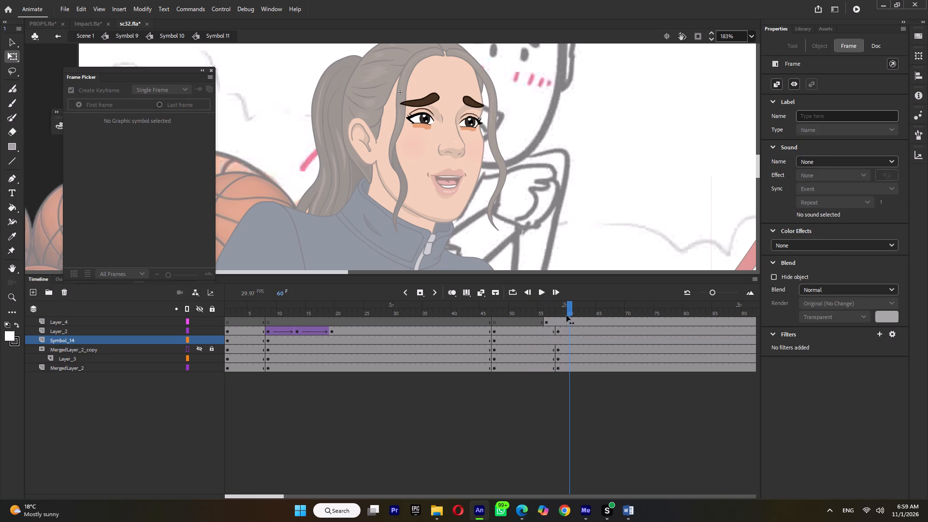
{"action": "left_click_drag", "start_coordinate": [566, 316], "coordinate": [567, 323]}
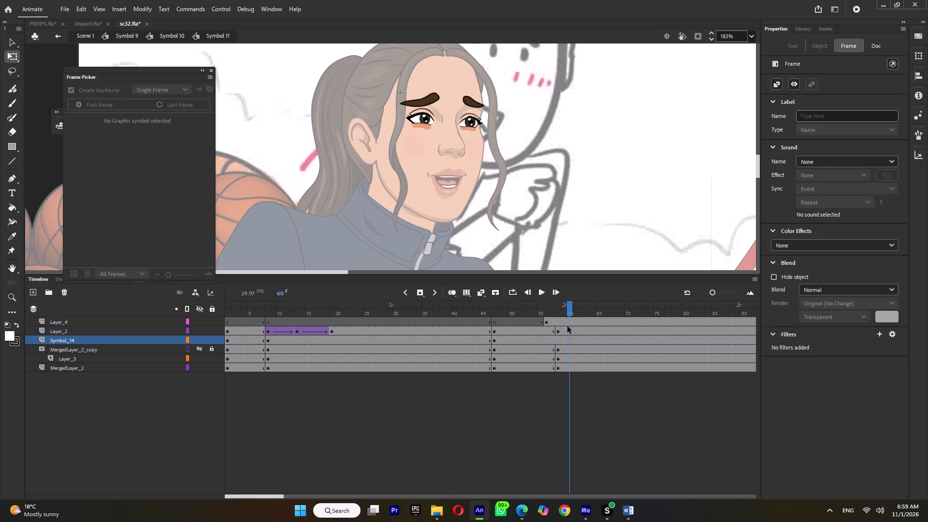
{"action": "left_click", "coordinate": [567, 332]}
{"action": "key", "text": "F6"}
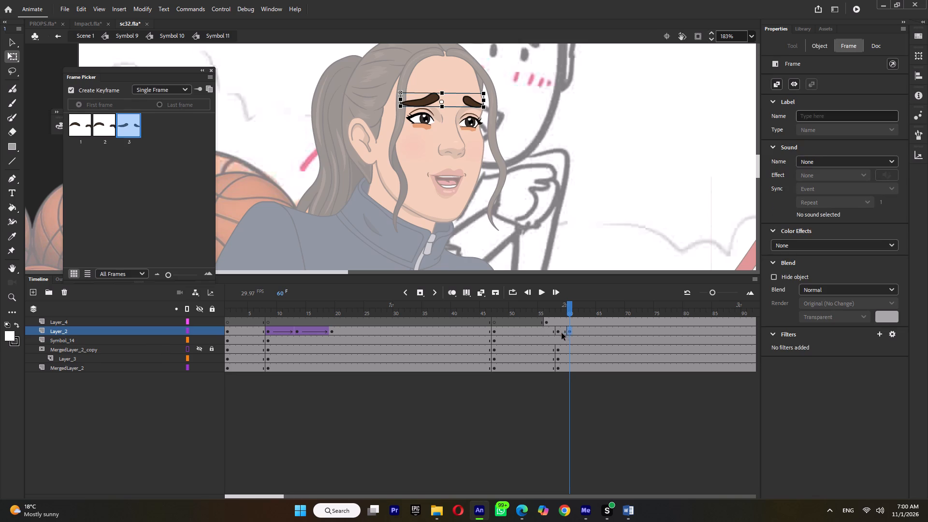
{"action": "left_click", "coordinate": [559, 332]}
{"action": "key", "text": "shift+F6"}
Add an eyebrow keyframe at frame 53 on Layer_2, nudge the brows slightly down and switch them to drawing 1.
{"action": "left_click", "coordinate": [526, 334]}
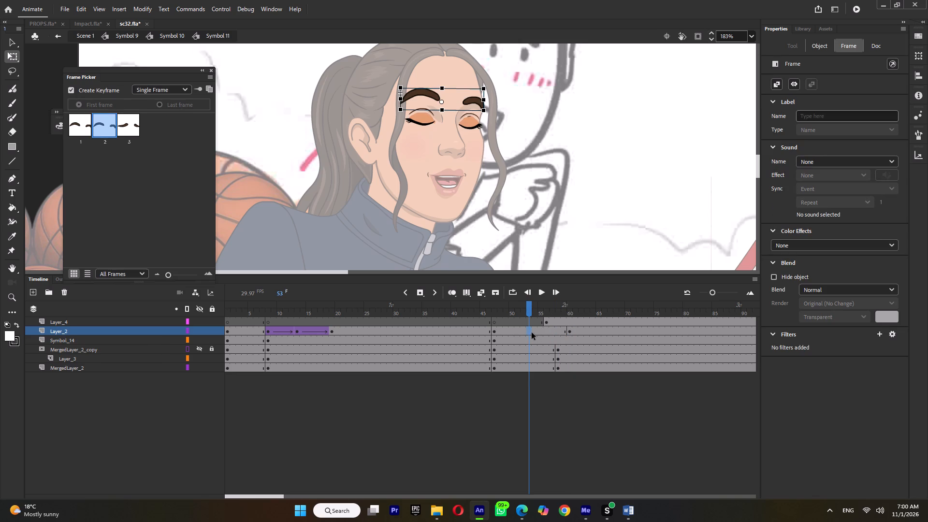
{"action": "key", "text": "F6"}
{"action": "key", "text": "Down"}
{"action": "key", "text": "Down"}
{"action": "key", "text": "Down"}
{"action": "key", "text": "Down"}
{"action": "key", "text": "Down"}
{"action": "key", "text": "Down"}
{"action": "key", "text": "Down"}
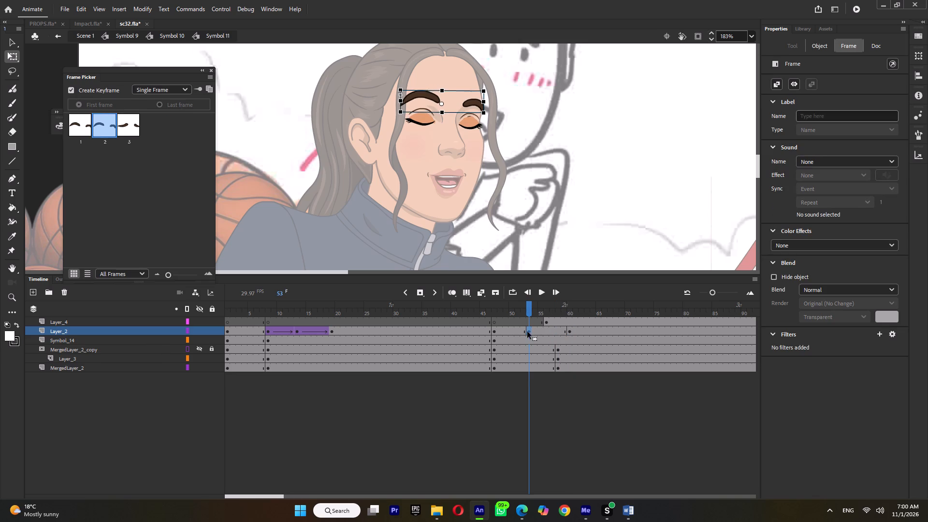
{"action": "key", "text": "Down"}
{"action": "key", "text": "Down"}
{"action": "left_click", "coordinate": [77, 129]}
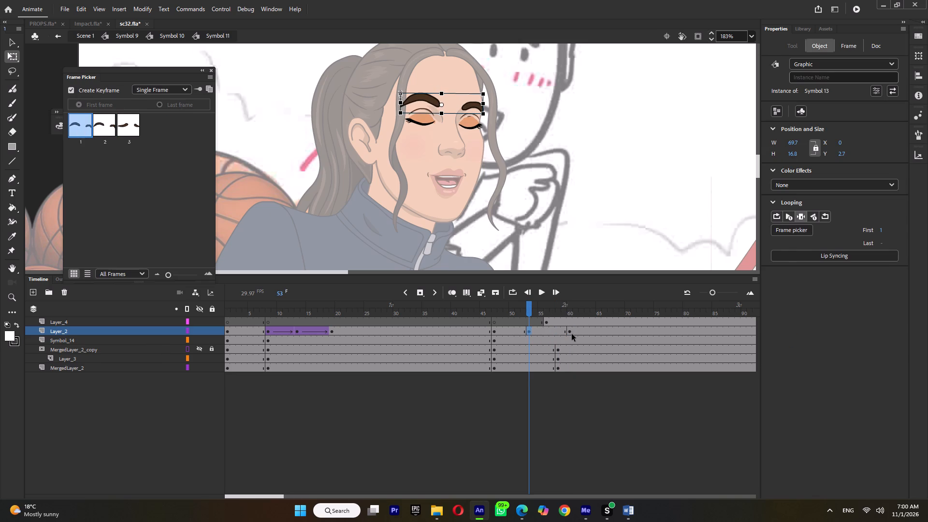
Generate in-between eyebrow keyframes at frames 50 and 56 on Layer_2 using a temporary classic tween across frames 47 to 60.
{"action": "left_click", "coordinate": [571, 334]}
{"action": "left_click_drag", "start_coordinate": [513, 330], "coordinate": [529, 330]}
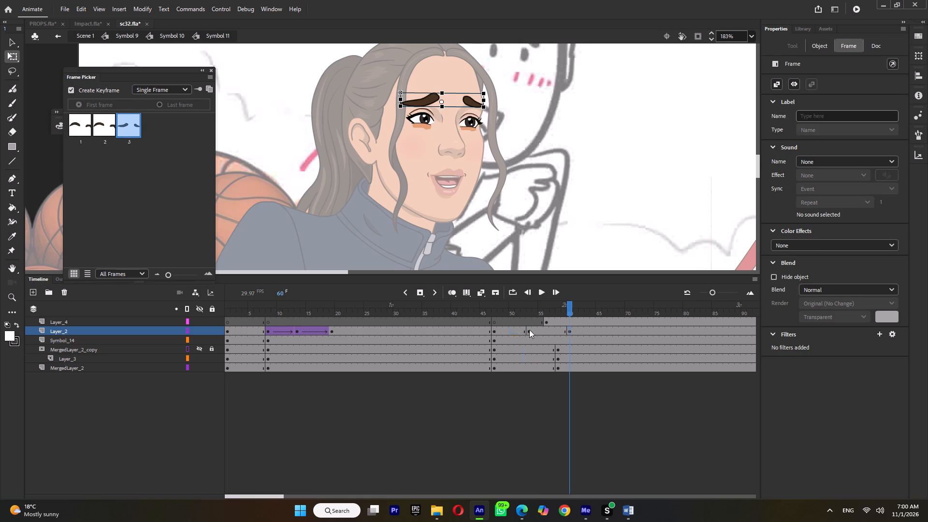
{"action": "left_click_drag", "start_coordinate": [529, 330], "coordinate": [546, 330]}
{"action": "key", "text": "ctrl+m"}
{"action": "left_click", "coordinate": [517, 331]}
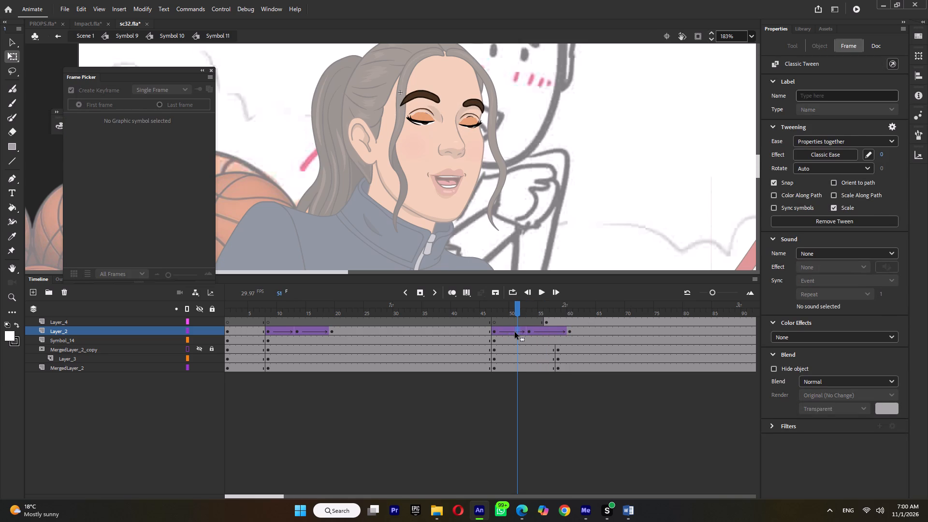
{"action": "left_click", "coordinate": [513, 332]}
{"action": "key", "text": "F6"}
{"action": "left_click", "coordinate": [545, 332]}
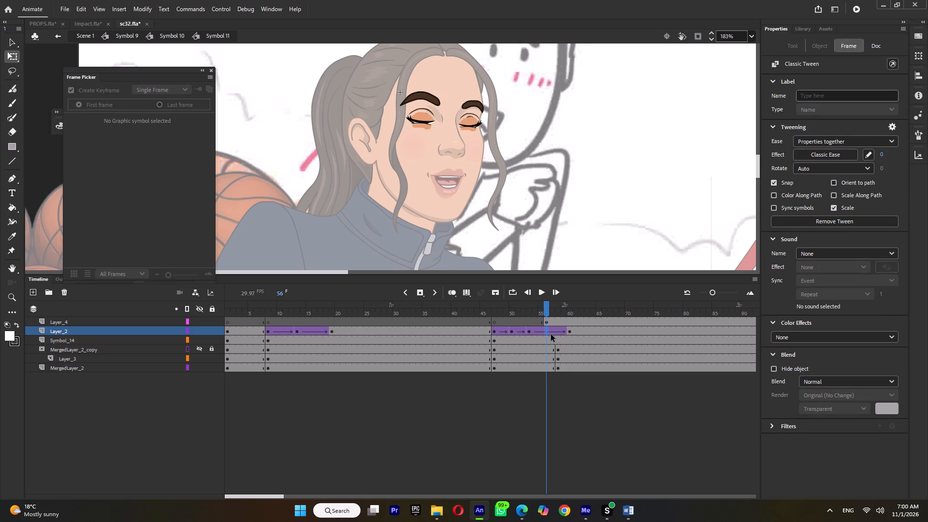
{"action": "key", "text": "F6"}
{"action": "left_click_drag", "start_coordinate": [505, 333], "coordinate": [558, 333]}
{"action": "key", "text": "ctrl+m"}
{"action": "left_click", "coordinate": [528, 332]}
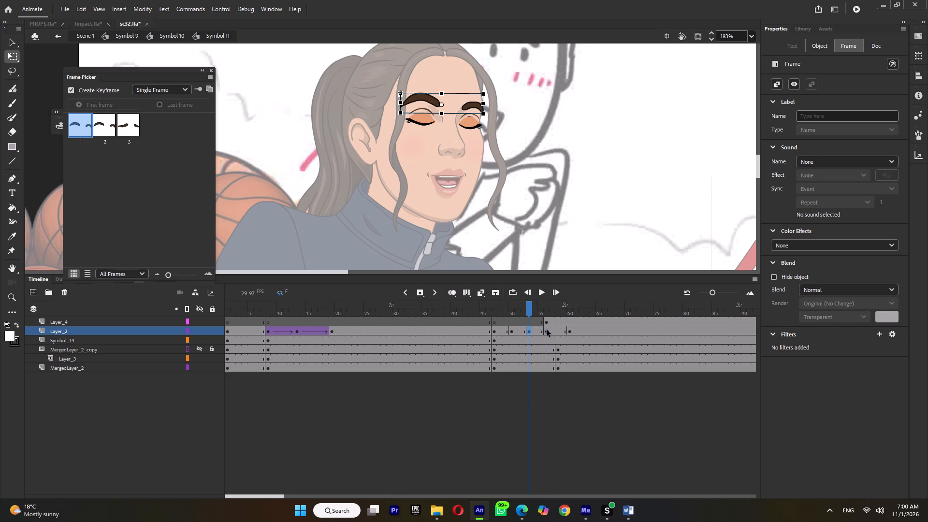
Switch the eyebrows at frame 56 to drawing 3 and play back the brow change through the blink.
{"action": "left_click", "coordinate": [547, 330]}
{"action": "left_click", "coordinate": [122, 125]}
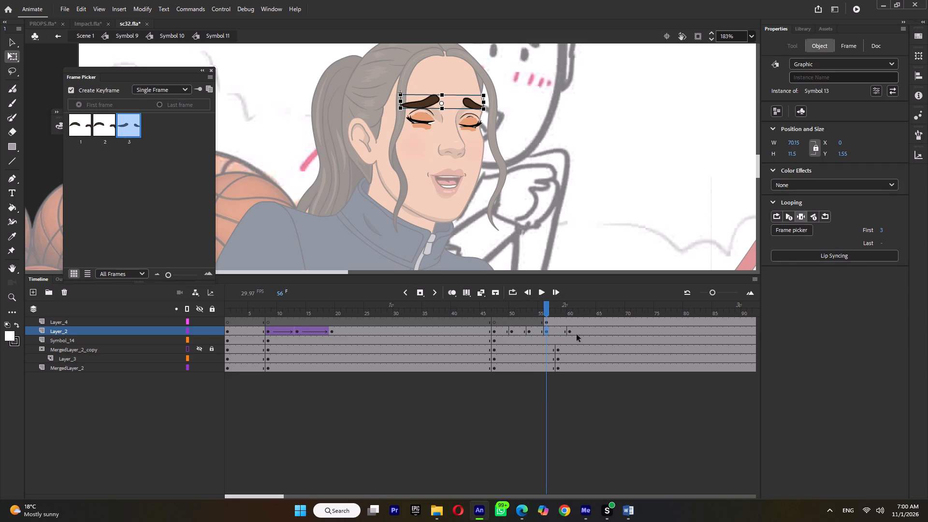
{"action": "left_click", "coordinate": [570, 333]}
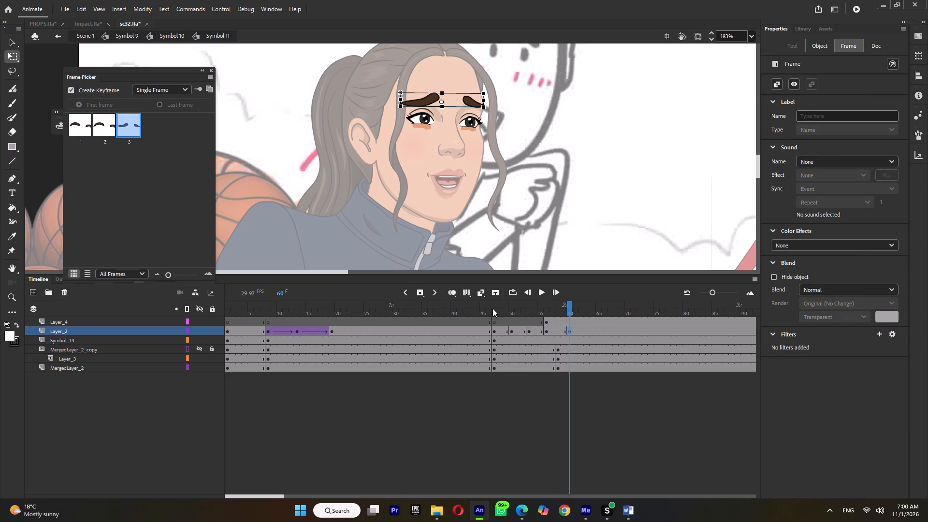
{"action": "left_click", "coordinate": [493, 308]}
{"action": "key", "text": "Return"}
{"action": "key", "text": "Return"}
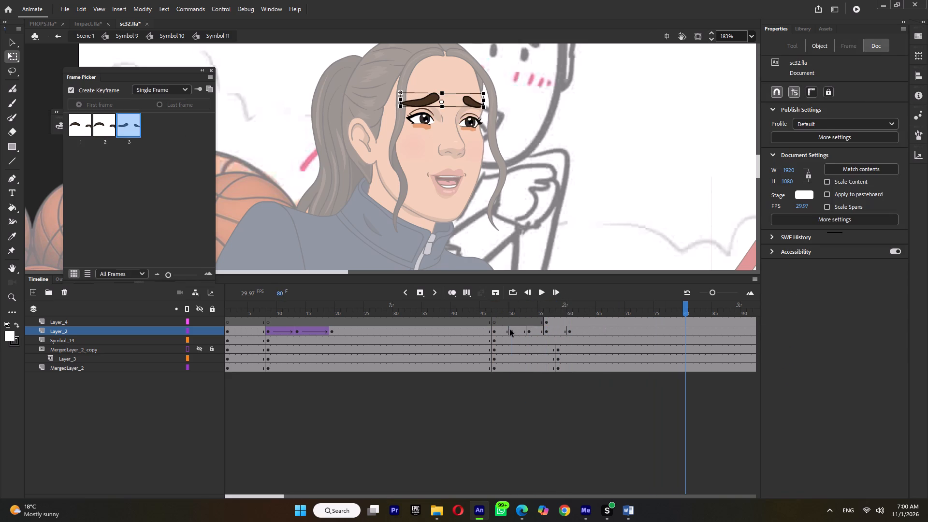
{"action": "left_click", "coordinate": [510, 330]}
{"action": "left_click", "coordinate": [528, 331]}
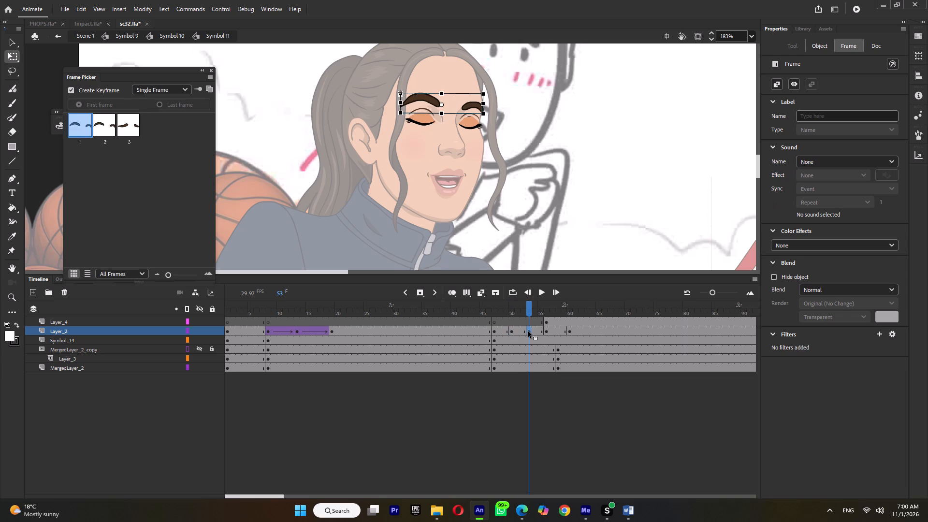
{"action": "key", "text": "Return"}
{"action": "key", "text": "Return"}
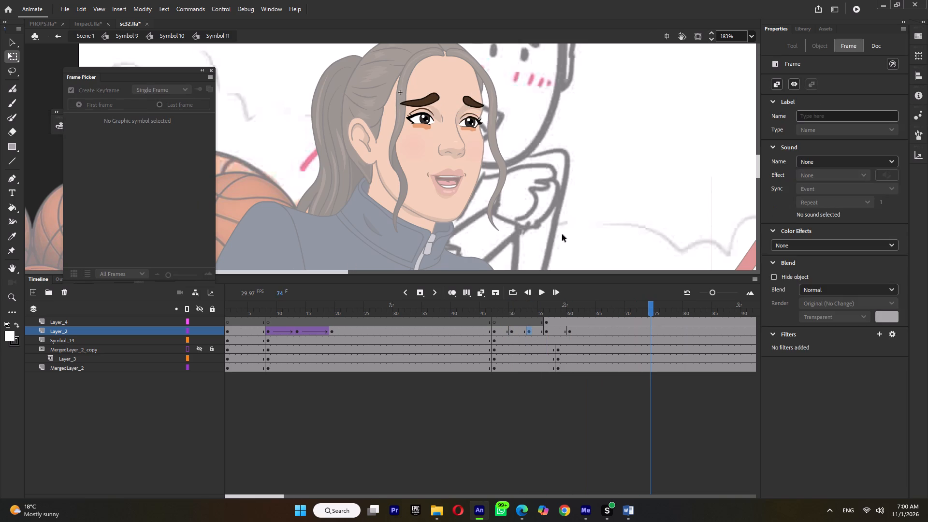
Return to the head symbol and move the closed mouth's keyframe on Symbol_12 from frame 58 to frame 55.
{"action": "double_click", "coordinate": [562, 234]}
{"action": "left_click_drag", "start_coordinate": [456, 304], "coordinate": [510, 315]}
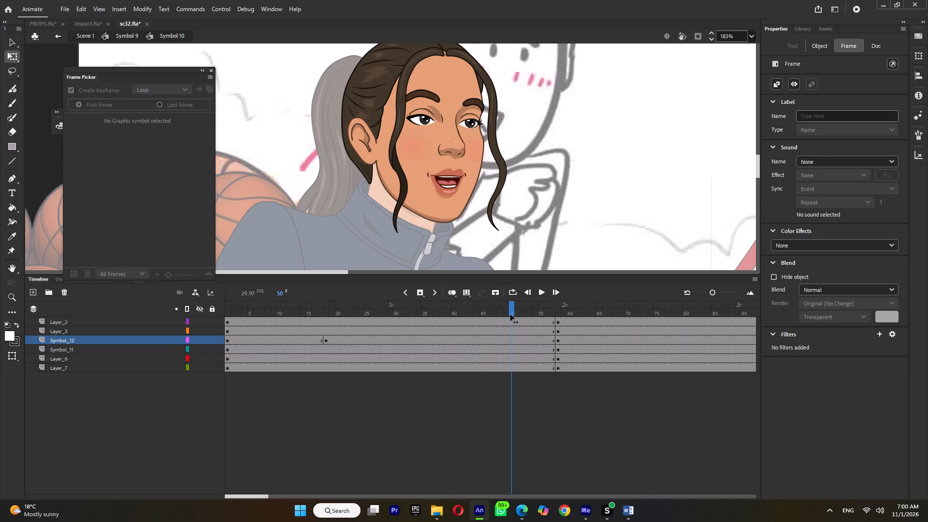
{"action": "left_click_drag", "start_coordinate": [510, 315], "coordinate": [534, 317]}
{"action": "left_click", "coordinate": [457, 189]}
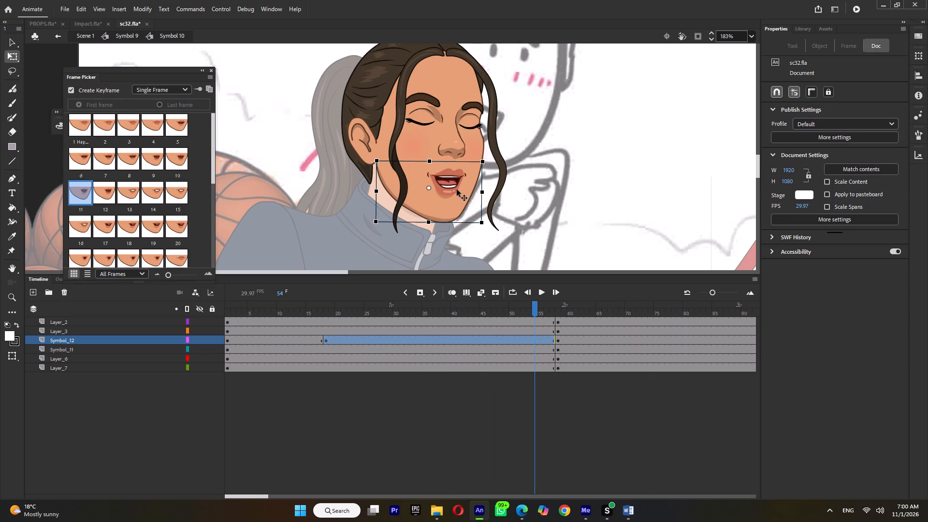
{"action": "left_click", "coordinate": [556, 338]}
{"action": "left_click_drag", "start_coordinate": [558, 340], "coordinate": [556, 339]}
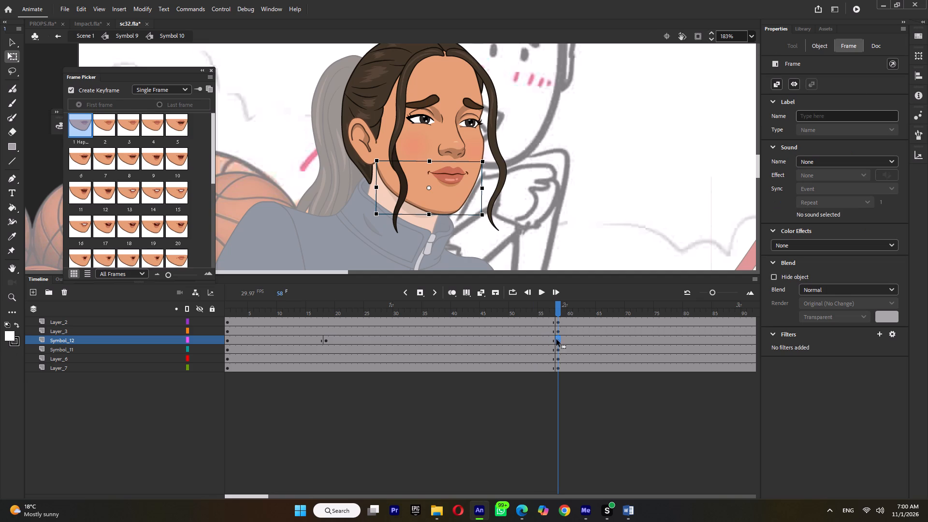
{"action": "left_click_drag", "start_coordinate": [556, 339], "coordinate": [539, 338]}
Play back the mouth change and shift the closed mouth's keyframe on Symbol_12 to frame 56.
{"action": "left_click", "coordinate": [524, 307]}
{"action": "key", "text": "Return"}
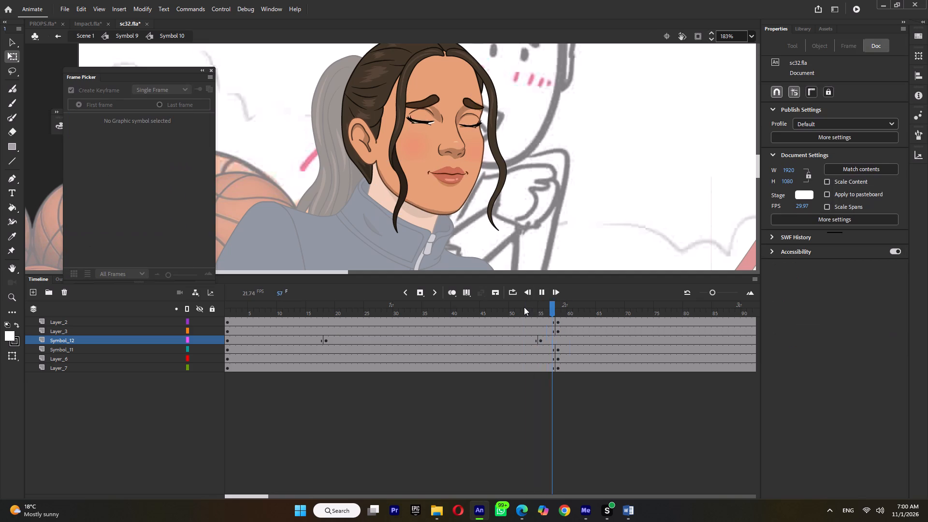
{"action": "left_click_drag", "start_coordinate": [524, 307], "coordinate": [547, 310]}
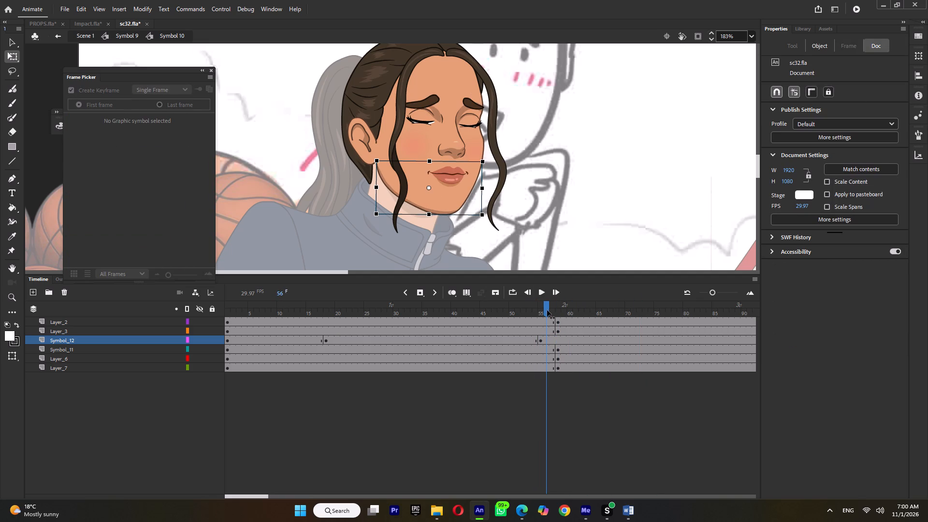
{"action": "left_click_drag", "start_coordinate": [547, 310], "coordinate": [548, 310]}
{"action": "left_click", "coordinate": [539, 342]}
{"action": "left_click_drag", "start_coordinate": [540, 339], "coordinate": [544, 339]}
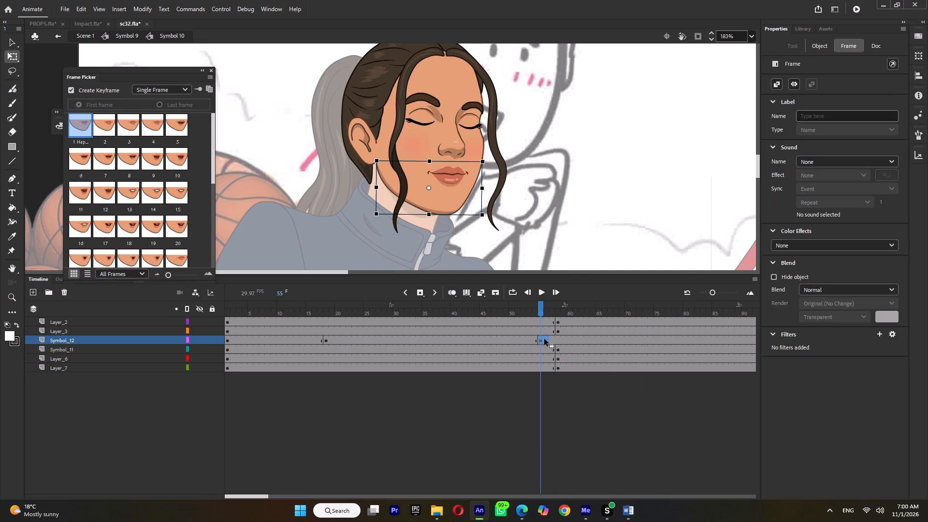
{"action": "left_click_drag", "start_coordinate": [544, 339], "coordinate": [546, 339]}
{"action": "left_click_drag", "start_coordinate": [545, 310], "coordinate": [547, 314]}
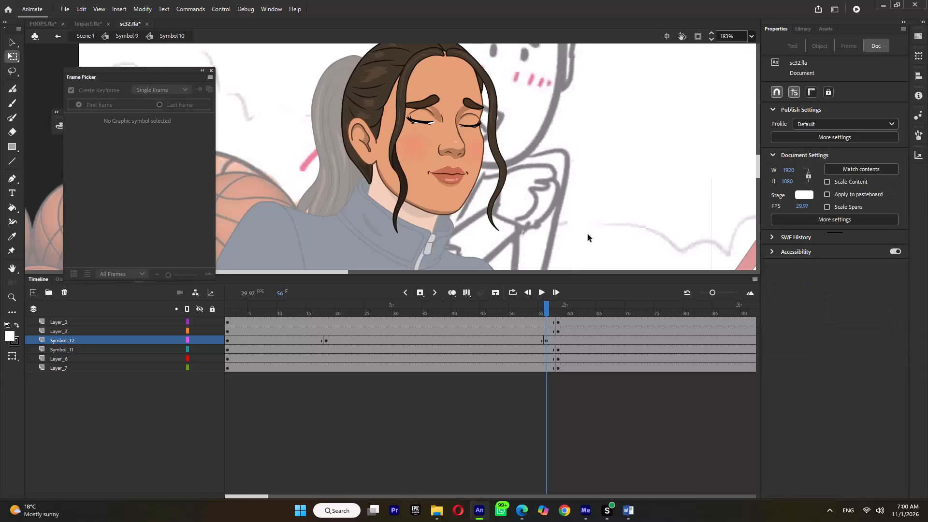
{"action": "left_click", "coordinate": [588, 234]}
Add a mouth keyframe at frame 53 on Symbol_12 and switch it to drawing 7 as a half-open in-between.
{"action": "left_click", "coordinate": [531, 339]}
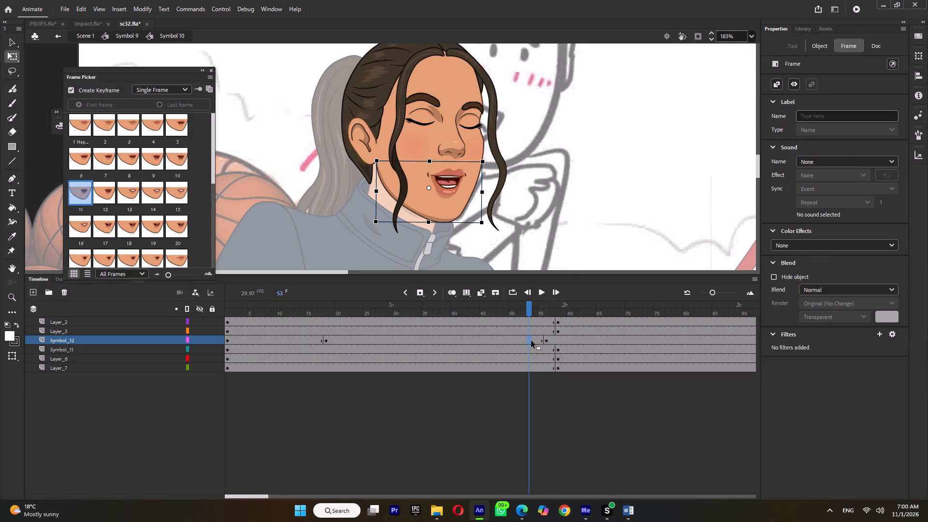
{"action": "key", "text": "F6"}
{"action": "left_click", "coordinate": [109, 164]}
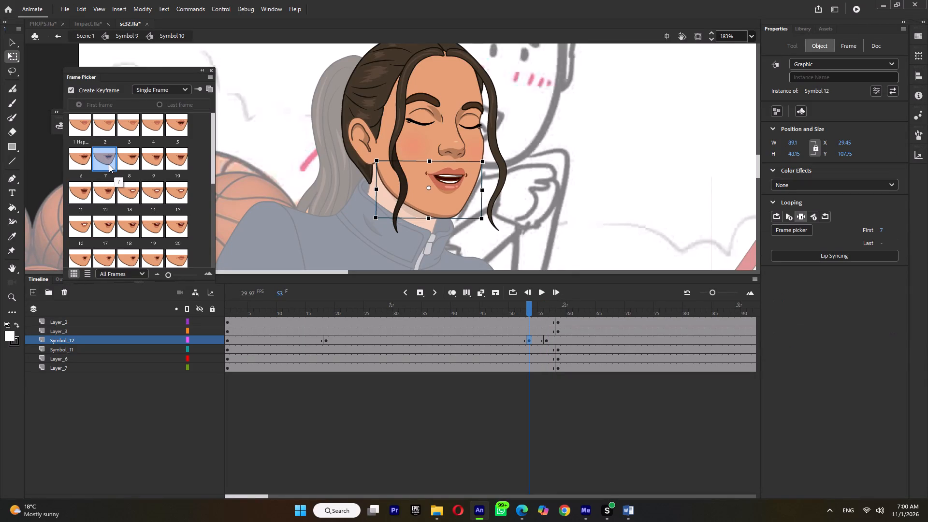
{"action": "left_click", "coordinate": [546, 340]}
Exit to the girl's full-body symbol, Symbol 9, and save sc32.fla.
{"action": "double_click", "coordinate": [570, 166]}
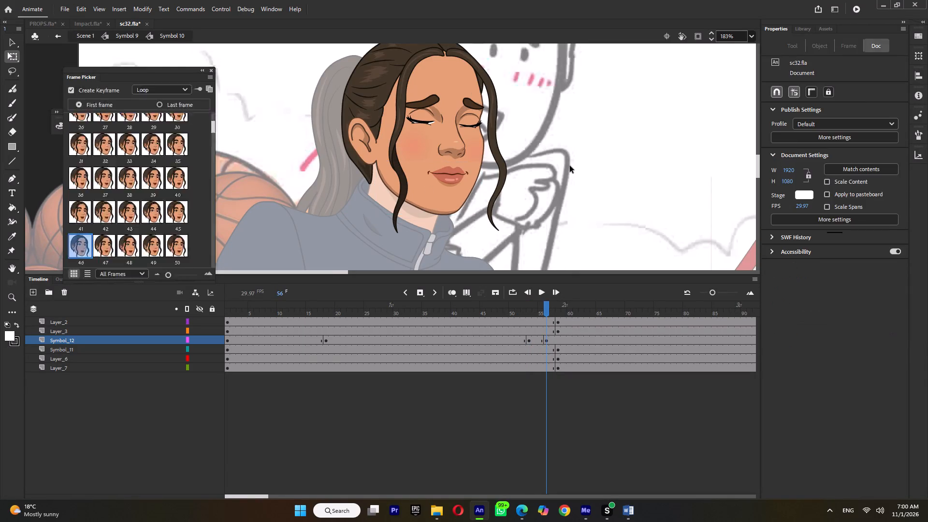
{"action": "scroll", "coordinate": [570, 170], "scroll_direction": "down", "scroll_amount": 10, "text": "ctrl"}
{"action": "key", "text": "ctrl+s"}
Play back the girl's full-body animation repeatedly, examining her pop-up from frame 11 and the settle into clasped hands from frame 46.
{"action": "key", "text": "Return"}
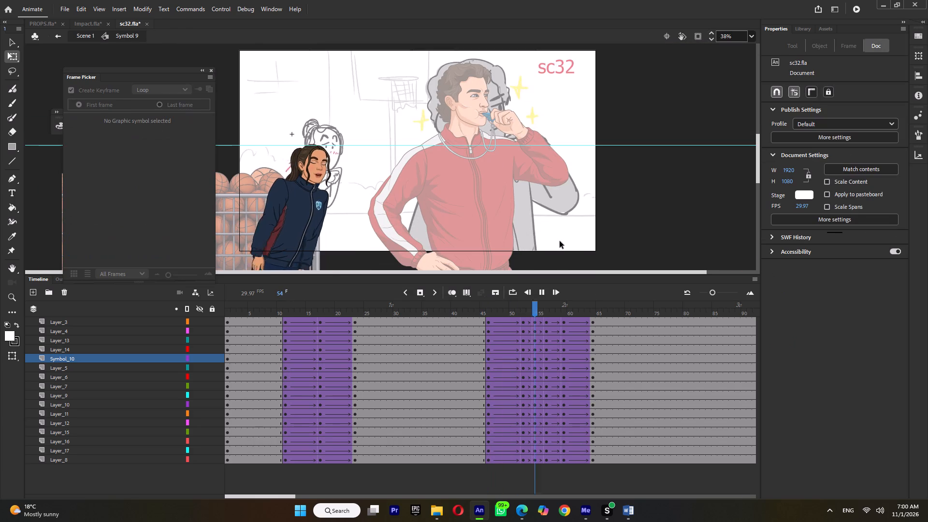
{"action": "key", "text": "Return"}
{"action": "left_click", "coordinate": [487, 311]}
{"action": "key", "text": "Return"}
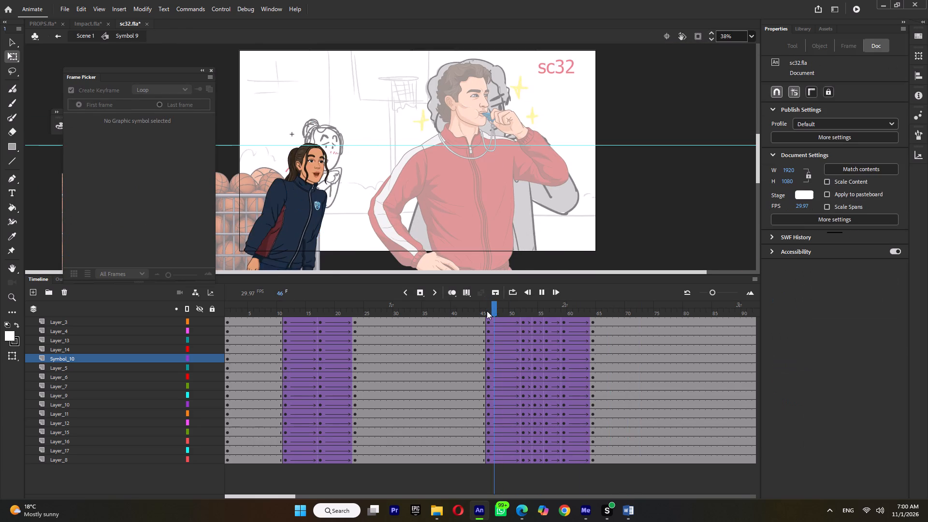
{"action": "left_click", "coordinate": [487, 311]}
{"action": "key", "text": "Return"}
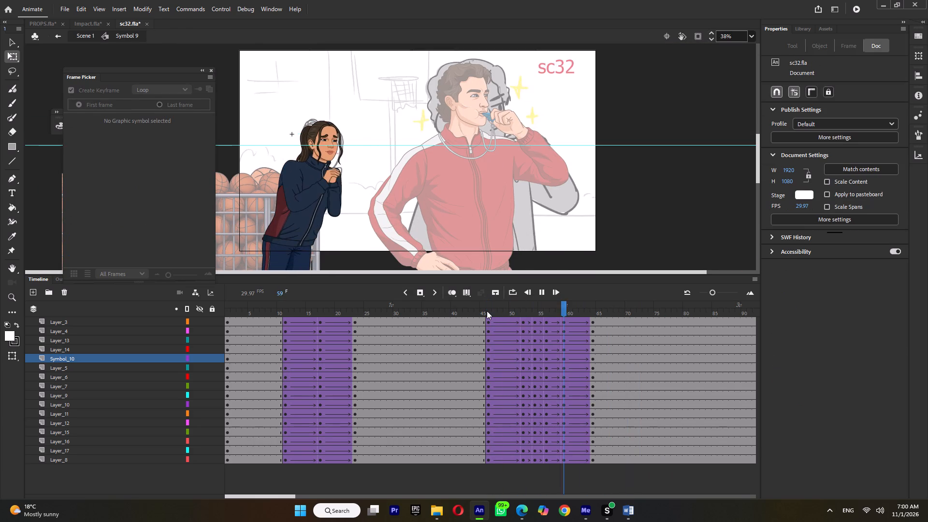
{"action": "left_click", "coordinate": [487, 311]}
{"action": "key", "text": "Return"}
{"action": "left_click", "coordinate": [487, 311]}
{"action": "key", "text": "Return"}
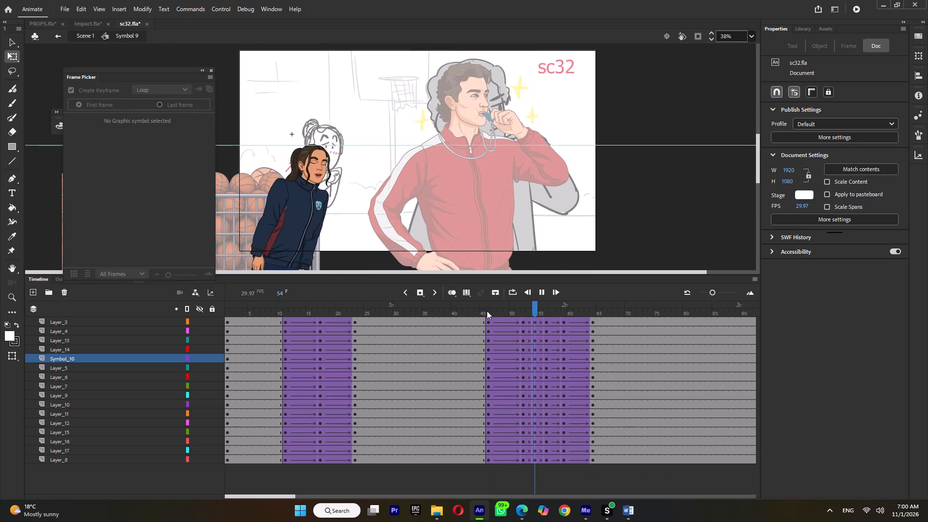
{"action": "left_click", "coordinate": [487, 311]}
{"action": "key", "text": "Return"}
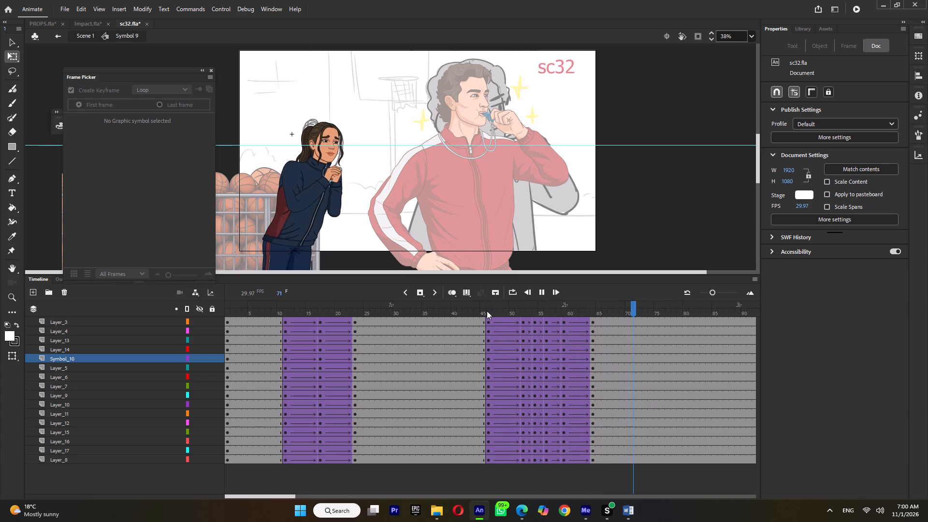
{"action": "left_click", "coordinate": [487, 311]}
{"action": "key", "text": "Return"}
{"action": "left_click", "coordinate": [487, 311]}
{"action": "key", "text": "Return"}
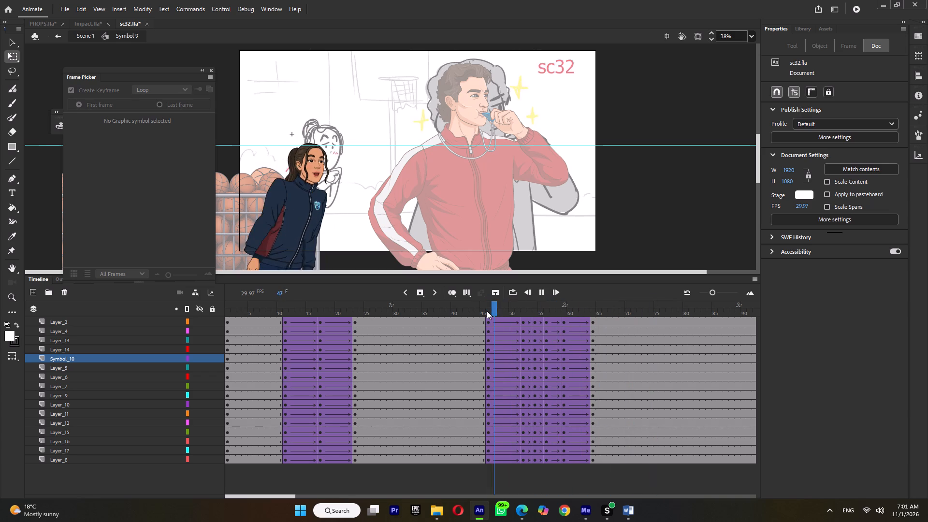
{"action": "key", "text": "Return"}
{"action": "left_click", "coordinate": [464, 312]}
{"action": "key", "text": "Return"}
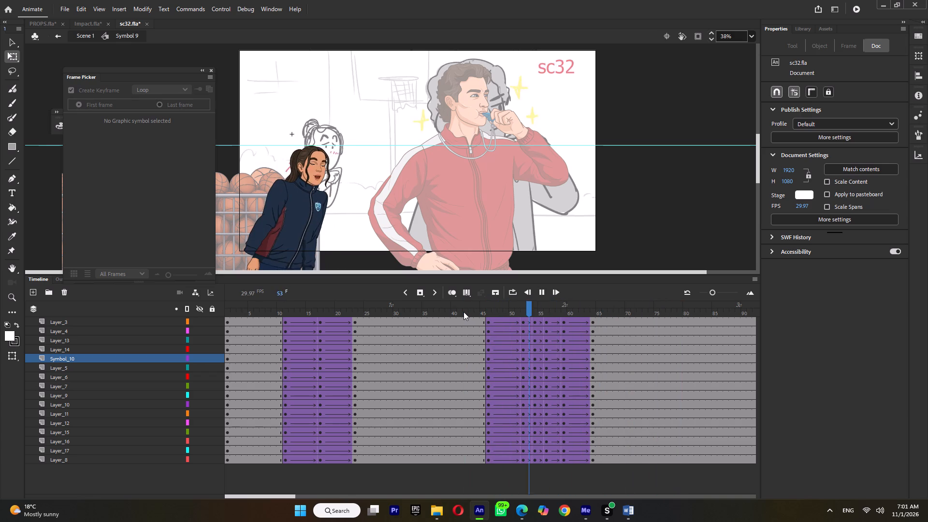
{"action": "key", "text": "Return"}
{"action": "left_click", "coordinate": [287, 309]}
{"action": "key", "text": "Return"}
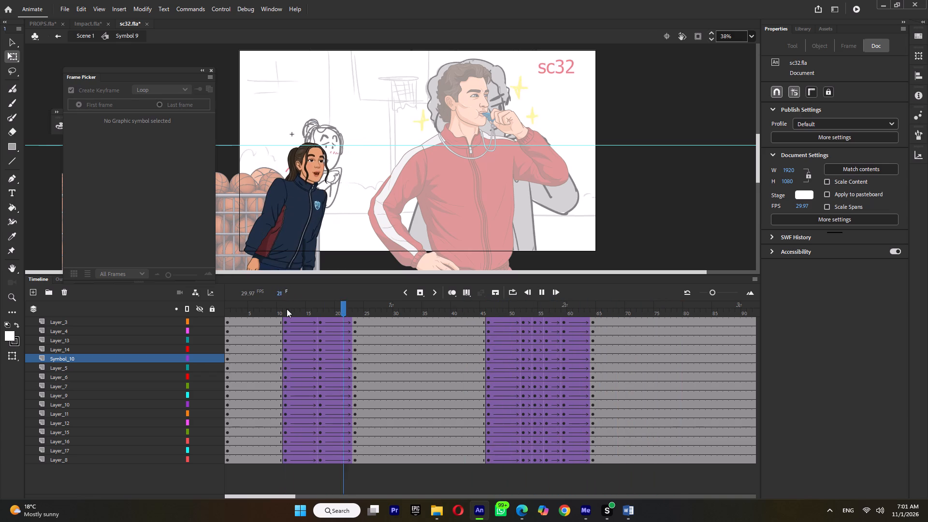
{"action": "left_click", "coordinate": [287, 309]}
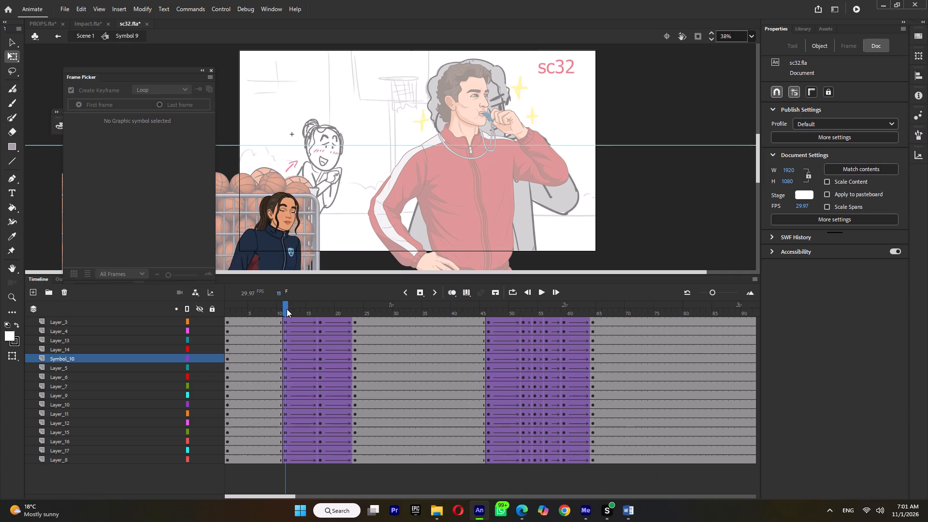
{"action": "key", "text": "Return"}
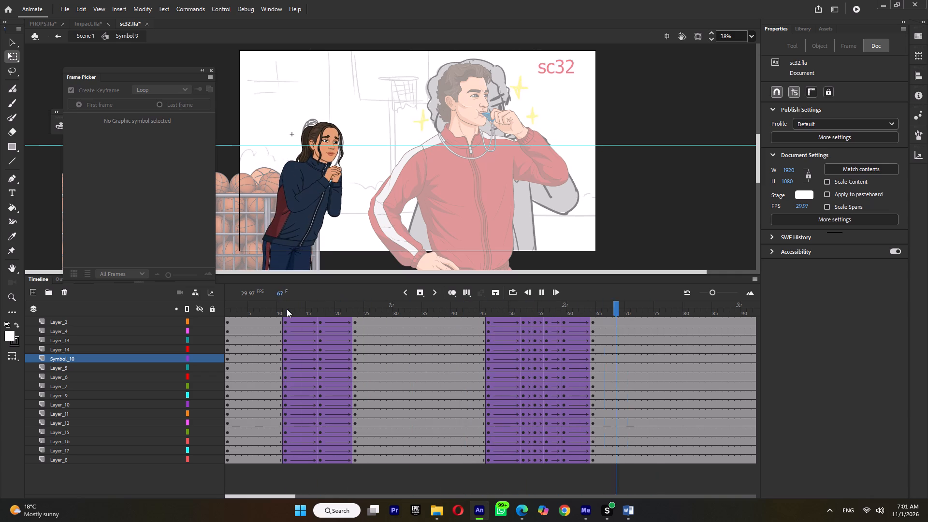
{"action": "key", "text": "Return"}
Inside the girl's head symbol, Symbol 10, add keyframes on hair-strand layers Layer_2 and Layer_3 at frames 13, 18, 23 and 27.
{"action": "left_click_drag", "start_coordinate": [478, 306], "coordinate": [286, 320]}
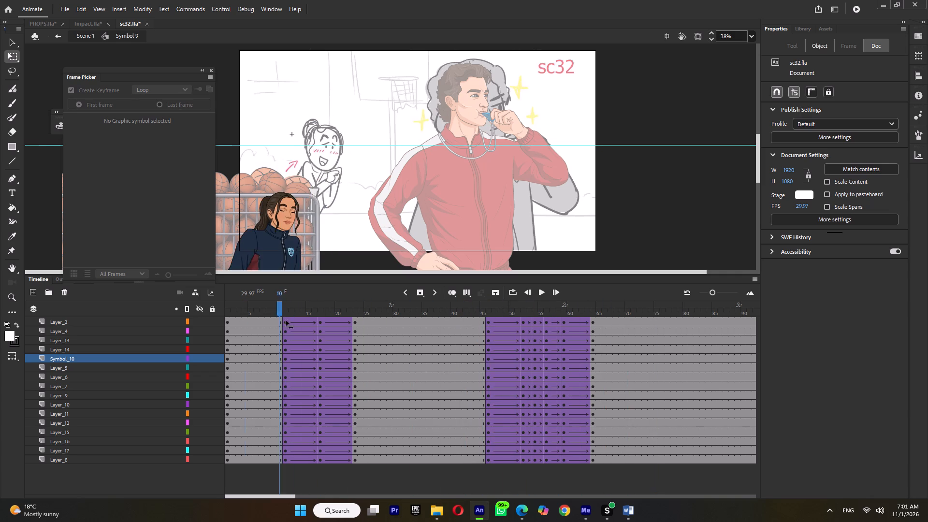
{"action": "left_click_drag", "start_coordinate": [286, 320], "coordinate": [319, 327]}
{"action": "scroll", "coordinate": [315, 152], "scroll_direction": "up", "scroll_amount": 4, "text": "ctrl"}
{"action": "double_click", "coordinate": [303, 158]}
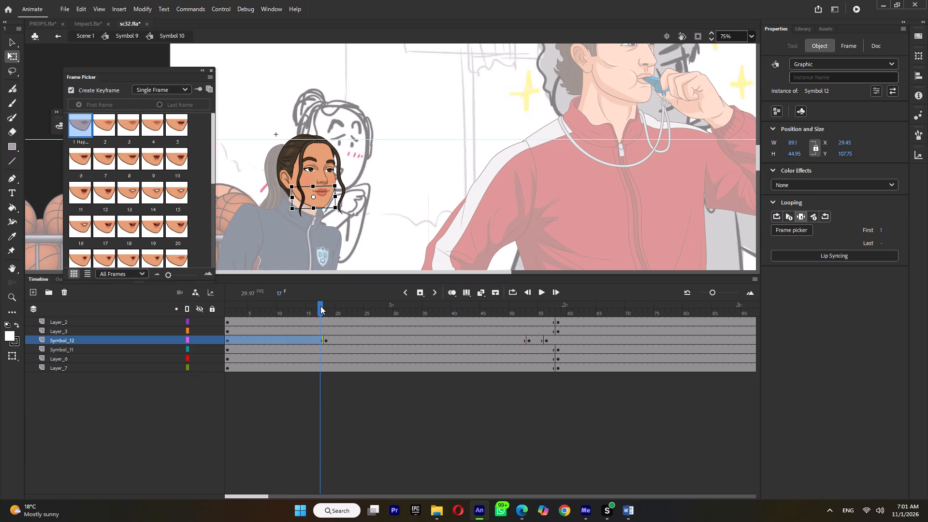
{"action": "left_click_drag", "start_coordinate": [328, 321], "coordinate": [328, 329]}
{"action": "key", "text": "F6"}
{"action": "left_click_drag", "start_coordinate": [354, 320], "coordinate": [354, 329]}
{"action": "key", "text": "F6"}
{"action": "left_click_drag", "start_coordinate": [378, 320], "coordinate": [378, 330]}
{"action": "key", "text": "F6"}
{"action": "left_click_drag", "start_coordinate": [295, 322], "coordinate": [296, 328]}
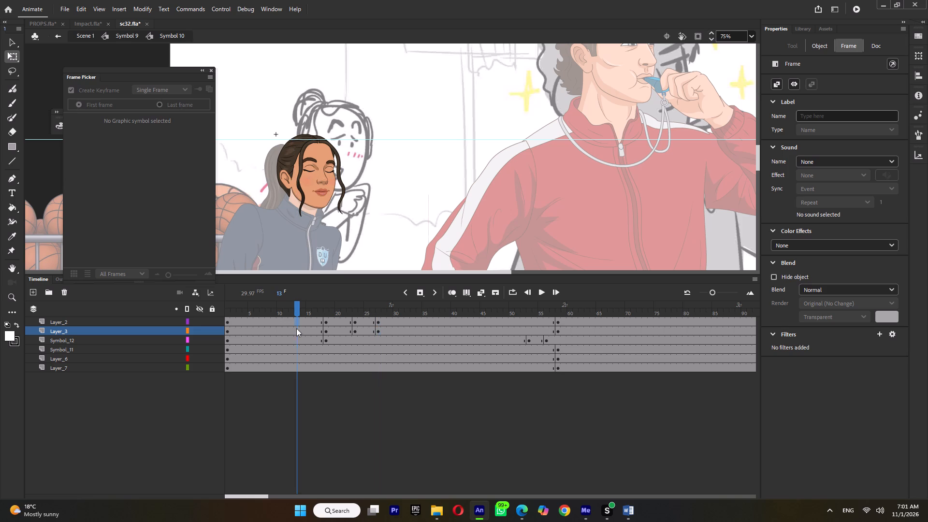
{"action": "left_click_drag", "start_coordinate": [296, 328], "coordinate": [297, 334]}
{"action": "key", "text": "F6"}
At the frame 13 keyframe, rotate both front hair strands slightly so their tips swing toward the back of the head.
{"action": "left_click", "coordinate": [328, 312]}
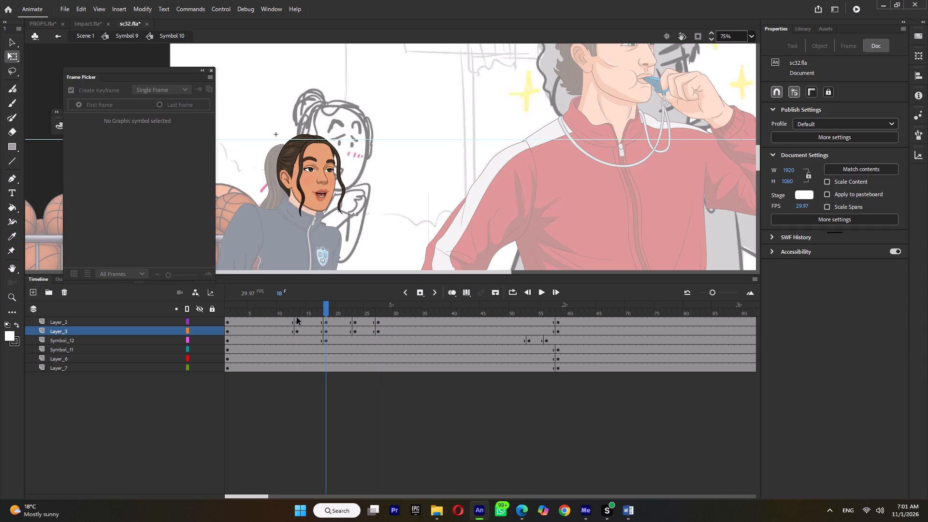
{"action": "left_click", "coordinate": [301, 312]}
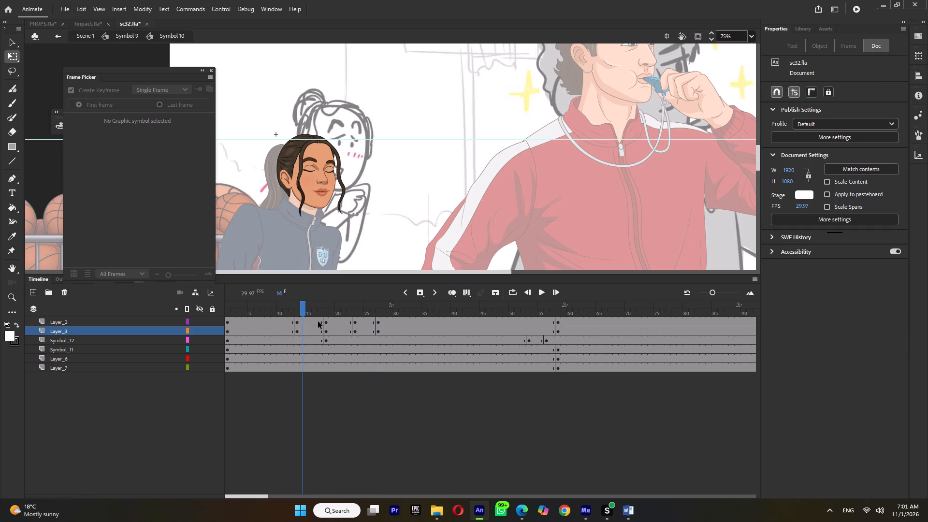
{"action": "left_click", "coordinate": [303, 209]}
{"action": "scroll", "coordinate": [310, 215], "scroll_direction": "up", "scroll_amount": 3, "text": "ctrl"}
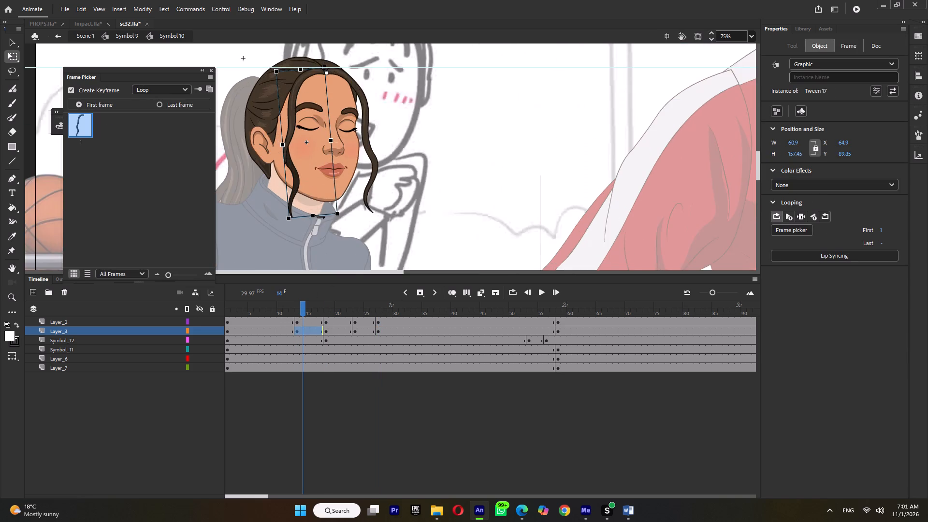
{"action": "scroll", "coordinate": [322, 217], "scroll_direction": "up", "scroll_amount": 2, "text": "ctrl"}
{"action": "left_click_drag", "start_coordinate": [344, 219], "coordinate": [335, 224]}
{"action": "left_click", "coordinate": [392, 196]}
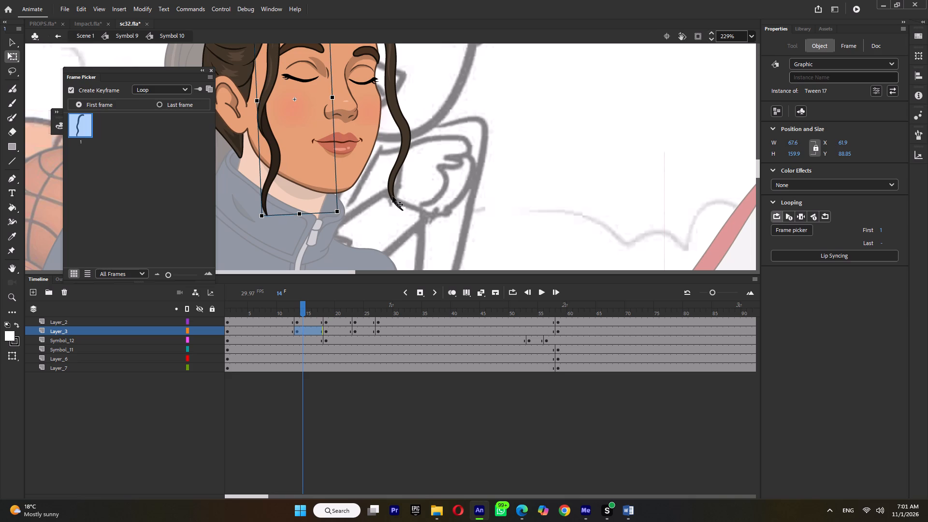
{"action": "left_click_drag", "start_coordinate": [414, 216], "coordinate": [406, 221]}
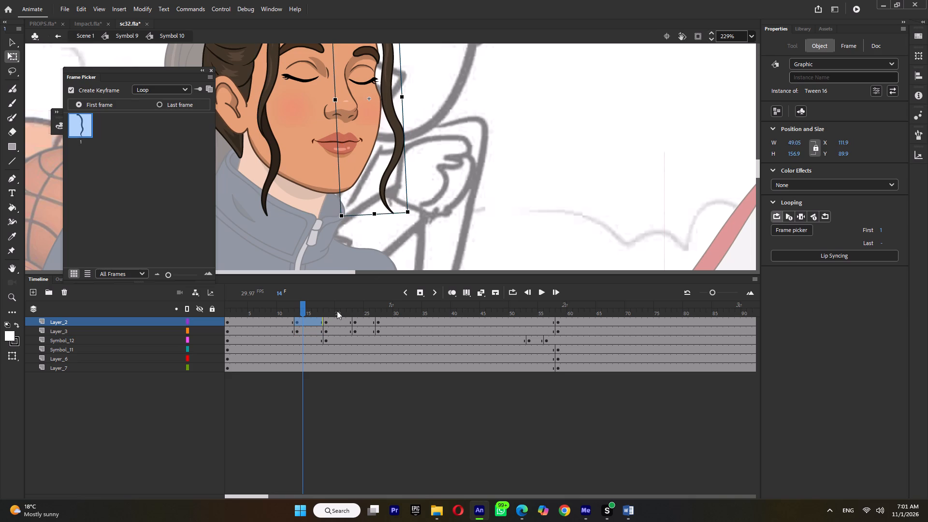
At the frame 23 keyframe, rotate both front hair strands backward by a smaller amount than at frame 13.
{"action": "left_click", "coordinate": [337, 311]}
{"action": "left_click", "coordinate": [365, 311]}
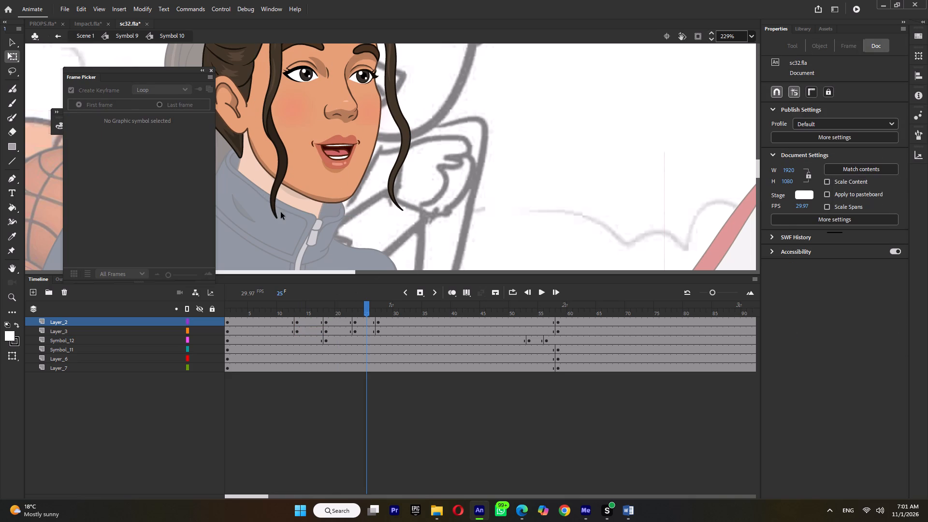
{"action": "left_click", "coordinate": [273, 211]}
{"action": "left_click_drag", "start_coordinate": [348, 217], "coordinate": [341, 223]}
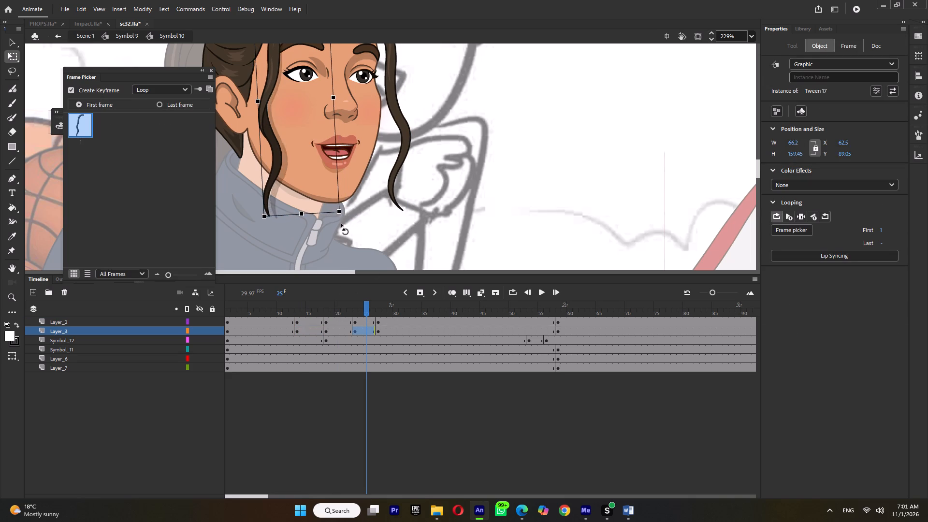
{"action": "left_click_drag", "start_coordinate": [341, 223], "coordinate": [344, 225]}
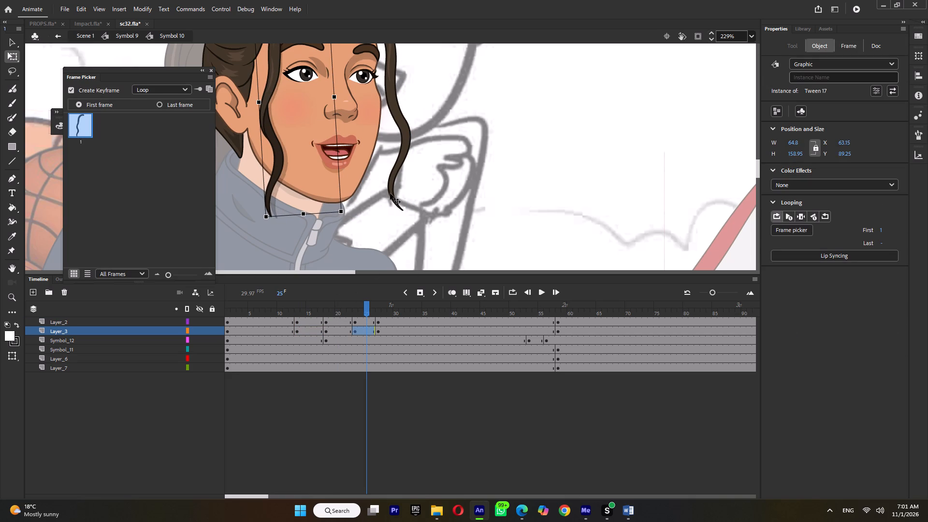
{"action": "left_click", "coordinate": [390, 193]}
{"action": "left_click_drag", "start_coordinate": [415, 214], "coordinate": [411, 221]}
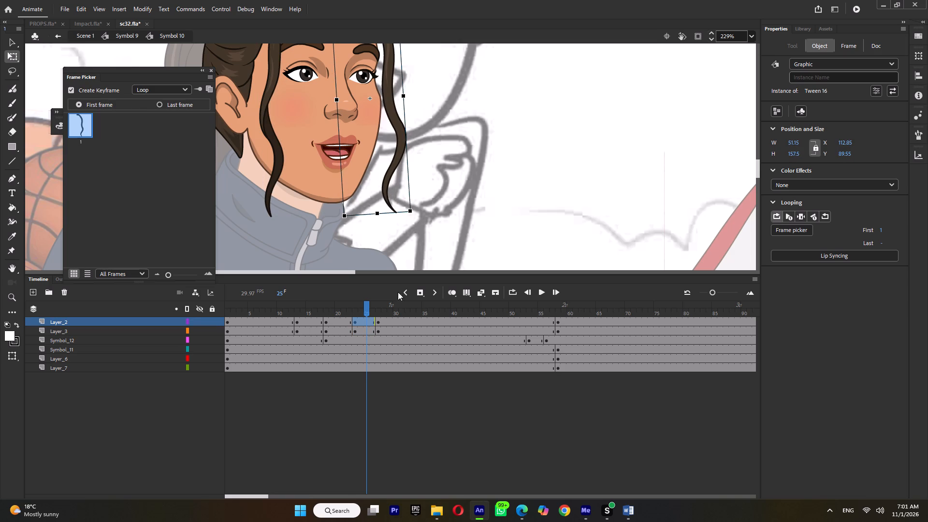
Apply classic tweens to Layer_2 and Layer_3 across the hair-strand keyframes from frame 13 to 27.
{"action": "left_click_drag", "start_coordinate": [306, 320], "coordinate": [361, 327]}
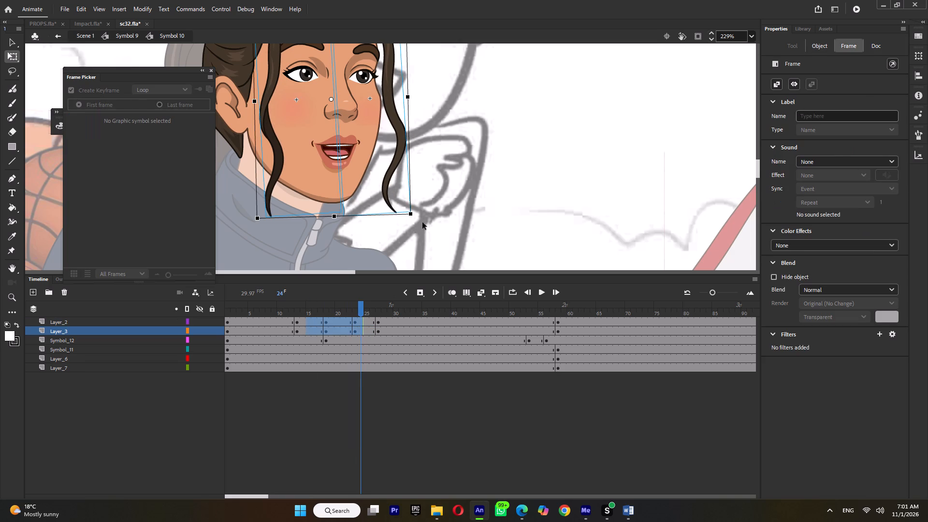
{"action": "key", "text": "ctrl+m"}
Play back the hair-strand swing in the head symbol and again with the full body in Symbol 9.
{"action": "scroll", "coordinate": [456, 175], "scroll_direction": "down", "scroll_amount": 9, "text": "ctrl"}
{"action": "left_click", "coordinate": [269, 310]}
{"action": "key", "text": "Return"}
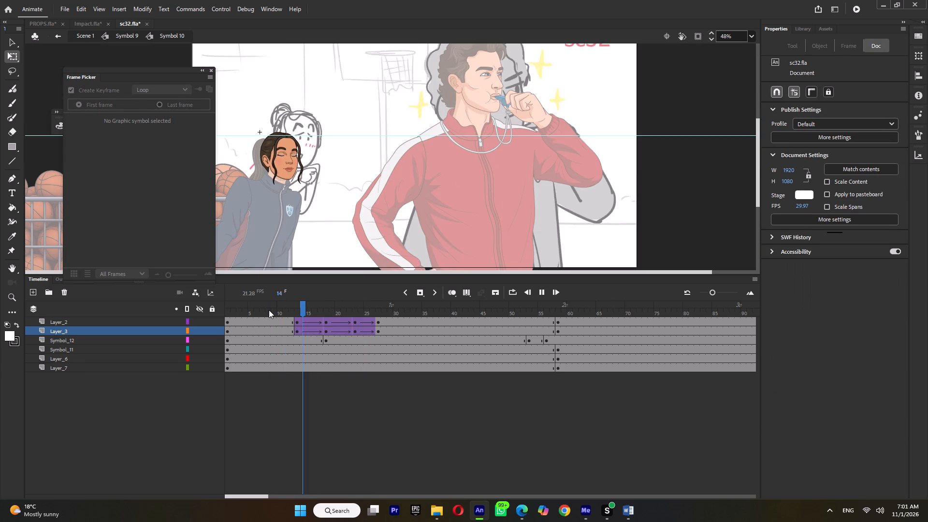
{"action": "key", "text": "Return"}
{"action": "left_click_drag", "start_coordinate": [509, 310], "coordinate": [536, 318]}
{"action": "double_click", "coordinate": [489, 230]}
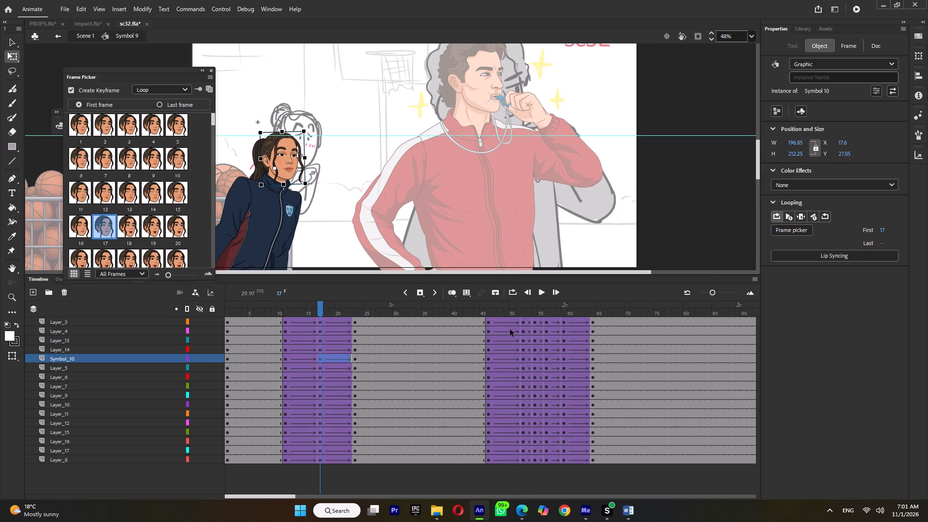
{"action": "key", "text": "Return"}
{"action": "key", "text": "Return"}
{"action": "left_click", "coordinate": [255, 318]}
{"action": "key", "text": "Return"}
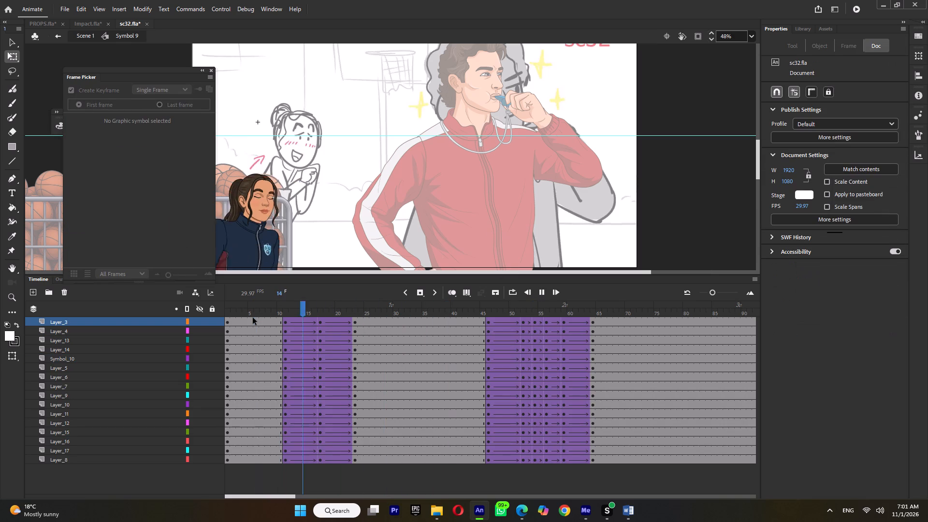
{"action": "key", "text": "Return"}
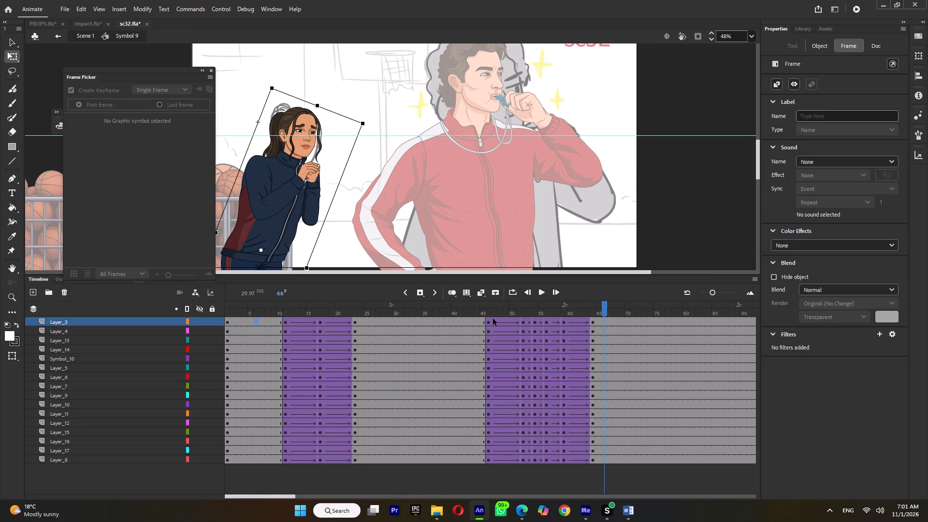
In the head symbol, add hair-strand keyframes on Layer_2 and Layer_3 at frames 46 and 52, matching the full-body settle poses.
{"action": "left_click", "coordinate": [486, 306]}
{"action": "double_click", "coordinate": [273, 146]}
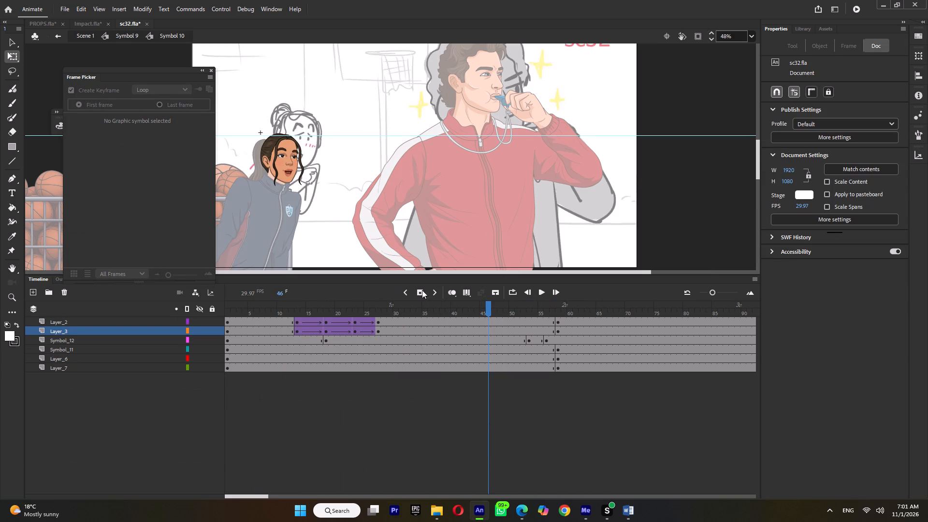
{"action": "left_click_drag", "start_coordinate": [489, 319], "coordinate": [489, 329]}
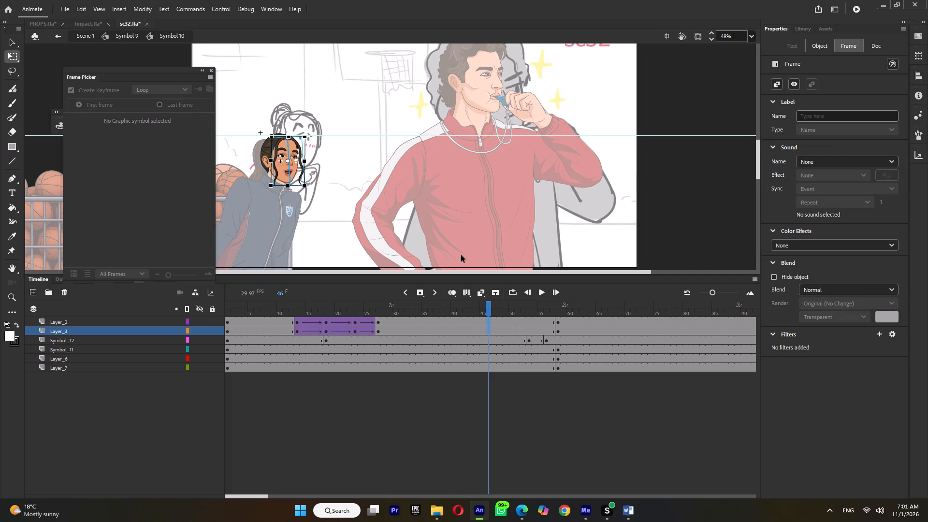
{"action": "key", "text": "F6"}
{"action": "double_click", "coordinate": [422, 157]}
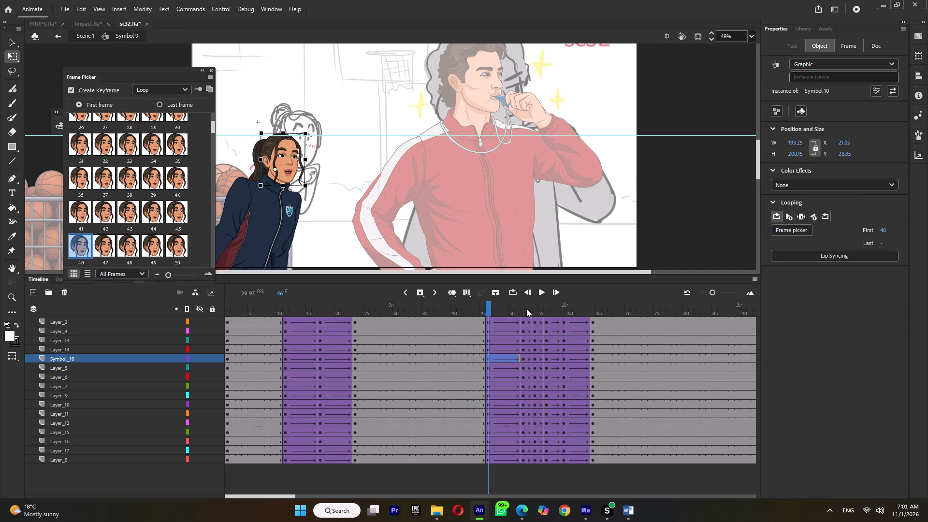
{"action": "left_click", "coordinate": [523, 309]}
{"action": "double_click", "coordinate": [297, 154]}
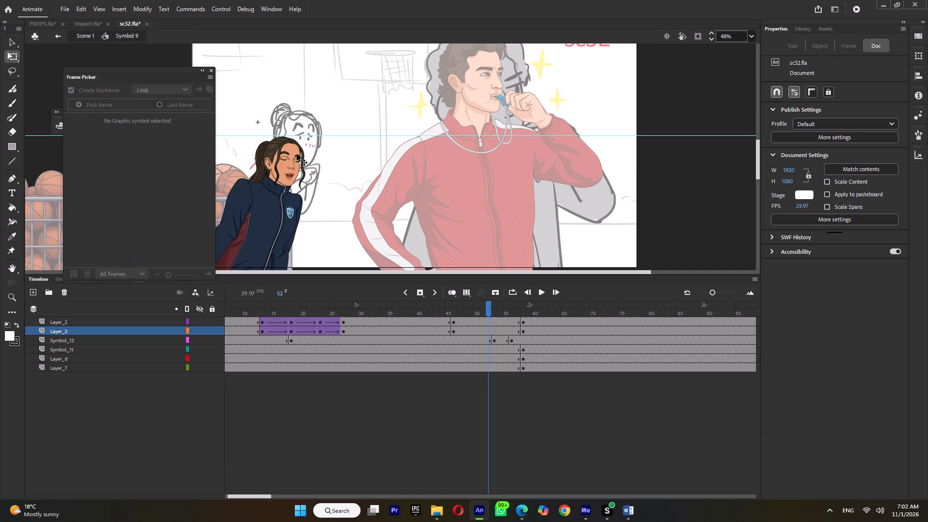
{"action": "left_click_drag", "start_coordinate": [489, 320], "coordinate": [489, 330]}
{"action": "key", "text": "F6"}
At the frame 52 keyframe, rotate both front hair strands so their tips swing toward the back of the head.
{"action": "left_click", "coordinate": [446, 225]}
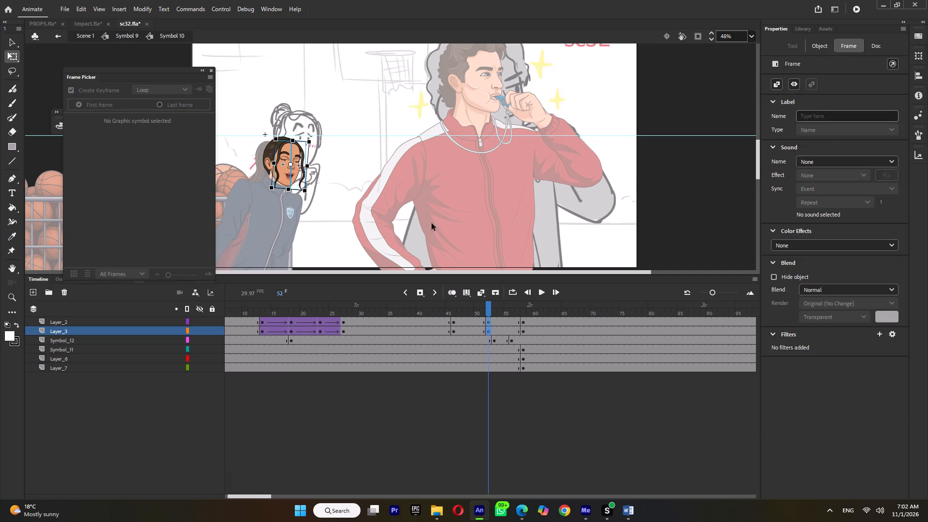
{"action": "scroll", "coordinate": [238, 162], "scroll_direction": "up", "scroll_amount": 4, "text": "ctrl"}
{"action": "scroll", "coordinate": [329, 179], "scroll_direction": "up", "scroll_amount": 2, "text": "ctrl"}
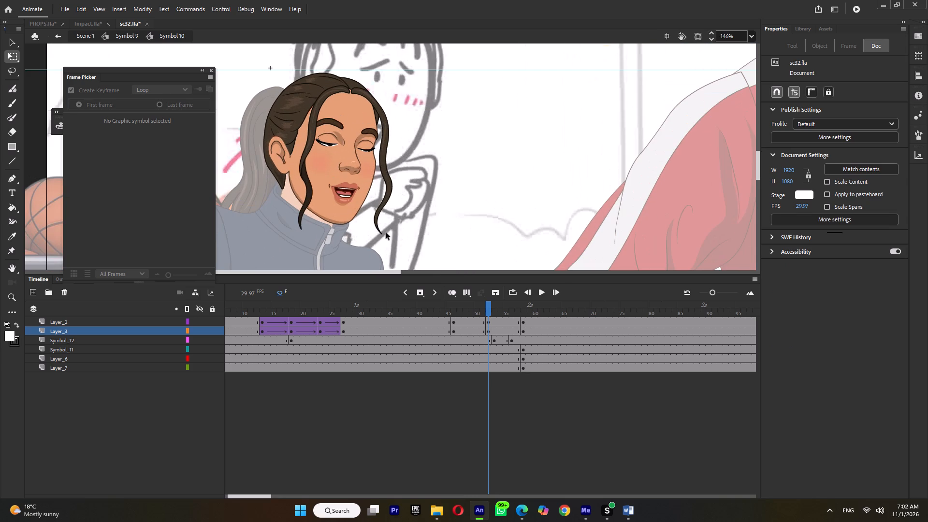
{"action": "left_click", "coordinate": [376, 230]}
{"action": "left_click_drag", "start_coordinate": [391, 240], "coordinate": [384, 246]}
{"action": "left_click", "coordinate": [302, 206]}
{"action": "left_click_drag", "start_coordinate": [300, 237], "coordinate": [297, 236]}
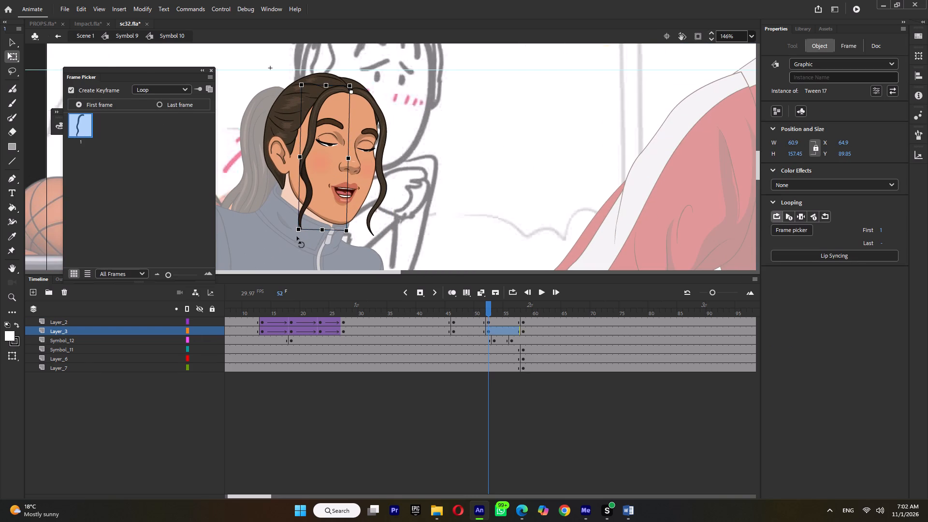
{"action": "left_click_drag", "start_coordinate": [297, 236], "coordinate": [292, 238]}
{"action": "left_click", "coordinate": [523, 310]}
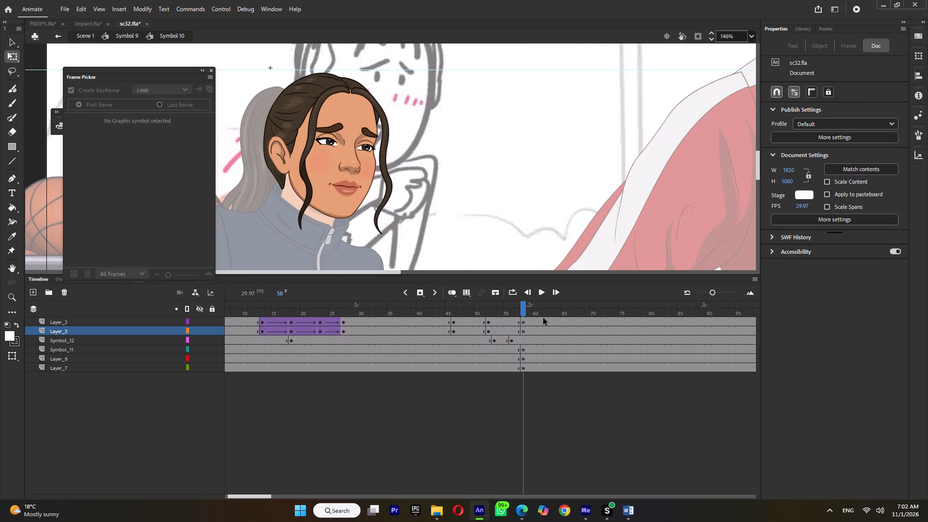
Add Layer_2 and Layer_3 keyframes at frame 62, and at frame 58 rotate both front hair strands so their tips swing toward the face's front.
{"action": "left_click_drag", "start_coordinate": [548, 319], "coordinate": [547, 329]}
{"action": "key", "text": "F6"}
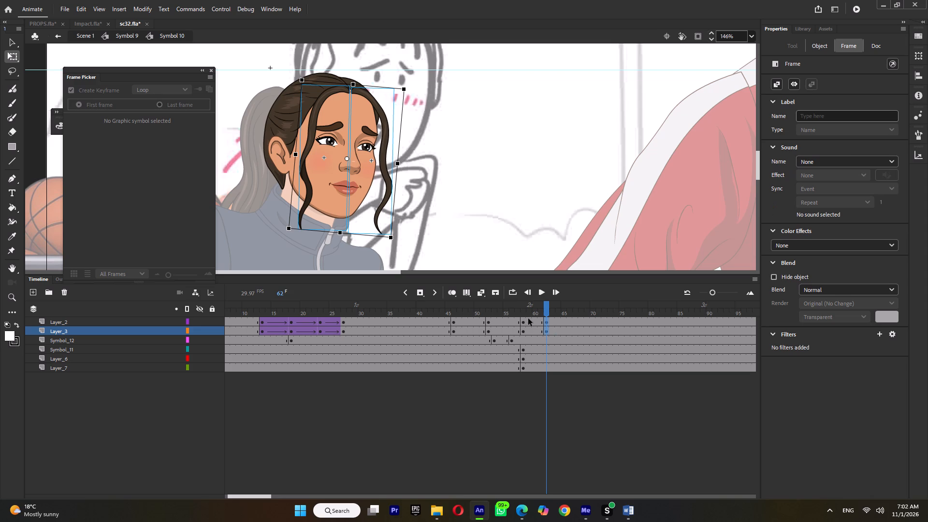
{"action": "left_click", "coordinate": [504, 312]}
{"action": "left_click", "coordinate": [523, 307]}
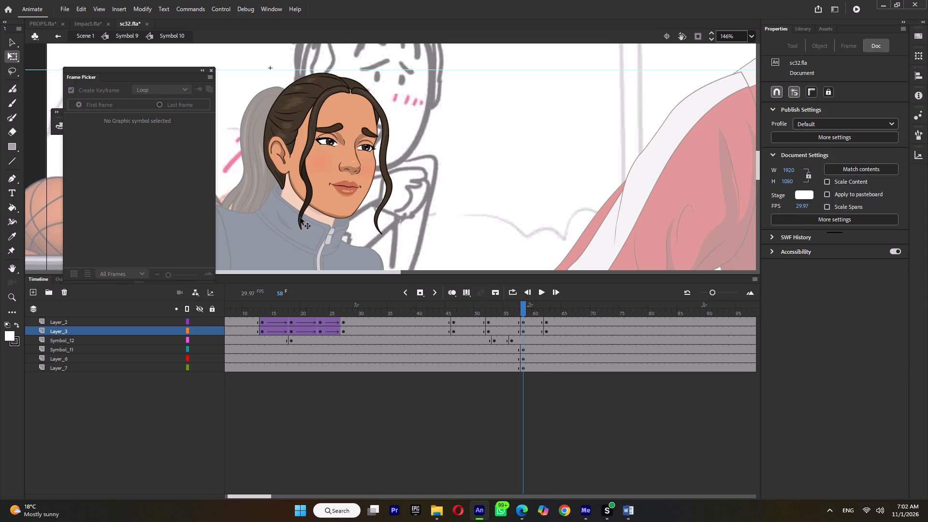
{"action": "left_click", "coordinate": [300, 217]}
{"action": "scroll", "coordinate": [309, 236], "scroll_direction": "up", "scroll_amount": 2, "text": "ctrl"}
{"action": "left_click_drag", "start_coordinate": [295, 232], "coordinate": [302, 234]}
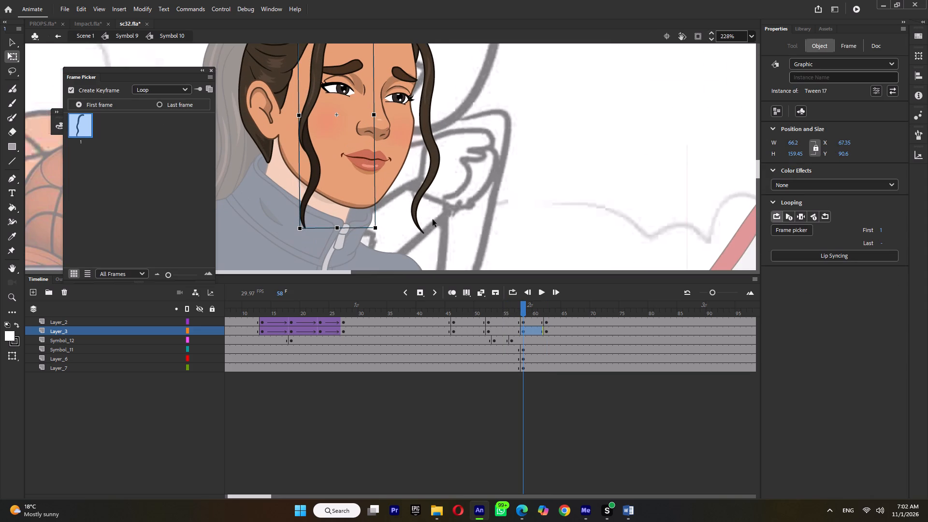
{"action": "left_click", "coordinate": [417, 220]}
{"action": "left_click_drag", "start_coordinate": [439, 242], "coordinate": [446, 244]}
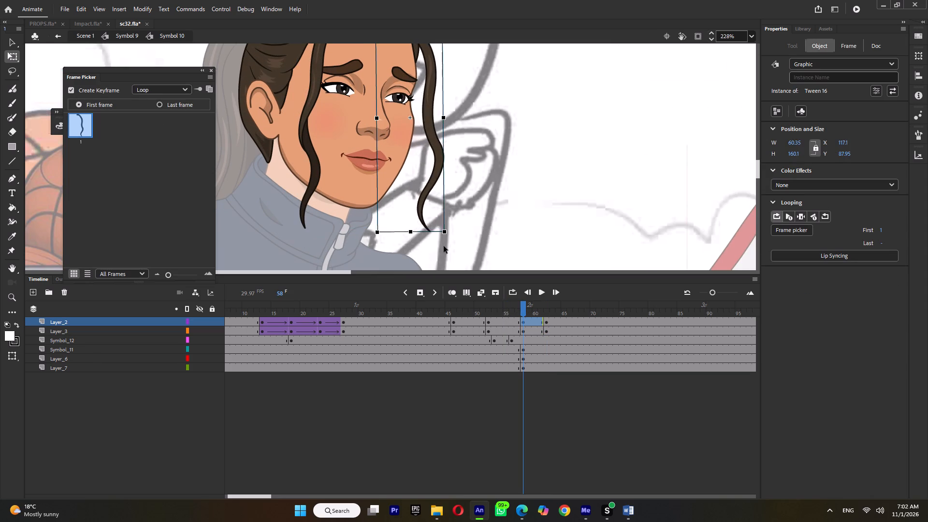
Apply classic tweens to Layer_2 and Layer_3 across the hair-strand keyframes from frame 46 to 62.
{"action": "scroll", "coordinate": [444, 246], "scroll_direction": "down", "scroll_amount": 4, "text": "ctrl"}
{"action": "left_click_drag", "start_coordinate": [478, 322], "coordinate": [526, 327]}
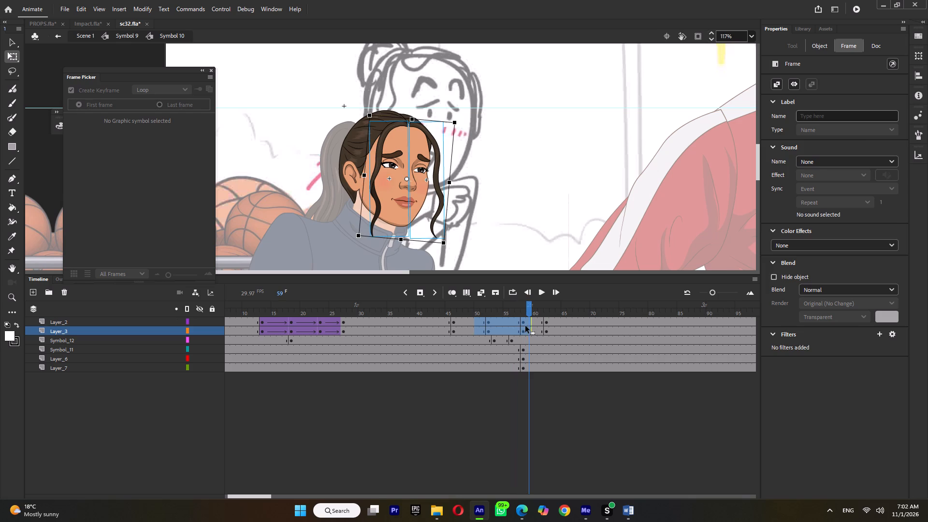
{"action": "key", "text": "ctrl+m"}
Return to Symbol 9 and play and scrub through the clasped-hands settle to check the hair-strand swing with the full body.
{"action": "double_click", "coordinate": [533, 158], "text": "ctrl"}
{"action": "scroll", "coordinate": [533, 158], "scroll_direction": "down", "scroll_amount": 4, "text": "ctrl"}
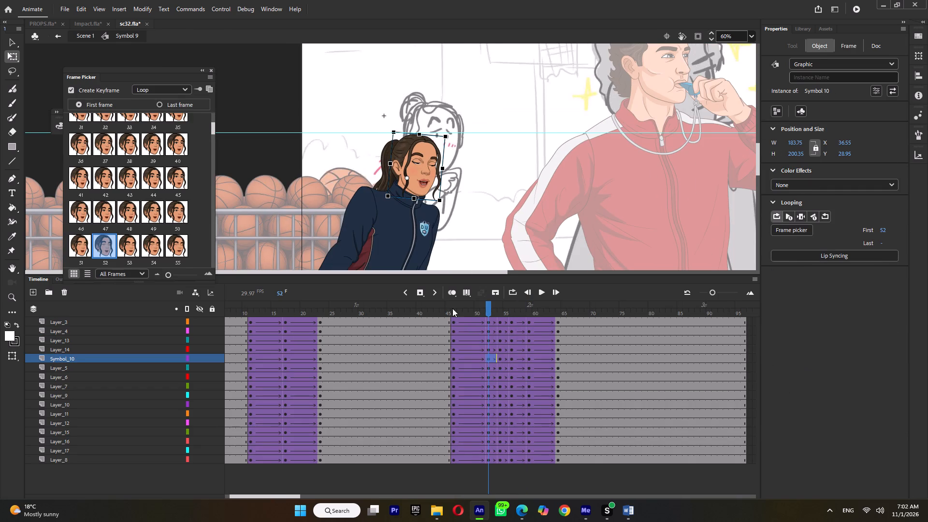
{"action": "left_click", "coordinate": [452, 308]}
{"action": "key", "text": "Return"}
{"action": "key", "text": "Return"}
{"action": "left_click_drag", "start_coordinate": [452, 308], "coordinate": [507, 307]}
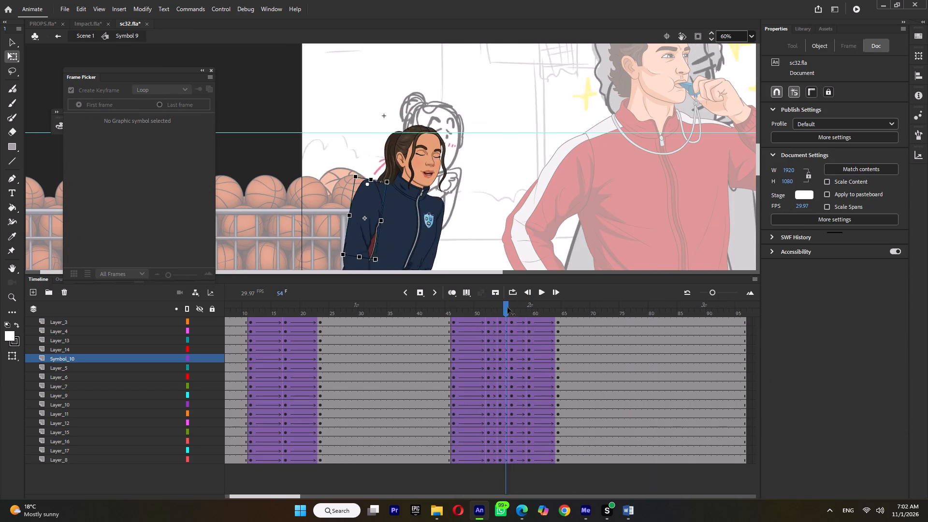
{"action": "left_click_drag", "start_coordinate": [507, 307], "coordinate": [576, 311]}
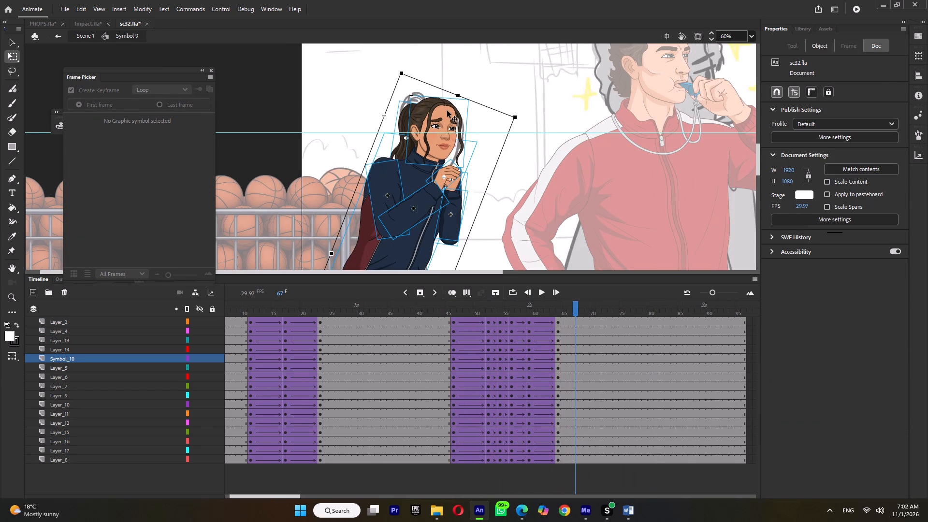
In the head symbol, add Layer_2 and Layer_3 keyframes at frame 66, and at frame 62 swing both hair-strand tips toward the head's back.
{"action": "double_click", "coordinate": [447, 111]}
{"action": "left_click", "coordinate": [488, 321]}
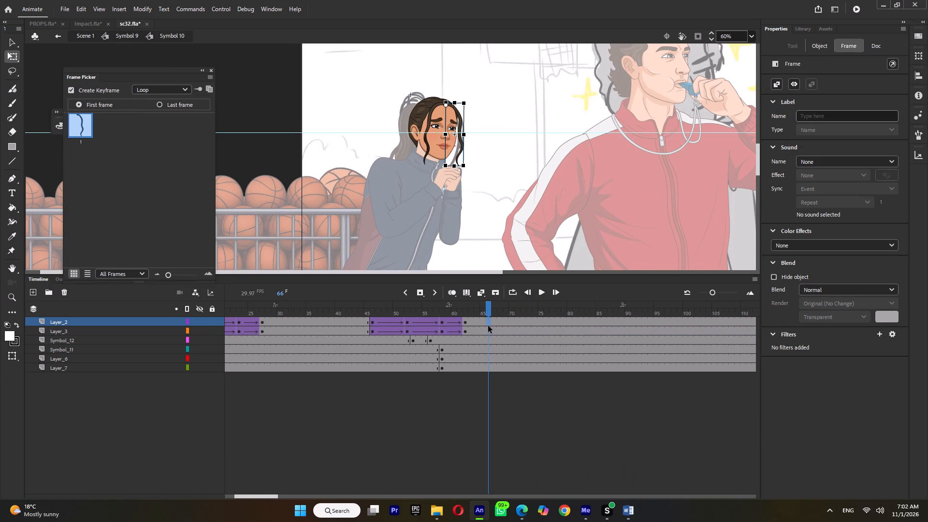
{"action": "left_click_drag", "start_coordinate": [489, 332], "coordinate": [490, 322]}
{"action": "key", "text": "F6"}
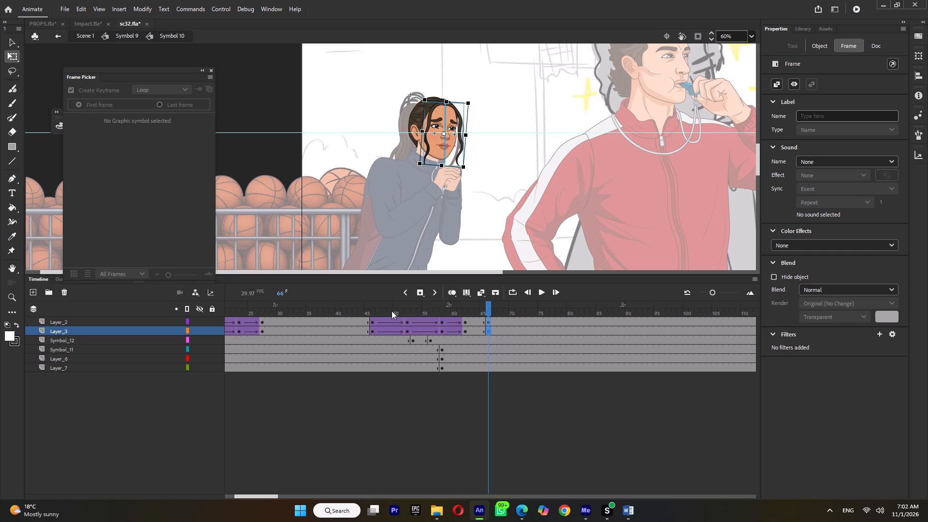
{"action": "left_click_drag", "start_coordinate": [391, 311], "coordinate": [458, 317]}
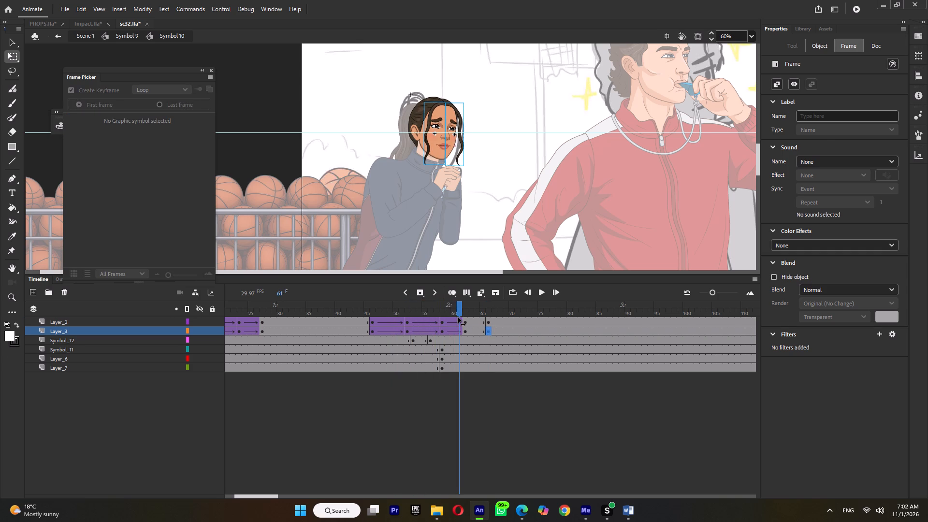
{"action": "left_click_drag", "start_coordinate": [458, 317], "coordinate": [458, 318]}
{"action": "left_click", "coordinate": [467, 312]}
{"action": "left_click", "coordinate": [427, 152]}
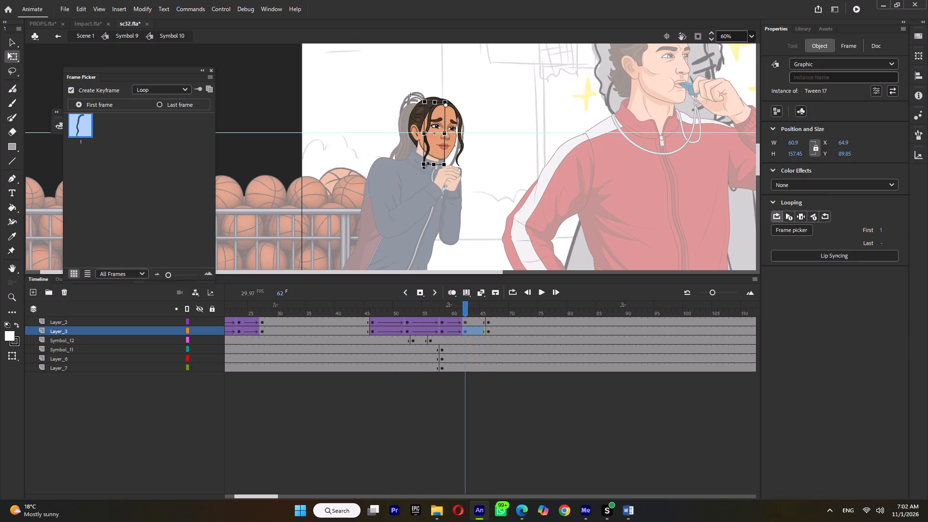
{"action": "scroll", "coordinate": [426, 165], "scroll_direction": "up", "scroll_amount": 9, "text": "ctrl"}
{"action": "left_click_drag", "start_coordinate": [491, 165], "coordinate": [484, 170]}
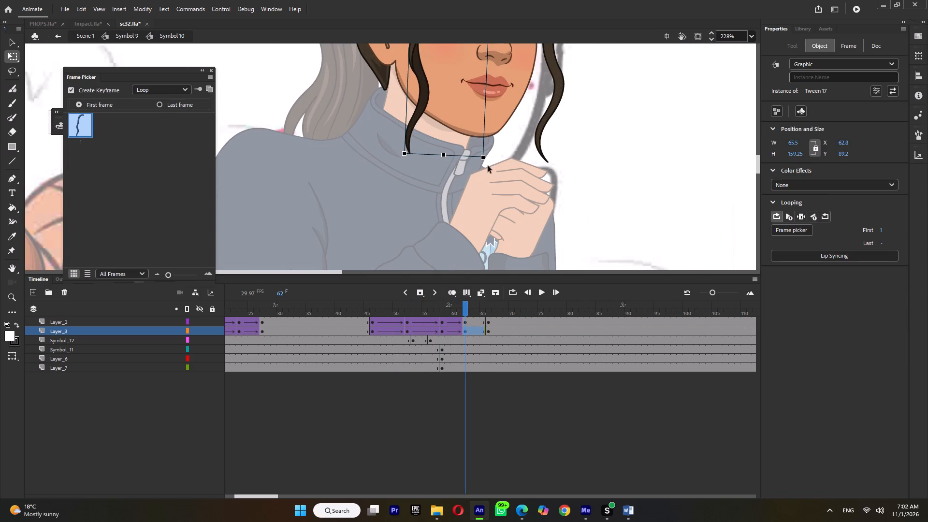
{"action": "left_click", "coordinate": [540, 140]}
{"action": "left_click_drag", "start_coordinate": [565, 168], "coordinate": [560, 176]}
Apply classic tweens to Layer_2 and Layer_3 between the hair-strand keyframes at frames 62 and 66.
{"action": "scroll", "coordinate": [559, 177], "scroll_direction": "down", "scroll_amount": 6, "text": "ctrl"}
{"action": "left_click_drag", "start_coordinate": [475, 331], "coordinate": [475, 323]}
{"action": "key", "text": "ctrl+m"}
Play back the second hair-strand swing in the head symbol, starting just before frame 46.
{"action": "left_click", "coordinate": [363, 313]}
{"action": "key", "text": "Return"}
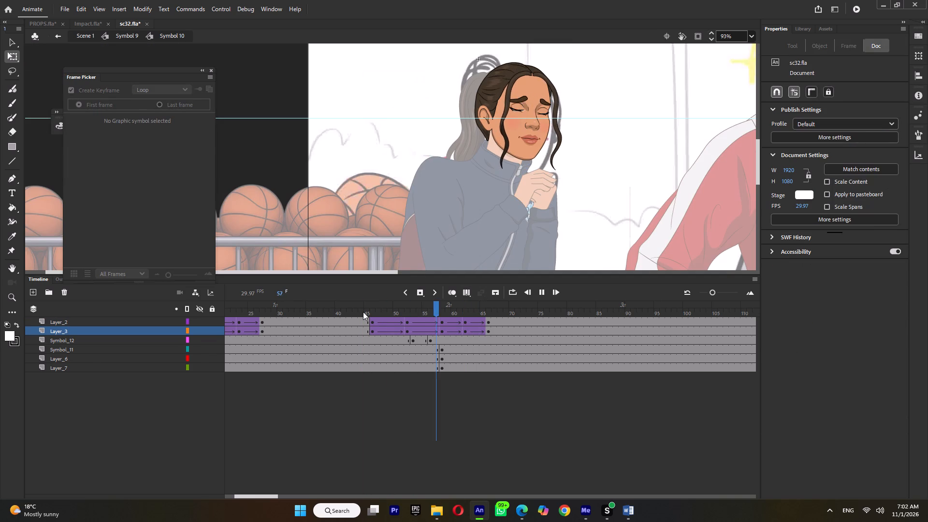
{"action": "key", "text": "Return"}
Return to Symbol 9 and save the document.
{"action": "double_click", "coordinate": [385, 158]}
{"action": "scroll", "coordinate": [387, 155], "scroll_direction": "down", "scroll_amount": 5, "text": "ctrl"}
{"action": "key", "text": "ctrl+s"}
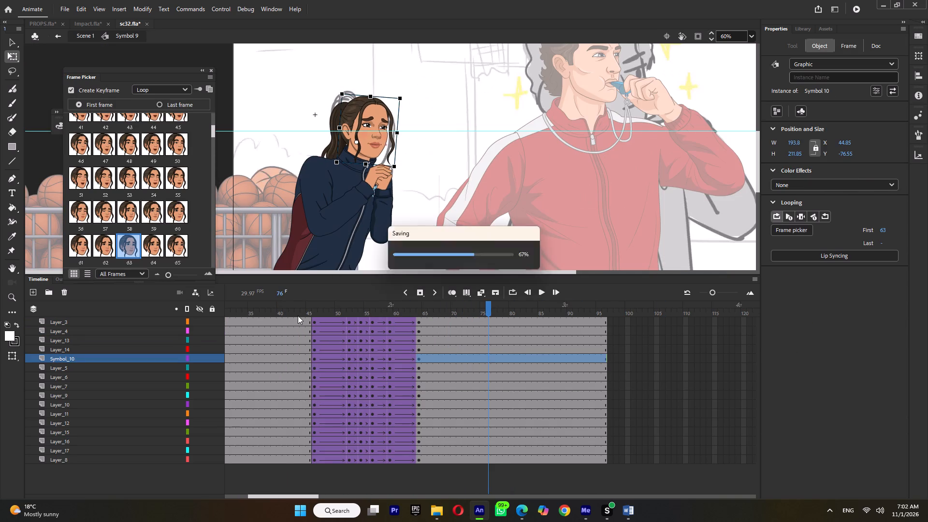
Play back the pop-up and clasped-hands settle in Symbol 9 to check the hair movement on the full body.
{"action": "left_click", "coordinate": [287, 310]}
{"action": "key", "text": "Return"}
{"action": "left_click", "coordinate": [286, 308]}
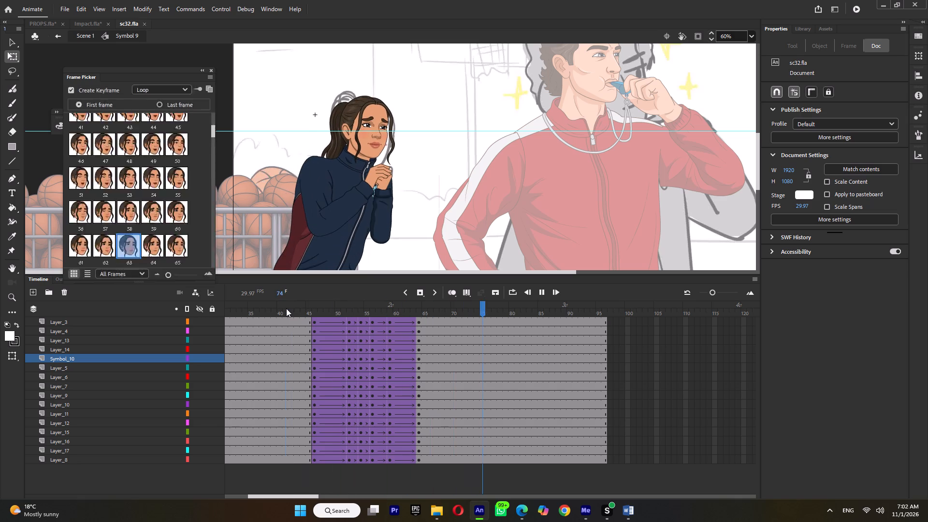
{"action": "key", "text": "Return"}
{"action": "key", "text": "Return"}
{"action": "left_click_drag", "start_coordinate": [293, 303], "coordinate": [269, 311]}
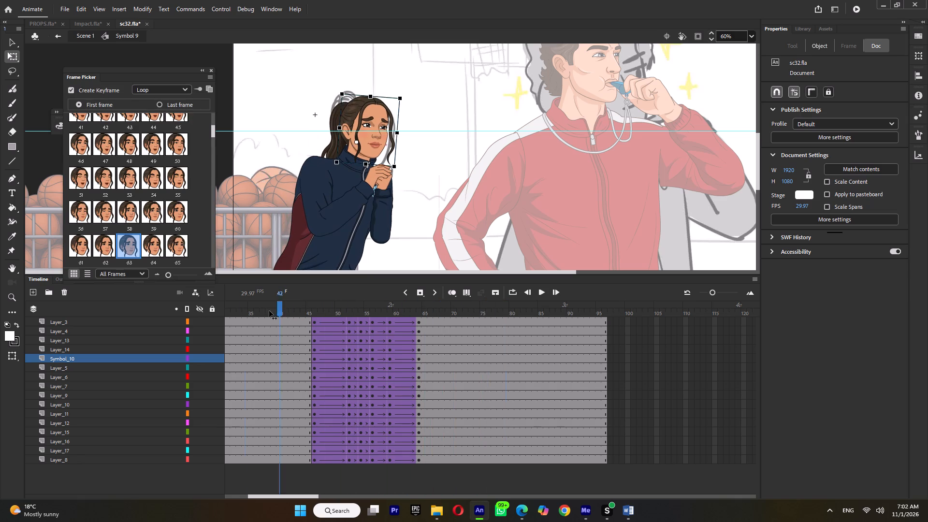
{"action": "left_click_drag", "start_coordinate": [269, 311], "coordinate": [198, 322]}
{"action": "key", "text": "Return"}
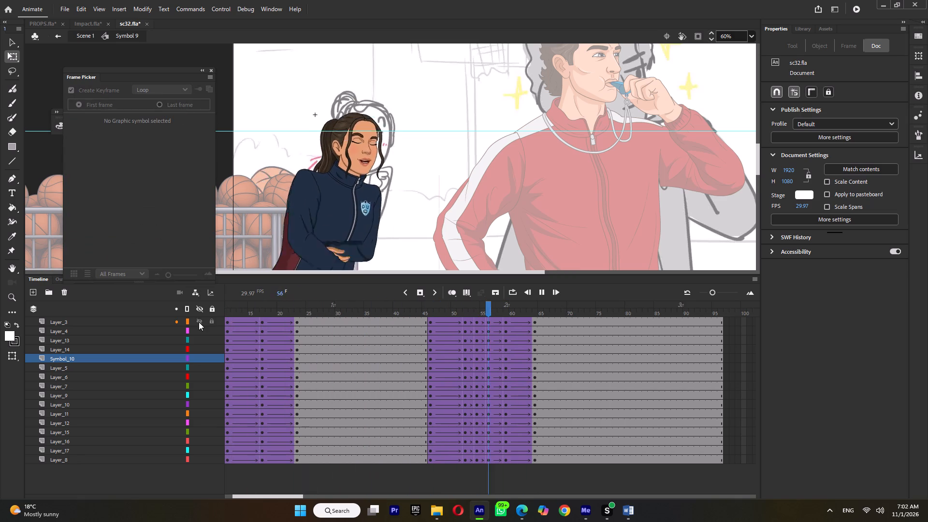
{"action": "key", "text": "Return"}
At the frame 59 keyframe on Layer_7, rotate the ponytail slightly so its tip swings toward the girl's face.
{"action": "left_click", "coordinate": [435, 314]}
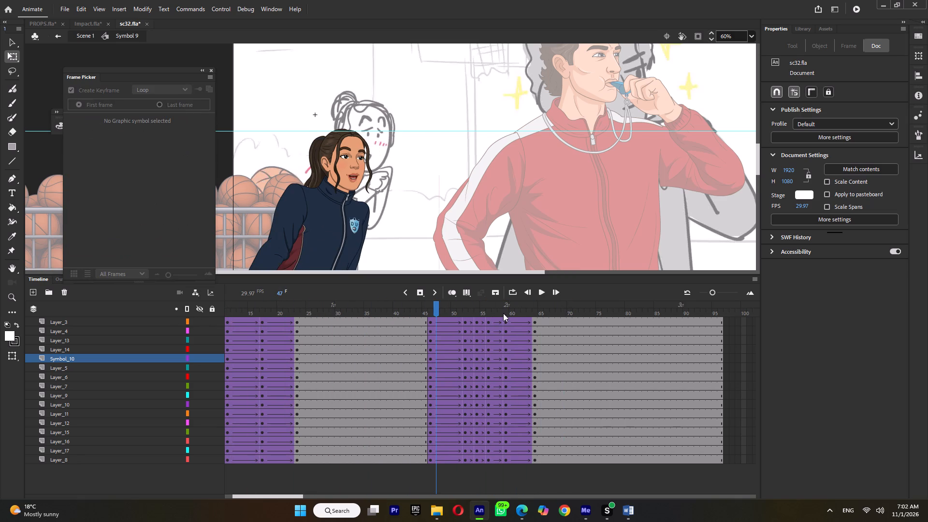
{"action": "left_click", "coordinate": [506, 312]}
{"action": "left_click", "coordinate": [329, 151]}
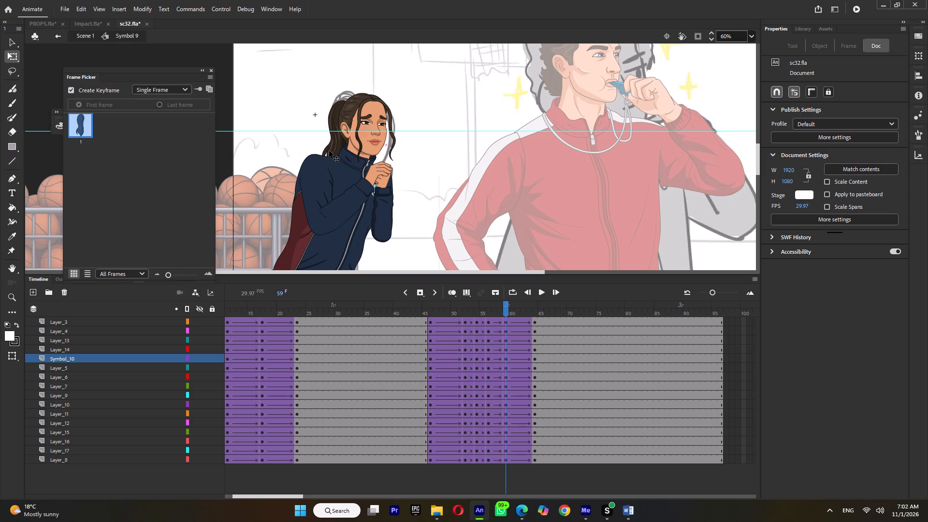
{"action": "scroll", "coordinate": [339, 174], "scroll_direction": "up", "scroll_amount": 7, "text": "ctrl"}
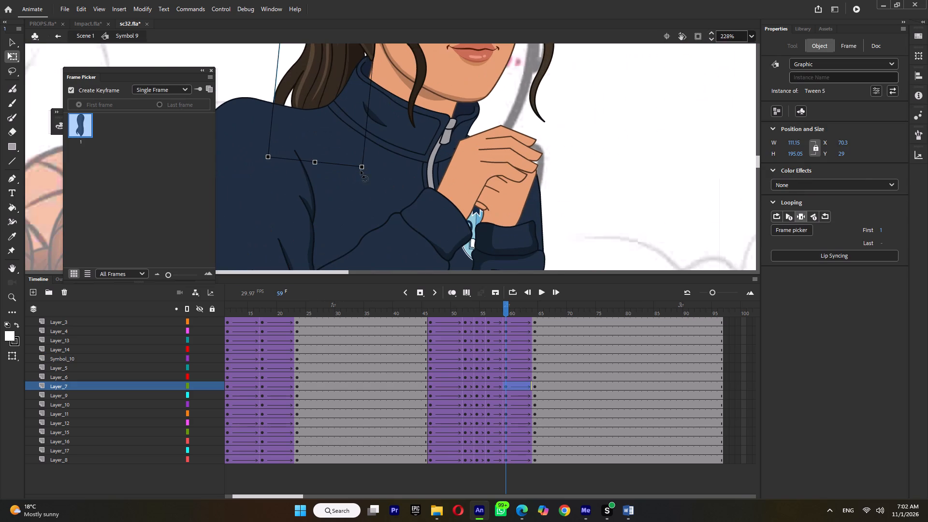
{"action": "left_click_drag", "start_coordinate": [361, 171], "coordinate": [365, 174]}
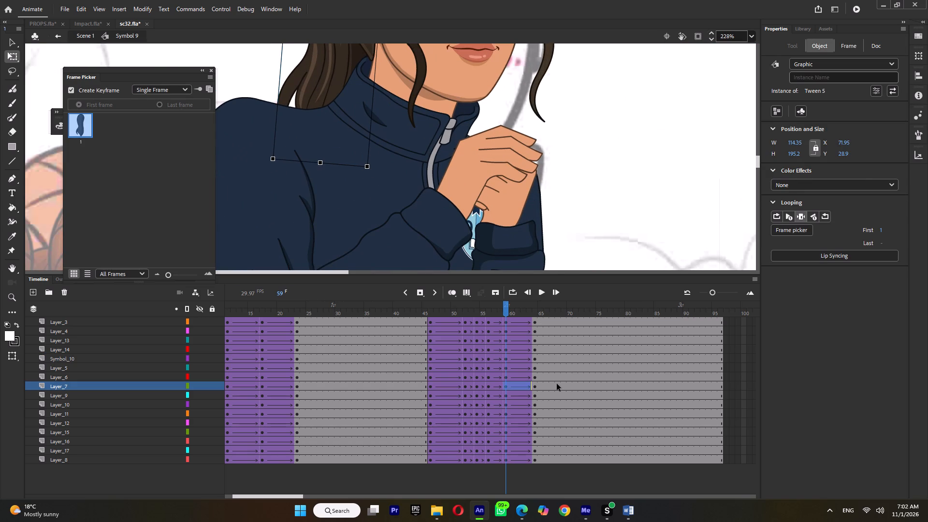
Add a ponytail keyframe on Layer_7 at frame 68, and at frame 64 rotate the ponytail so its tip swings backward.
{"action": "left_click", "coordinate": [557, 384]}
{"action": "key", "text": "F6"}
{"action": "left_click_drag", "start_coordinate": [485, 307], "coordinate": [499, 313]}
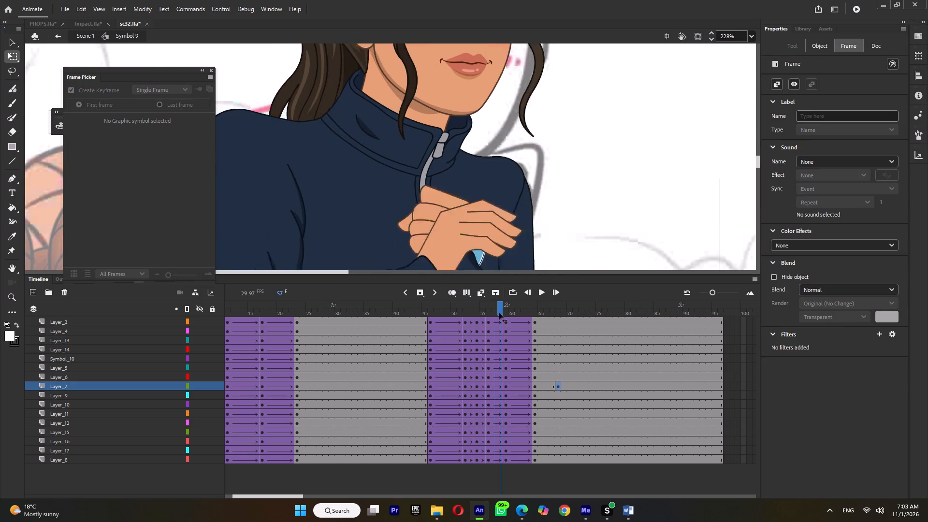
{"action": "left_click_drag", "start_coordinate": [499, 313], "coordinate": [535, 320]}
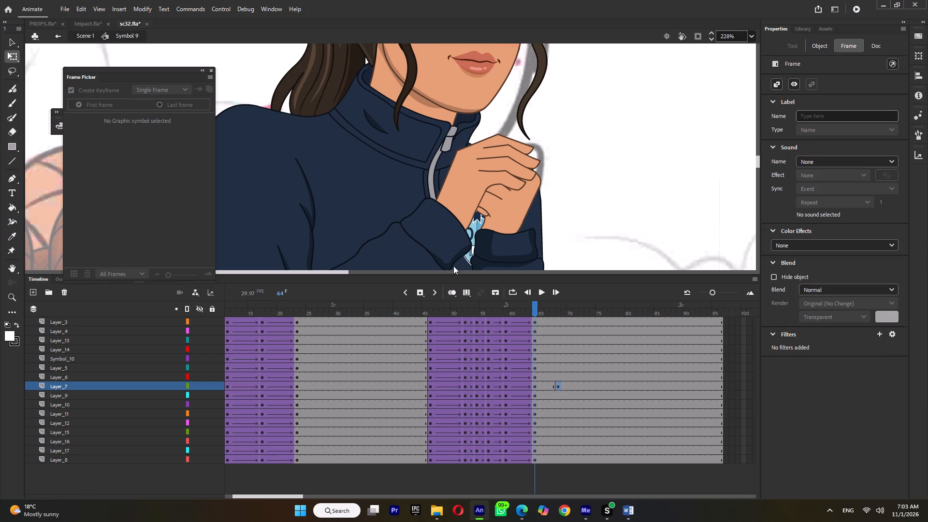
{"action": "left_click", "coordinate": [297, 80]}
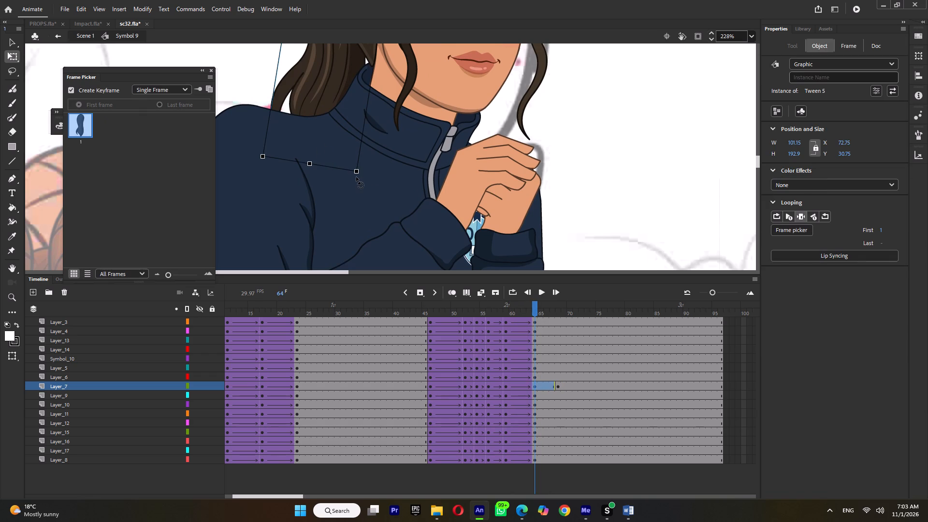
{"action": "left_click_drag", "start_coordinate": [358, 178], "coordinate": [351, 181]}
Apply a classic tween to the ponytail on Layer_7 between frames 64 and 68.
{"action": "scroll", "coordinate": [351, 181], "scroll_direction": "down", "scroll_amount": 8, "text": "ctrl"}
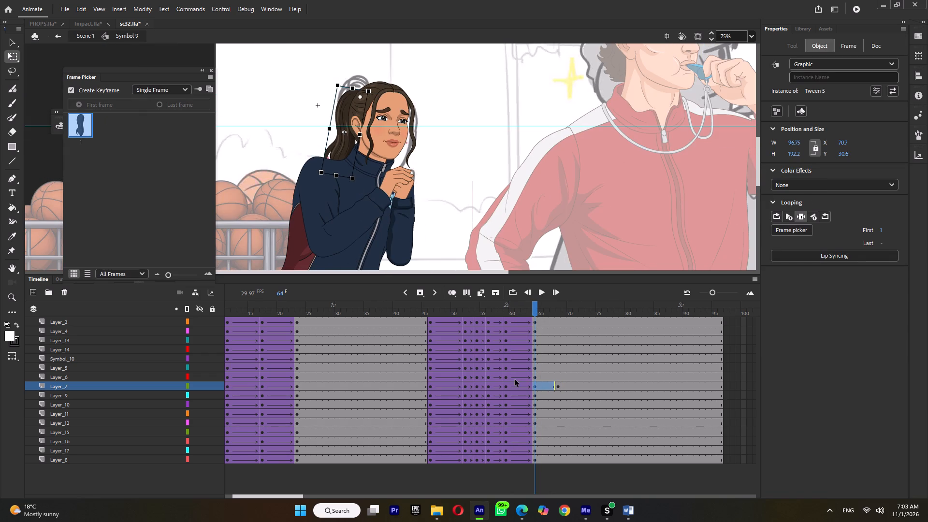
{"action": "key", "text": "ctrl+m"}
Play back the ponytail's settle in Symbol 9 and scrub through the girl's first pop-up between frames 11 and 23.
{"action": "left_click", "coordinate": [417, 307]}
{"action": "key", "text": "Return"}
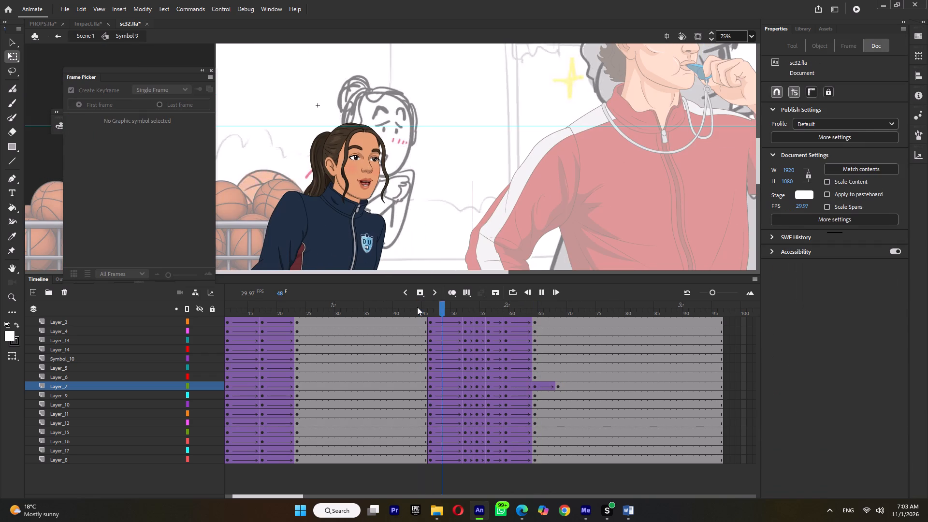
{"action": "left_click", "coordinate": [417, 307]}
{"action": "key", "text": "Return"}
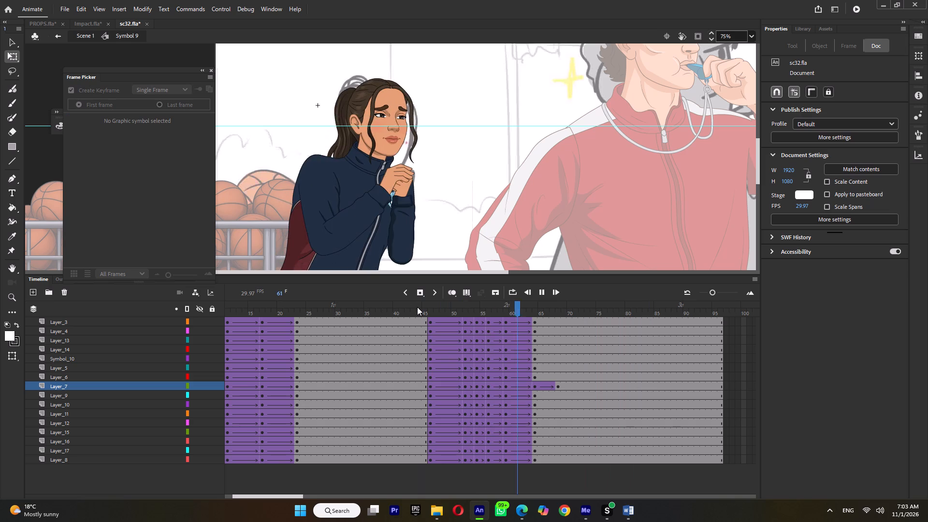
{"action": "key", "text": "Return"}
{"action": "left_click_drag", "start_coordinate": [412, 304], "coordinate": [300, 324]}
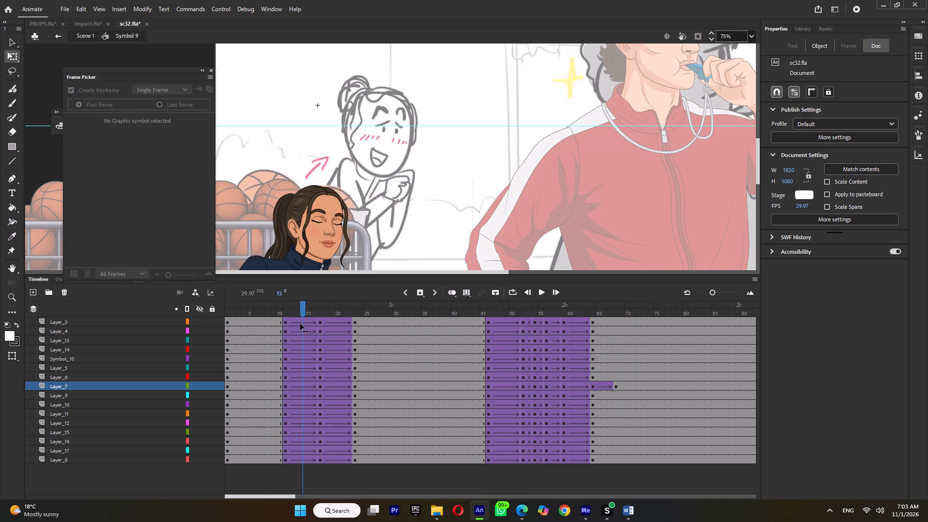
{"action": "left_click_drag", "start_coordinate": [300, 324], "coordinate": [324, 328]}
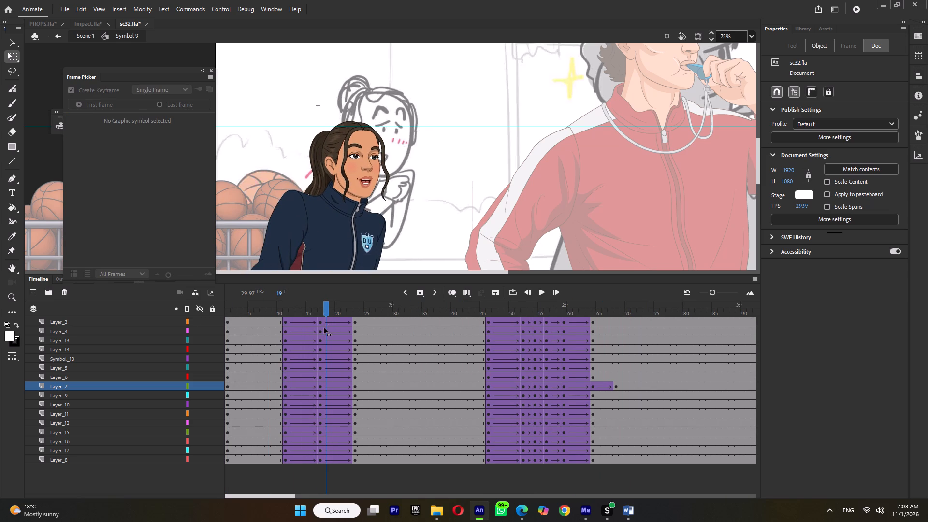
{"action": "left_click_drag", "start_coordinate": [324, 328], "coordinate": [321, 330]}
Insert keyframes on all layers of Symbol 9 at frame 28.
{"action": "double_click", "coordinate": [388, 309]}
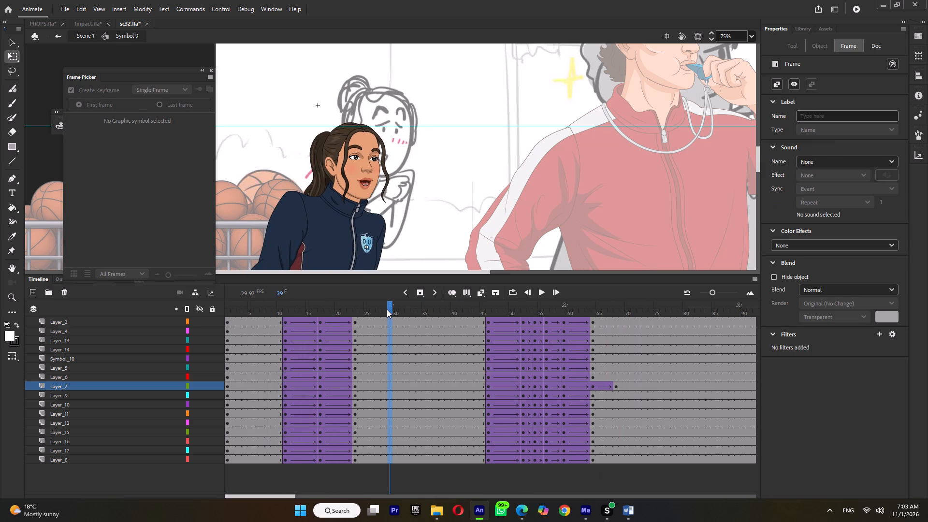
{"action": "double_click", "coordinate": [386, 309]}
{"action": "key", "text": "F6"}
At the frame 23 keyframe on Layer_7, rotate the ponytail slightly so its tip swings backward.
{"action": "left_click", "coordinate": [287, 312]}
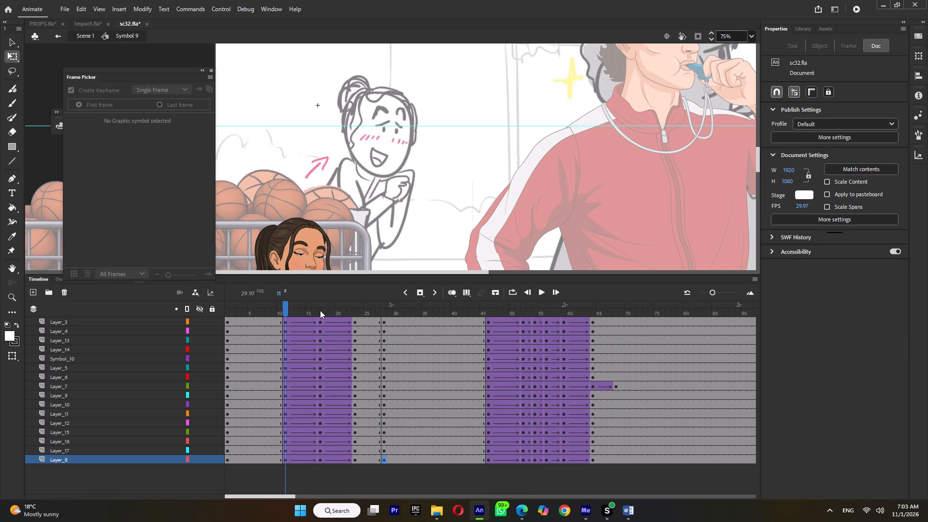
{"action": "left_click", "coordinate": [321, 310]}
{"action": "left_click", "coordinate": [318, 185]}
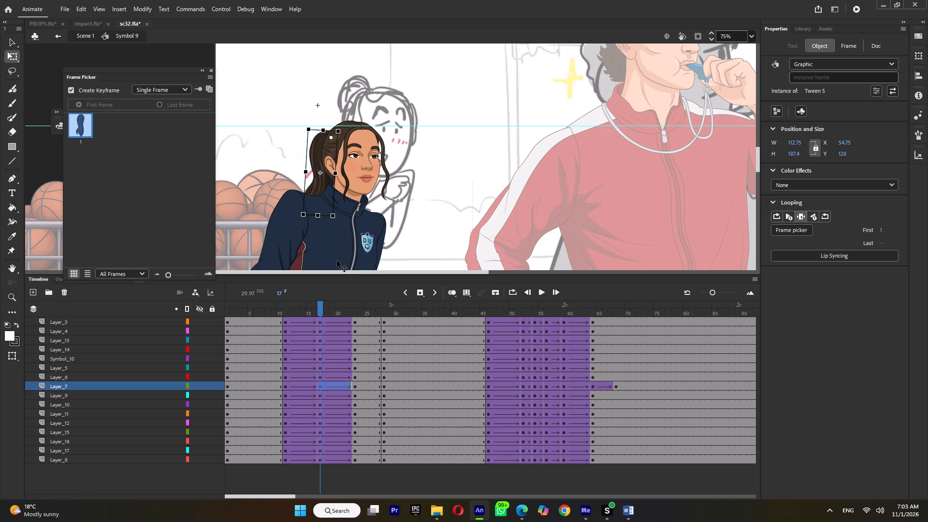
{"action": "left_click", "coordinate": [355, 313]}
{"action": "left_click", "coordinate": [314, 187]}
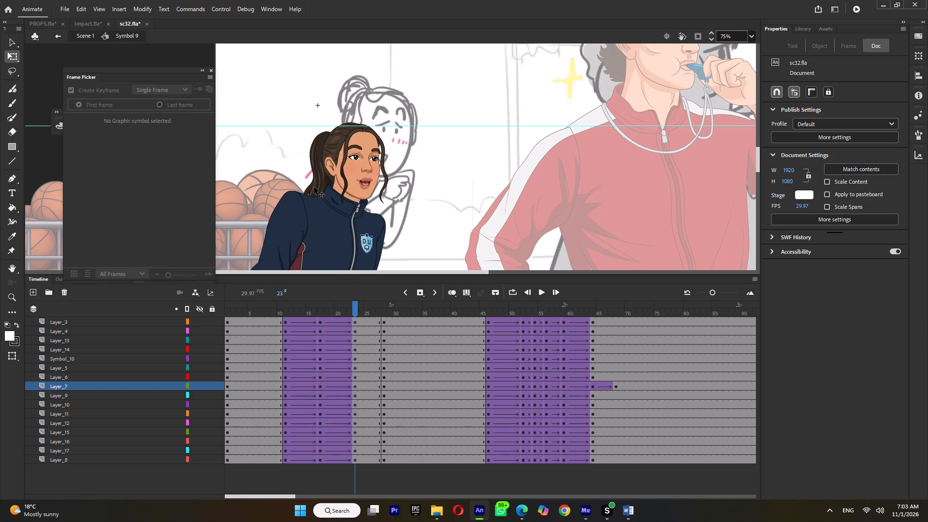
{"action": "scroll", "coordinate": [329, 212], "scroll_direction": "up", "scroll_amount": 7, "text": "ctrl"}
{"action": "left_click_drag", "start_coordinate": [348, 222], "coordinate": [341, 225]}
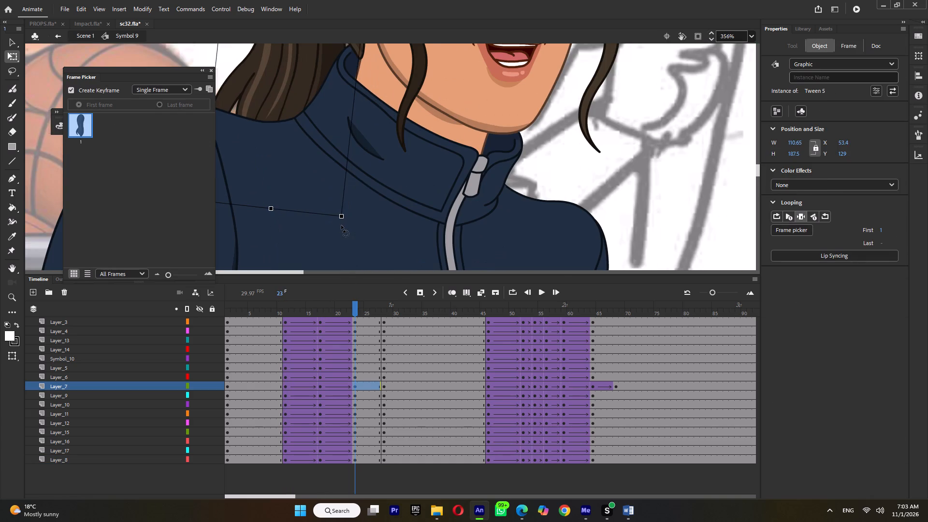
Finish the ponytail's slight rotation at frame 23 and apply a classic tween on Layer_7 between frames 23 and 28.
{"action": "left_click_drag", "start_coordinate": [341, 225], "coordinate": [343, 226]}
{"action": "scroll", "coordinate": [342, 226], "scroll_direction": "down", "scroll_amount": 8, "text": "ctrl"}
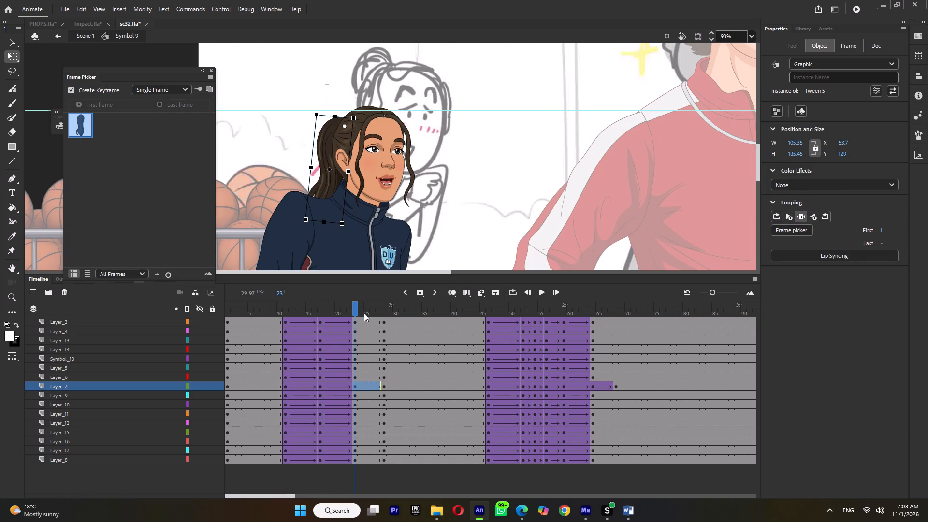
{"action": "key", "text": "ctrl+m"}
Play back the girl's pop-up and ponytail follow-through in Symbol 9 from frame 10.
{"action": "scroll", "coordinate": [396, 234], "scroll_direction": "down", "scroll_amount": 3, "text": "ctrl"}
{"action": "left_click", "coordinate": [280, 311]}
{"action": "key", "text": "Return"}
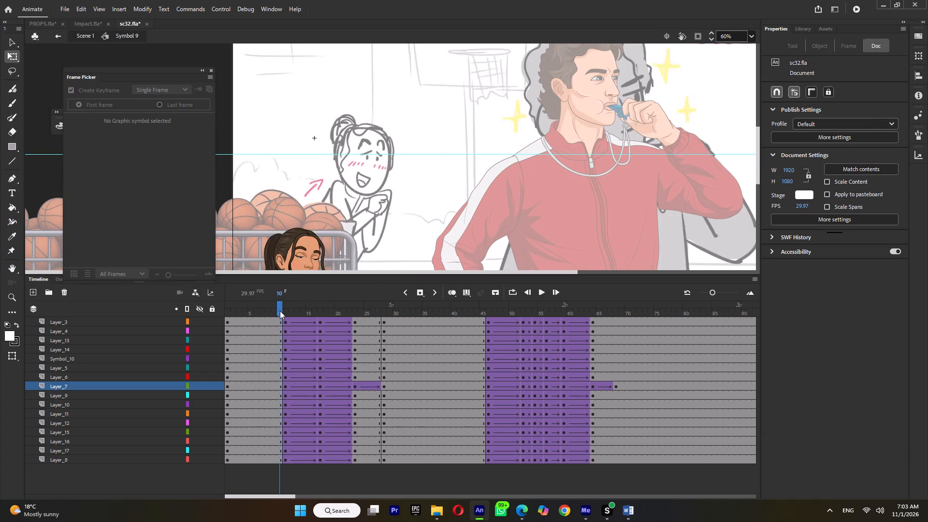
{"action": "left_click", "coordinate": [279, 311]}
{"action": "key", "text": "Return"}
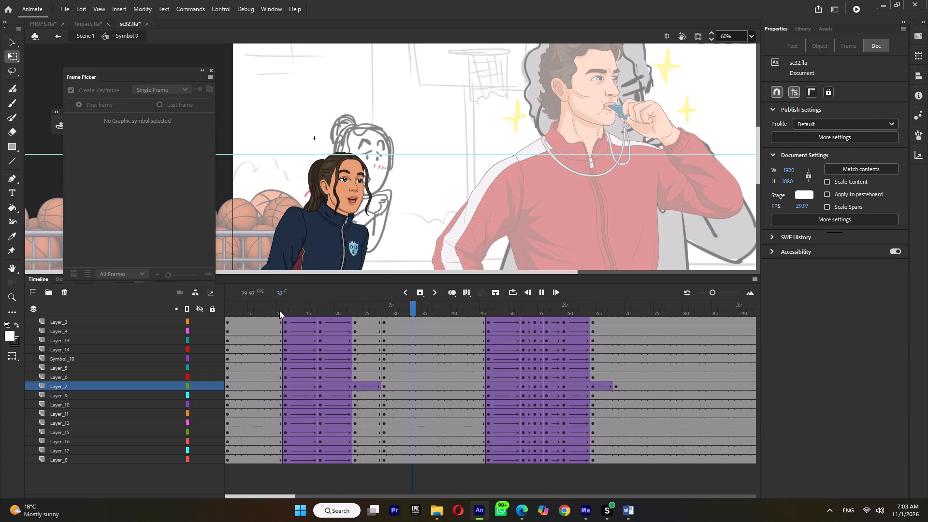
{"action": "key", "text": "Return"}
Leave Symbol 9 for Scene 1 and save sc32.fla.
{"action": "double_click", "coordinate": [435, 107]}
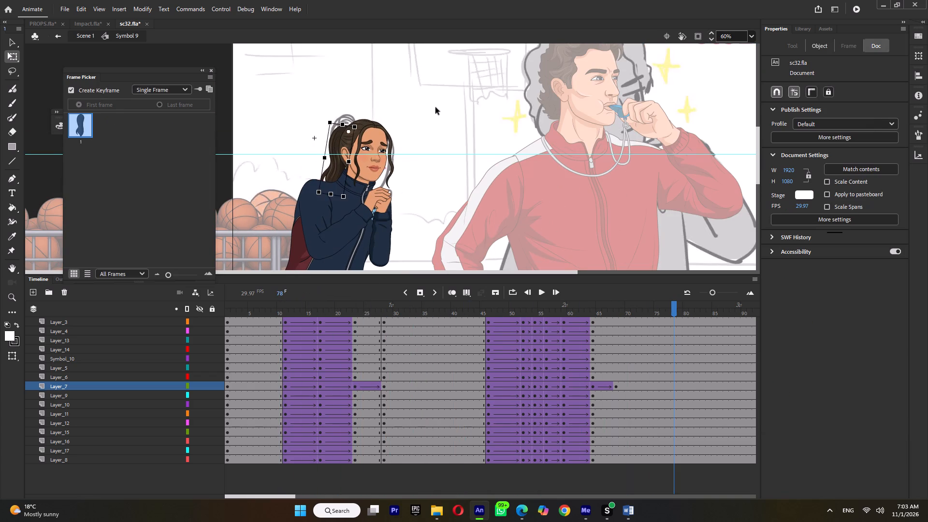
{"action": "scroll", "coordinate": [435, 105], "scroll_direction": "down", "scroll_amount": 5, "text": "ctrl"}
{"action": "key", "text": "ctrl+s"}
Play back Scene 1 from the start and scrub to frame 28, checking the framing just before the camera move.
{"action": "left_click_drag", "start_coordinate": [255, 304], "coordinate": [151, 314]}
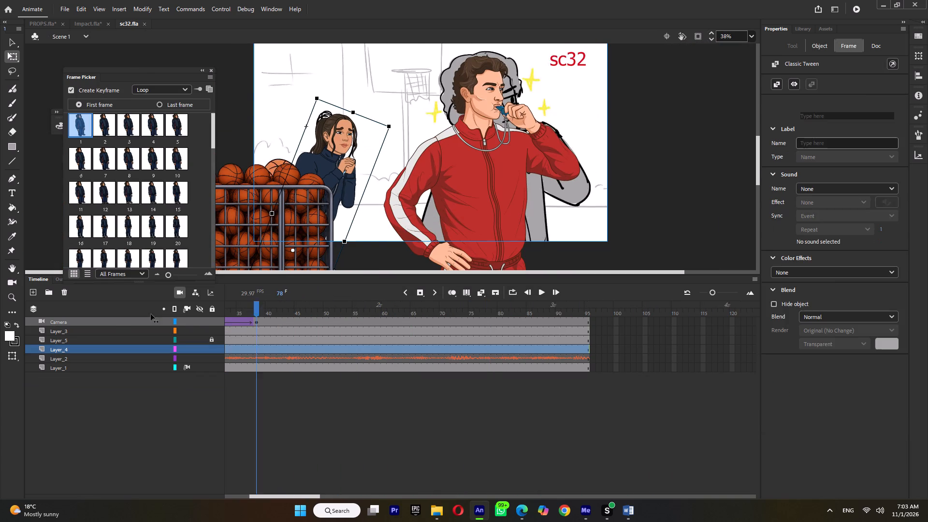
{"action": "left_click_drag", "start_coordinate": [151, 314], "coordinate": [107, 319]}
{"action": "key", "text": "Return"}
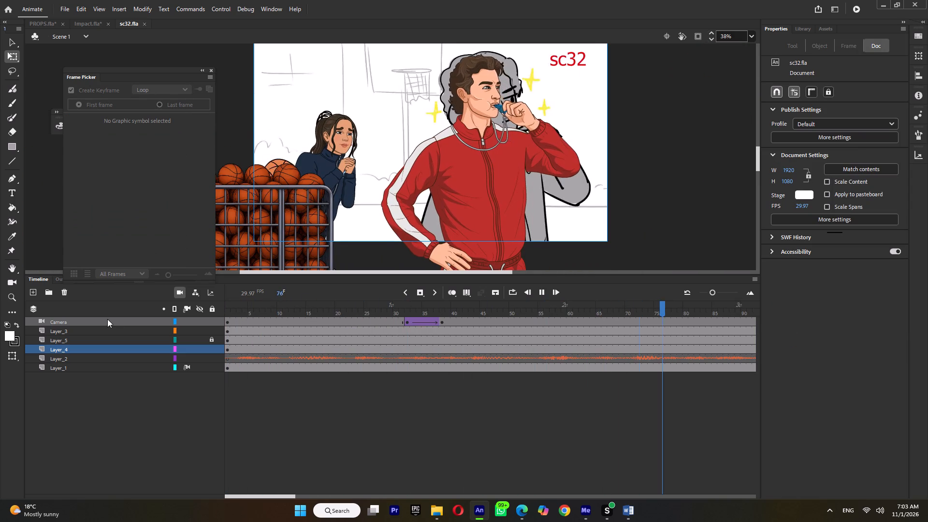
{"action": "key", "text": "Return"}
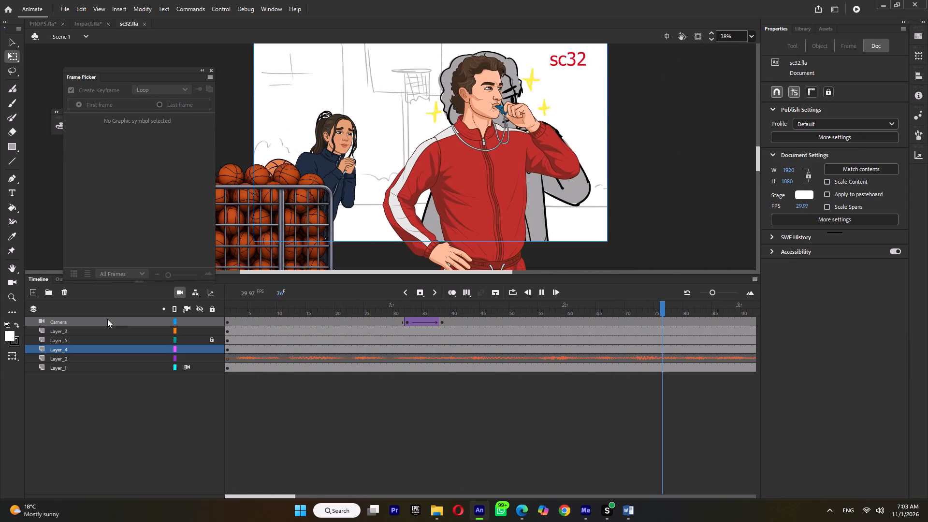
{"action": "key", "text": "Return"}
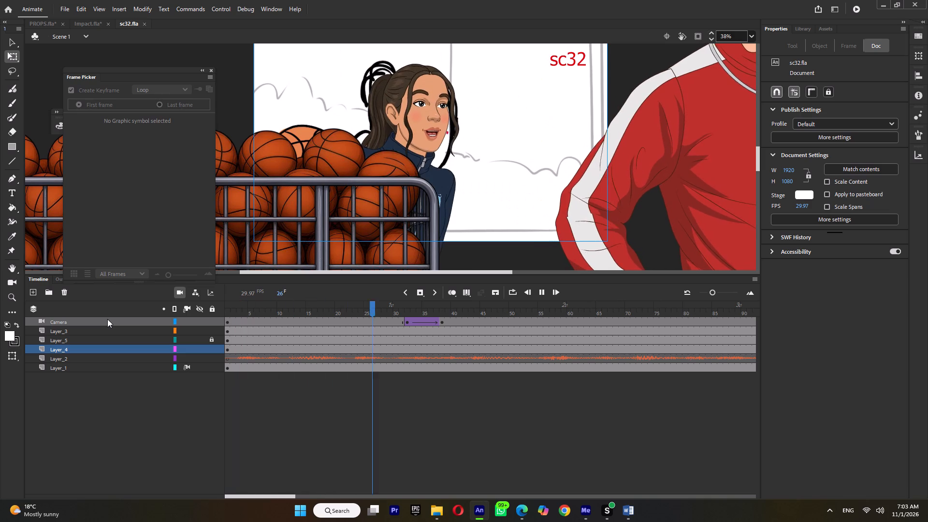
{"action": "key", "text": "Return"}
{"action": "left_click_drag", "start_coordinate": [257, 311], "coordinate": [378, 319]}
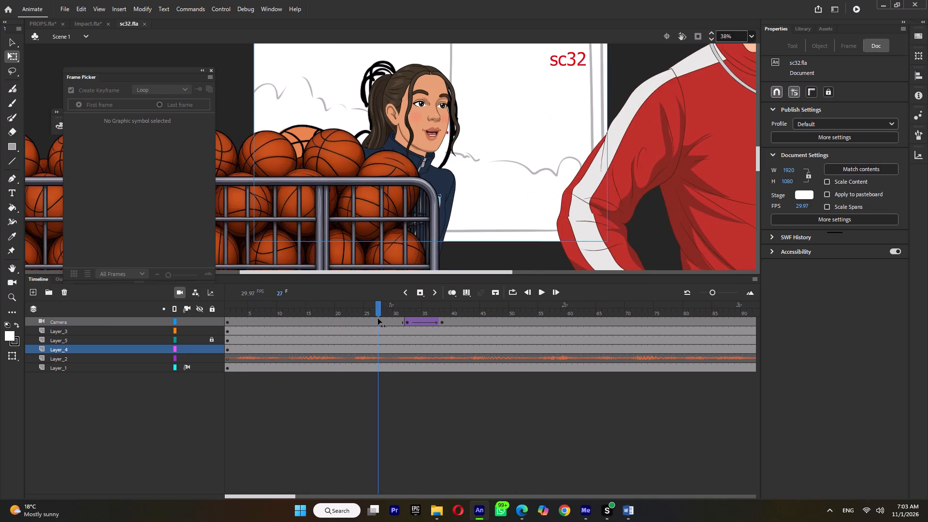
{"action": "left_click_drag", "start_coordinate": [378, 319], "coordinate": [382, 329]}
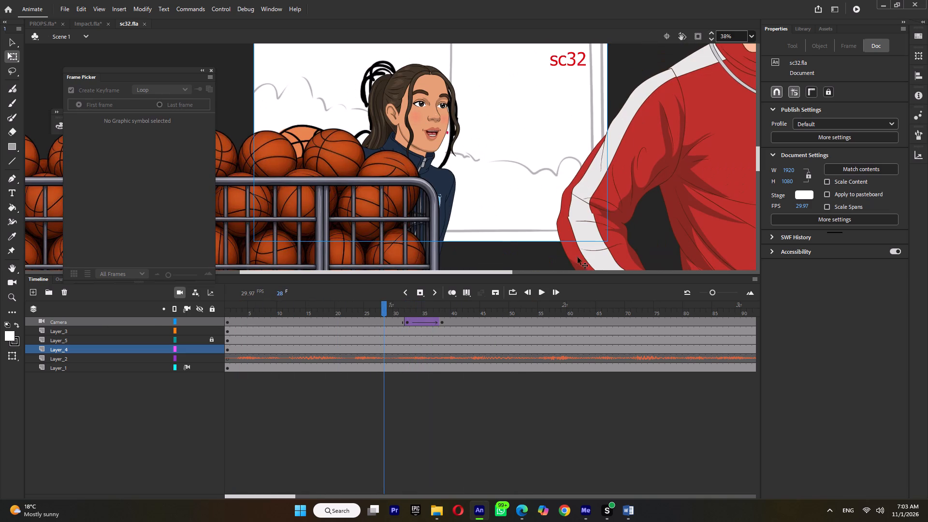
Identify the coach's layer by toggling its visibility and insert a keyframe on Layer_3 at frame 38, where the camera move ends.
{"action": "left_click", "coordinate": [624, 180]}
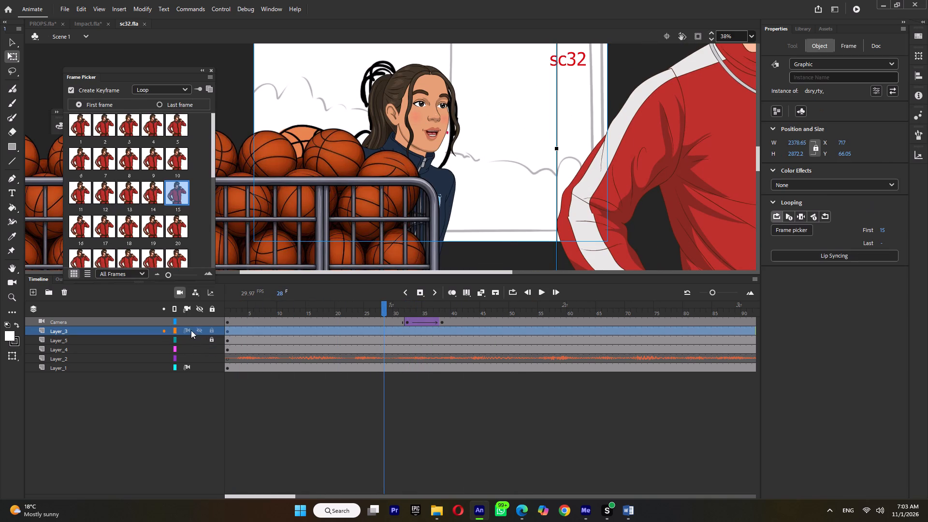
{"action": "left_click", "coordinate": [198, 329]}
{"action": "left_click", "coordinate": [198, 329]}
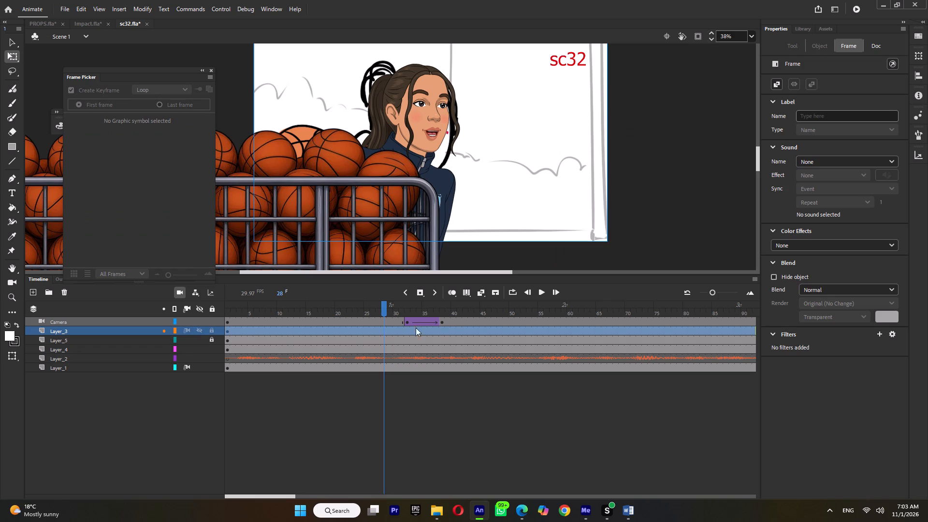
{"action": "left_click_drag", "start_coordinate": [396, 308], "coordinate": [443, 315]}
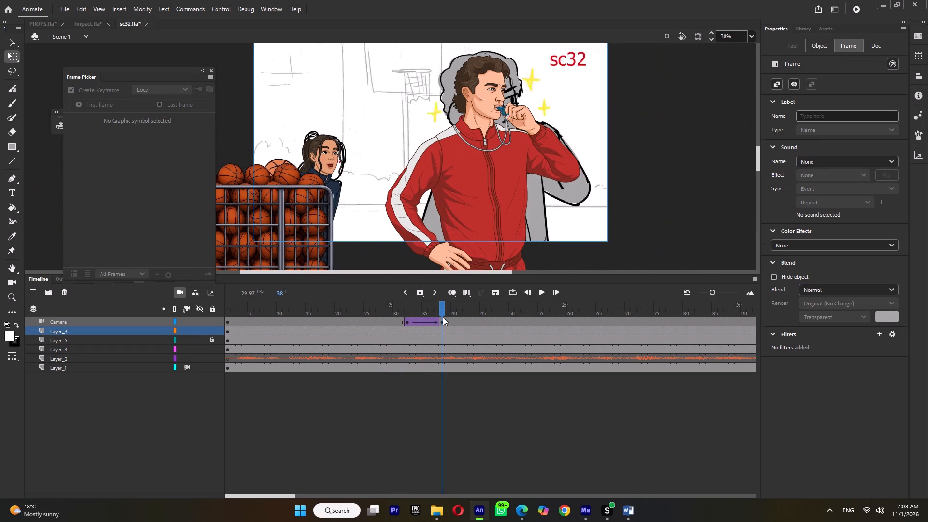
{"action": "left_click", "coordinate": [443, 330]}
{"action": "key", "text": "F6"}
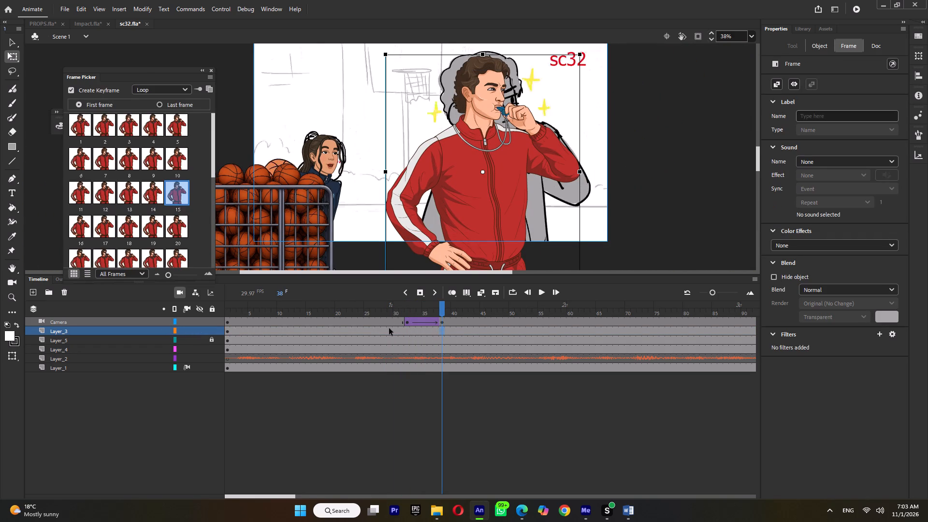
In Layer_3's span before frame 38, shift the coach horizontally away from the girl until he is outside the camera view.
{"action": "left_click", "coordinate": [389, 328]}
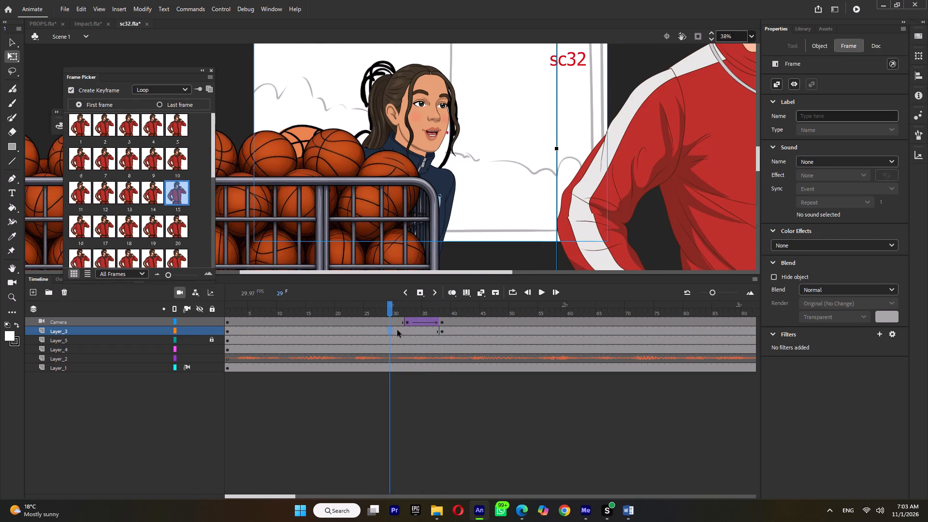
{"action": "key", "text": "shift+Right"}
{"action": "key", "text": "shift+Right"}
{"action": "key", "text": "shift+Right"}
{"action": "key", "text": "shift+Right"}
{"action": "key", "text": "shift+Right"}
{"action": "key", "text": "shift+Right"}
{"action": "key", "text": "shift+Right"}
{"action": "key", "text": "shift+Right"}
{"action": "key", "text": "shift+Right"}
{"action": "key", "text": "shift+Right"}
{"action": "key", "text": "shift+Right"}
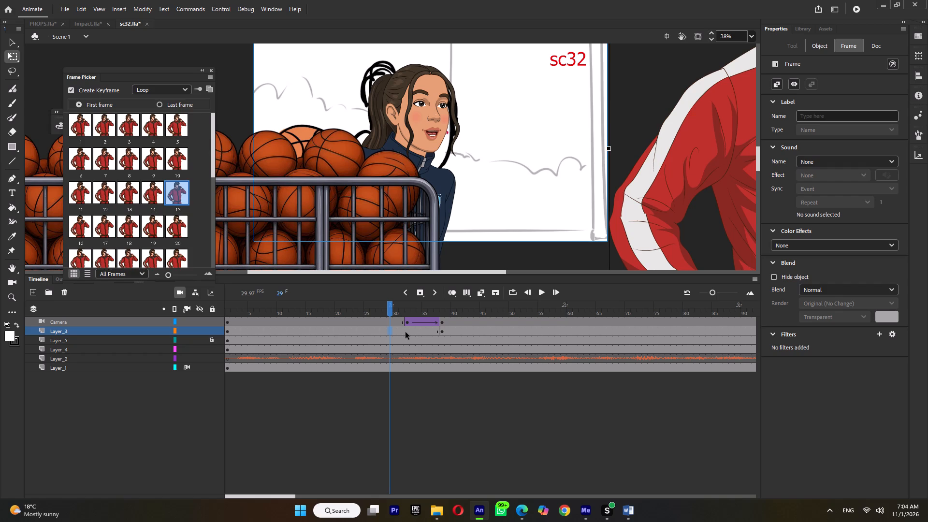
Insert a keyframe on Layer_3 at frame 32 and apply a classic tween to the coach between frames 32 and 38.
{"action": "left_click", "coordinate": [406, 330]}
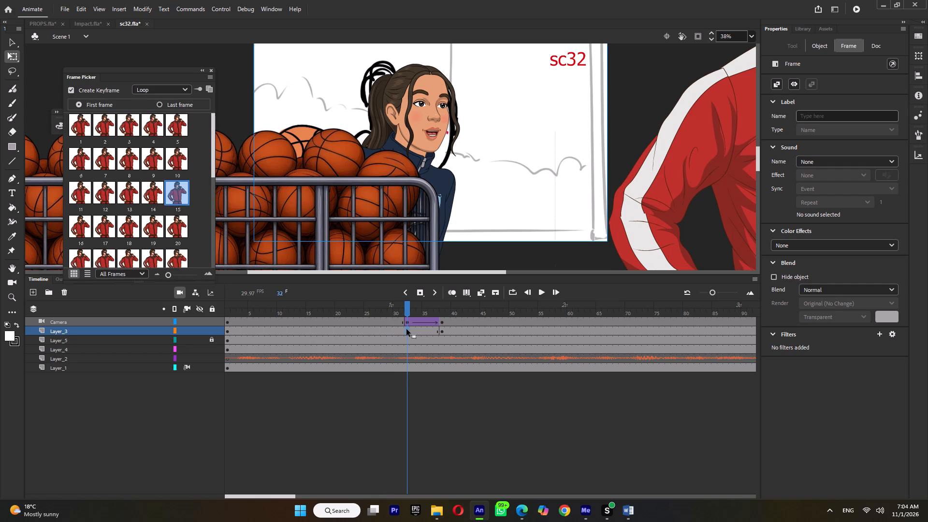
{"action": "key", "text": "F6"}
{"action": "key", "text": "ctrl+m"}
Play back Scene 1 to check the coach's entrance and save sc32.fla.
{"action": "key", "text": "Return"}
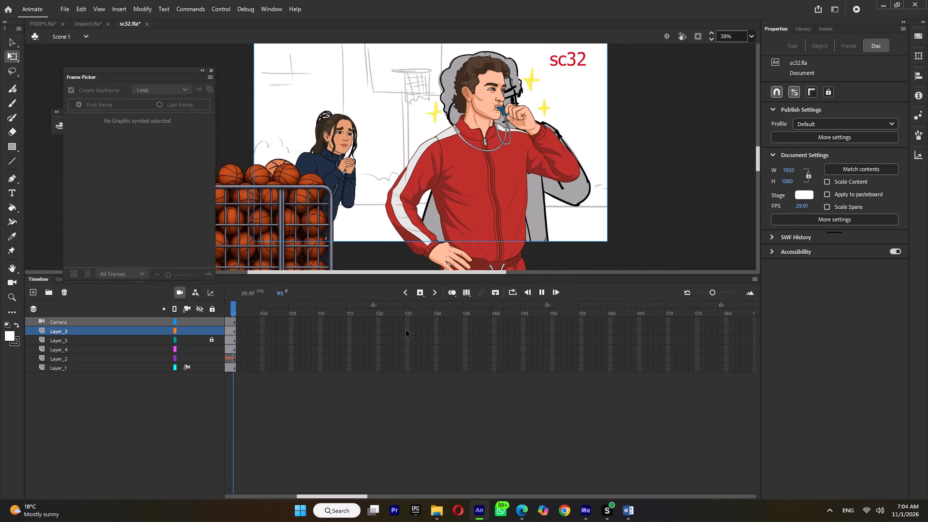
{"action": "key", "text": "ctrl+s"}
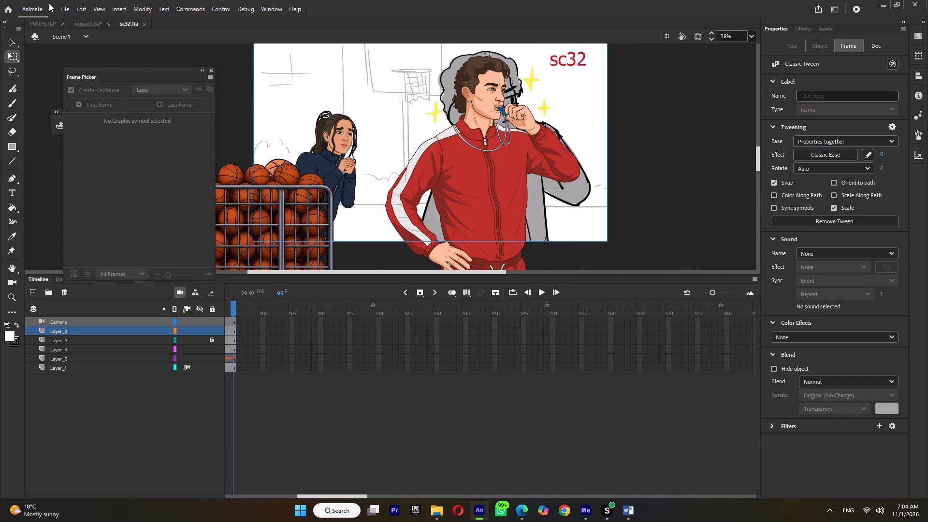
Open the video export settings for the sc32 shot.
{"action": "left_click", "coordinate": [61, 8]}
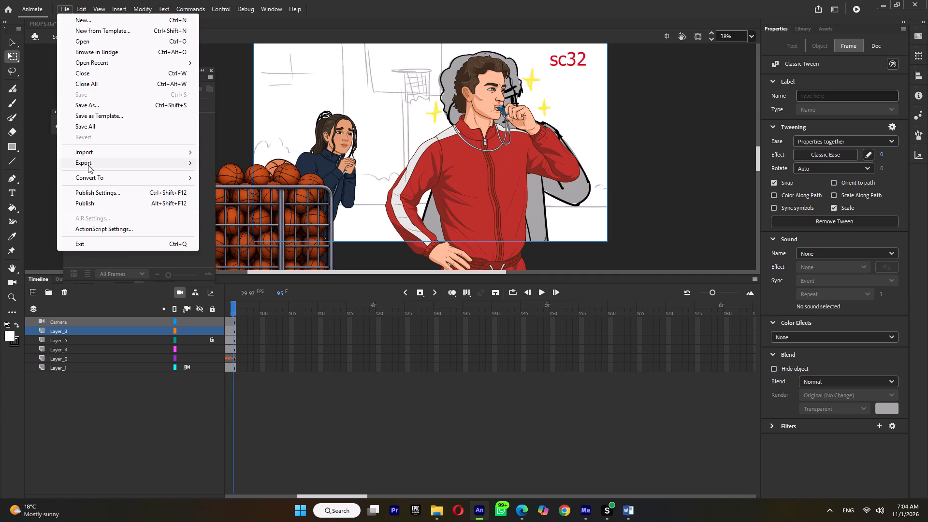
{"action": "left_click", "coordinate": [88, 165]}
{"action": "left_click", "coordinate": [231, 194]}
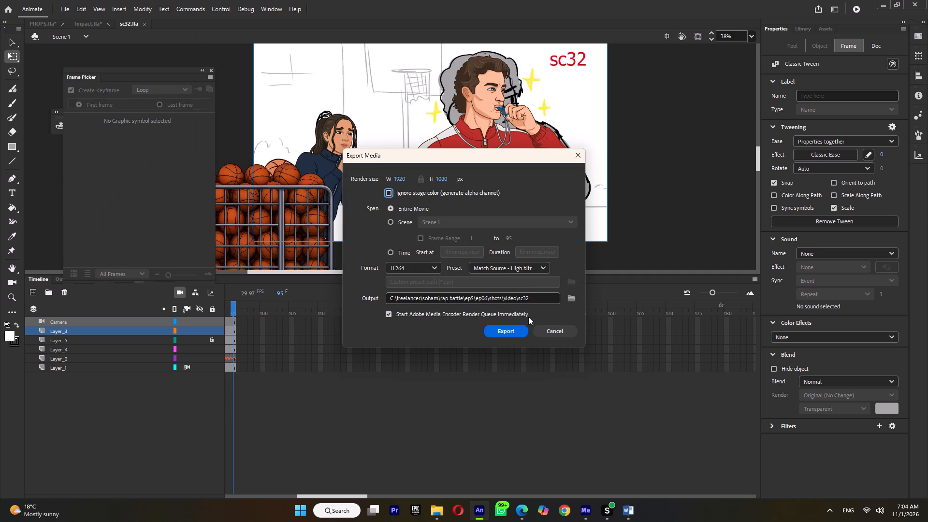
Switch to File Explorer and delete sc29.mp4 and sc32.mp4 from the ep06 shots video folder.
{"action": "left_click", "coordinate": [436, 506]}
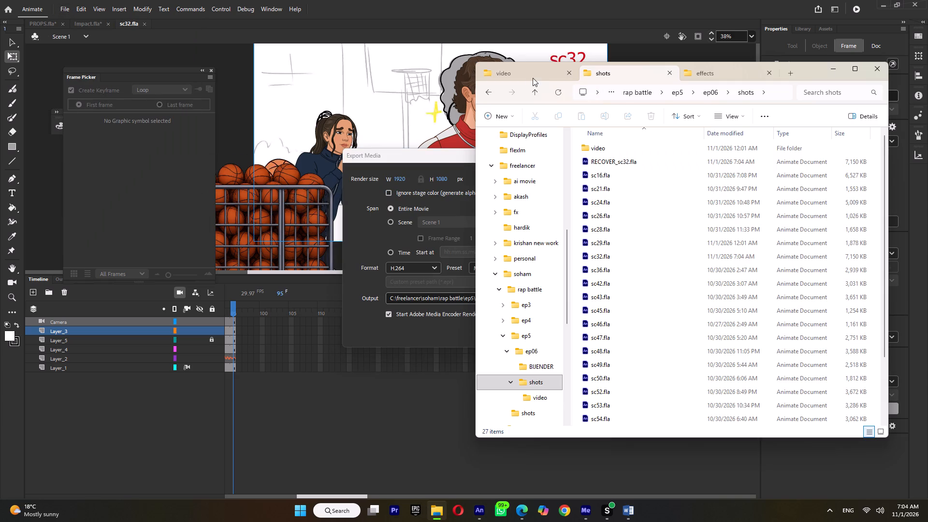
{"action": "left_click", "coordinate": [526, 76]}
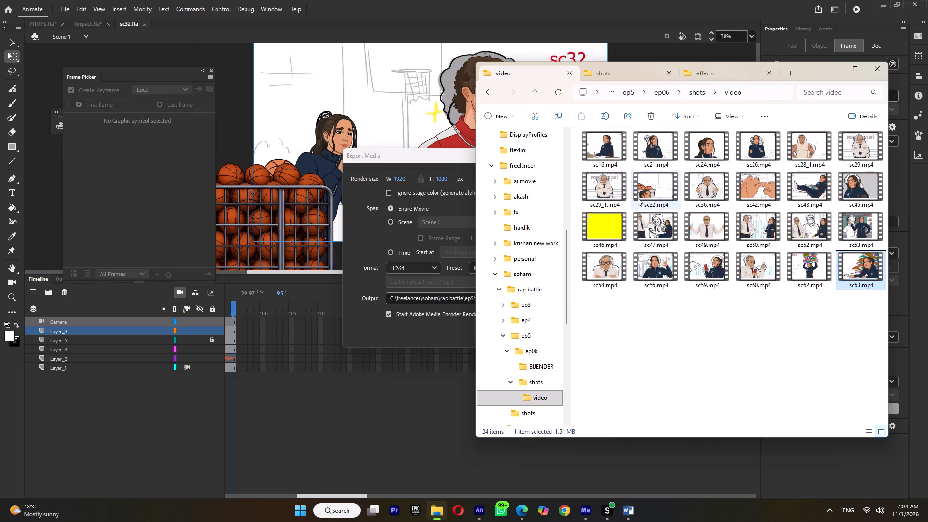
{"action": "left_click", "coordinate": [860, 149]}
{"action": "key", "text": "Delete"}
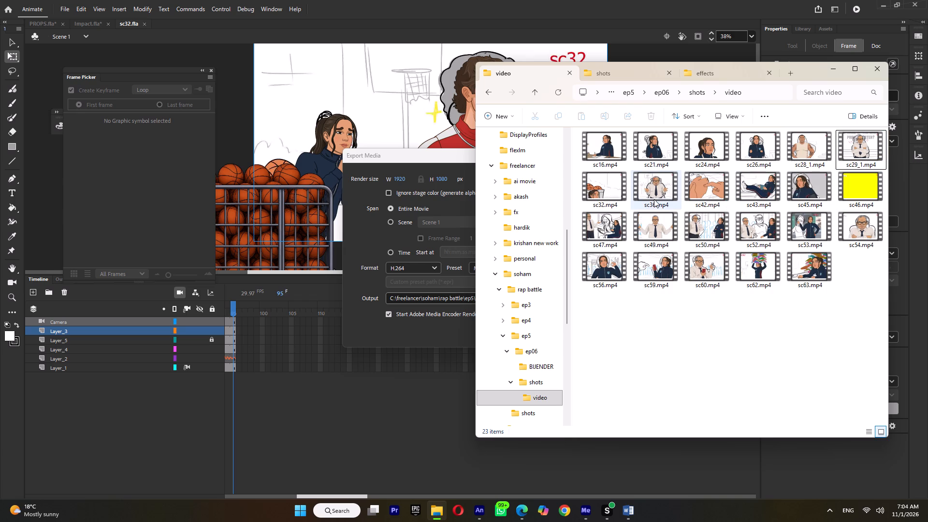
{"action": "left_click", "coordinate": [595, 186]}
{"action": "key", "text": "Delete"}
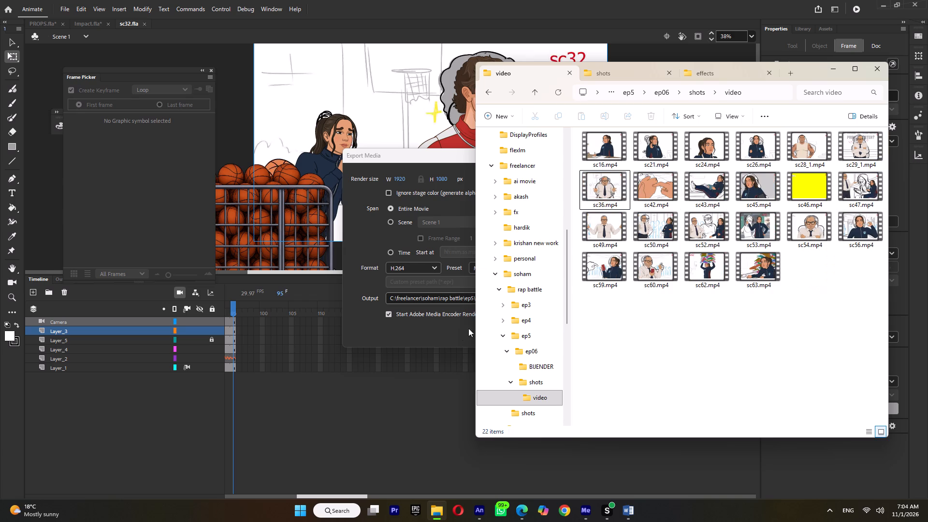
Return to Animate and export the entire movie as H.264 video sc32 at 1920 × 1080.
{"action": "left_click", "coordinate": [440, 337]}
{"action": "left_click", "coordinate": [506, 329]}
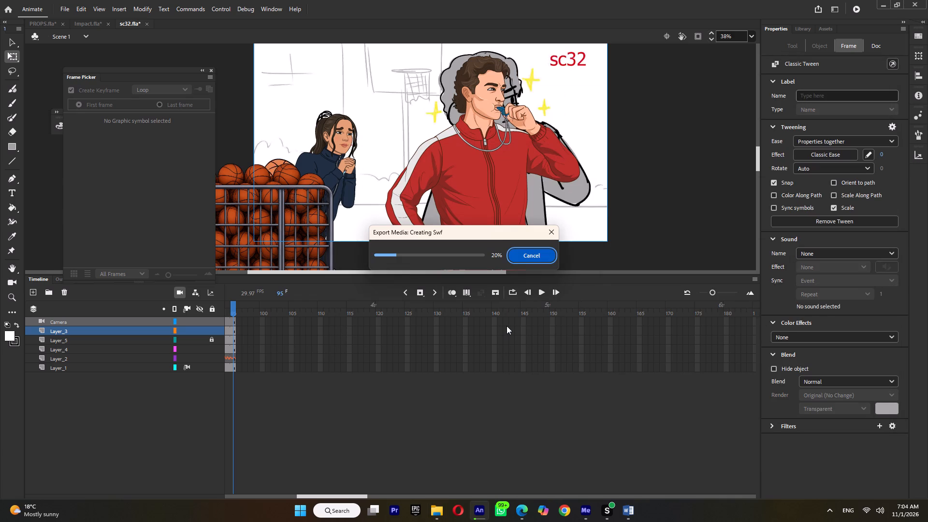
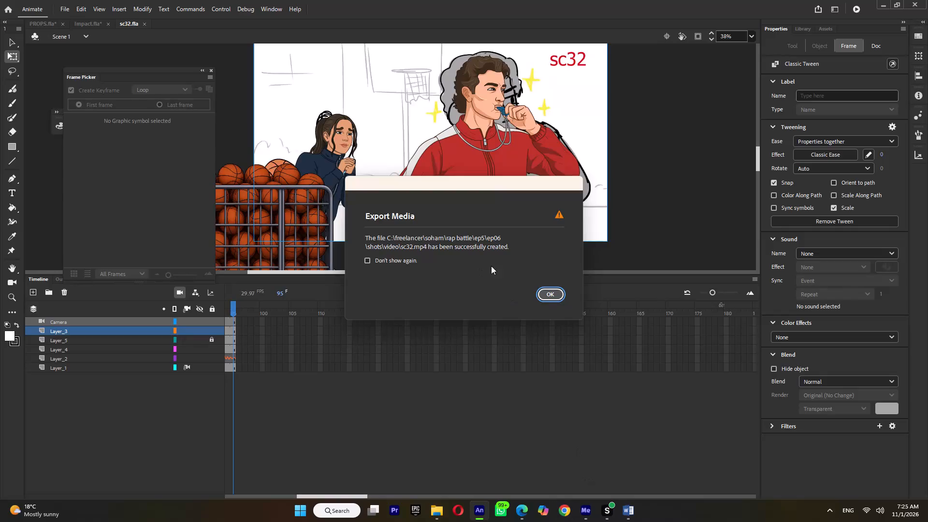
Close sc32.fla and open sc36.fla from the ep06 shots folder.
{"action": "left_click", "coordinate": [546, 298]}
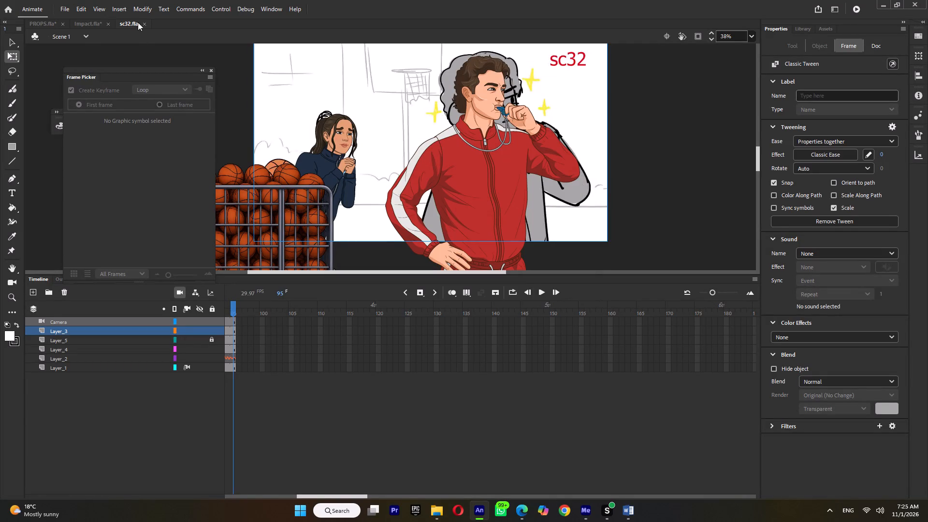
{"action": "left_click", "coordinate": [144, 24]}
{"action": "left_click", "coordinate": [431, 508]}
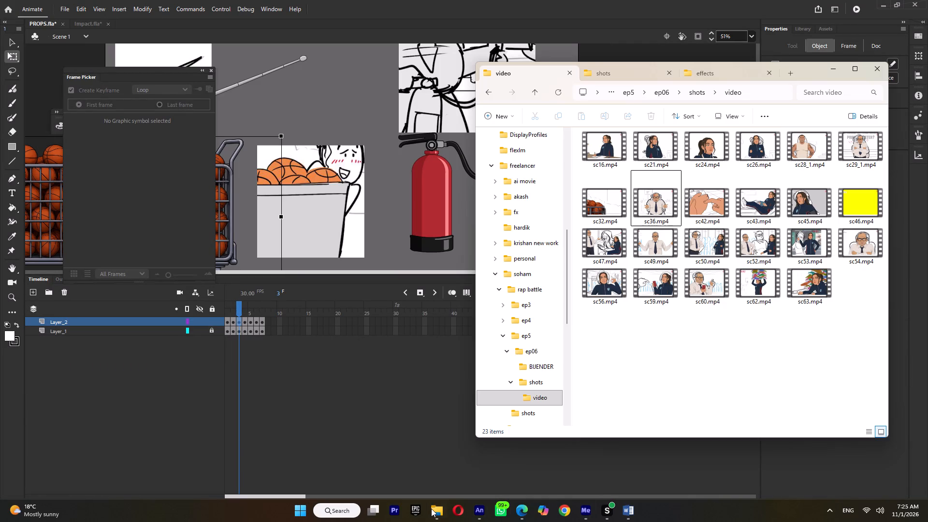
{"action": "left_click", "coordinate": [606, 76]}
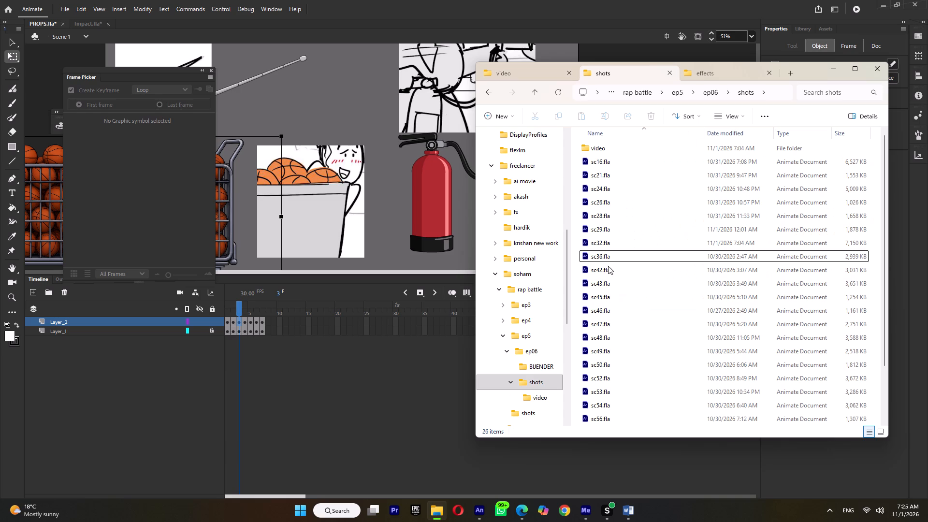
{"action": "double_click", "coordinate": [609, 259]}
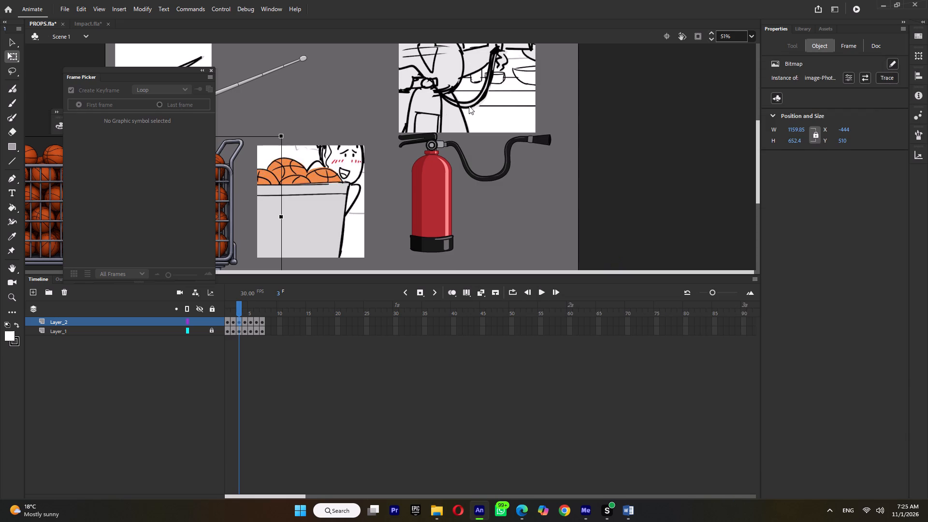
{"action": "scroll", "coordinate": [478, 187], "scroll_direction": "down", "scroll_amount": 8, "text": "ctrl"}
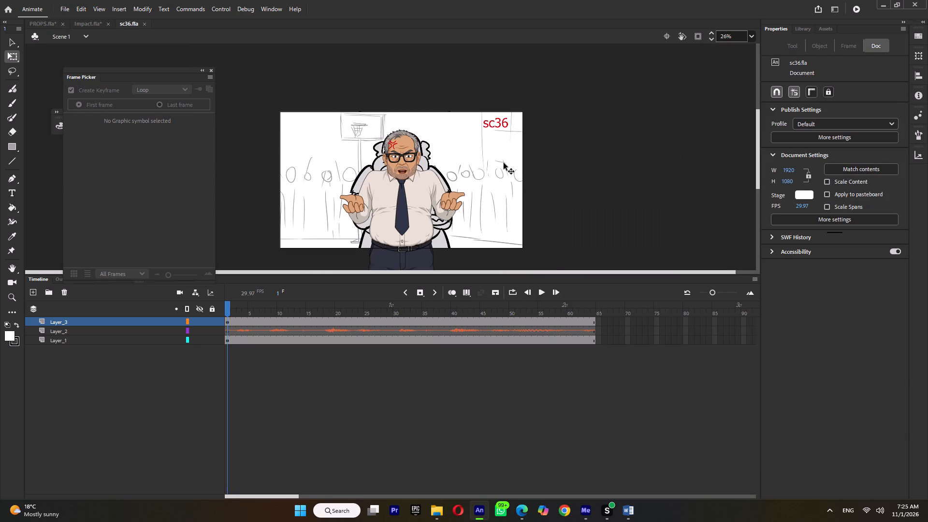
Move the sc36 storyboard sketch on Layer_1 sideways to X -910, clear of the older man's figure.
{"action": "left_click", "coordinate": [507, 159]}
{"action": "left_click_drag", "start_coordinate": [487, 182], "coordinate": [372, 183]}
Scrub through roughly the first 14 frames to study the hand movement in the storyboard sketch.
{"action": "left_click_drag", "start_coordinate": [239, 311], "coordinate": [240, 312]}
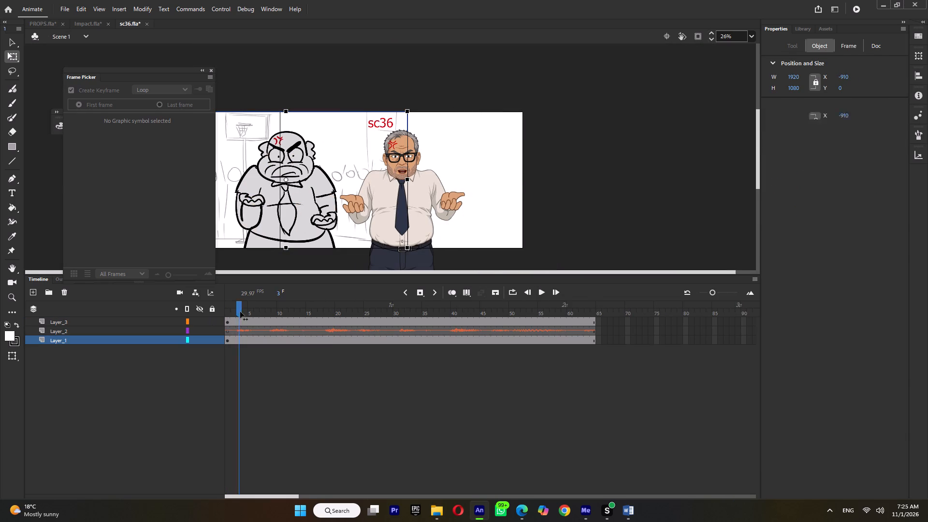
{"action": "left_click_drag", "start_coordinate": [240, 312], "coordinate": [254, 332]}
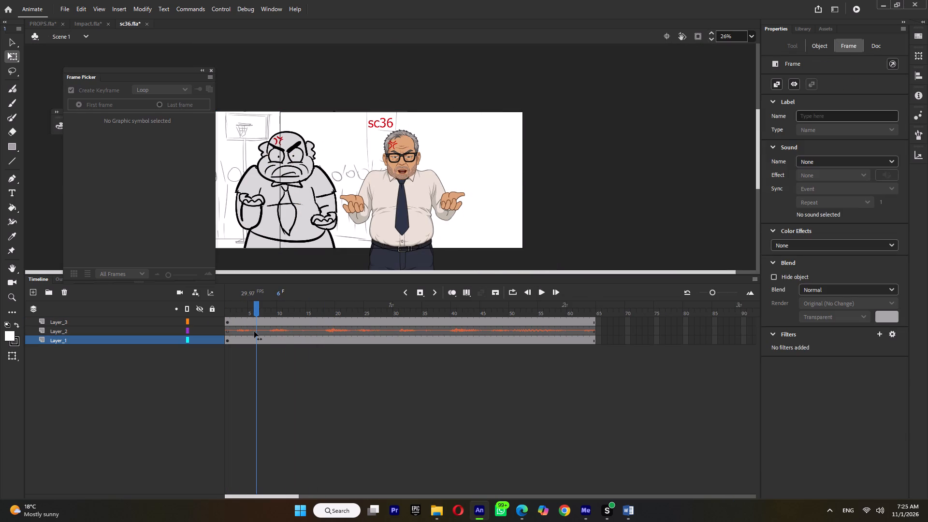
{"action": "left_click_drag", "start_coordinate": [254, 332], "coordinate": [304, 336]}
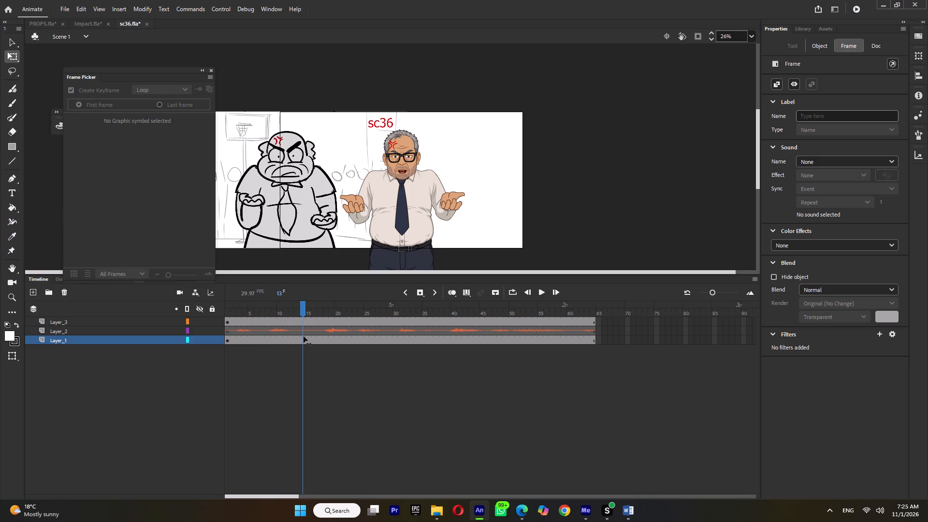
{"action": "left_click_drag", "start_coordinate": [304, 336], "coordinate": [307, 338]}
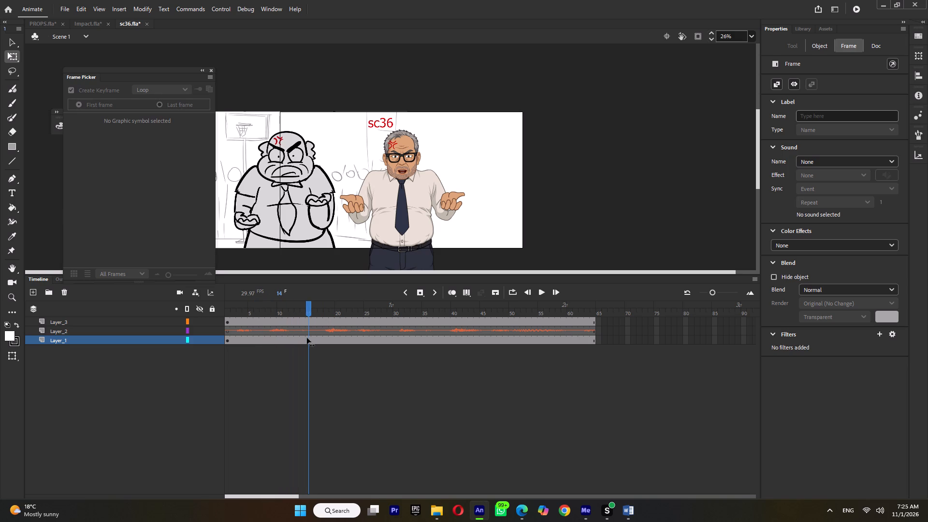
{"action": "left_click_drag", "start_coordinate": [307, 338], "coordinate": [303, 336]}
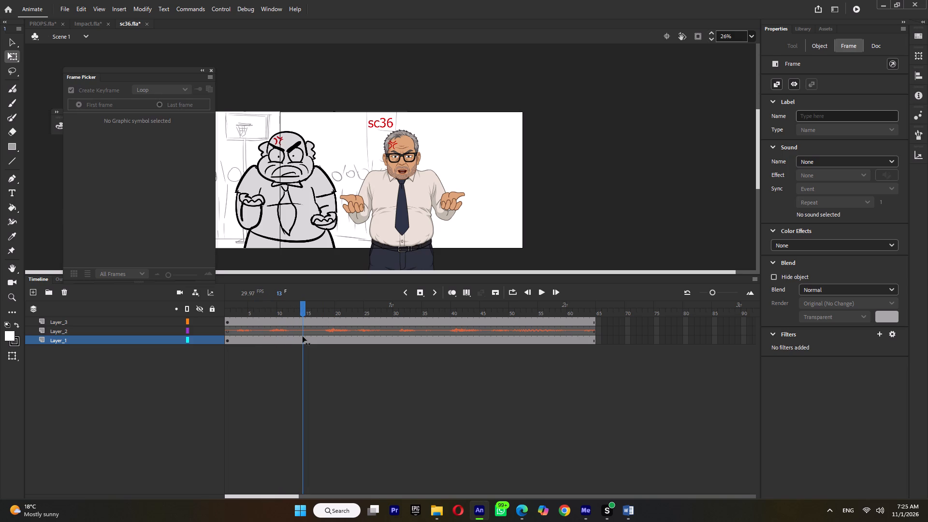
{"action": "left_click_drag", "start_coordinate": [303, 336], "coordinate": [298, 340]}
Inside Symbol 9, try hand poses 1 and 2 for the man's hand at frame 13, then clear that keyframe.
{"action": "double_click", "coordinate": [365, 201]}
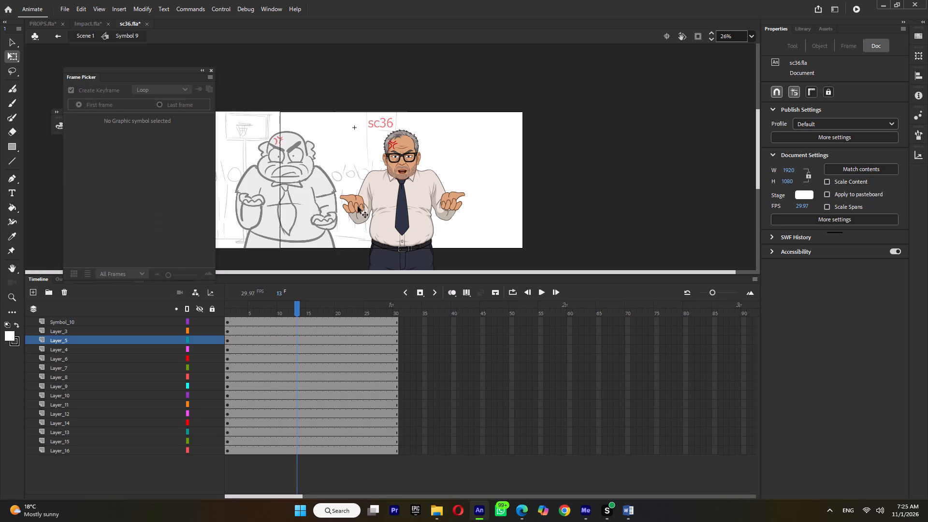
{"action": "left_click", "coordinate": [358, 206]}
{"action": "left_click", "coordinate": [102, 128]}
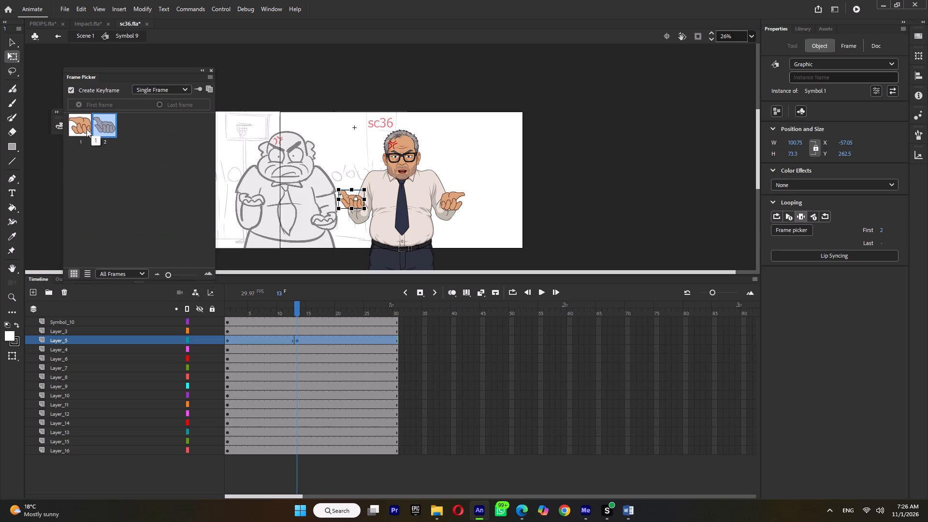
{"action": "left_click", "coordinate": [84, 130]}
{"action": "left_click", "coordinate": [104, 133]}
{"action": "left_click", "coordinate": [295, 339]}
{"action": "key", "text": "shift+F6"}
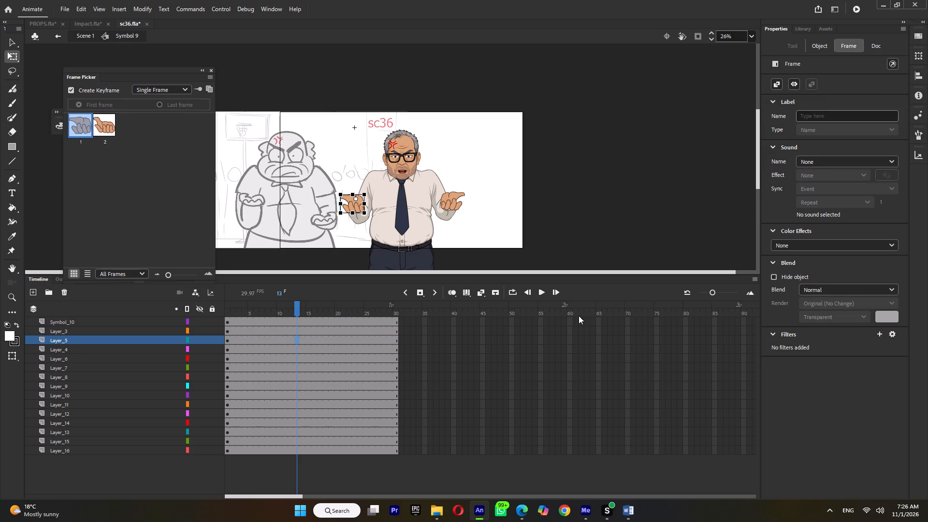
Extend all layers inside Symbol 9 to about frame 63 and return to frame 1.
{"action": "double_click", "coordinate": [589, 308]}
{"action": "key", "text": "F5"}
{"action": "left_click_drag", "start_coordinate": [564, 309], "coordinate": [128, 303]}
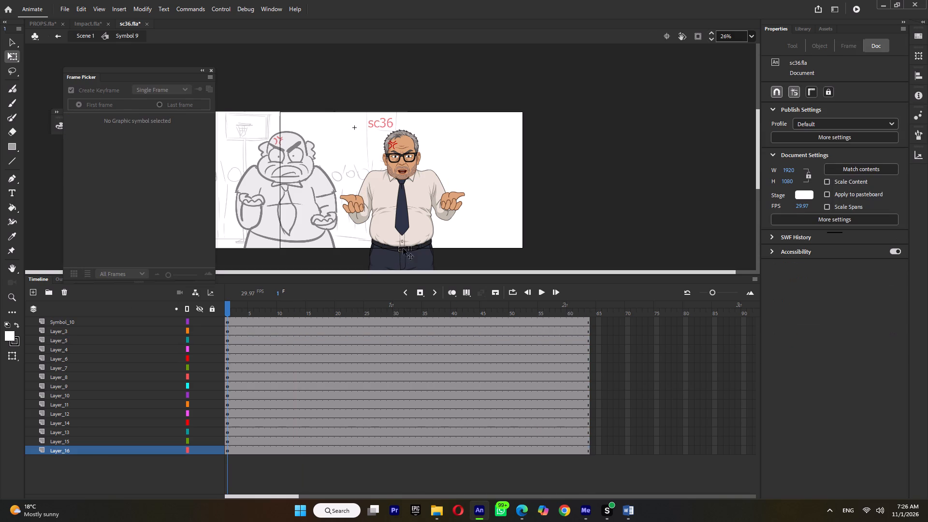
Inside the torso symbol Tween 36, add keyframes at frames 3 and 4.
{"action": "left_click", "coordinate": [404, 237]}
{"action": "left_click", "coordinate": [404, 237]}
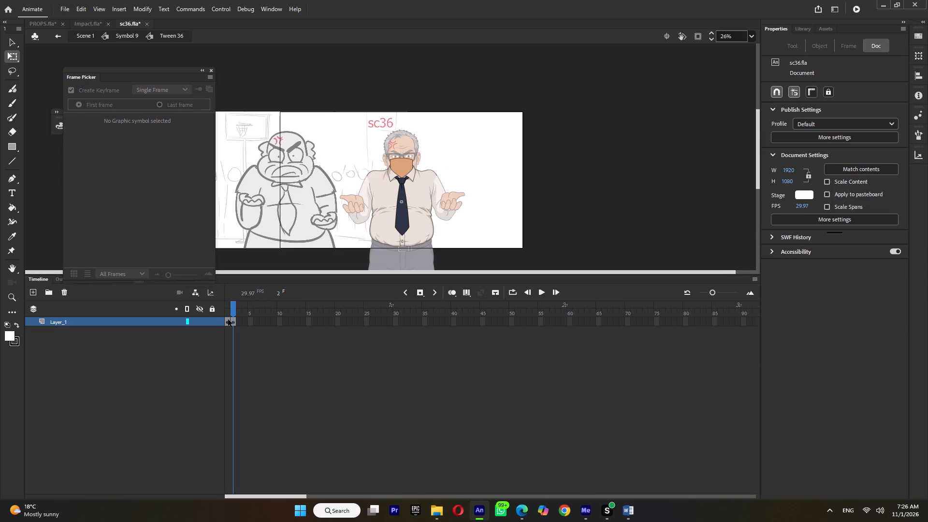
{"action": "left_click", "coordinate": [231, 313]}
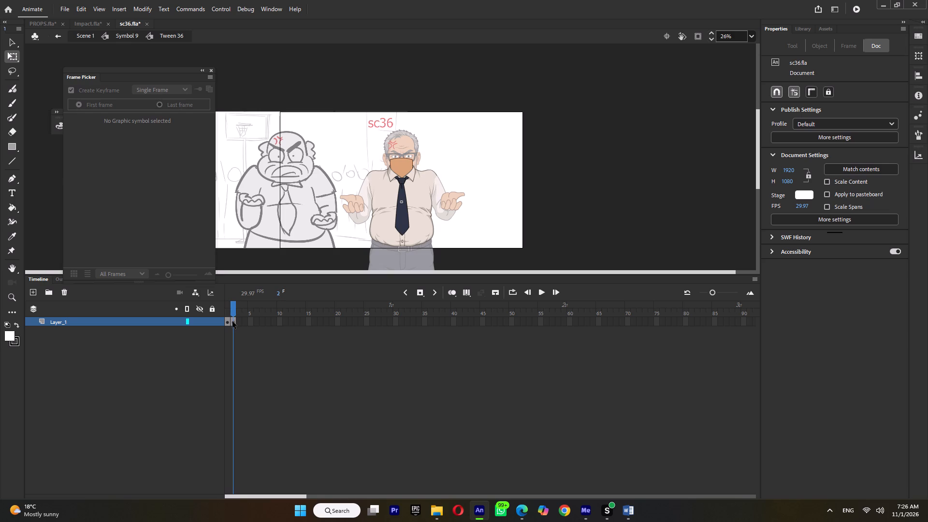
{"action": "left_click", "coordinate": [232, 321]}
{"action": "key", "text": "F5"}
{"action": "left_click", "coordinate": [240, 322]}
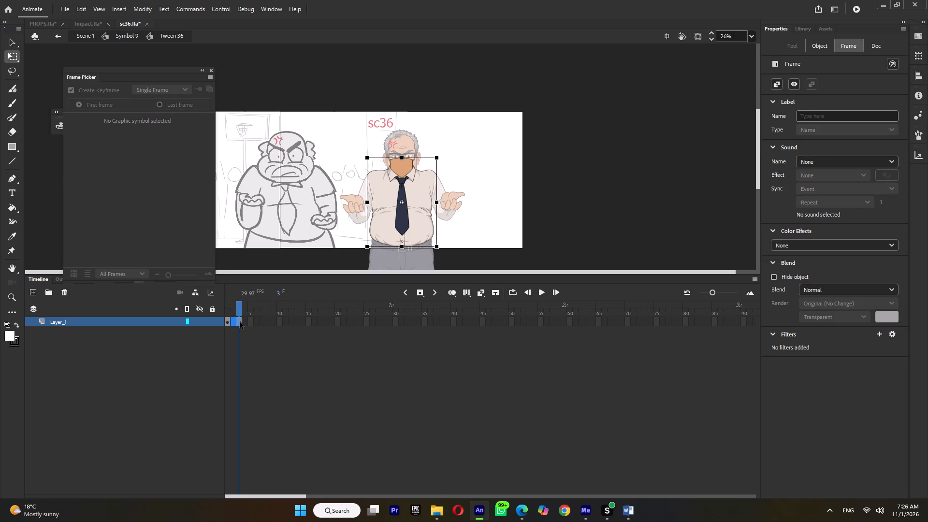
{"action": "key", "text": "F6"}
{"action": "key", "text": "F5"}
{"action": "left_click", "coordinate": [245, 319]}
{"action": "key", "text": "F6"}
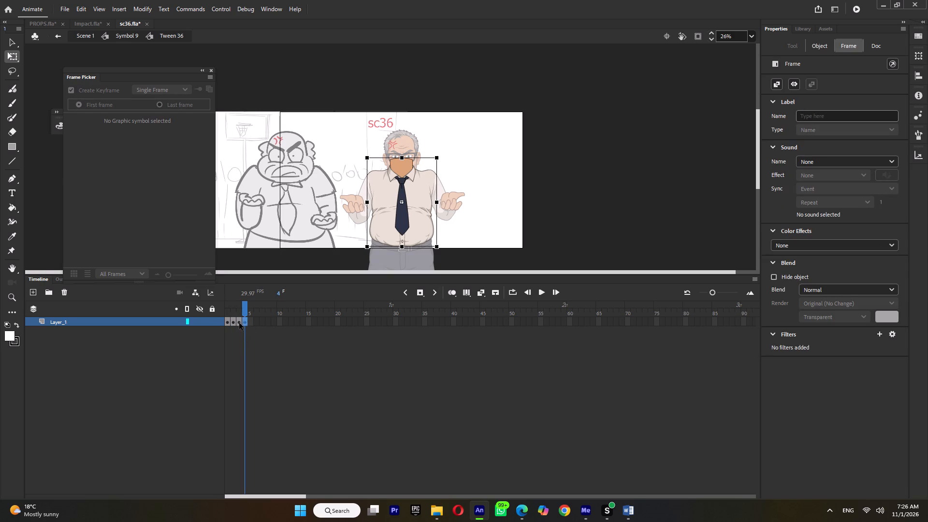
On frame 3 of Tween 36, bend the top of the shirt's shoulder outline on the sketch side slightly upward.
{"action": "left_click", "coordinate": [239, 323]}
{"action": "scroll", "coordinate": [385, 174], "scroll_direction": "up", "scroll_amount": 5, "text": "ctrl"}
{"action": "double_click", "coordinate": [362, 170]}
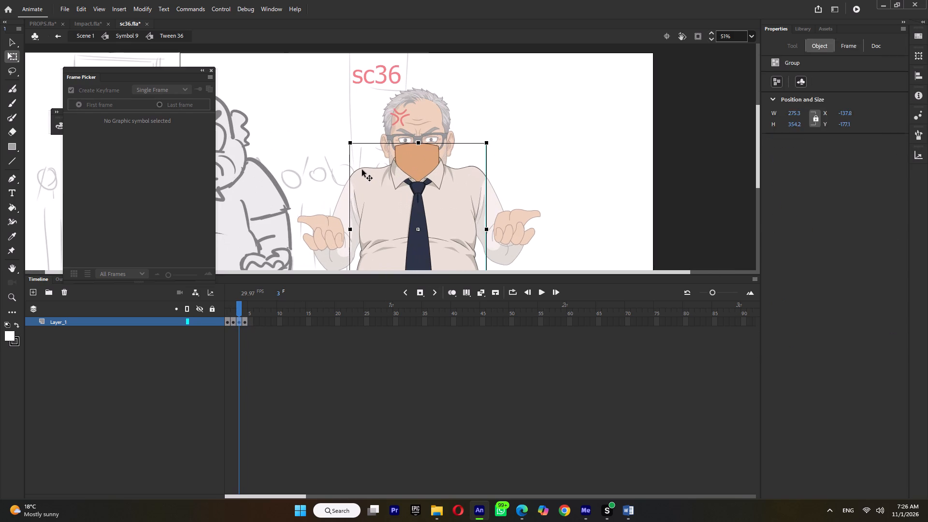
{"action": "scroll", "coordinate": [361, 171], "scroll_direction": "up", "scroll_amount": 4, "text": "ctrl"}
{"action": "left_click", "coordinate": [361, 171]}
{"action": "left_click", "coordinate": [361, 171]}
{"action": "left_click", "coordinate": [361, 171]}
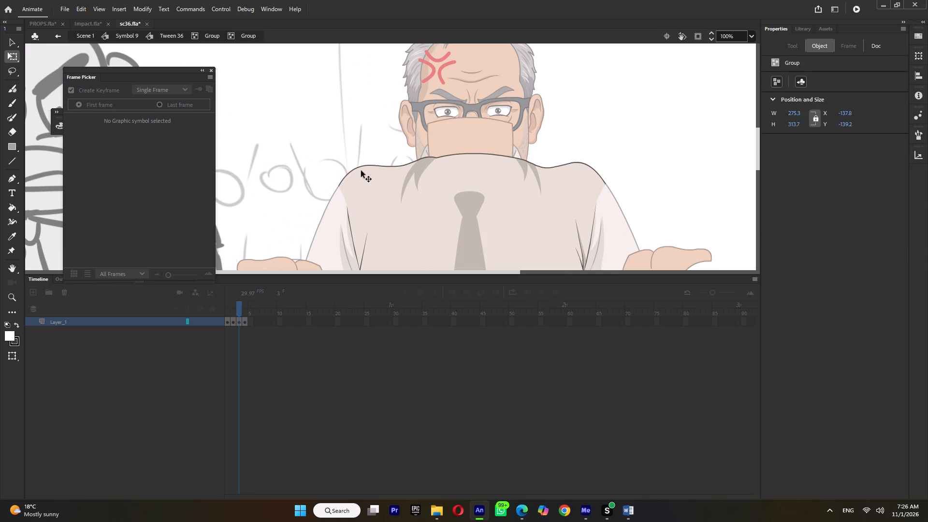
{"action": "double_click", "coordinate": [358, 172]}
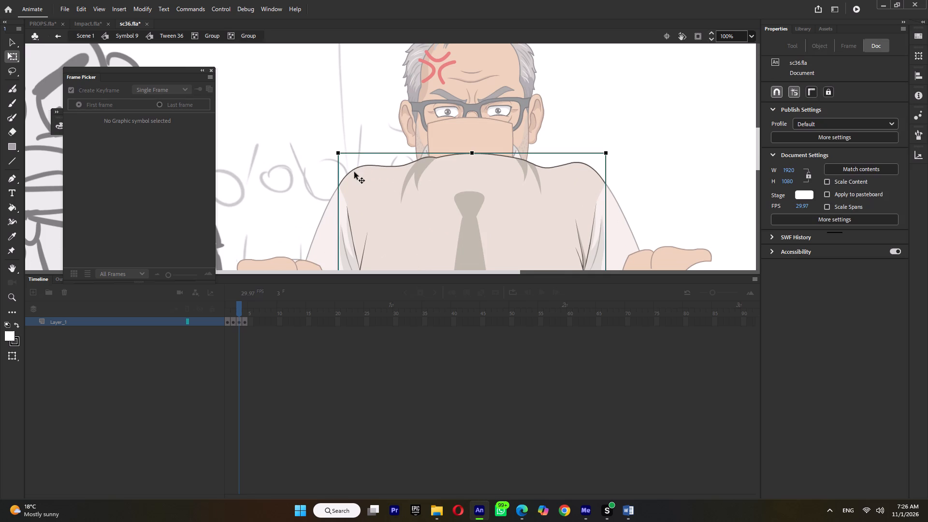
{"action": "left_click_drag", "start_coordinate": [354, 170], "coordinate": [355, 165]}
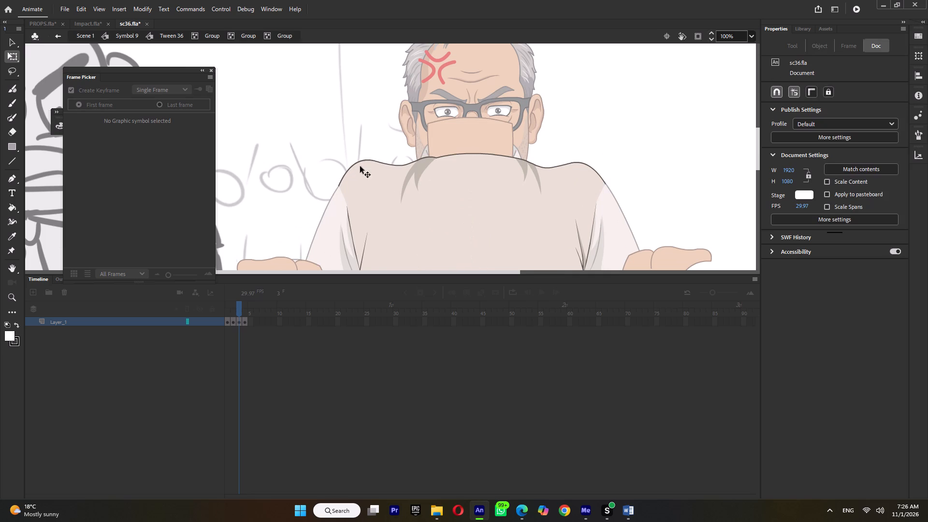
{"action": "left_click", "coordinate": [397, 166]}
{"action": "scroll", "coordinate": [405, 165], "scroll_direction": "up", "scroll_amount": 4, "text": "ctrl"}
{"action": "left_click", "coordinate": [407, 160]}
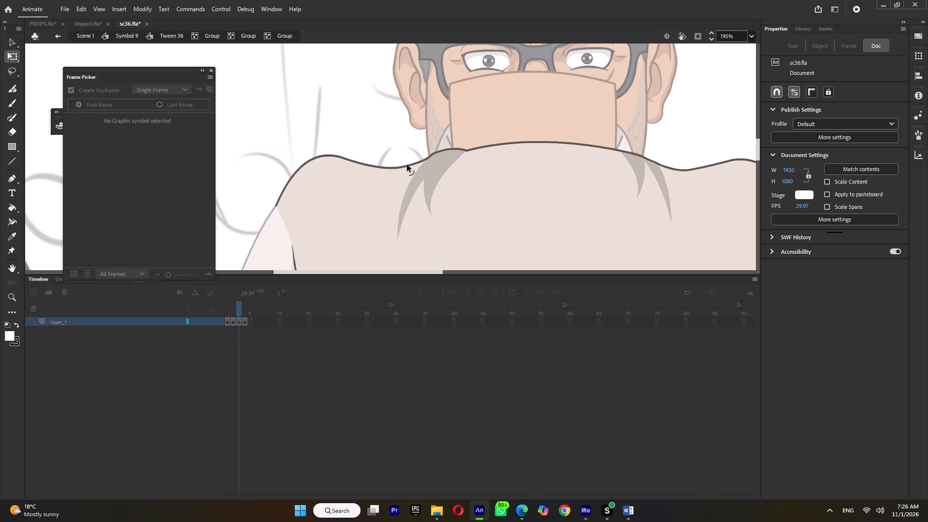
{"action": "left_click", "coordinate": [363, 161]}
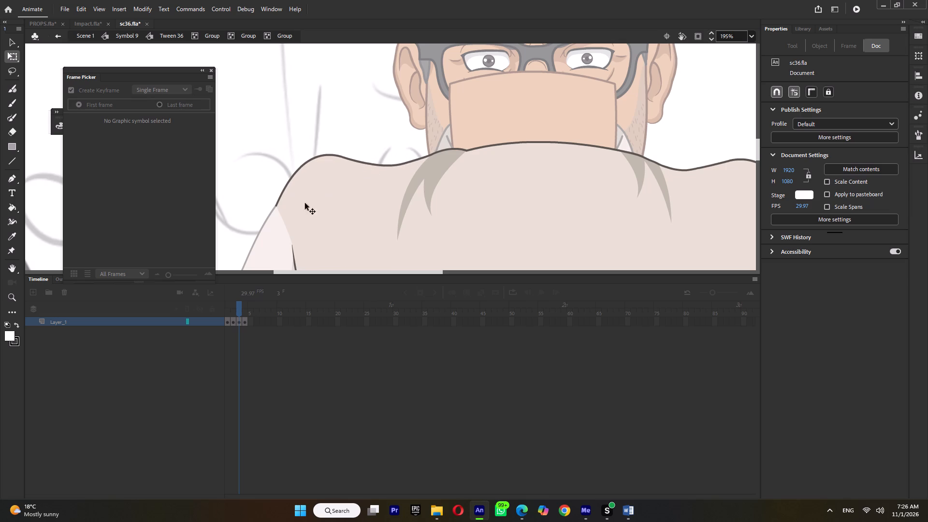
{"action": "double_click", "coordinate": [240, 182]}
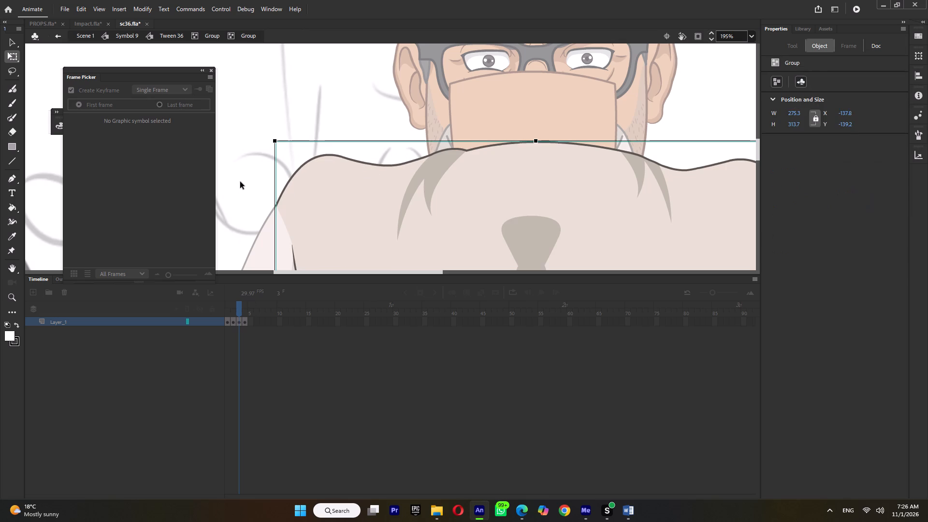
{"action": "double_click", "coordinate": [240, 182]}
{"action": "left_click_drag", "start_coordinate": [239, 312], "coordinate": [228, 318]}
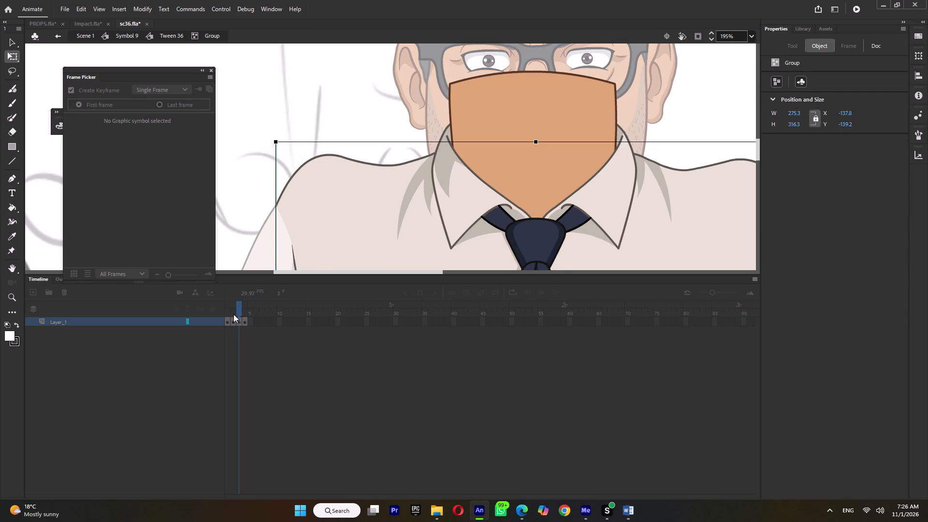
{"action": "double_click", "coordinate": [238, 206]}
On frame 3, raise the outer end point of the same shoulder outline above the sleeve joint.
{"action": "left_click", "coordinate": [238, 314]}
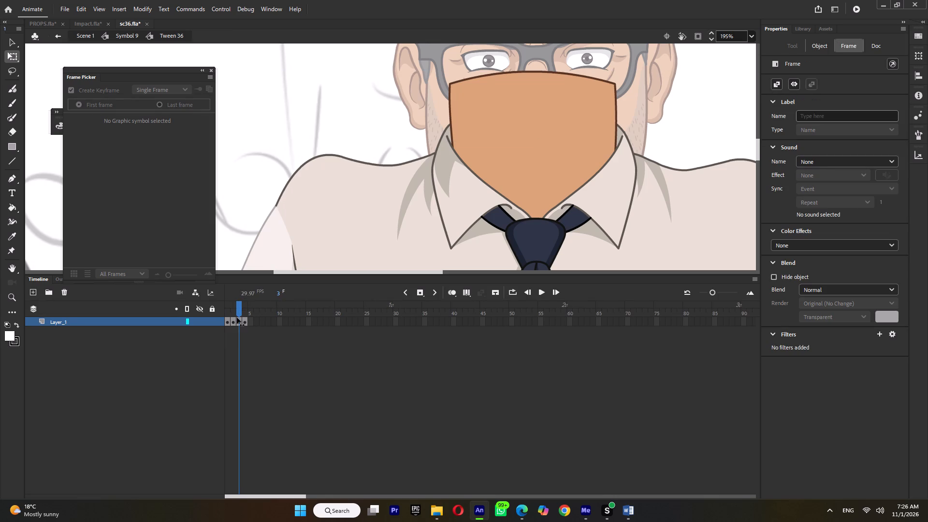
{"action": "scroll", "coordinate": [306, 209], "scroll_direction": "down", "scroll_amount": 4, "text": "ctrl"}
{"action": "left_click", "coordinate": [292, 194]}
{"action": "double_click", "coordinate": [297, 201]}
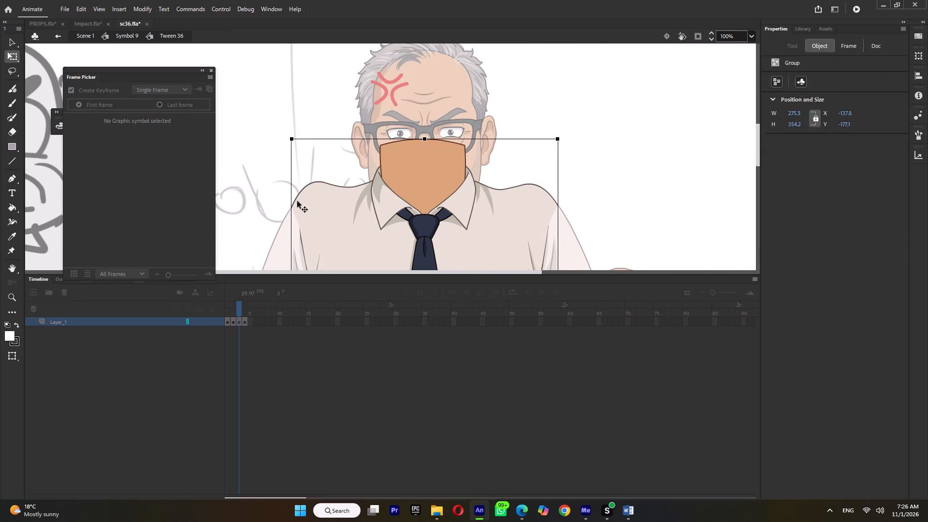
{"action": "scroll", "coordinate": [296, 202], "scroll_direction": "up", "scroll_amount": 3, "text": "ctrl"}
{"action": "double_click", "coordinate": [295, 202]}
{"action": "double_click", "coordinate": [291, 210]}
{"action": "scroll", "coordinate": [290, 210], "scroll_direction": "up", "scroll_amount": 2, "text": "ctrl"}
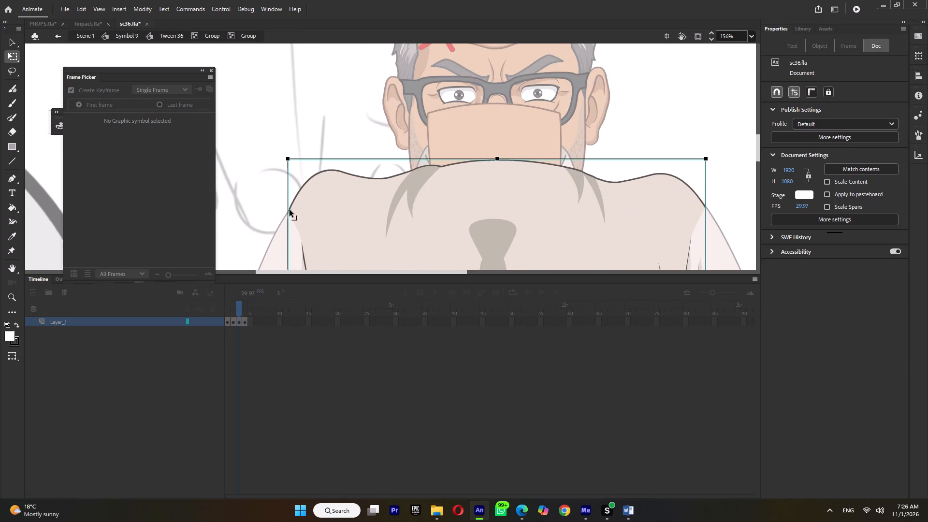
{"action": "middle_click", "coordinate": [290, 210], "text": "ctrl"}
{"action": "scroll", "coordinate": [290, 210], "scroll_direction": "up", "scroll_amount": 2, "text": "ctrl"}
{"action": "left_click_drag", "start_coordinate": [289, 210], "coordinate": [289, 192]}
{"action": "triple_click", "coordinate": [264, 168]}
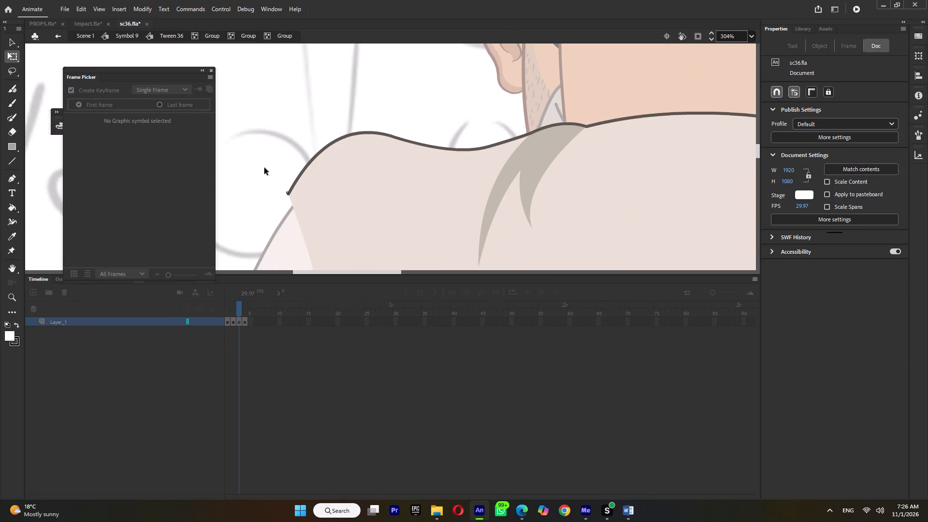
{"action": "left_click", "coordinate": [264, 168]}
{"action": "scroll", "coordinate": [264, 169], "scroll_direction": "down", "scroll_amount": 14, "text": "ctrl"}
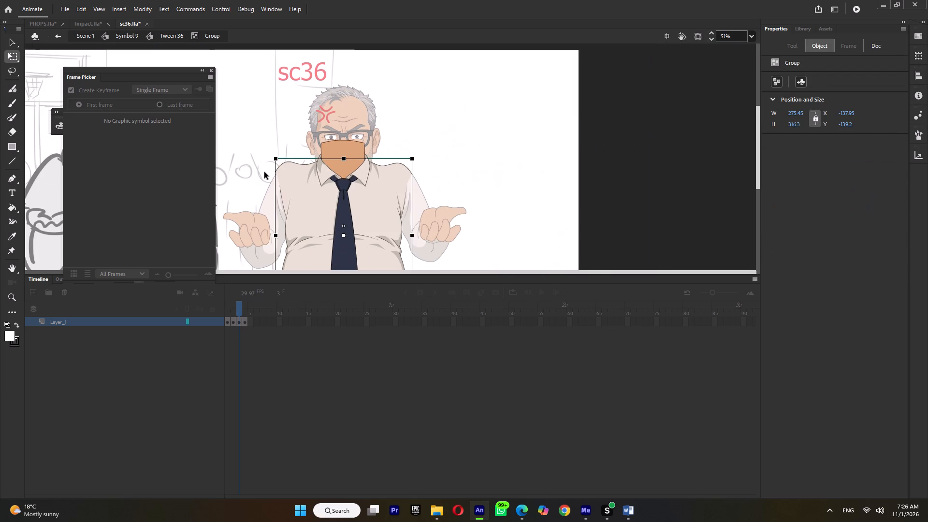
{"action": "double_click", "coordinate": [265, 174]}
On frame 4 of Tween 36, raise the outer end and the top of the shirt's shoulder outline on the side away from the sketch.
{"action": "left_click", "coordinate": [246, 313]}
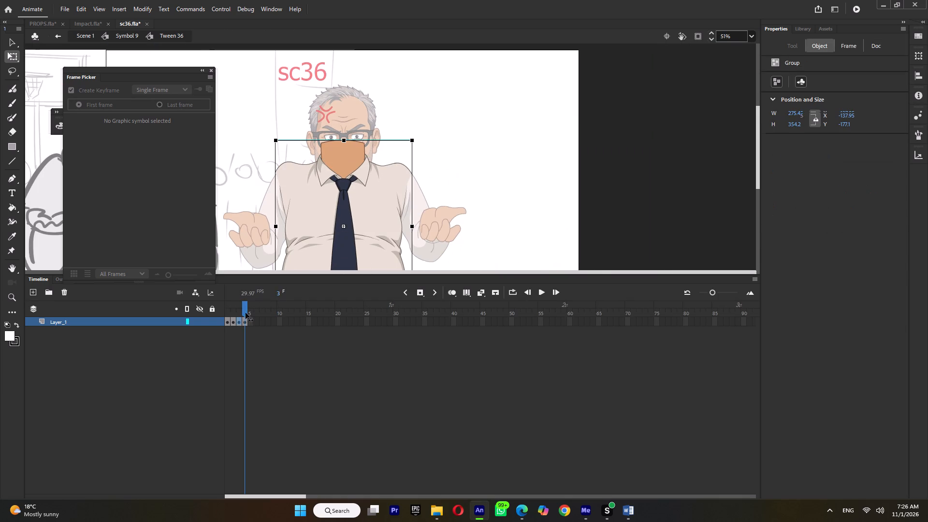
{"action": "double_click", "coordinate": [398, 169]}
{"action": "scroll", "coordinate": [400, 169], "scroll_direction": "up", "scroll_amount": 5, "text": "ctrl"}
{"action": "double_click", "coordinate": [406, 170]}
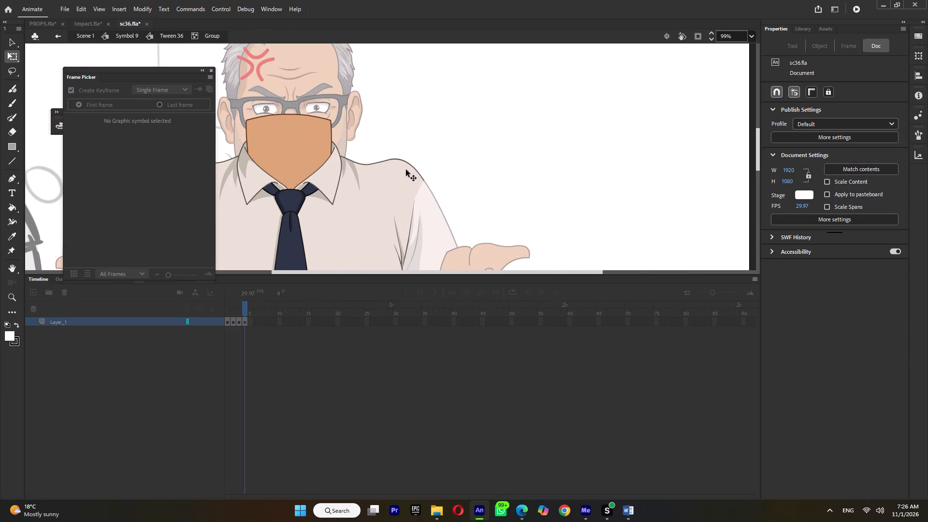
{"action": "scroll", "coordinate": [410, 172], "scroll_direction": "up", "scroll_amount": 5, "text": "ctrl"}
{"action": "double_click", "coordinate": [434, 185]}
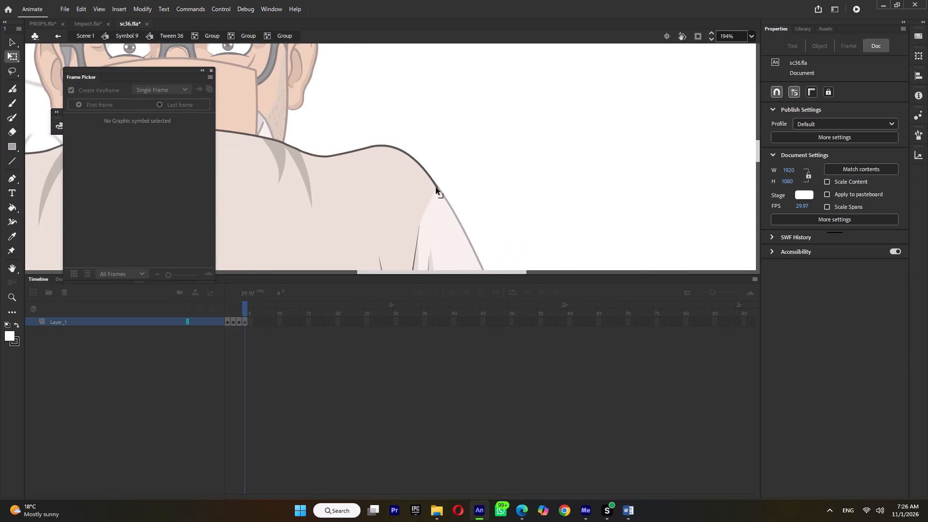
{"action": "left_click_drag", "start_coordinate": [437, 188], "coordinate": [436, 177]}
{"action": "left_click_drag", "start_coordinate": [384, 144], "coordinate": [384, 141]}
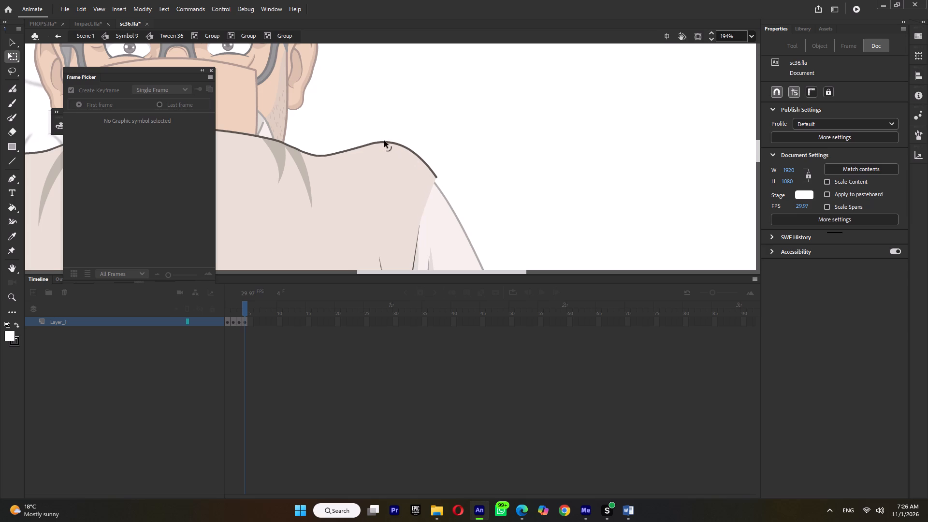
{"action": "left_click_drag", "start_coordinate": [384, 141], "coordinate": [384, 139]}
Touch up the dip in the same shoulder outline near the neck and return to Symbol 9.
{"action": "left_click", "coordinate": [318, 155]}
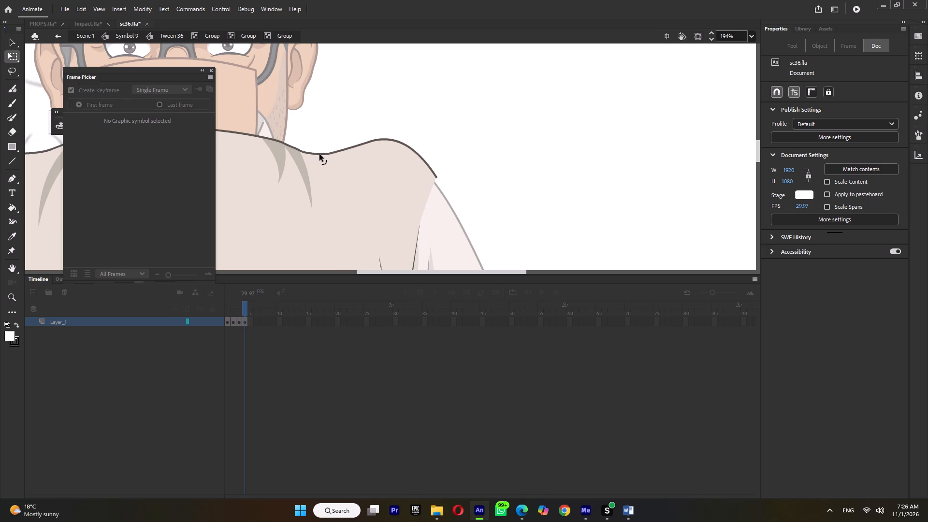
{"action": "left_click", "coordinate": [304, 152]}
{"action": "left_click", "coordinate": [337, 116]}
{"action": "left_click", "coordinate": [325, 154]}
{"action": "triple_click", "coordinate": [423, 133]}
{"action": "left_click", "coordinate": [423, 133]}
{"action": "scroll", "coordinate": [423, 133], "scroll_direction": "down", "scroll_amount": 5, "text": "ctrl"}
{"action": "double_click", "coordinate": [483, 138]}
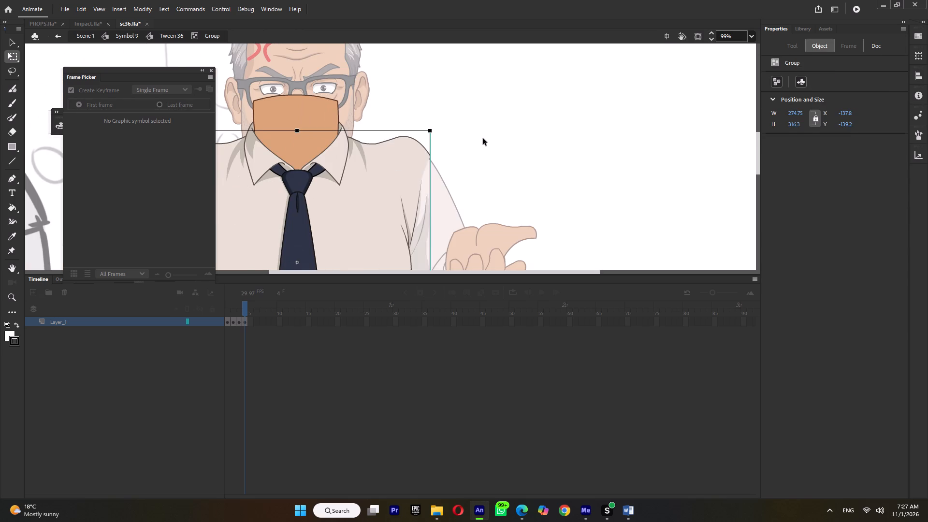
{"action": "scroll", "coordinate": [483, 138], "scroll_direction": "down", "scroll_amount": 6, "text": "ctrl"}
{"action": "double_click", "coordinate": [483, 138]}
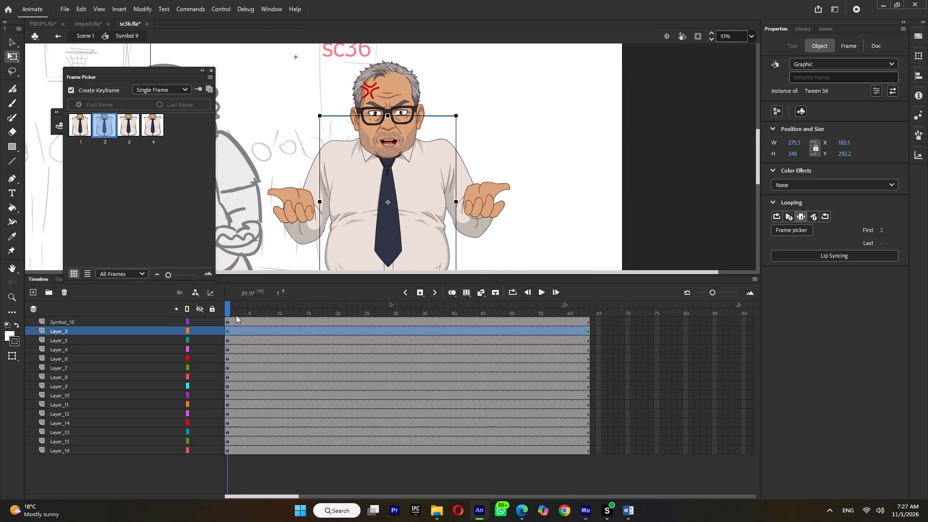
At frame 1 of Symbol 9, switch the torso Tween 36 to its frame 3 pose.
{"action": "scroll", "coordinate": [445, 147], "scroll_direction": "down", "scroll_amount": 4, "text": "ctrl"}
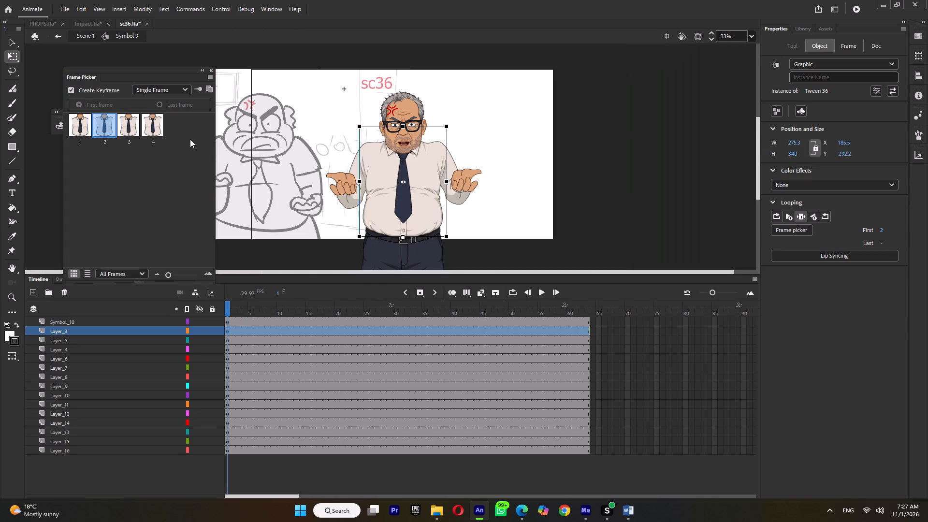
{"action": "left_click", "coordinate": [126, 127]}
Move the whole sketch-side arm with its hand slightly up to fit the raised shoulder.
{"action": "left_click_drag", "start_coordinate": [320, 143], "coordinate": [351, 218]}
{"action": "scroll", "coordinate": [359, 159], "scroll_direction": "up", "scroll_amount": 8, "text": "ctrl"}
{"action": "left_click_drag", "start_coordinate": [353, 174], "coordinate": [353, 163]}
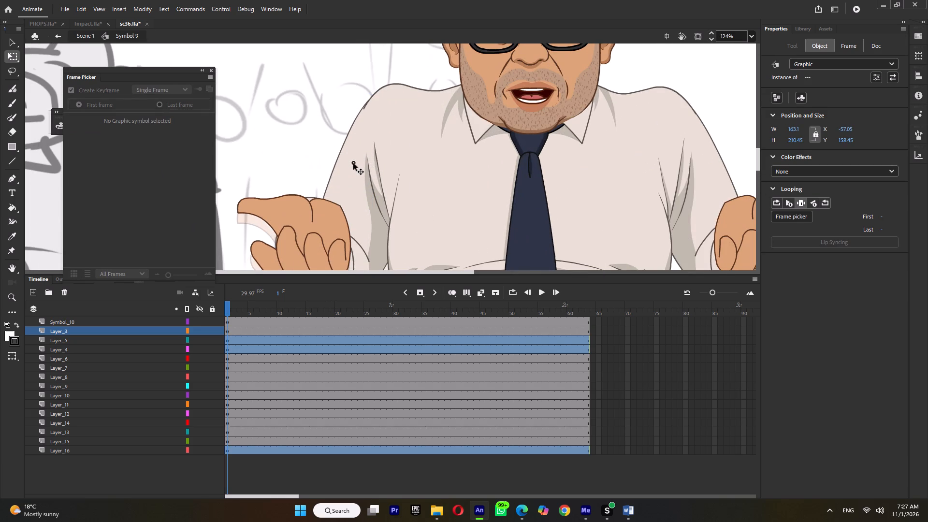
{"action": "left_click_drag", "start_coordinate": [353, 163], "coordinate": [353, 167]}
{"action": "scroll", "coordinate": [353, 167], "scroll_direction": "down", "scroll_amount": 6, "text": "ctrl"}
{"action": "left_click", "coordinate": [307, 130]}
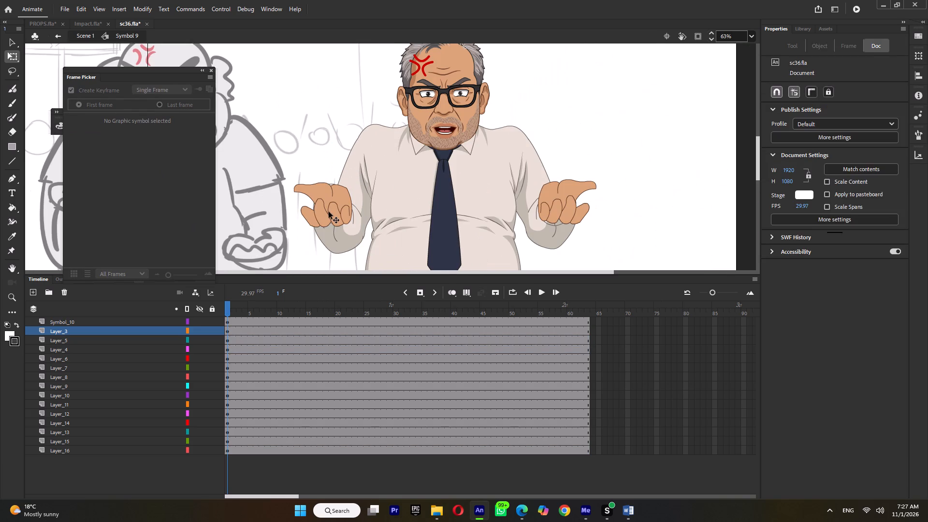
Switch the sketch-side hand to its frame 2 pose and raise it on a slightly stretched forearm.
{"action": "left_click", "coordinate": [329, 212]}
{"action": "left_click", "coordinate": [110, 128]}
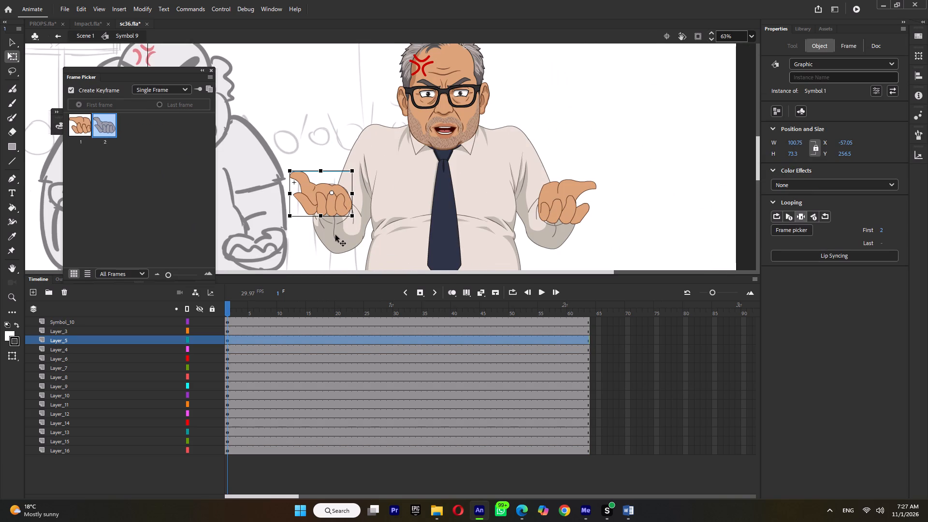
{"action": "left_click", "coordinate": [335, 235]}
{"action": "left_click_drag", "start_coordinate": [340, 183], "coordinate": [340, 176]}
{"action": "key", "text": "ctrl+z"}
{"action": "left_click_drag", "start_coordinate": [337, 182], "coordinate": [337, 176]}
{"action": "left_click", "coordinate": [335, 203]}
{"action": "left_click_drag", "start_coordinate": [337, 203], "coordinate": [338, 192]}
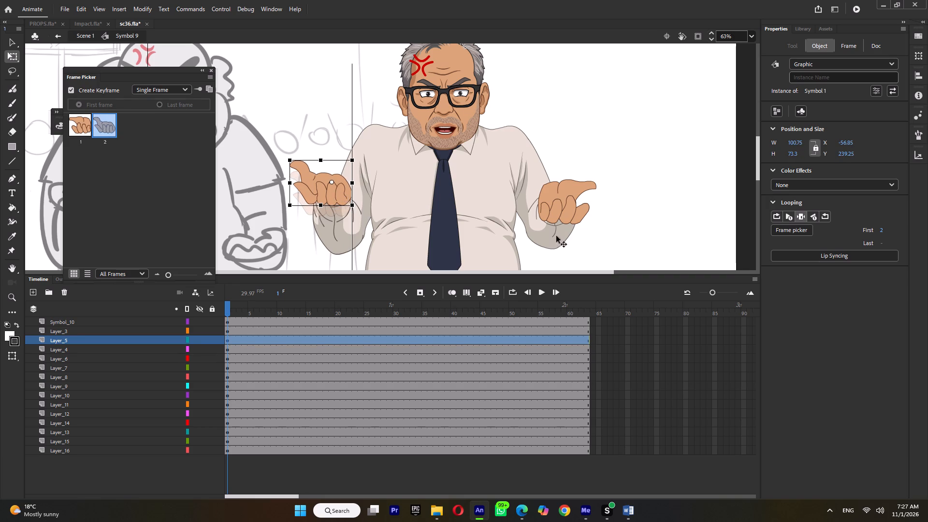
Shorten the forearm on the side away from the sketch and lower its hand to match.
{"action": "left_click", "coordinate": [553, 242]}
{"action": "left_click_drag", "start_coordinate": [552, 186], "coordinate": [553, 191]}
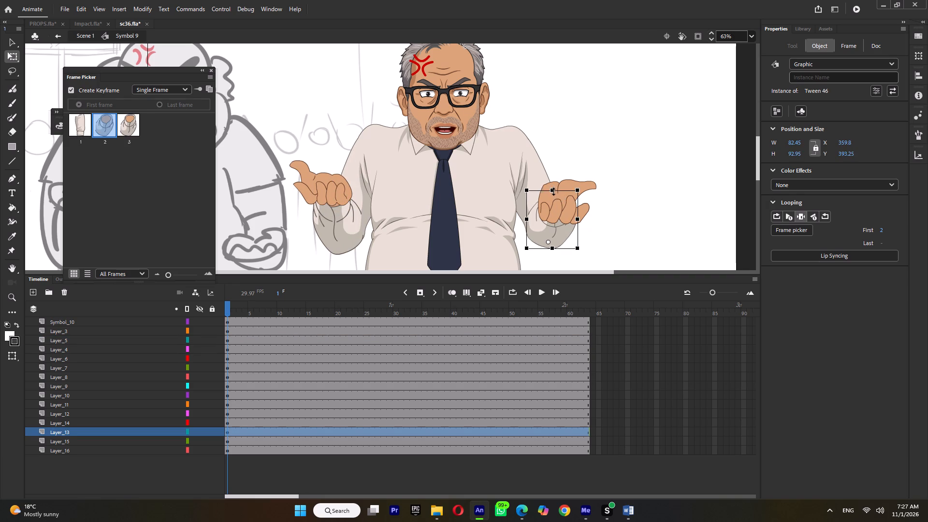
{"action": "left_click_drag", "start_coordinate": [553, 191], "coordinate": [553, 195]}
{"action": "left_click", "coordinate": [563, 207]}
{"action": "left_click_drag", "start_coordinate": [563, 208], "coordinate": [564, 228]}
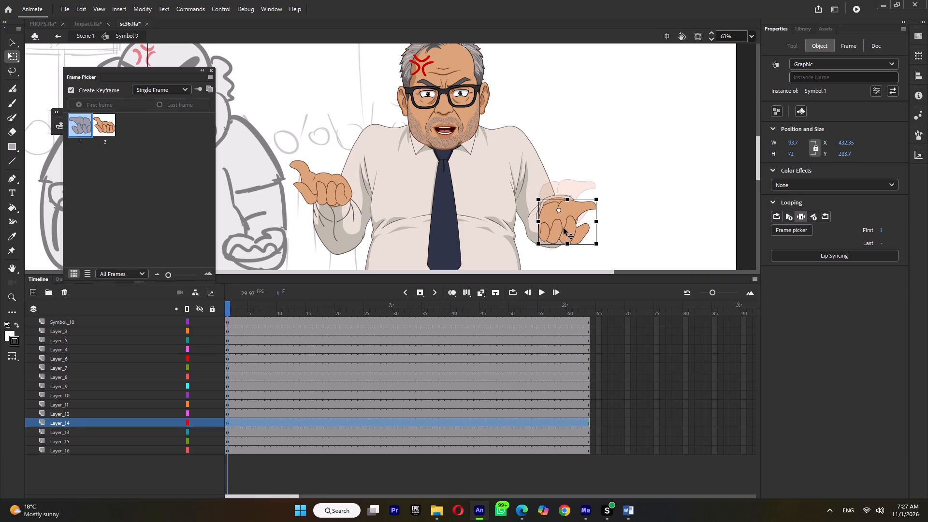
{"action": "left_click_drag", "start_coordinate": [564, 228], "coordinate": [564, 216]}
Insert keyframes on all layers of Symbol 9 at frame 14, where the storyboard sketch swaps its arm poses.
{"action": "scroll", "coordinate": [563, 218], "scroll_direction": "down", "scroll_amount": 5, "text": "ctrl"}
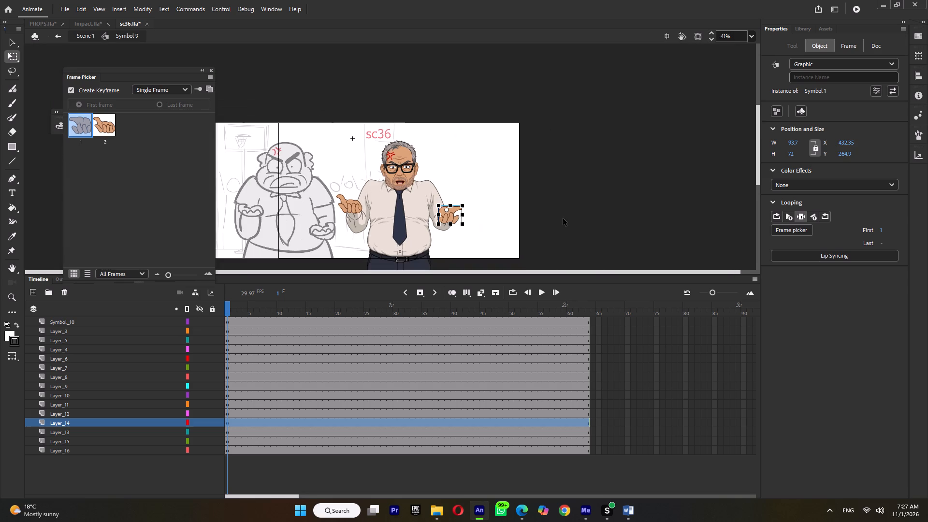
{"action": "double_click", "coordinate": [514, 227]}
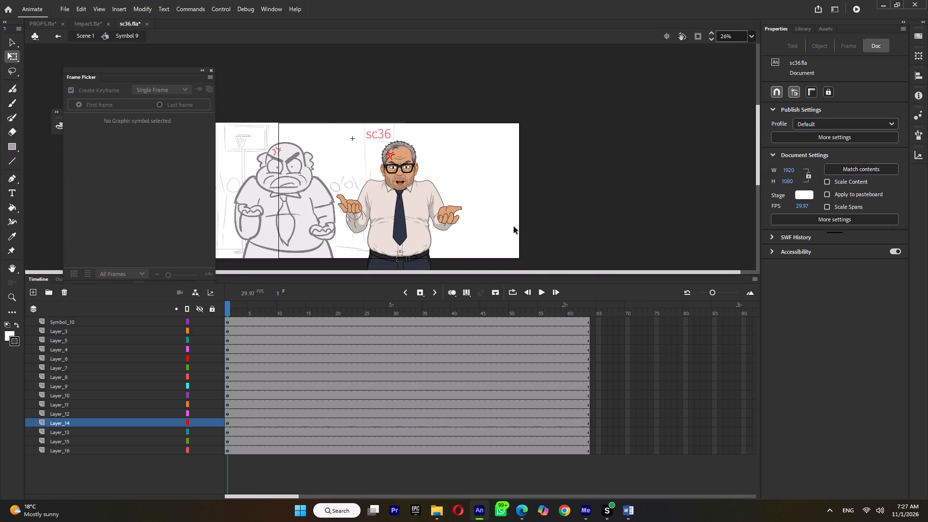
{"action": "double_click", "coordinate": [561, 208]}
{"action": "left_click_drag", "start_coordinate": [232, 309], "coordinate": [271, 313]}
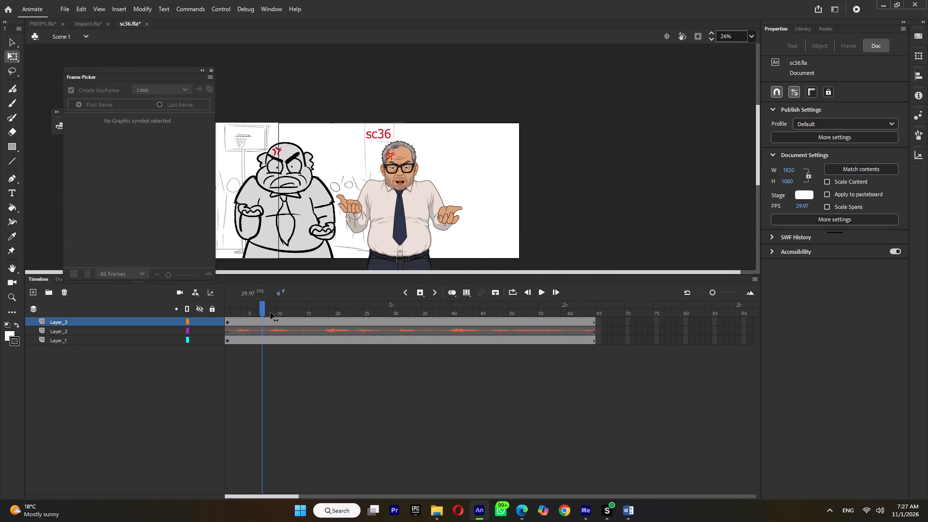
{"action": "left_click_drag", "start_coordinate": [271, 313], "coordinate": [300, 322]}
{"action": "double_click", "coordinate": [401, 225]}
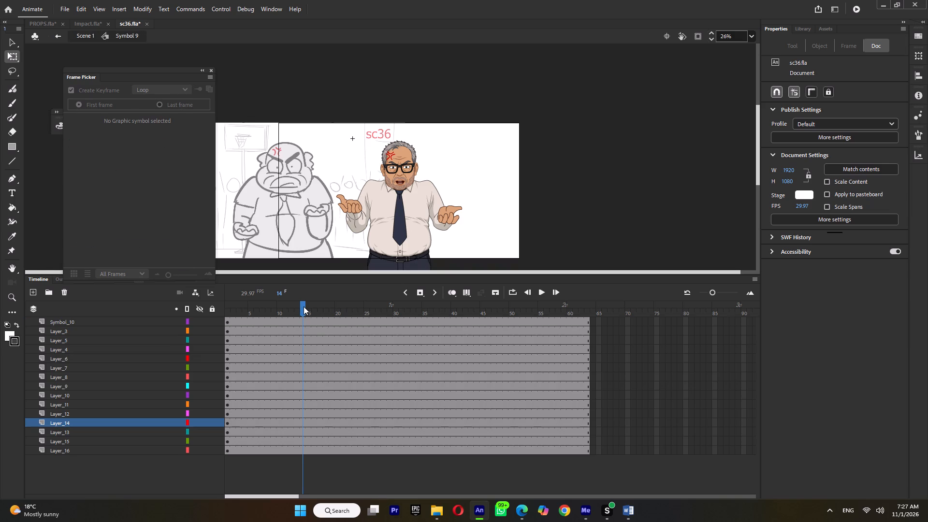
{"action": "double_click", "coordinate": [304, 306]}
{"action": "key", "text": "F6"}
At frame 14, shorten the sketch-side forearm and lower its hand, switched to the frame 1 pose.
{"action": "left_click", "coordinate": [285, 309]}
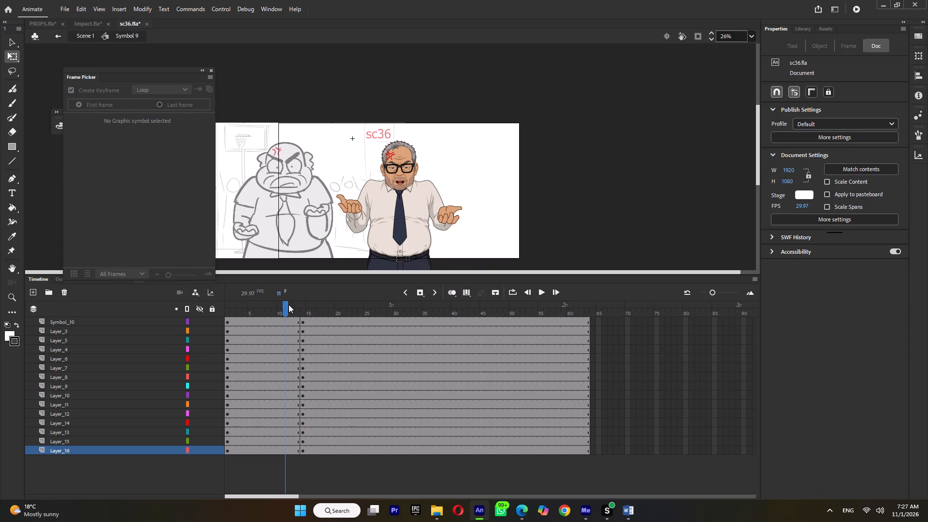
{"action": "left_click", "coordinate": [303, 310]}
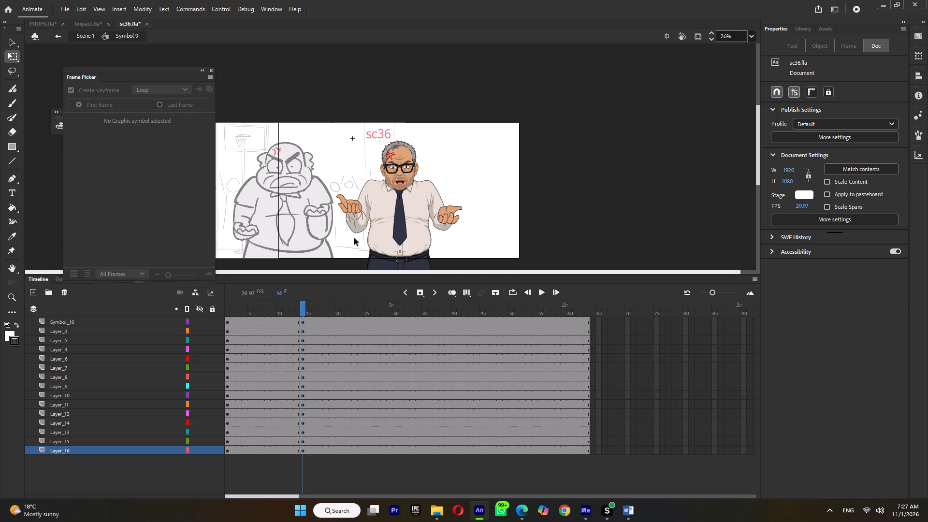
{"action": "left_click", "coordinate": [358, 225]}
{"action": "scroll", "coordinate": [352, 222], "scroll_direction": "up", "scroll_amount": 4, "text": "ctrl"}
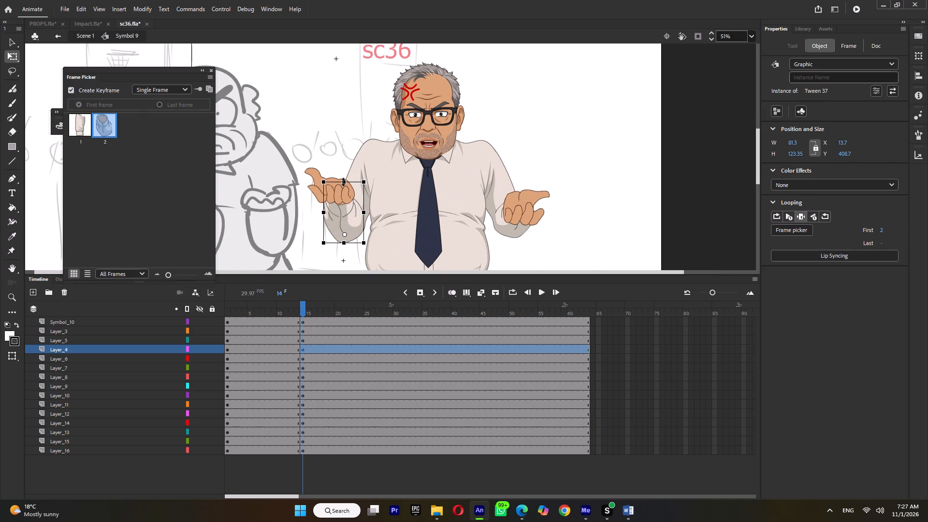
{"action": "left_click_drag", "start_coordinate": [343, 182], "coordinate": [344, 199]}
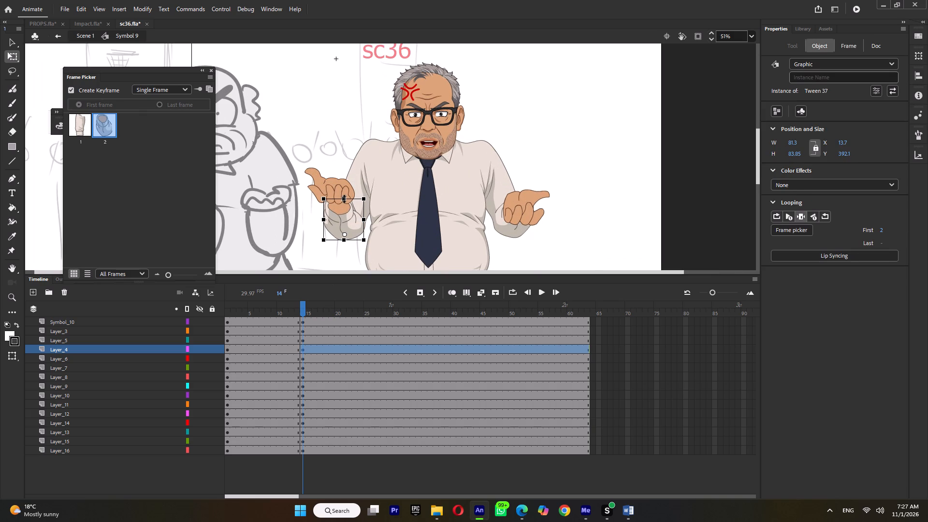
{"action": "left_click", "coordinate": [341, 186]}
{"action": "left_click", "coordinate": [80, 122]}
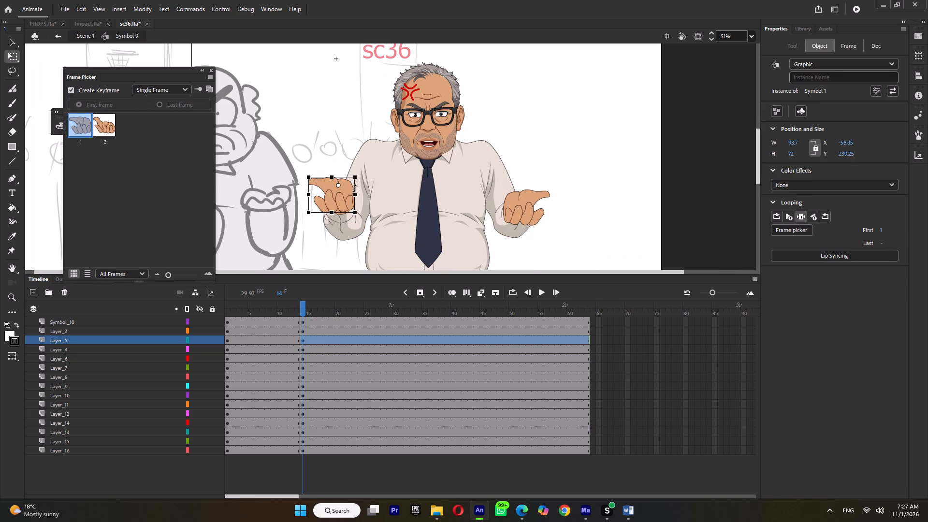
{"action": "left_click_drag", "start_coordinate": [347, 190], "coordinate": [349, 211]}
At frame 14, stretch the opposite forearm taller and raise its hand, switched to the frame 2 pose.
{"action": "left_click", "coordinate": [511, 233]}
{"action": "left_click_drag", "start_coordinate": [515, 197], "coordinate": [515, 190]}
{"action": "left_click", "coordinate": [518, 208]}
{"action": "left_click", "coordinate": [109, 124]}
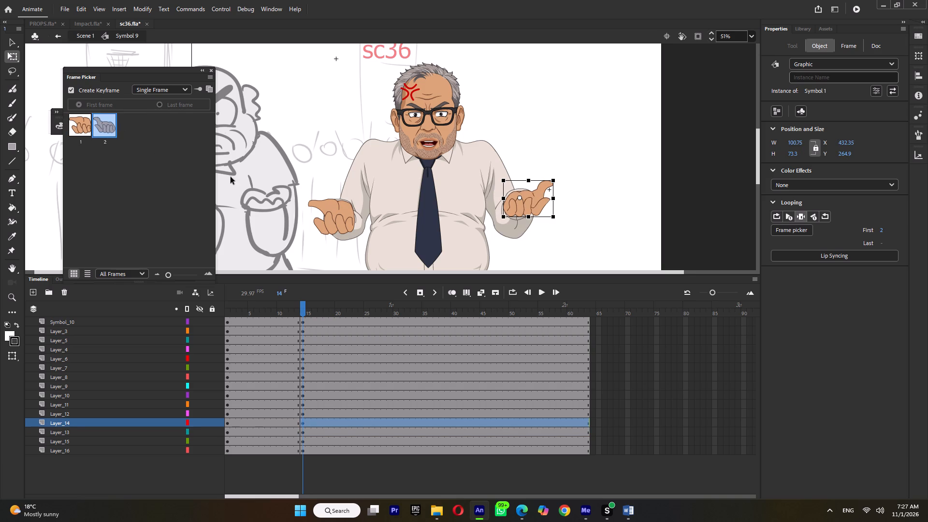
{"action": "left_click_drag", "start_coordinate": [523, 208], "coordinate": [522, 202]}
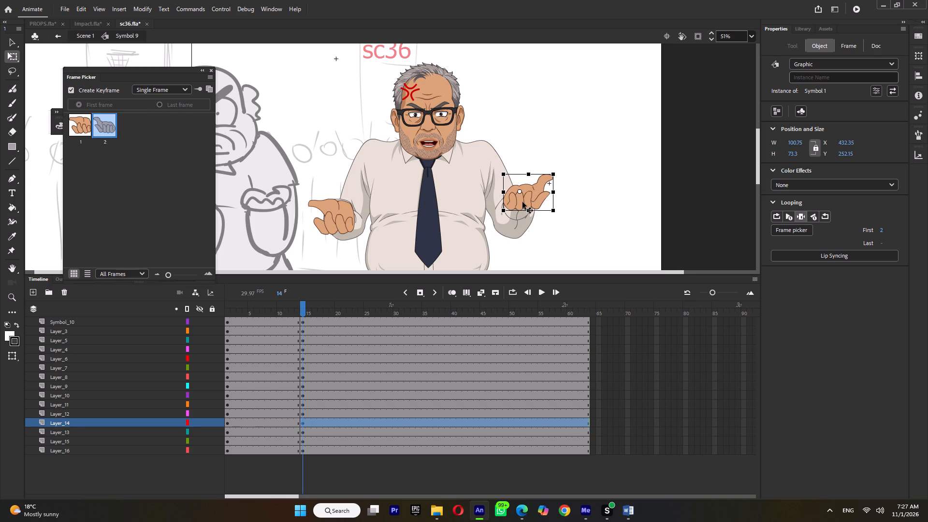
At frame 14, switch the torso Tween 36 to its frame 4 pose.
{"action": "left_click", "coordinate": [473, 243]}
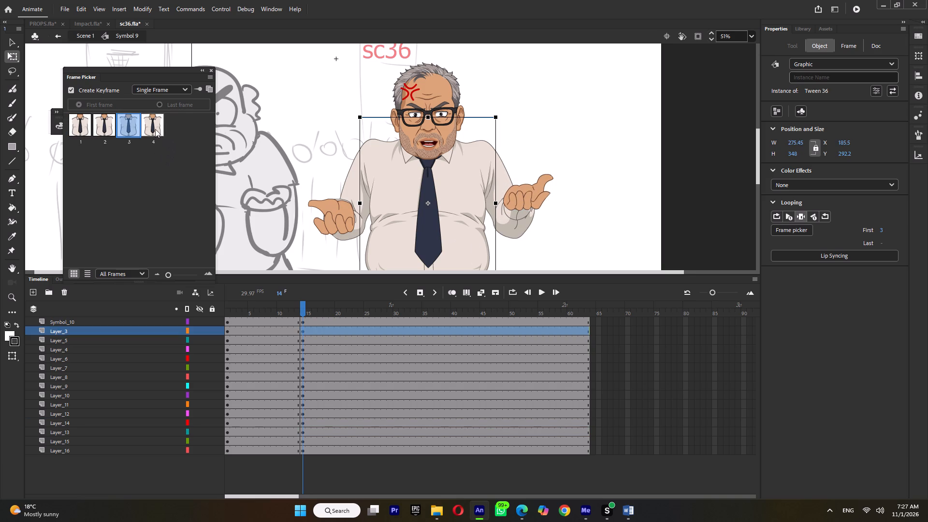
{"action": "left_click", "coordinate": [155, 129]}
Nudge the whole sketch-side arm downward at frame 14 to fit its lowered shoulder.
{"action": "left_click_drag", "start_coordinate": [294, 163], "coordinate": [340, 240]}
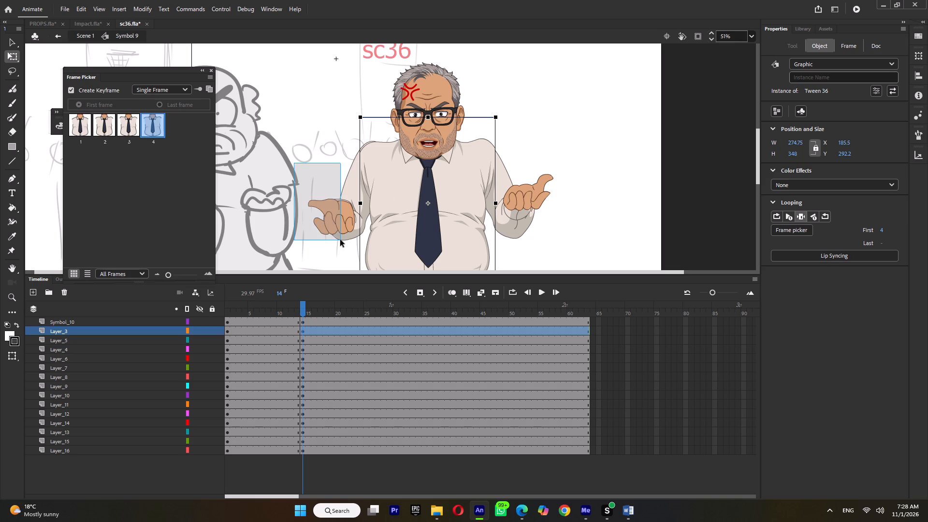
{"action": "left_click_drag", "start_coordinate": [340, 240], "coordinate": [341, 240]}
{"action": "key", "text": "Down"}
{"action": "key", "text": "Down"}
{"action": "key", "text": "Down"}
{"action": "key", "text": "Down"}
{"action": "key", "text": "Down"}
{"action": "key", "text": "Down"}
{"action": "key", "text": "Down"}
{"action": "key", "text": "Down"}
{"action": "key", "text": "Down"}
{"action": "key", "text": "Down"}
{"action": "key", "text": "Down"}
{"action": "key", "text": "Down"}
{"action": "key", "text": "Down"}
{"action": "key", "text": "Down"}
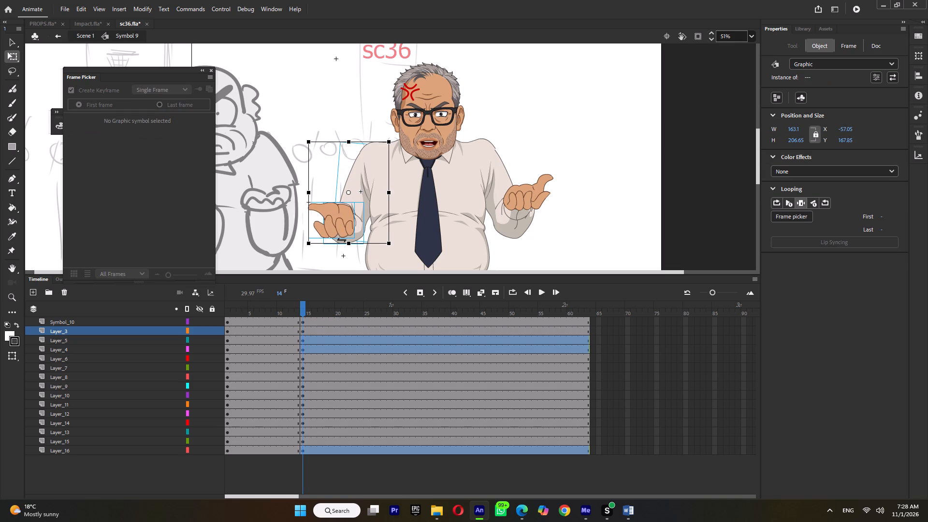
{"action": "key", "text": "Up"}
Nudge the whole arm on the side away from the sketch upward at frame 14 to meet its raised shoulder.
{"action": "left_click_drag", "start_coordinate": [562, 173], "coordinate": [515, 255]}
{"action": "key", "text": "Up"}
{"action": "key", "text": "Up"}
{"action": "key", "text": "Up"}
{"action": "key", "text": "Up"}
{"action": "key", "text": "Up"}
{"action": "key", "text": "Up"}
{"action": "key", "text": "Up"}
{"action": "key", "text": "Up"}
{"action": "key", "text": "Up"}
{"action": "key", "text": "Up"}
{"action": "key", "text": "Up"}
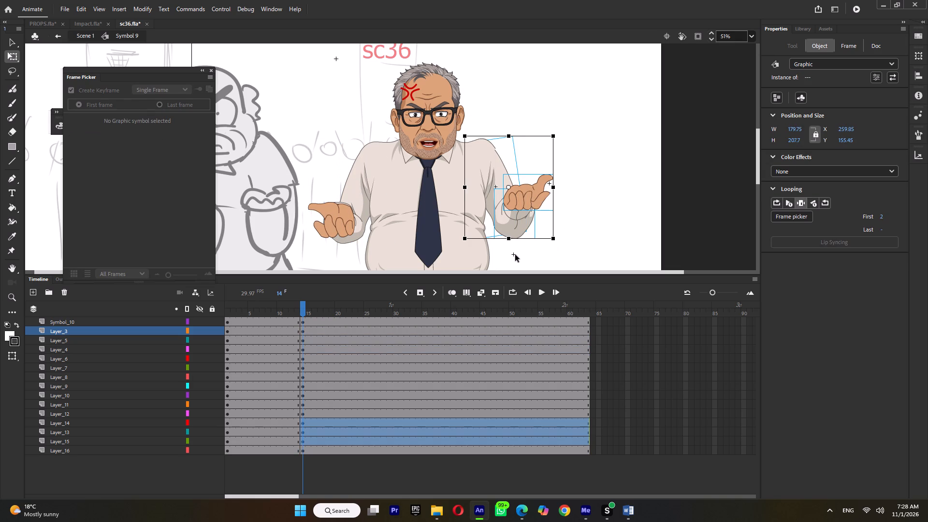
{"action": "key", "text": "Down"}
{"action": "key", "text": "Up"}
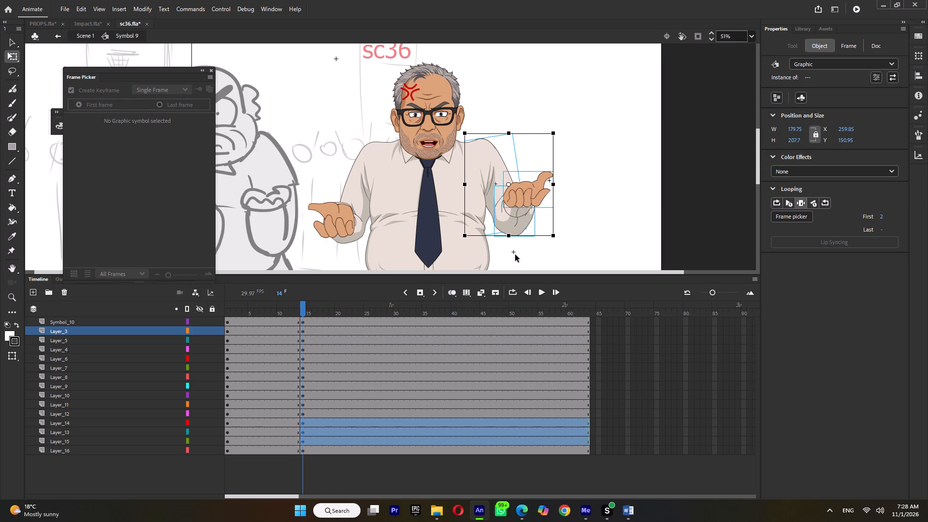
{"action": "key", "text": "Down"}
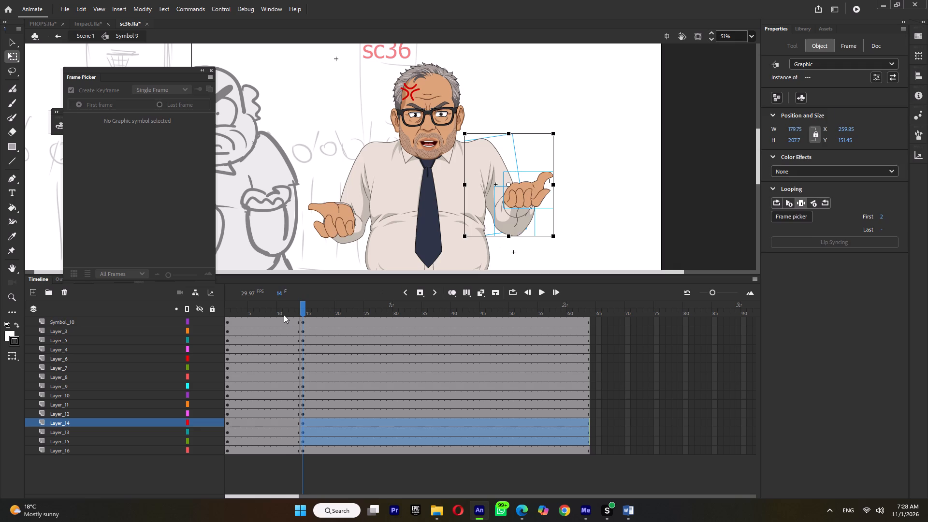
In the first pose (frames 1–13), rotate the whole arm on the side away from the sketch slightly inward around its shoulder.
{"action": "left_click", "coordinate": [284, 315]}
{"action": "left_click_drag", "start_coordinate": [554, 175], "coordinate": [523, 234]}
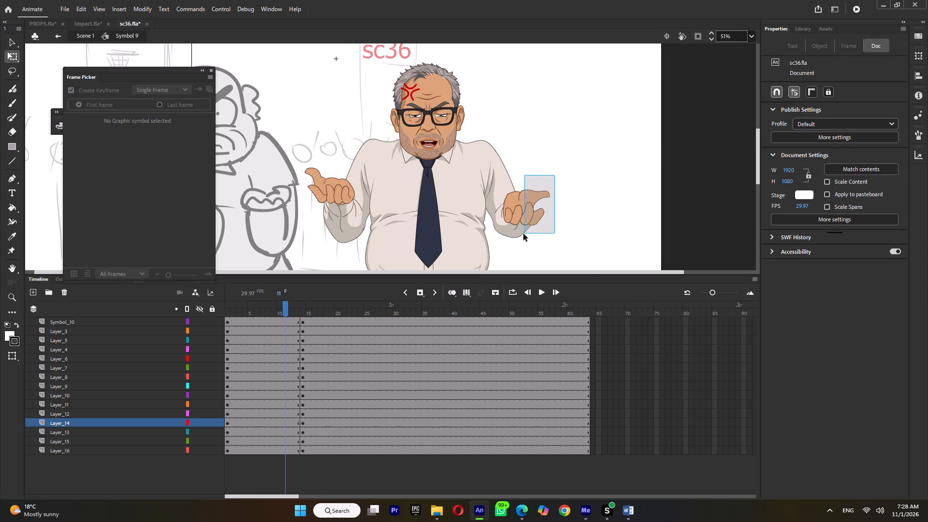
{"action": "left_click_drag", "start_coordinate": [523, 234], "coordinate": [518, 242]}
{"action": "left_click_drag", "start_coordinate": [507, 187], "coordinate": [492, 153]}
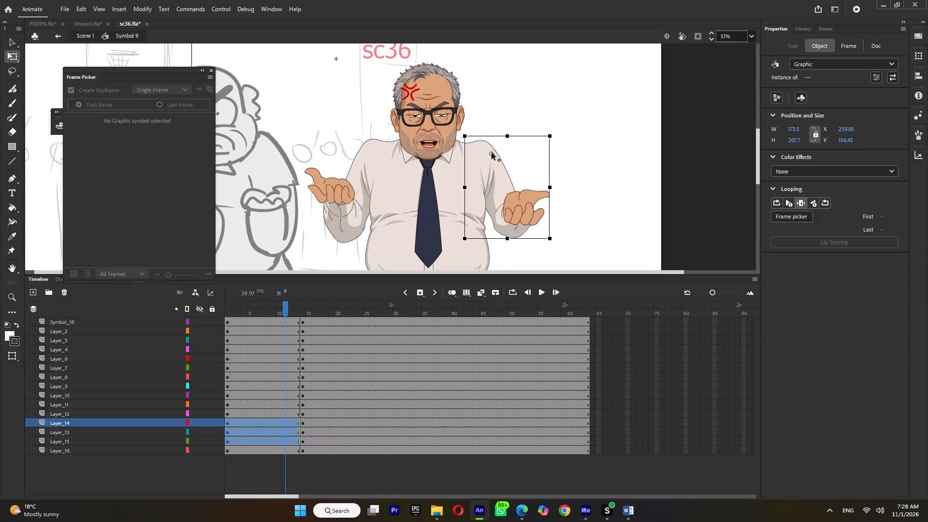
{"action": "left_click_drag", "start_coordinate": [492, 153], "coordinate": [491, 151]}
{"action": "scroll", "coordinate": [547, 221], "scroll_direction": "up", "scroll_amount": 2, "text": "ctrl"}
{"action": "left_click_drag", "start_coordinate": [557, 246], "coordinate": [552, 255]}
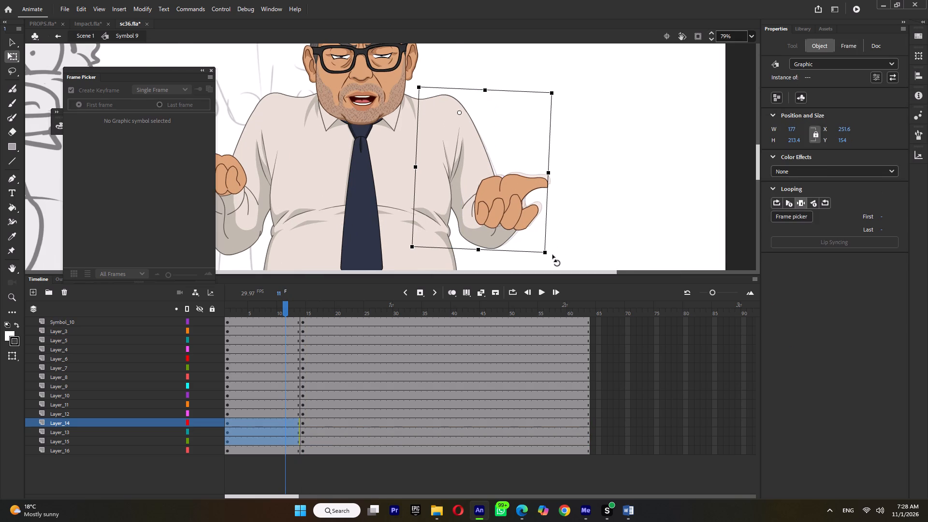
{"action": "left_click_drag", "start_coordinate": [552, 255], "coordinate": [554, 255]}
{"action": "scroll", "coordinate": [552, 203], "scroll_direction": "down", "scroll_amount": 5, "text": "ctrl"}
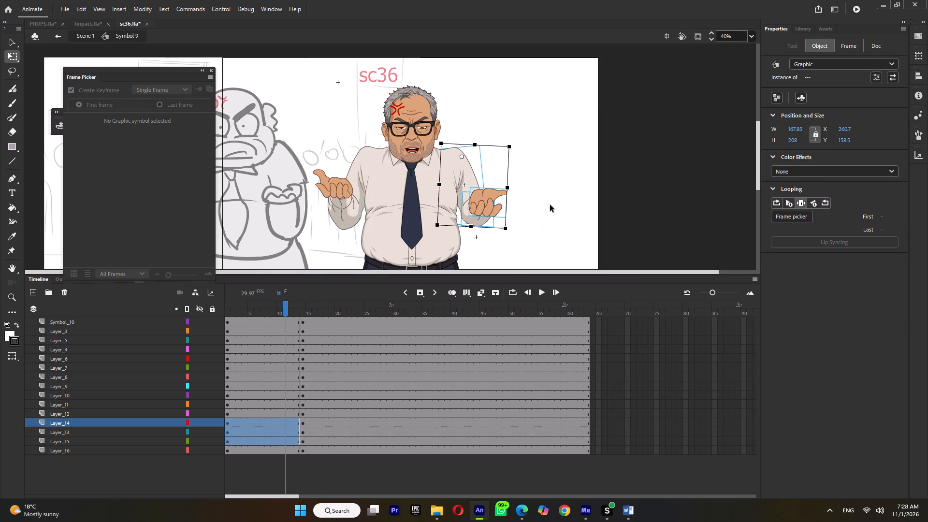
In the first pose, skew the torso Tween 36 slightly so the sketch-side shoulder rises and the other drops.
{"action": "left_click", "coordinate": [251, 307]}
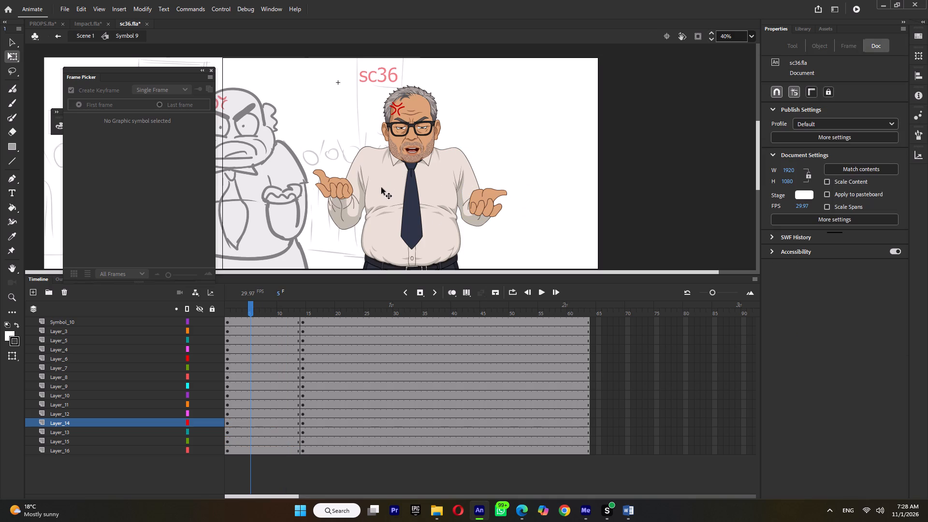
{"action": "left_click", "coordinate": [381, 188]}
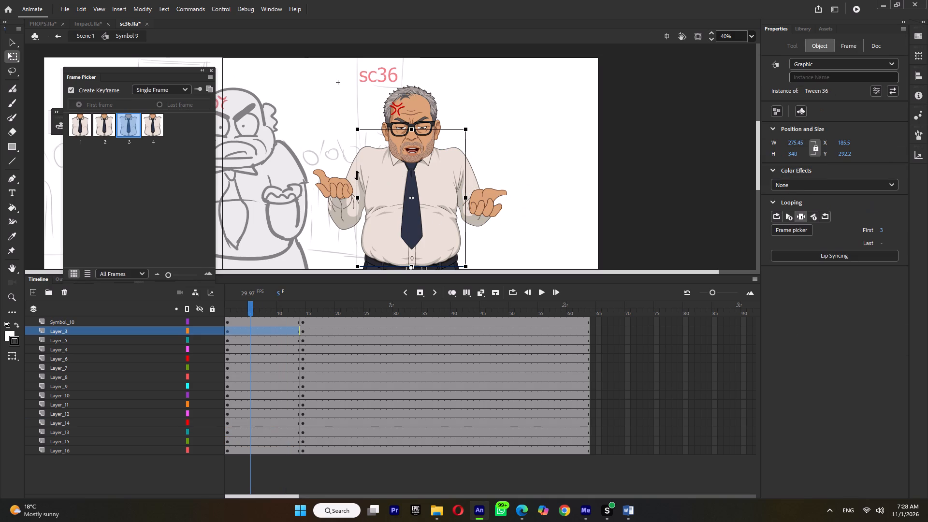
{"action": "left_click", "coordinate": [357, 175]}
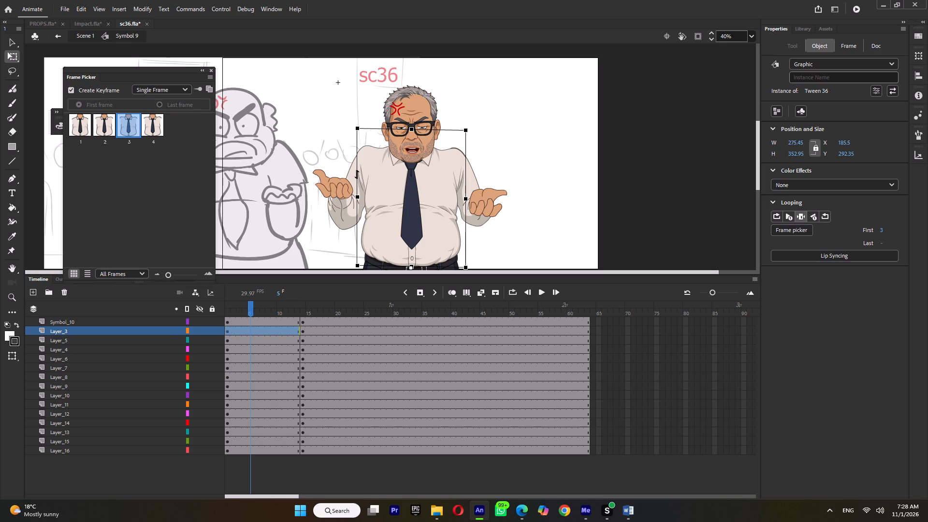
Nudge the whole arm on the side away from the sketch downward in the first pose to meet its lowered shoulder.
{"action": "left_click_drag", "start_coordinate": [504, 161], "coordinate": [480, 231]}
{"action": "key", "text": "Down"}
{"action": "key", "text": "Down"}
{"action": "key", "text": "Down"}
{"action": "key", "text": "Down"}
{"action": "key", "text": "Down"}
{"action": "key", "text": "Down"}
{"action": "key", "text": "Down"}
{"action": "key", "text": "Down"}
{"action": "key", "text": "Down"}
{"action": "key", "text": "Up"}
{"action": "key", "text": "Up"}
{"action": "key", "text": "Up"}
{"action": "key", "text": "Up"}
{"action": "key", "text": "Up"}
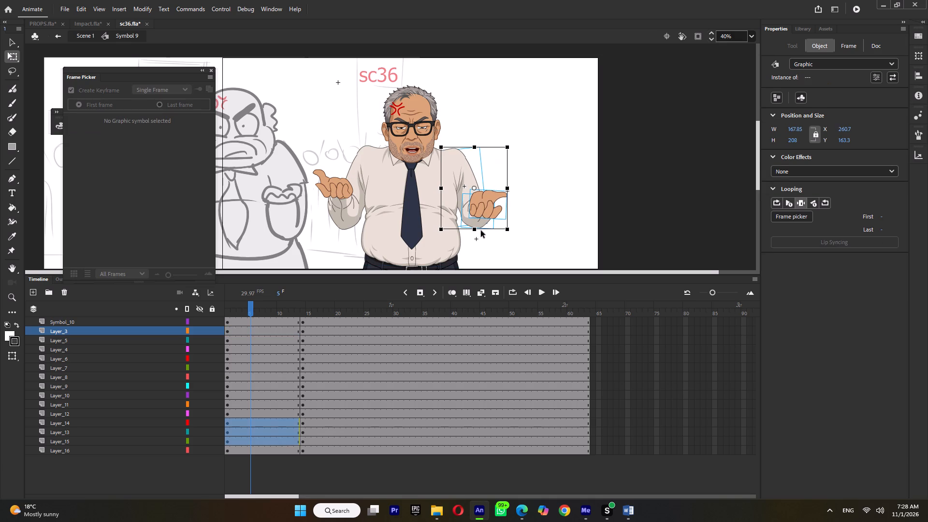
{"action": "key", "text": "Down"}
Nudge the whole sketch-side arm upward in the first pose to meet its raised shoulder, and compare it with the second pose.
{"action": "left_click_drag", "start_coordinate": [302, 151], "coordinate": [346, 230]}
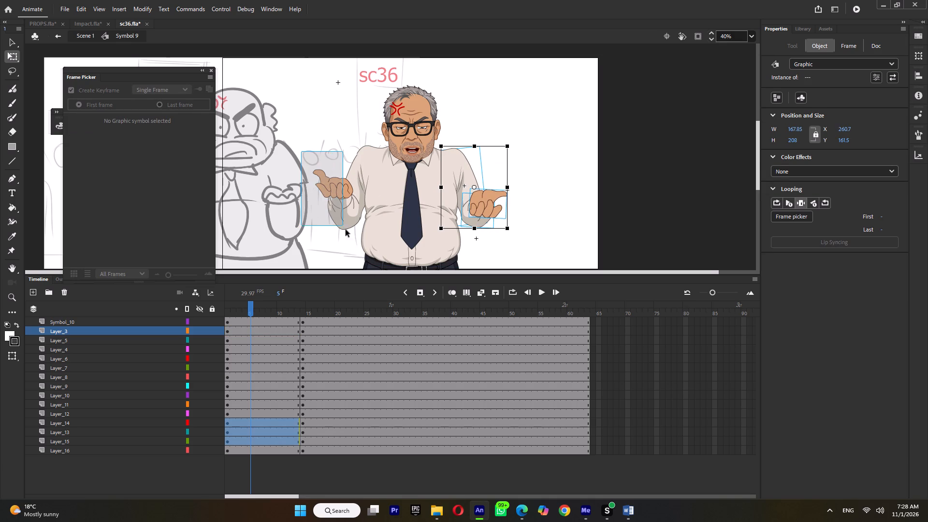
{"action": "left_click_drag", "start_coordinate": [346, 230], "coordinate": [350, 240]}
{"action": "key", "text": "Up"}
{"action": "key", "text": "Up"}
{"action": "key", "text": "Up"}
{"action": "key", "text": "Up"}
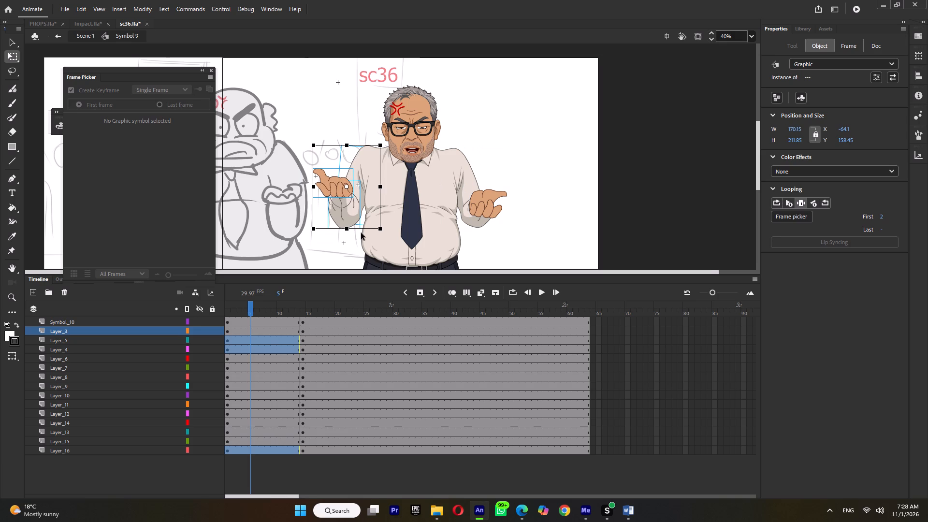
{"action": "scroll", "coordinate": [417, 205], "scroll_direction": "down", "scroll_amount": 3, "text": "ctrl"}
{"action": "left_click", "coordinate": [315, 311]}
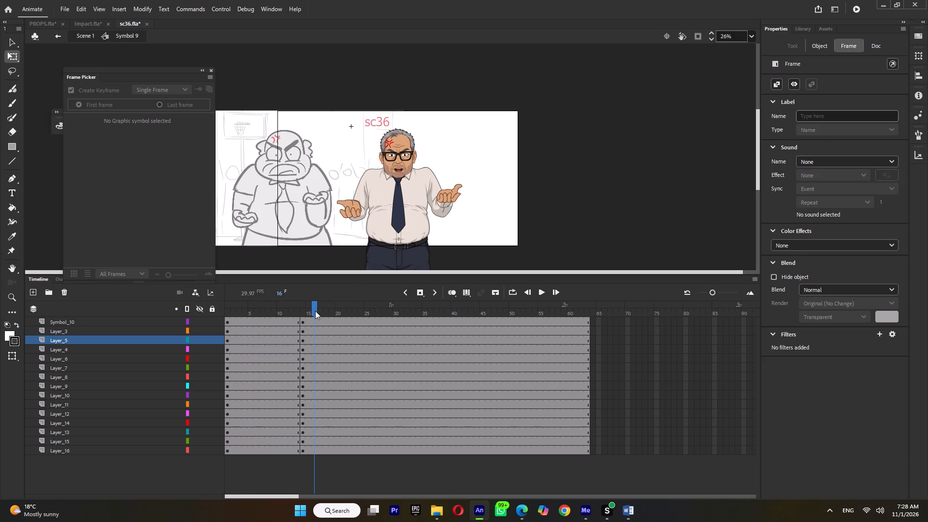
{"action": "left_click_drag", "start_coordinate": [298, 306], "coordinate": [280, 310]}
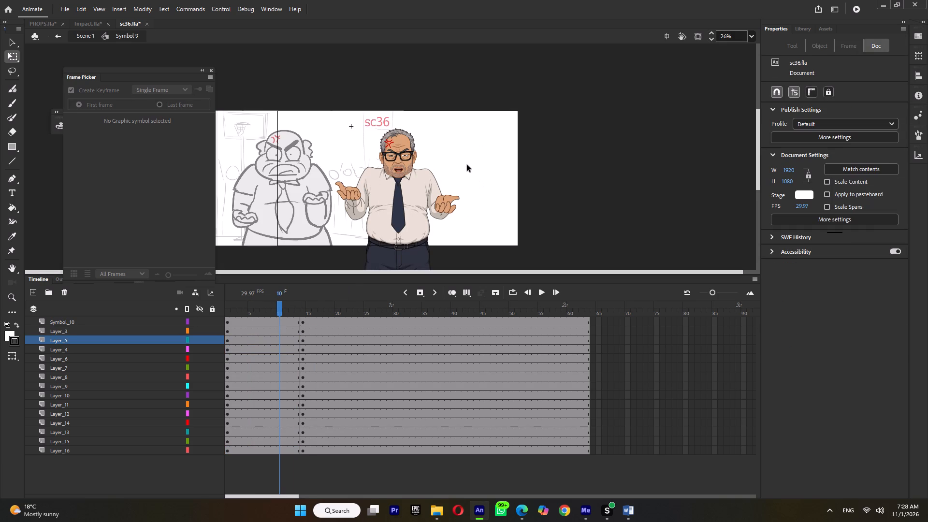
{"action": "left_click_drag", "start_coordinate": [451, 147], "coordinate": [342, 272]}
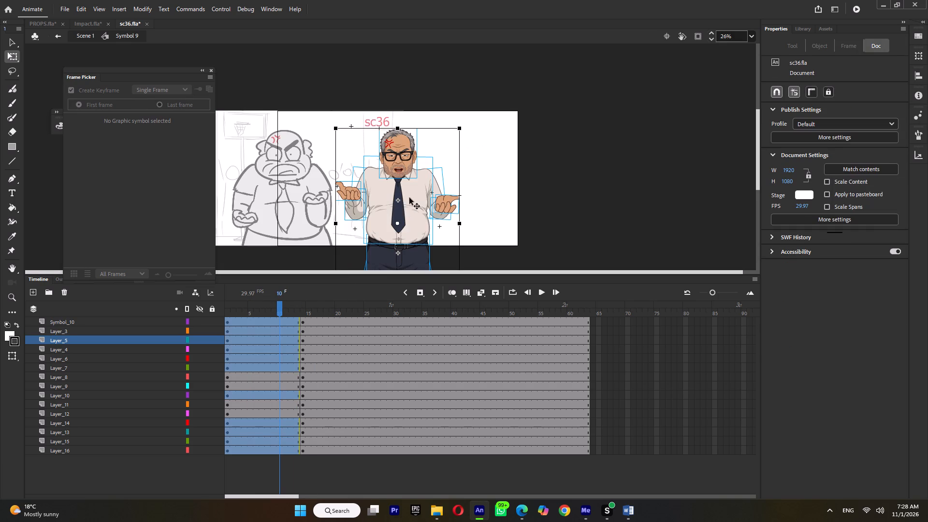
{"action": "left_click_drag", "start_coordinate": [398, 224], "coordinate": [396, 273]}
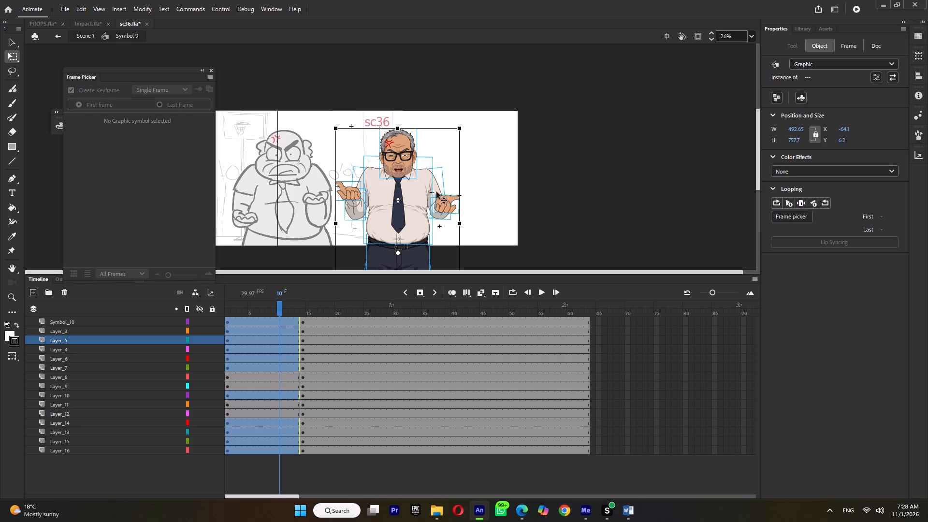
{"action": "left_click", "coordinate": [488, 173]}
In the first pose, skew the head, torso and both arms together slightly away from the sketch, pivoting at the waist.
{"action": "left_click_drag", "start_coordinate": [486, 123], "coordinate": [301, 219]}
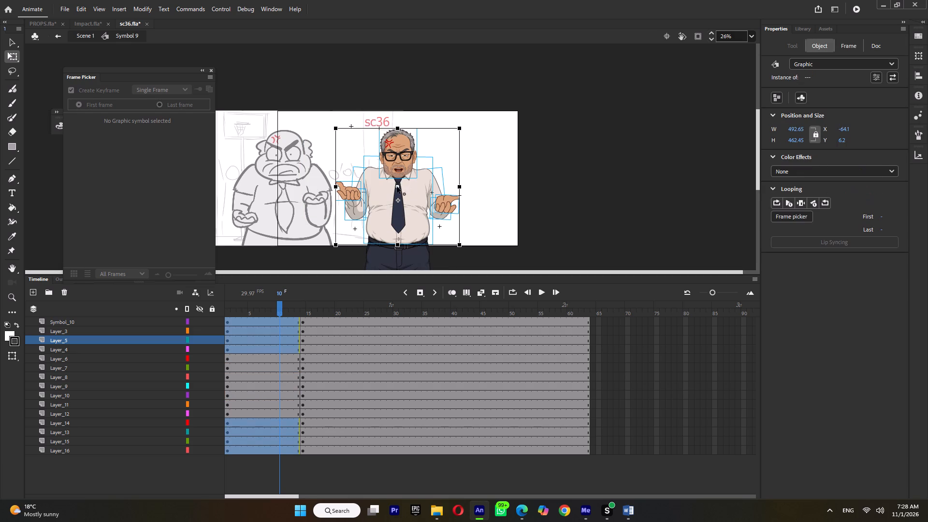
{"action": "left_click_drag", "start_coordinate": [397, 187], "coordinate": [399, 244]}
{"action": "scroll", "coordinate": [390, 137], "scroll_direction": "up", "scroll_amount": 7, "text": "ctrl"}
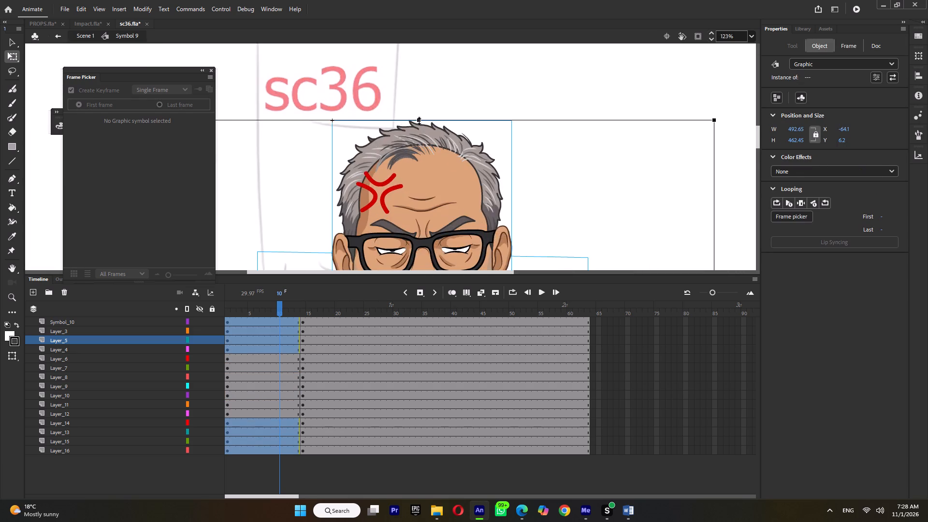
{"action": "scroll", "coordinate": [420, 121], "scroll_direction": "up", "scroll_amount": 3, "text": "ctrl"}
{"action": "left_click", "coordinate": [430, 120]}
{"action": "scroll", "coordinate": [434, 122], "scroll_direction": "down", "scroll_amount": 4, "text": "ctrl"}
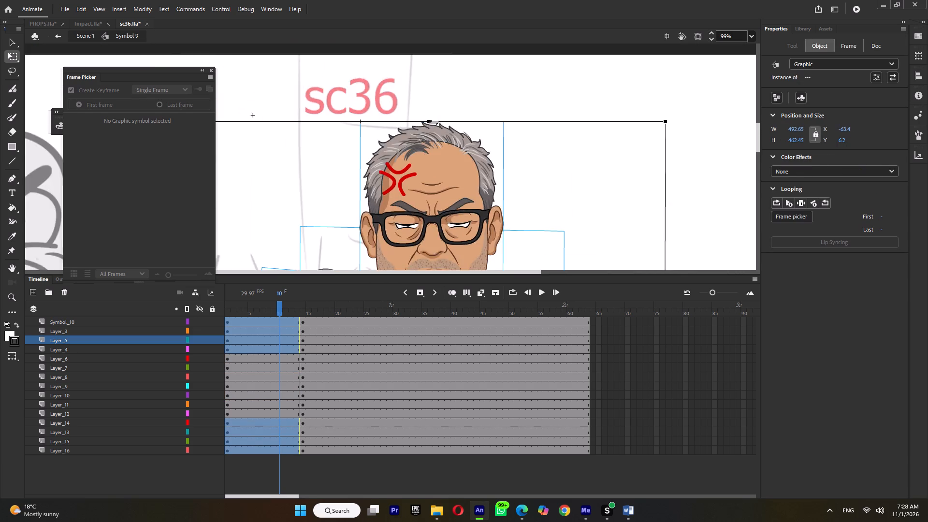
{"action": "scroll", "coordinate": [434, 122], "scroll_direction": "down", "scroll_amount": 10, "text": "ctrl"}
{"action": "left_click", "coordinate": [430, 103]}
Tilt the head Symbol 10 slightly clockwise, away from the sketch, in the first pose.
{"action": "left_click", "coordinate": [396, 145]}
{"action": "scroll", "coordinate": [390, 127], "scroll_direction": "up", "scroll_amount": 4, "text": "ctrl"}
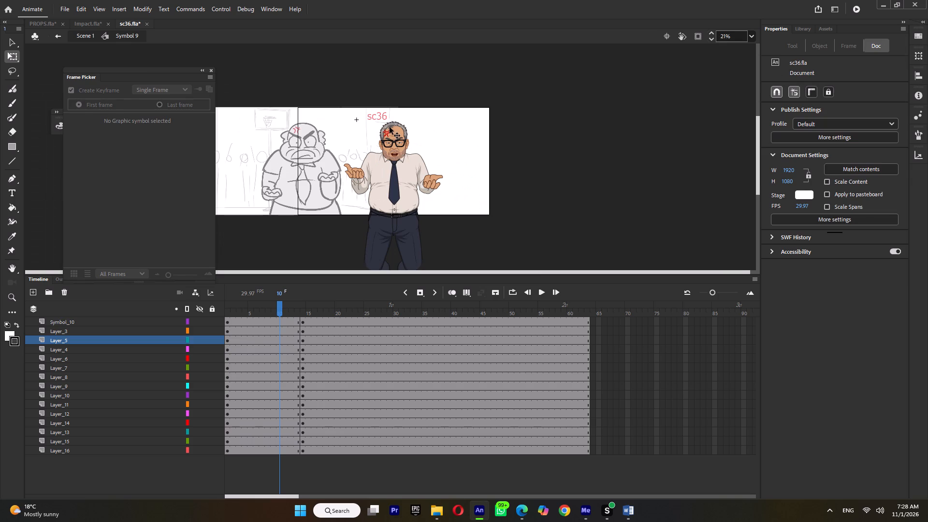
{"action": "scroll", "coordinate": [378, 123], "scroll_direction": "up", "scroll_amount": 14, "text": "ctrl"}
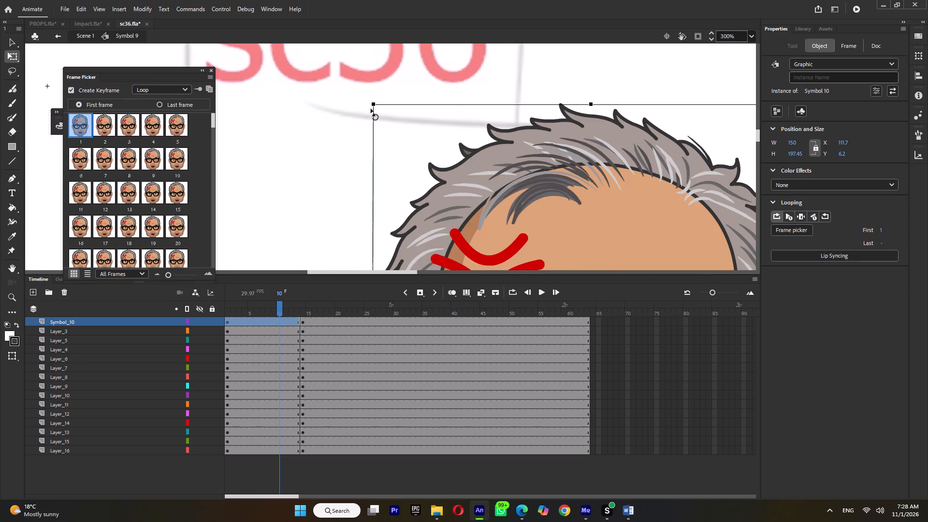
{"action": "left_click", "coordinate": [371, 109]}
{"action": "scroll", "coordinate": [375, 106], "scroll_direction": "down", "scroll_amount": 10, "text": "ctrl"}
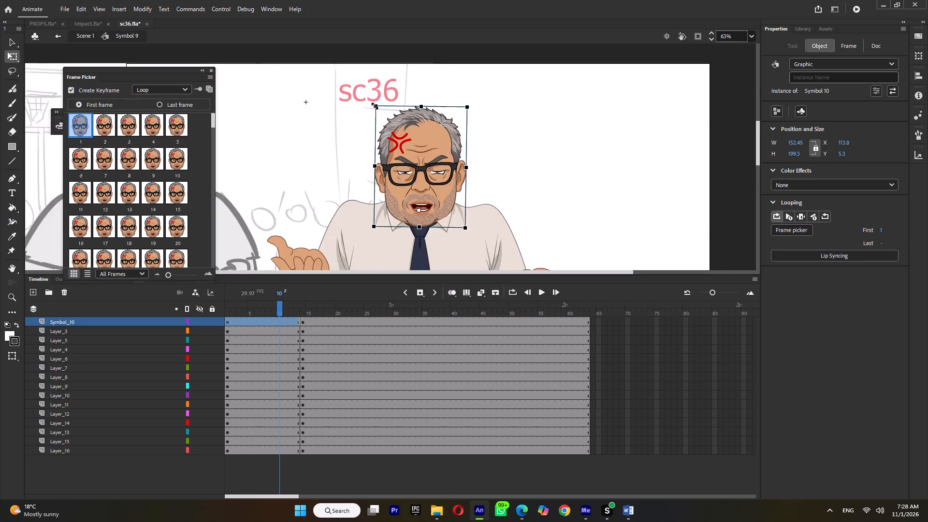
{"action": "scroll", "coordinate": [375, 106], "scroll_direction": "down", "scroll_amount": 9, "text": "ctrl"}
At frame 14, tilt the head Symbol 10 slightly counterclockwise toward the sketch and compare it with the preceding frame.
{"action": "left_click", "coordinate": [304, 309]}
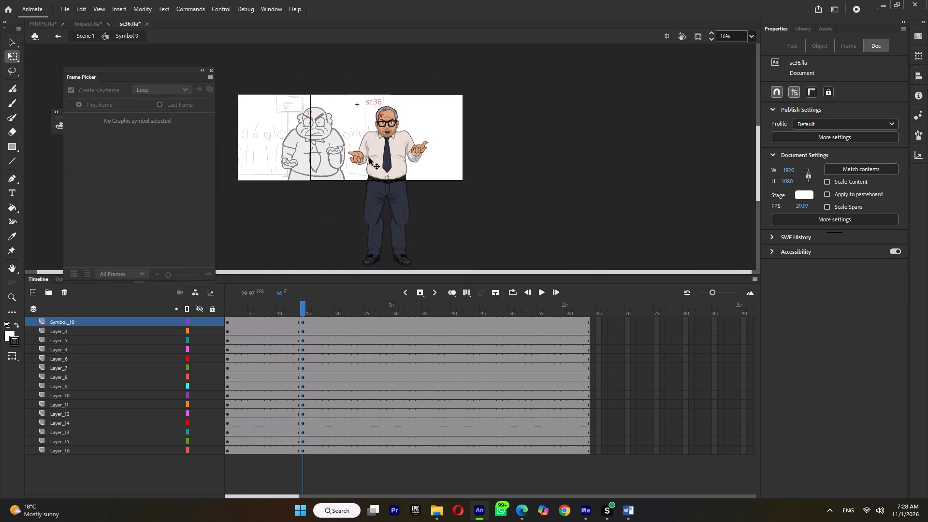
{"action": "left_click", "coordinate": [391, 121]}
{"action": "scroll", "coordinate": [397, 109], "scroll_direction": "up", "scroll_amount": 12, "text": "ctrl"}
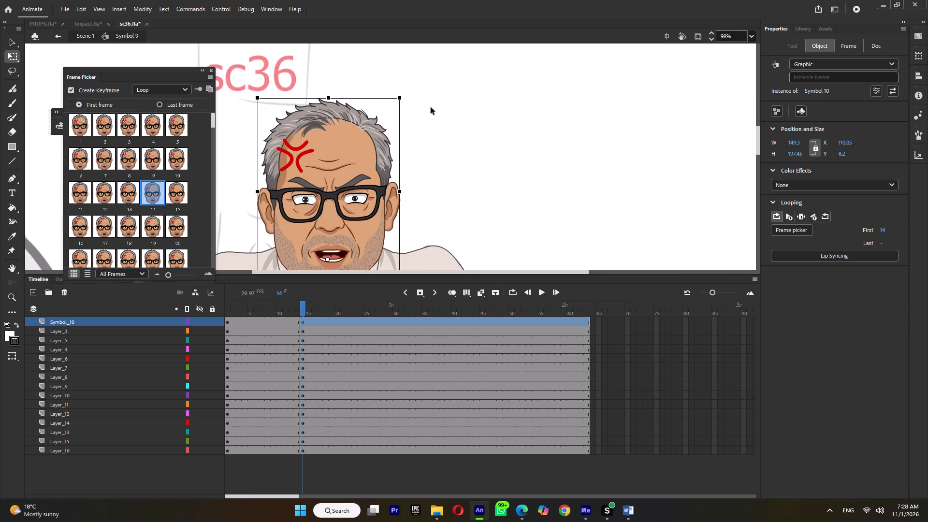
{"action": "scroll", "coordinate": [401, 98], "scroll_direction": "up", "scroll_amount": 2, "text": "ctrl"}
{"action": "left_click_drag", "start_coordinate": [405, 97], "coordinate": [401, 94]}
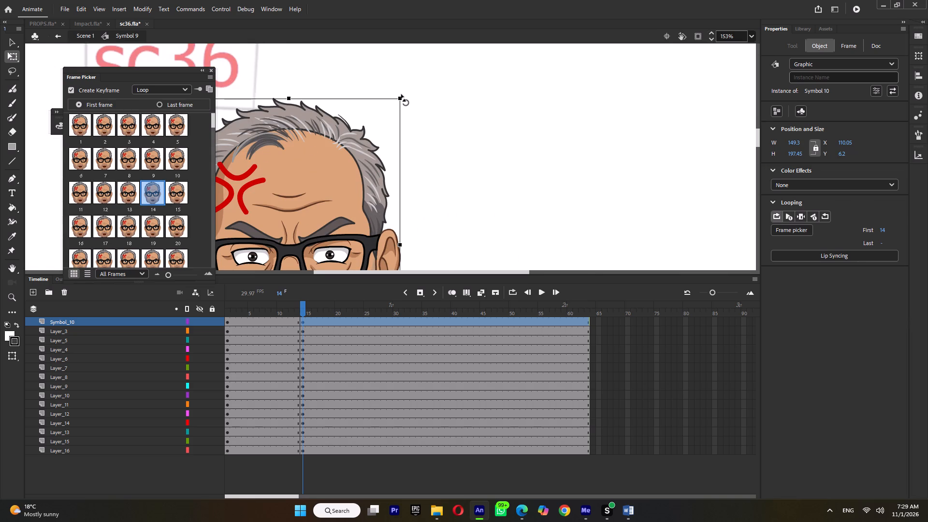
{"action": "left_click_drag", "start_coordinate": [401, 94], "coordinate": [400, 94]}
{"action": "scroll", "coordinate": [400, 94], "scroll_direction": "down", "scroll_amount": 13, "text": "ctrl"}
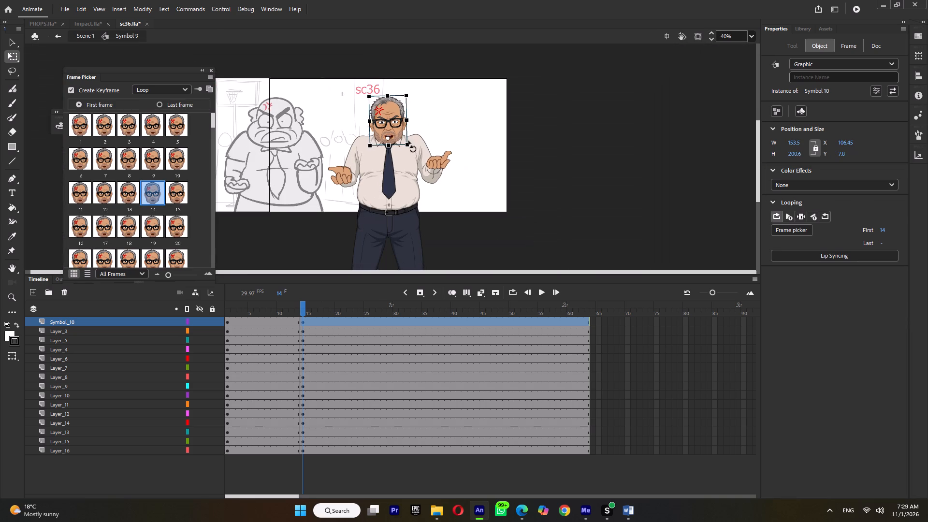
{"action": "left_click", "coordinate": [292, 310]}
At frame 14, rotate the whole sketch-side arm slightly inward around its shoulder.
{"action": "left_click", "coordinate": [304, 310]}
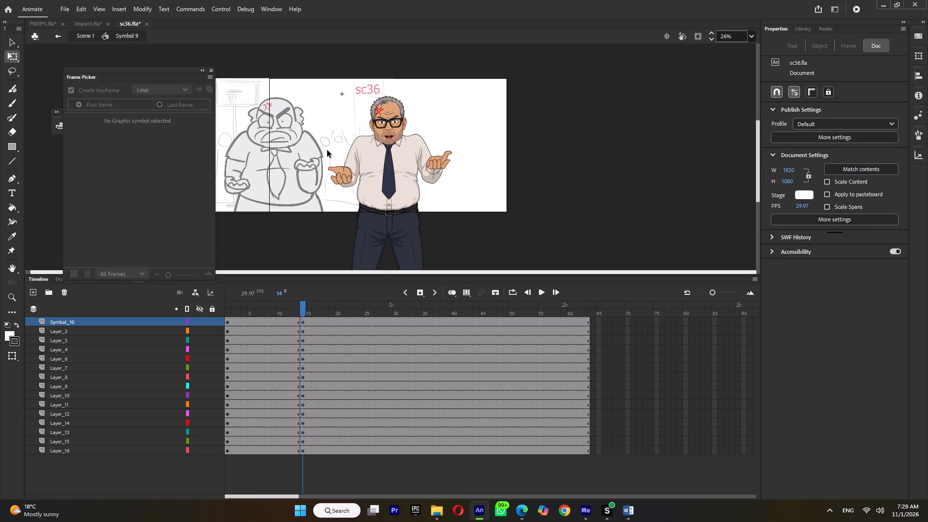
{"action": "left_click_drag", "start_coordinate": [327, 151], "coordinate": [348, 196]}
{"action": "left_click_drag", "start_coordinate": [349, 161], "coordinate": [358, 143]}
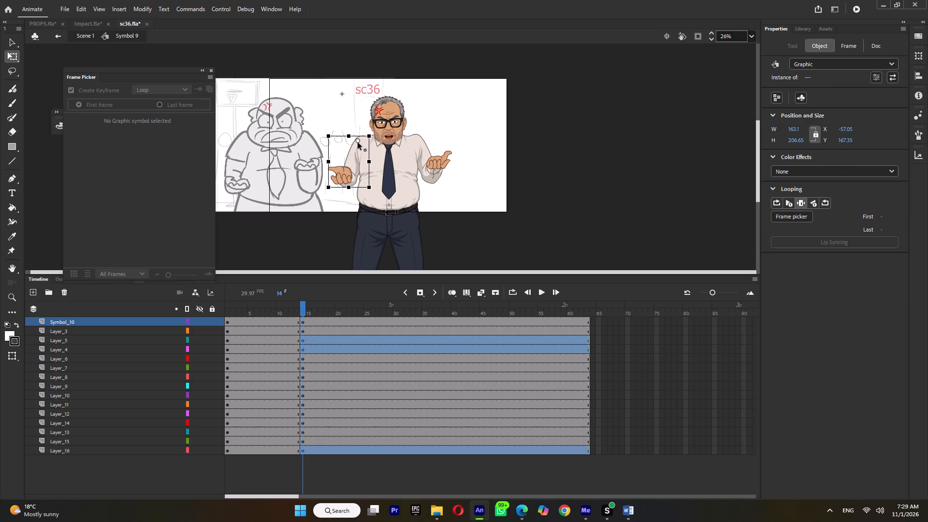
{"action": "left_click_drag", "start_coordinate": [358, 143], "coordinate": [359, 142]}
{"action": "scroll", "coordinate": [339, 188], "scroll_direction": "up", "scroll_amount": 8, "text": "ctrl"}
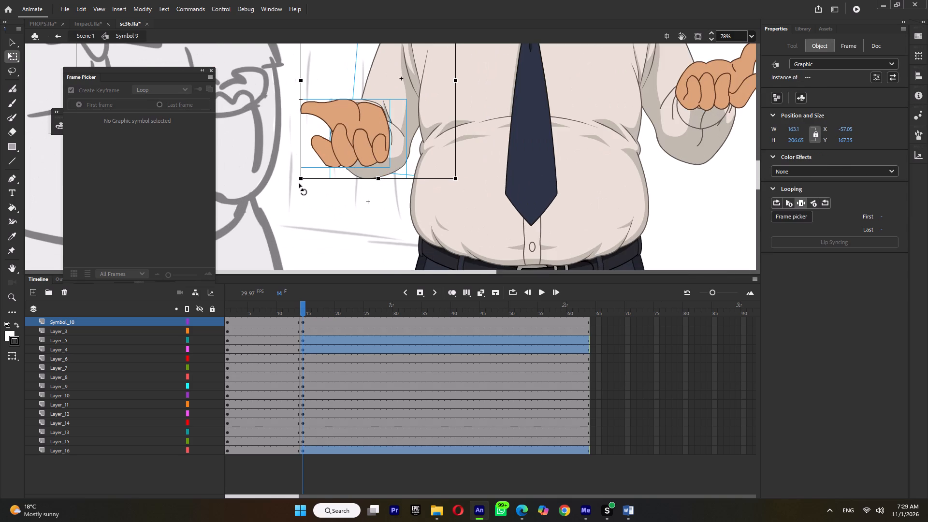
{"action": "left_click_drag", "start_coordinate": [299, 184], "coordinate": [303, 191]}
{"action": "scroll", "coordinate": [319, 216], "scroll_direction": "down", "scroll_amount": 5, "text": "ctrl"}
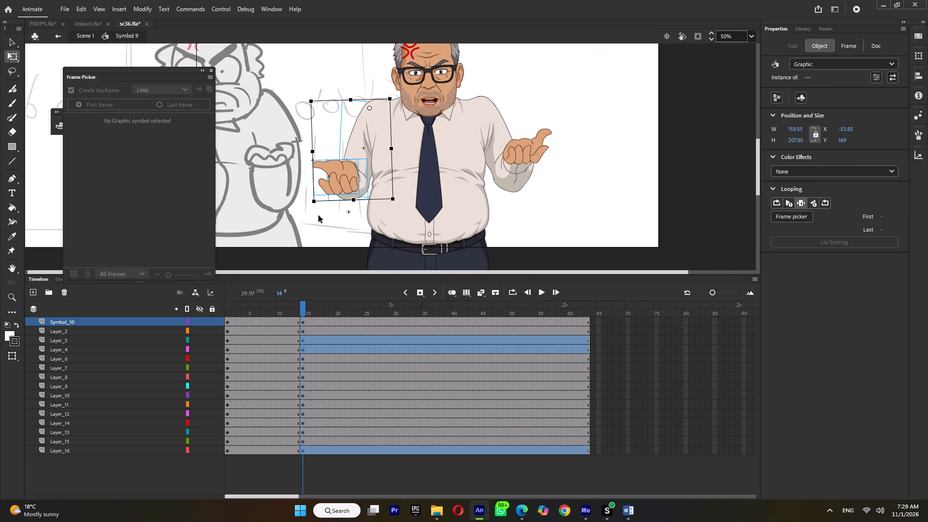
{"action": "scroll", "coordinate": [367, 106], "scroll_direction": "up", "scroll_amount": 2, "text": "ctrl"}
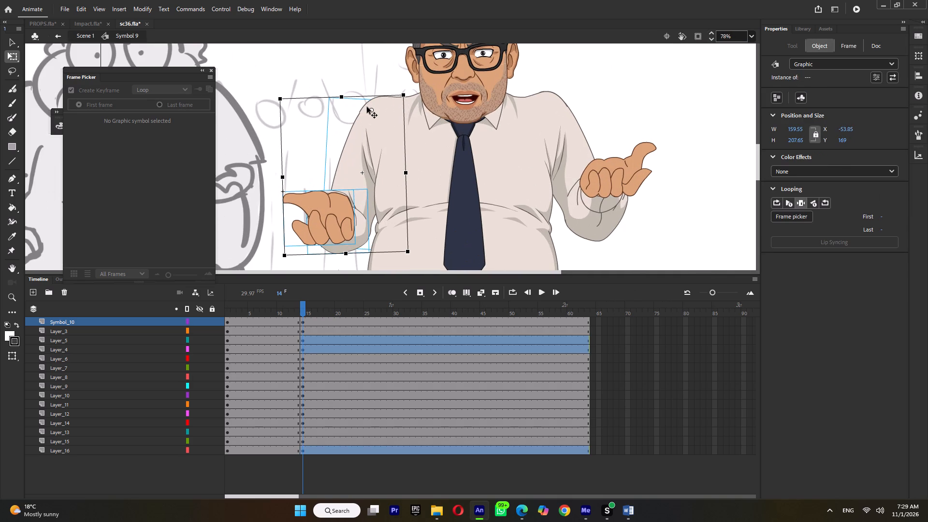
At frame 14, skew the torso Tween 36 slightly so the shoulder on the side away from the sketch rises.
{"action": "left_click", "coordinate": [503, 172]}
{"action": "left_click", "coordinate": [567, 160]}
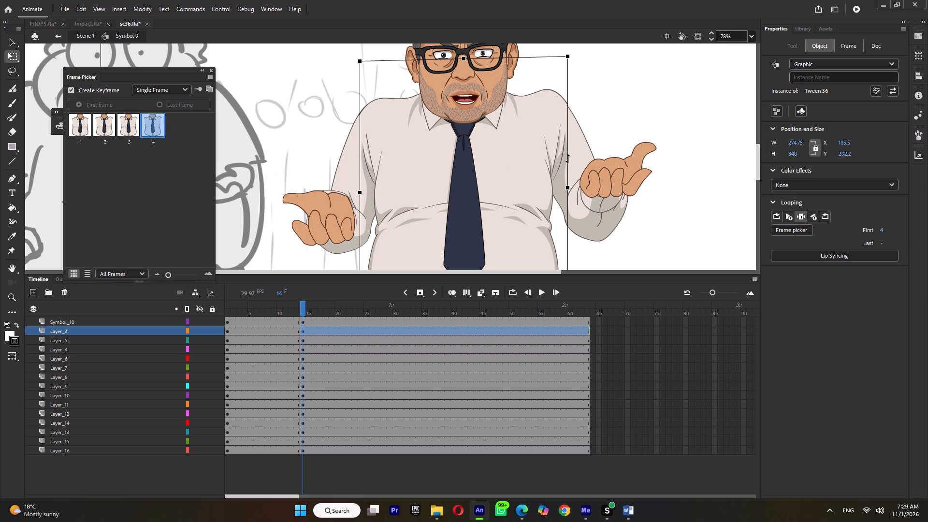
Nudge the whole sketch-side arm slightly downward at frame 14 to follow the skewed torso.
{"action": "left_click_drag", "start_coordinate": [276, 152], "coordinate": [334, 283]}
{"action": "key", "text": "Down"}
{"action": "key", "text": "Down"}
{"action": "key", "text": "Down"}
{"action": "key", "text": "Down"}
{"action": "key", "text": "Down"}
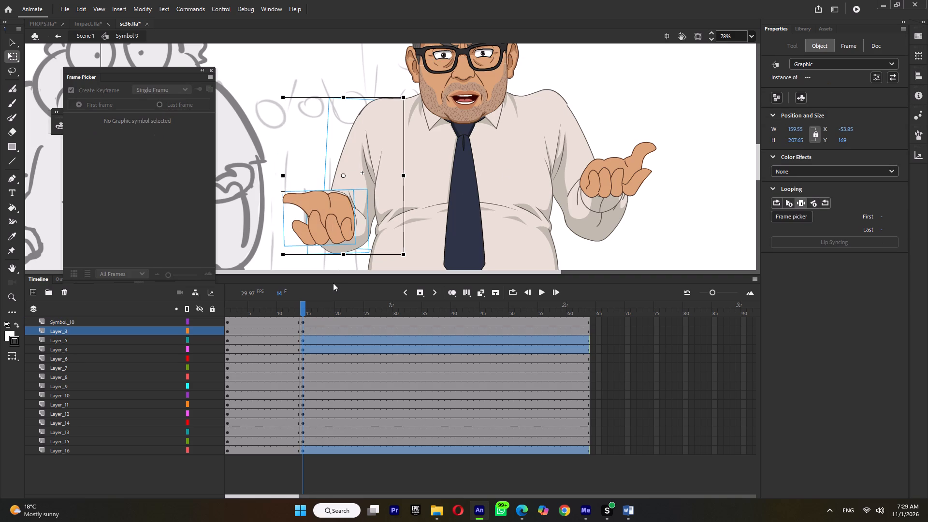
{"action": "key", "text": "Down"}
Nudge the whole arm on the side away from the sketch slightly upward at frame 14 to follow its raised shoulder.
{"action": "left_click_drag", "start_coordinate": [658, 106], "coordinate": [598, 232]}
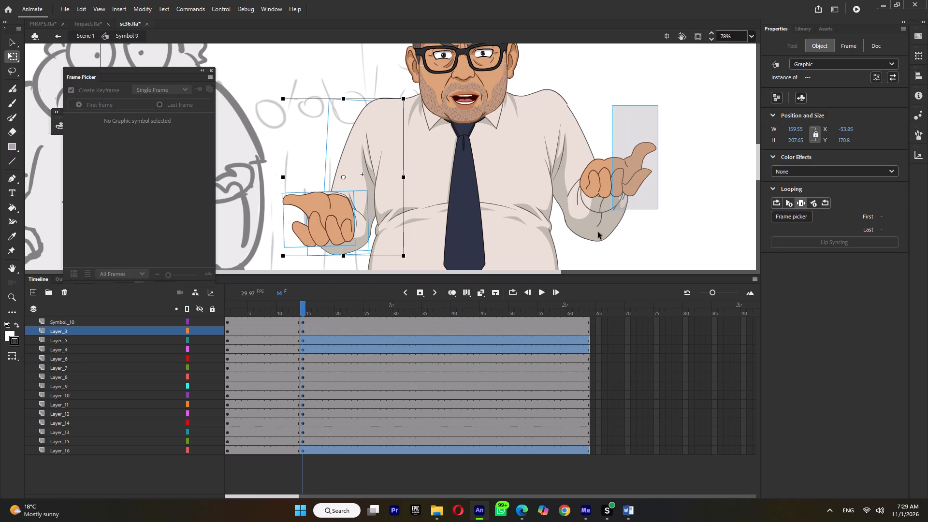
{"action": "left_click_drag", "start_coordinate": [598, 232], "coordinate": [596, 240]}
{"action": "key", "text": "Up"}
{"action": "key", "text": "Up"}
{"action": "key", "text": "Up"}
{"action": "key", "text": "Up"}
{"action": "key", "text": "Up"}
{"action": "key", "text": "Up"}
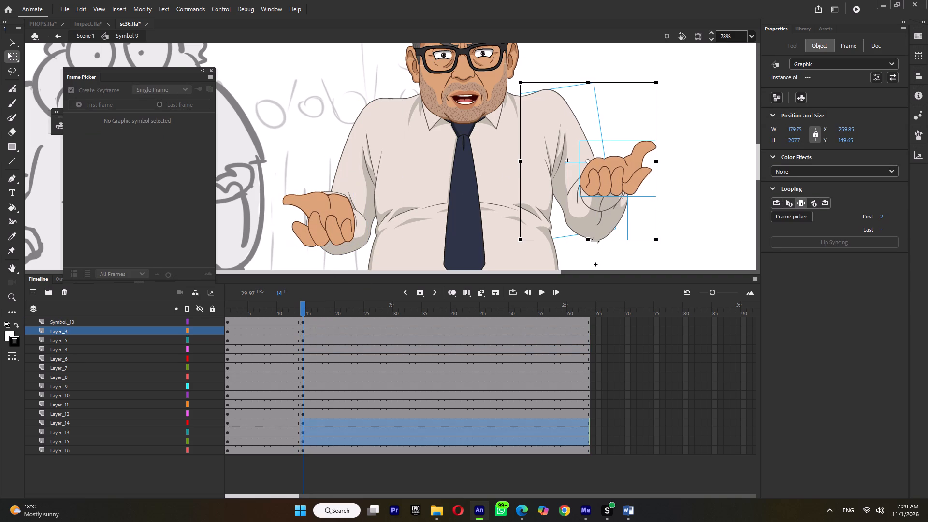
{"action": "key", "text": "Up"}
At frame 14, rotate the whole arm on the side away from the sketch slightly outward around its shoulder.
{"action": "left_click_drag", "start_coordinate": [587, 160], "coordinate": [545, 100]}
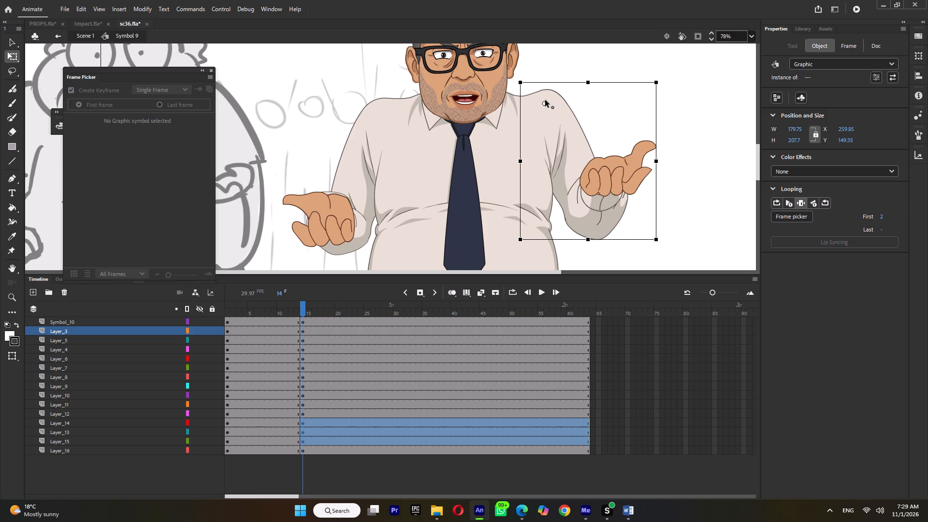
{"action": "left_click_drag", "start_coordinate": [545, 100], "coordinate": [549, 99]}
{"action": "left_click_drag", "start_coordinate": [656, 248], "coordinate": [661, 248]}
{"action": "left_click_drag", "start_coordinate": [661, 248], "coordinate": [664, 249]}
{"action": "scroll", "coordinate": [663, 249], "scroll_direction": "down", "scroll_amount": 4, "text": "ctrl"}
{"action": "left_click_drag", "start_coordinate": [294, 304], "coordinate": [280, 308]}
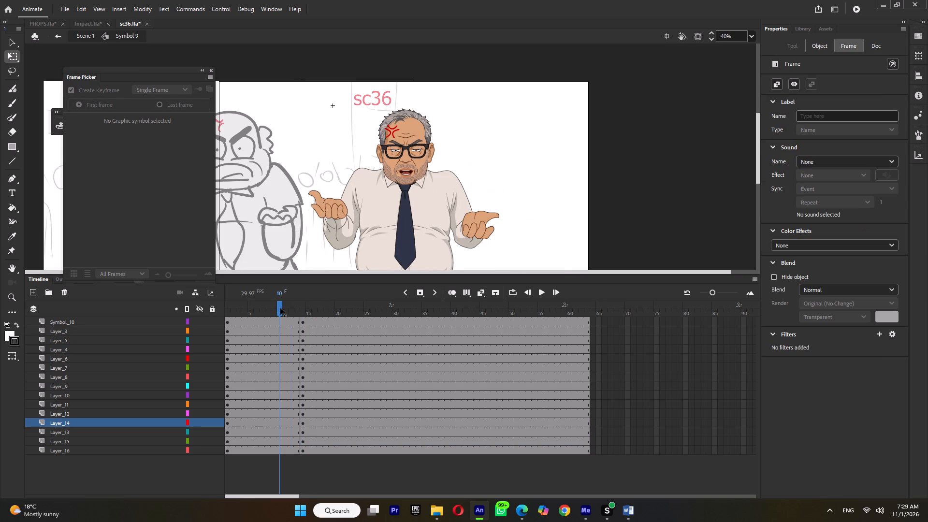
{"action": "left_click_drag", "start_coordinate": [280, 308], "coordinate": [301, 326]}
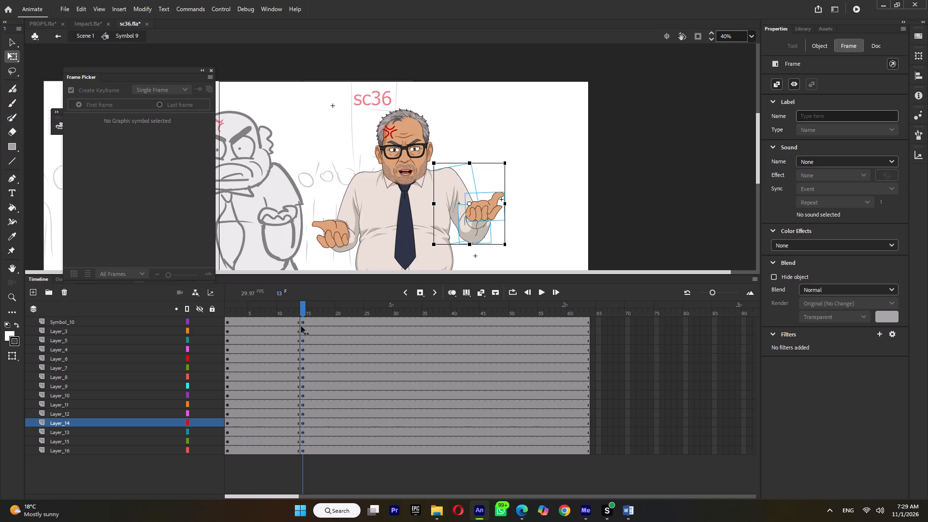
{"action": "left_click_drag", "start_coordinate": [301, 326], "coordinate": [303, 343]}
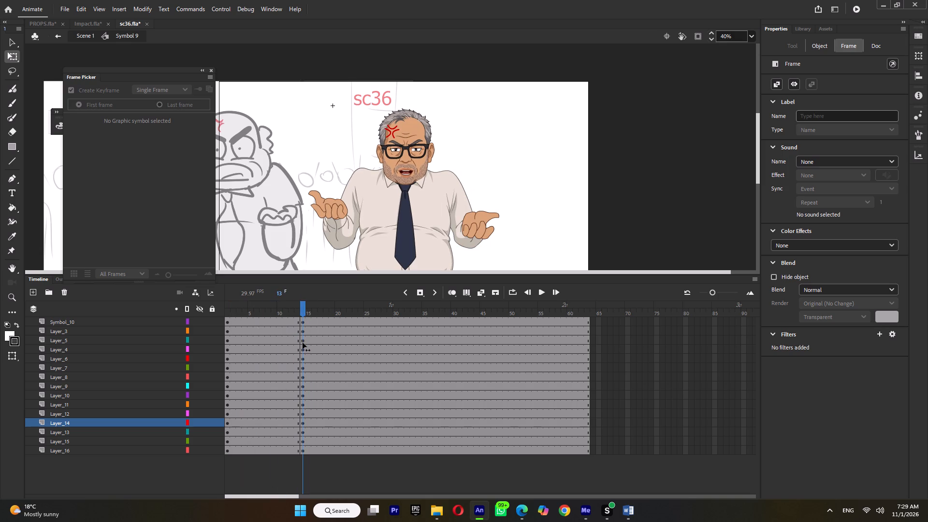
In the first pose's torso artwork inside Tween 36, rotate the tie slightly around its knot so its tip swings away from the sketch.
{"action": "left_click_drag", "start_coordinate": [303, 343], "coordinate": [212, 351]}
{"action": "triple_click", "coordinate": [408, 254]}
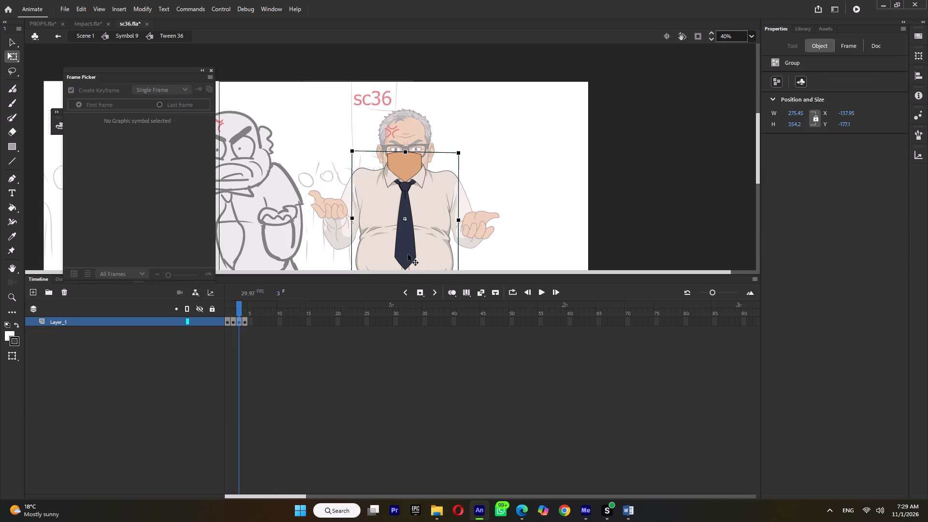
{"action": "double_click", "coordinate": [408, 254]}
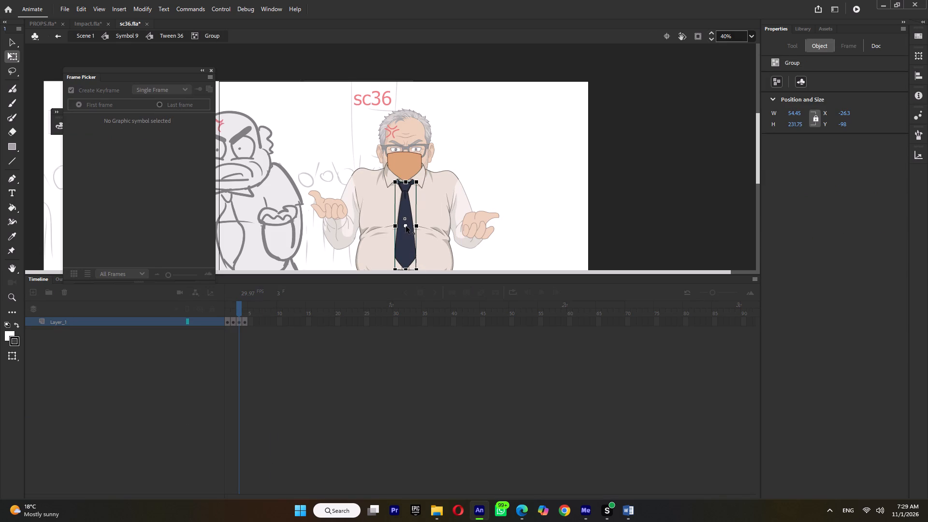
{"action": "left_click_drag", "start_coordinate": [406, 227], "coordinate": [406, 189]}
{"action": "left_click_drag", "start_coordinate": [407, 191], "coordinate": [407, 187]}
{"action": "scroll", "coordinate": [410, 269], "scroll_direction": "up", "scroll_amount": 4, "text": "ctrl"}
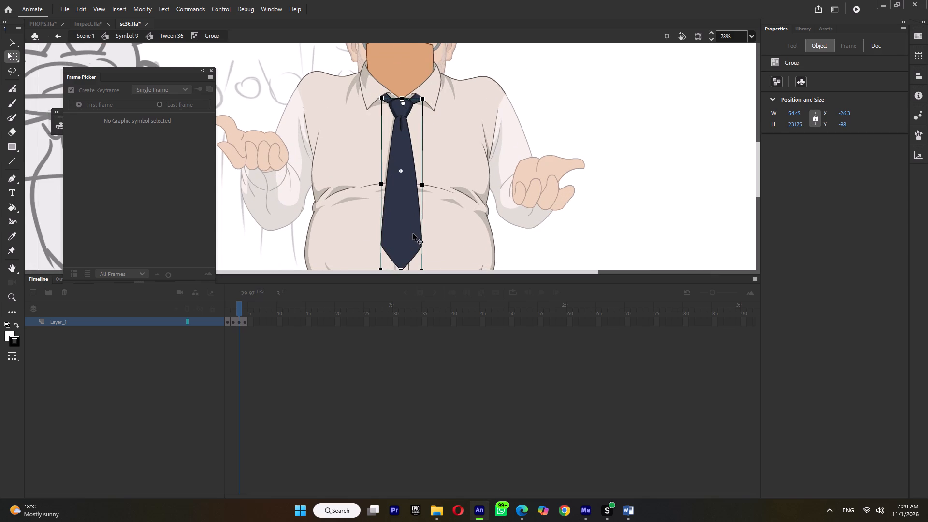
{"action": "scroll", "coordinate": [413, 233], "scroll_direction": "down", "scroll_amount": 1}
{"action": "left_click_drag", "start_coordinate": [412, 205], "coordinate": [416, 206]}
{"action": "scroll", "coordinate": [416, 207], "scroll_direction": "down", "scroll_amount": 6, "text": "ctrl"}
{"action": "double_click", "coordinate": [518, 204]}
{"action": "double_click", "coordinate": [458, 232]}
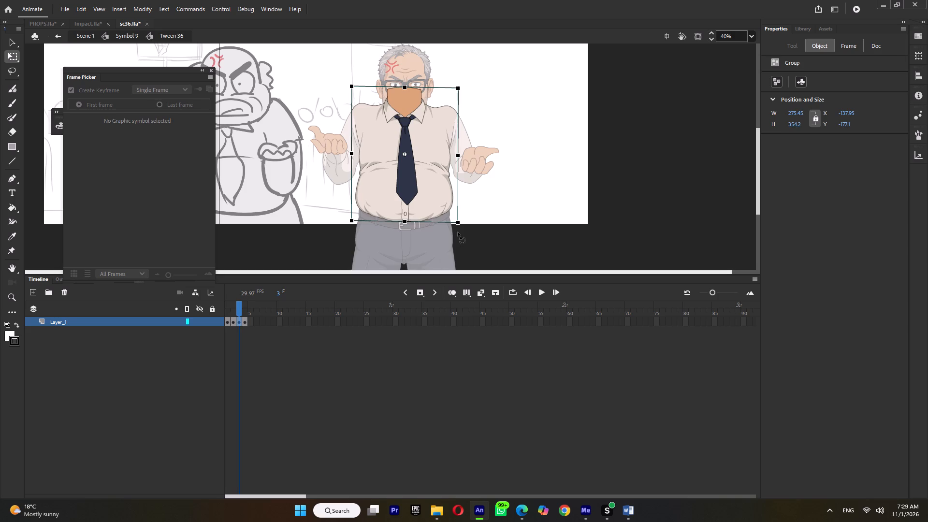
Nudge the whole character in the first pose slightly sideways, away from the sketch.
{"action": "left_click", "coordinate": [307, 308]}
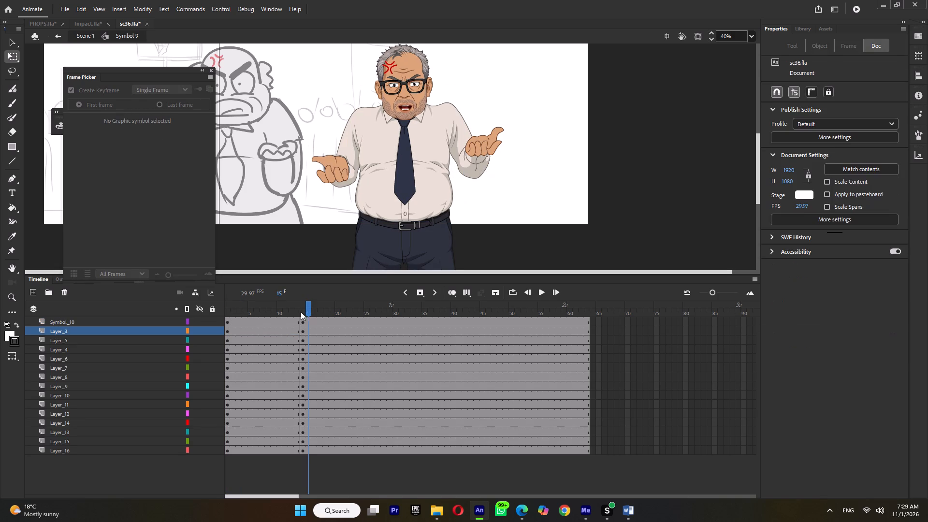
{"action": "left_click_drag", "start_coordinate": [290, 306], "coordinate": [283, 308]}
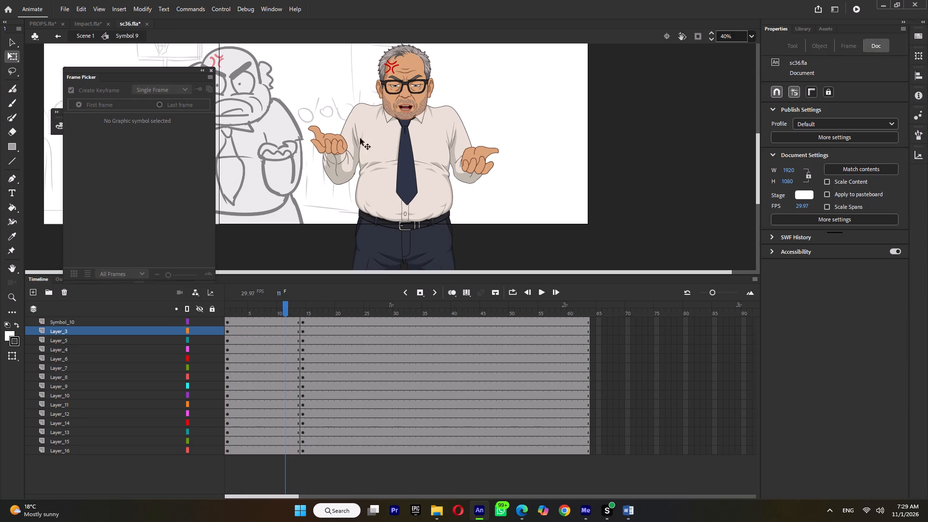
{"action": "left_click_drag", "start_coordinate": [291, 64], "coordinate": [482, 299]}
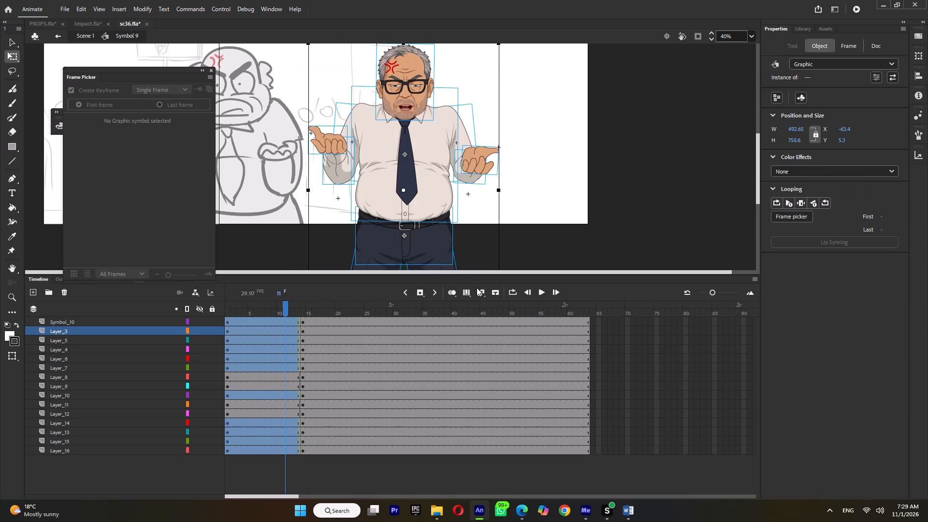
{"action": "key", "text": "Right"}
Scrub between the first pose and the frame 14 pose to compare the body position and facial expression.
{"action": "left_click", "coordinate": [311, 307]}
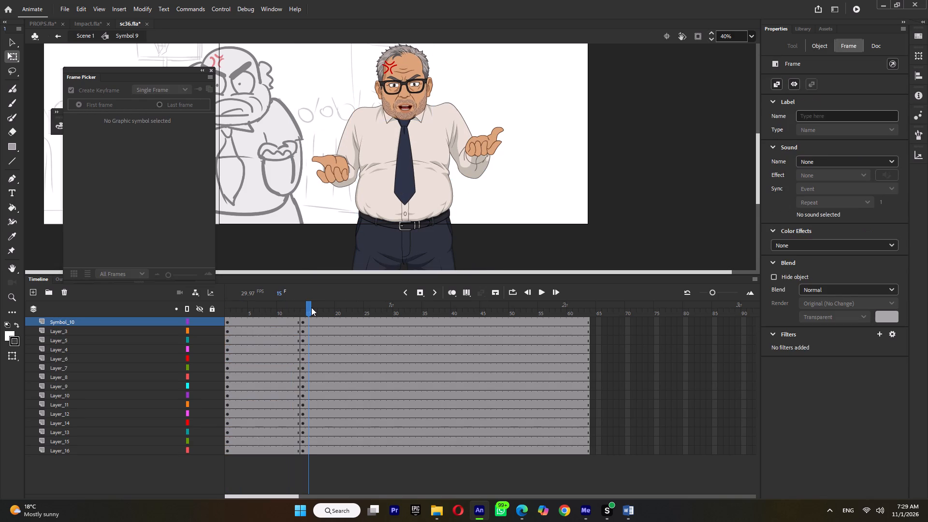
{"action": "left_click_drag", "start_coordinate": [310, 307], "coordinate": [277, 322]}
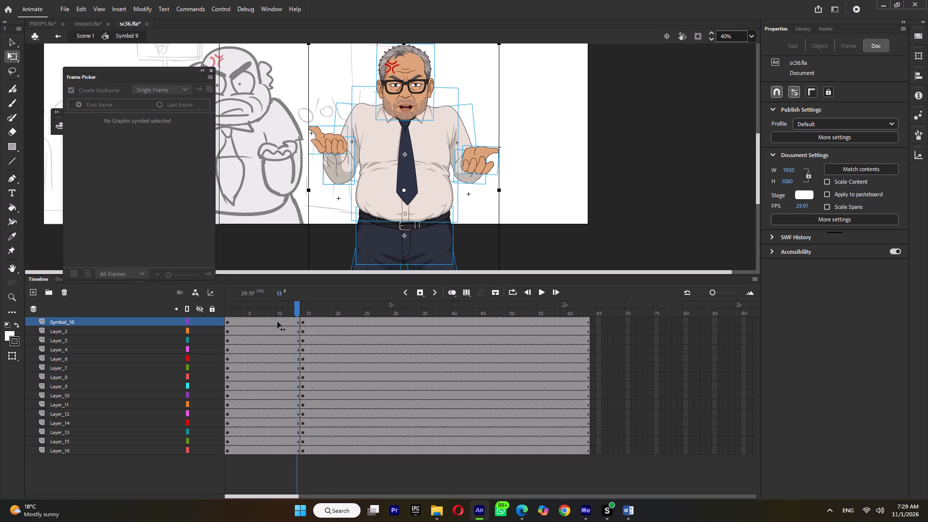
{"action": "left_click_drag", "start_coordinate": [277, 322], "coordinate": [316, 333]}
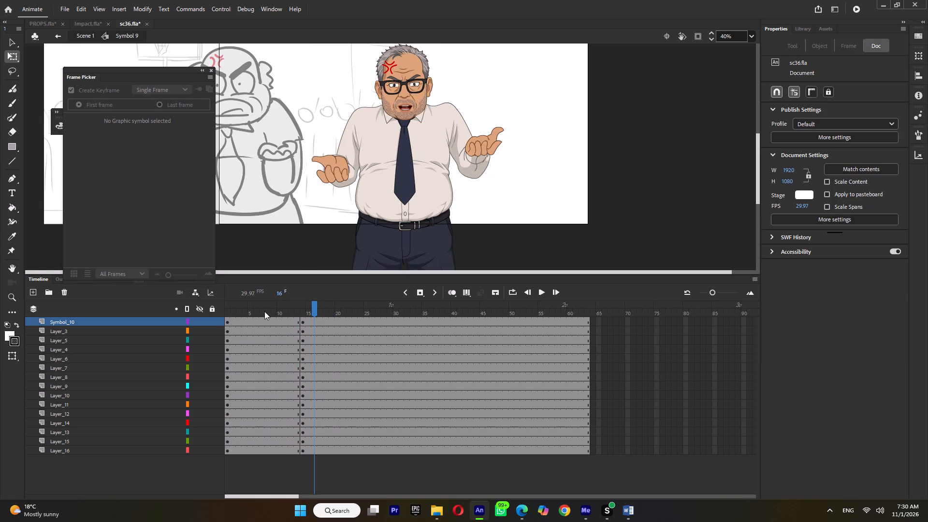
{"action": "left_click_drag", "start_coordinate": [264, 311], "coordinate": [277, 326]}
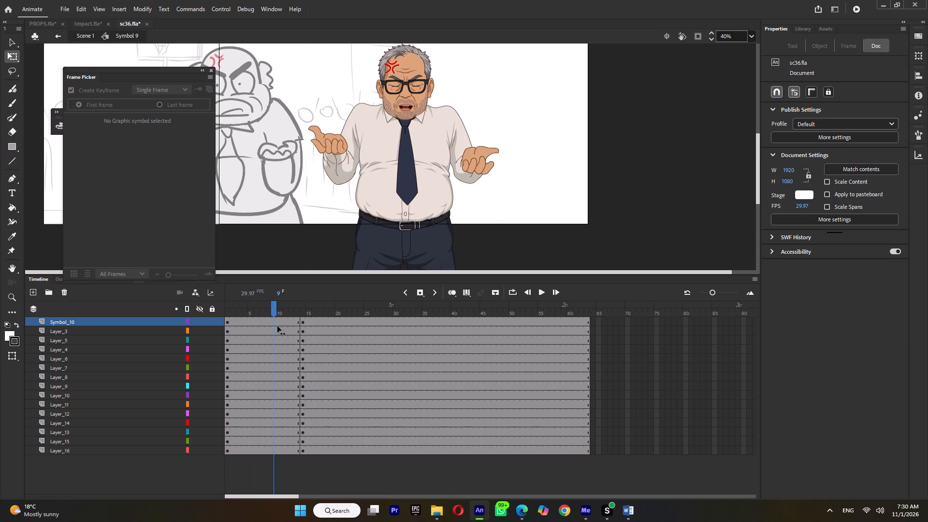
{"action": "left_click_drag", "start_coordinate": [277, 326], "coordinate": [219, 333]}
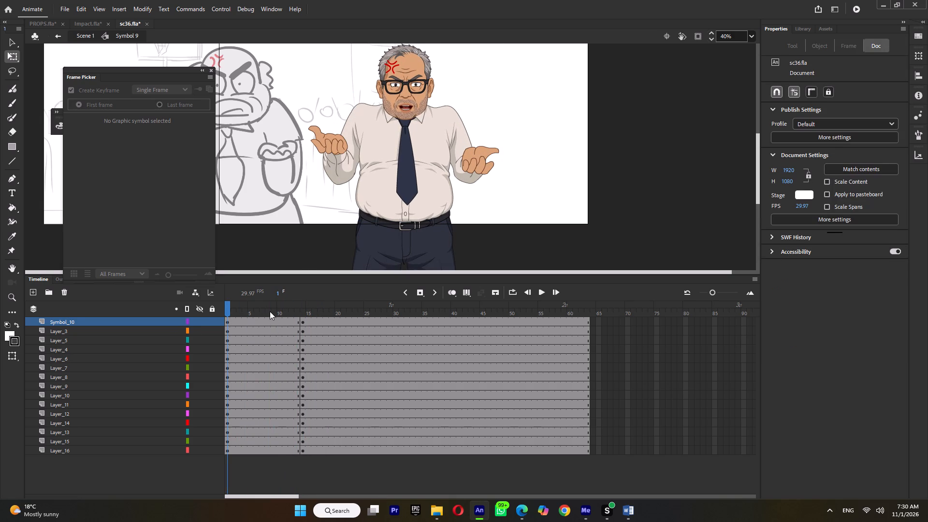
{"action": "scroll", "coordinate": [368, 235], "scroll_direction": "down", "scroll_amount": 2, "text": "ctrl"}
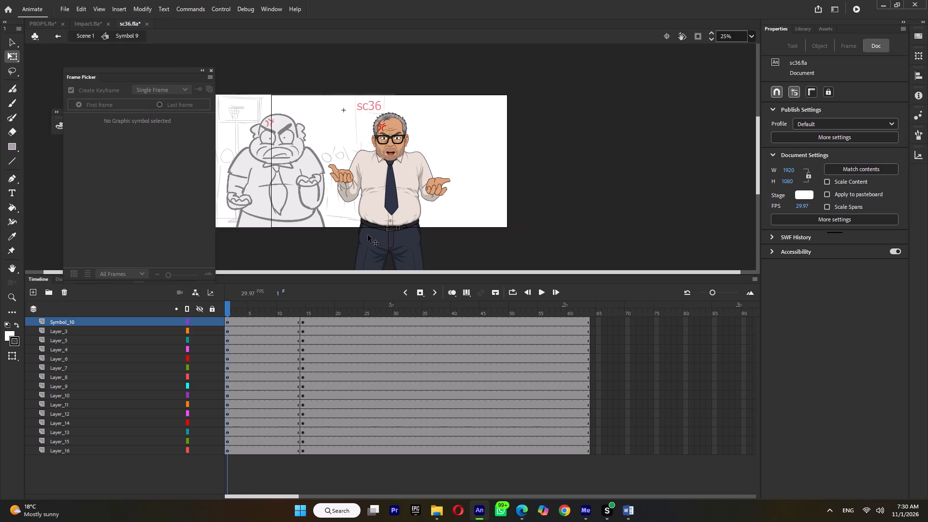
{"action": "left_click_drag", "start_coordinate": [246, 310], "coordinate": [158, 327]}
Inside the head's eye symbol, Symbol 4, set the blink graphic to play a single frame, and play back Symbol 9.
{"action": "double_click", "coordinate": [401, 123]}
{"action": "scroll", "coordinate": [397, 138], "scroll_direction": "up", "scroll_amount": 5, "text": "ctrl"}
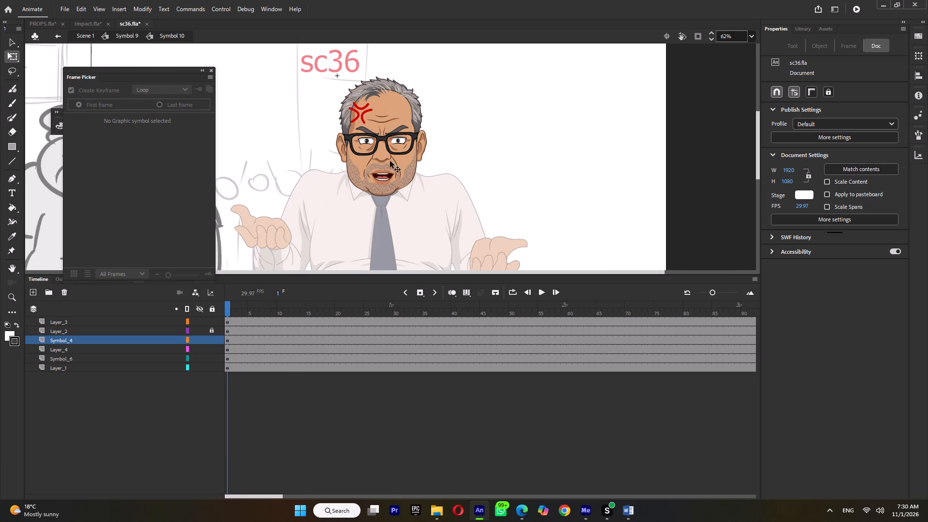
{"action": "double_click", "coordinate": [399, 128]}
{"action": "scroll", "coordinate": [396, 137], "scroll_direction": "up", "scroll_amount": 4, "text": "ctrl"}
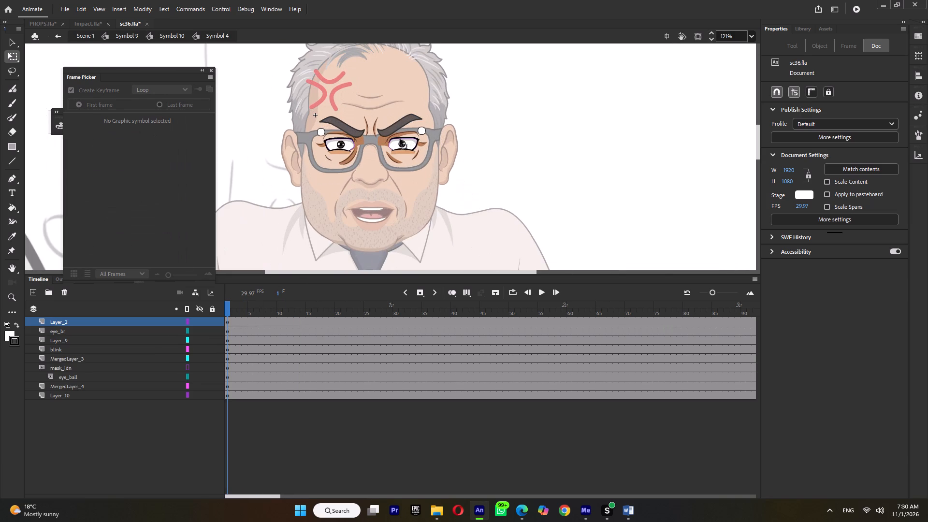
{"action": "left_click", "coordinate": [408, 139]}
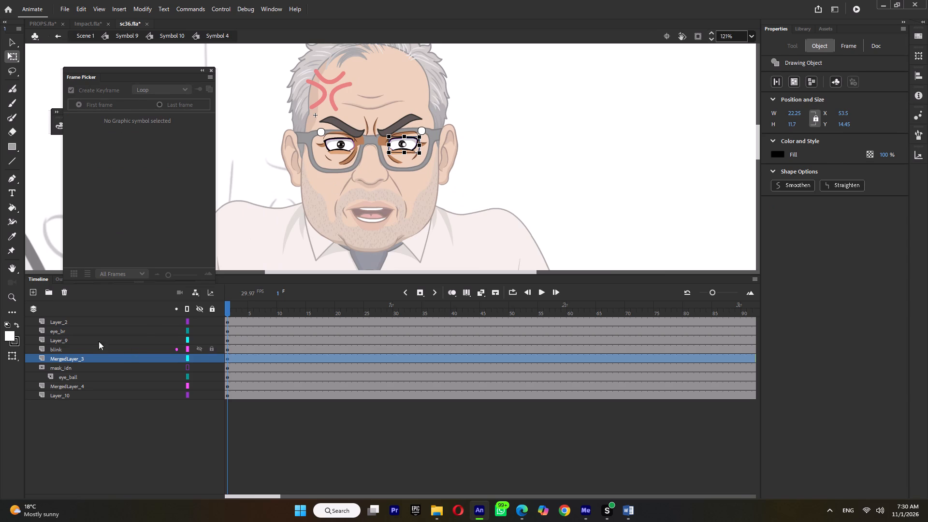
{"action": "left_click", "coordinate": [71, 347]}
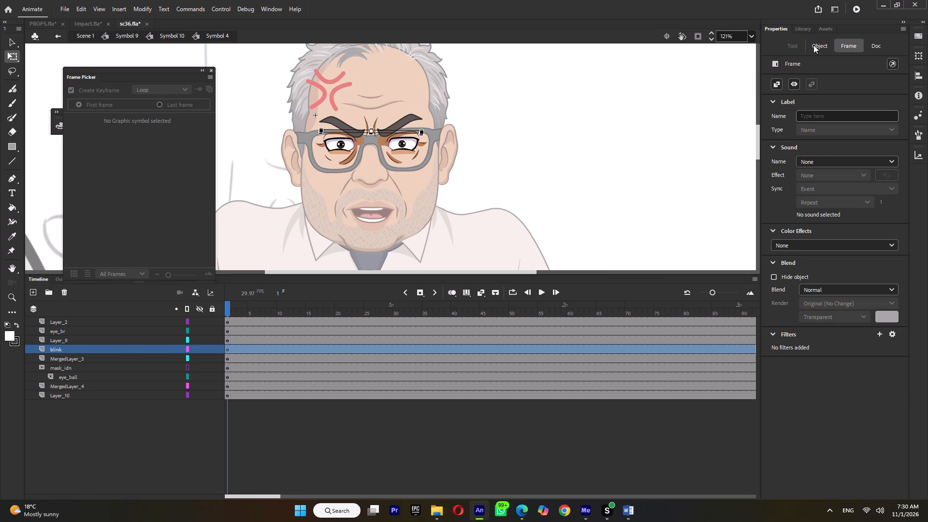
{"action": "left_click", "coordinate": [813, 45]}
{"action": "left_click", "coordinate": [800, 201]}
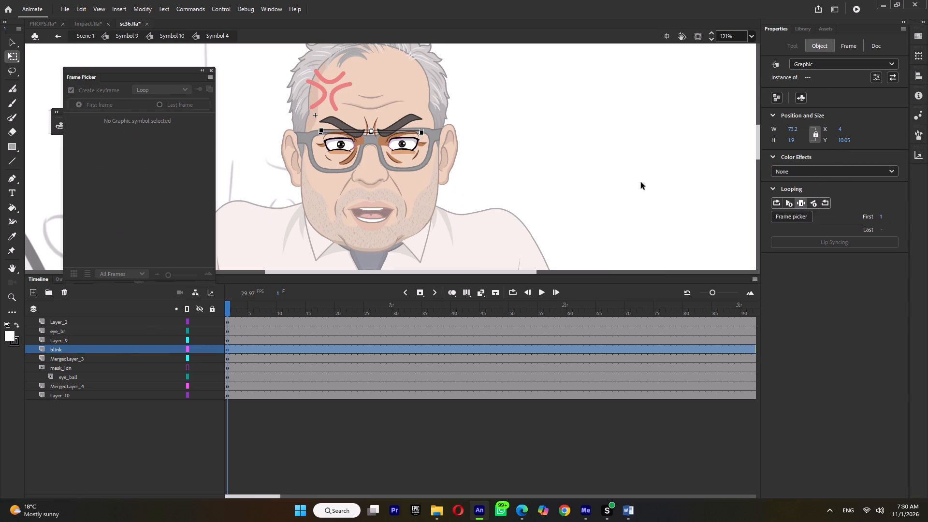
{"action": "triple_click", "coordinate": [588, 169]}
{"action": "left_click", "coordinate": [588, 169]}
{"action": "scroll", "coordinate": [588, 169], "scroll_direction": "down", "scroll_amount": 9, "text": "ctrl"}
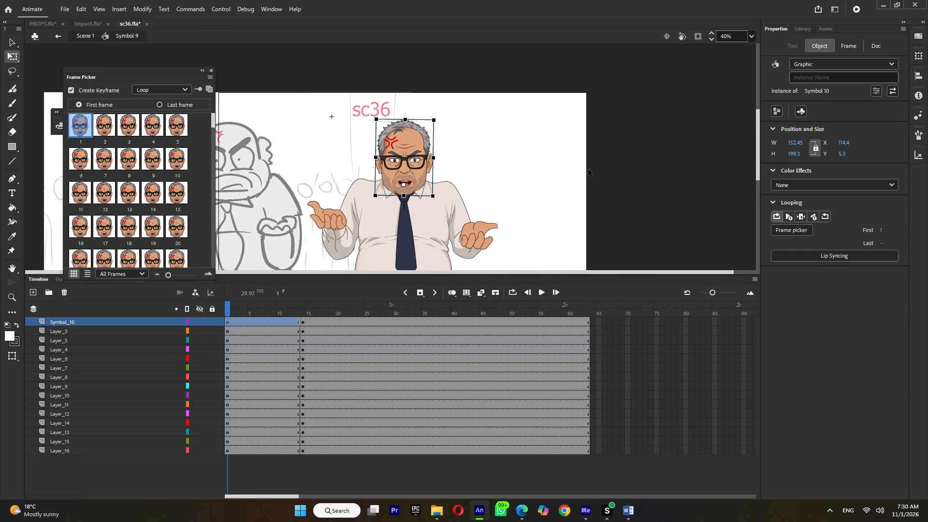
{"action": "key", "text": "Return"}
{"action": "key", "text": "Return"}
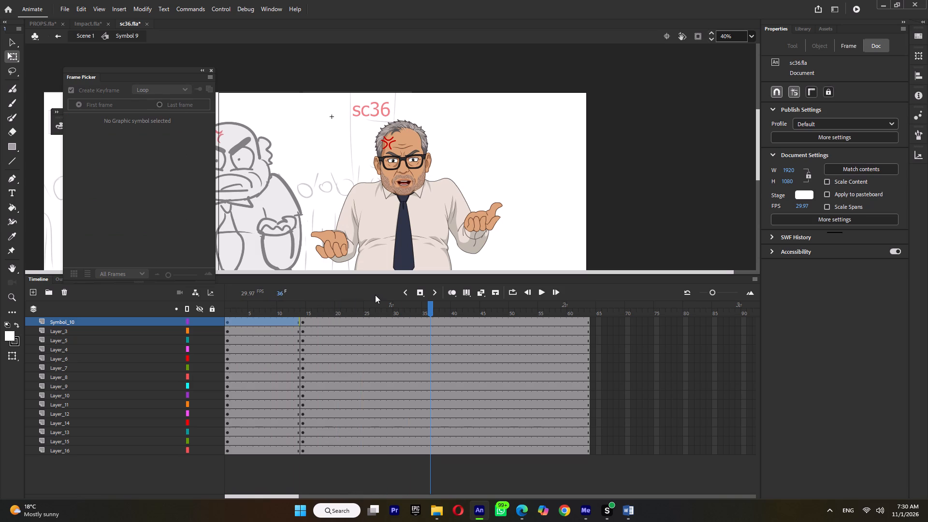
Insert keyframes across all layers of Symbol 9 at frame 8.
{"action": "left_click_drag", "start_coordinate": [257, 309], "coordinate": [261, 310]}
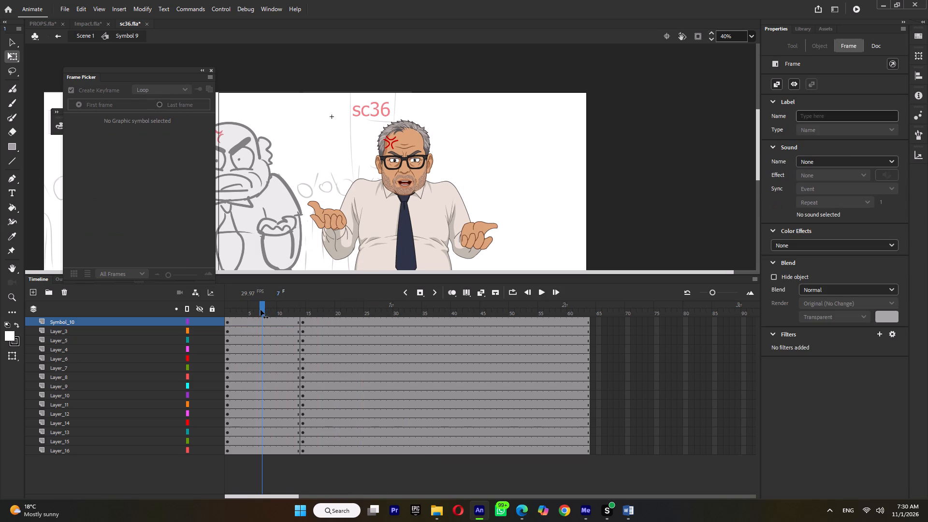
{"action": "left_click_drag", "start_coordinate": [261, 310], "coordinate": [262, 310]}
{"action": "double_click", "coordinate": [262, 310]}
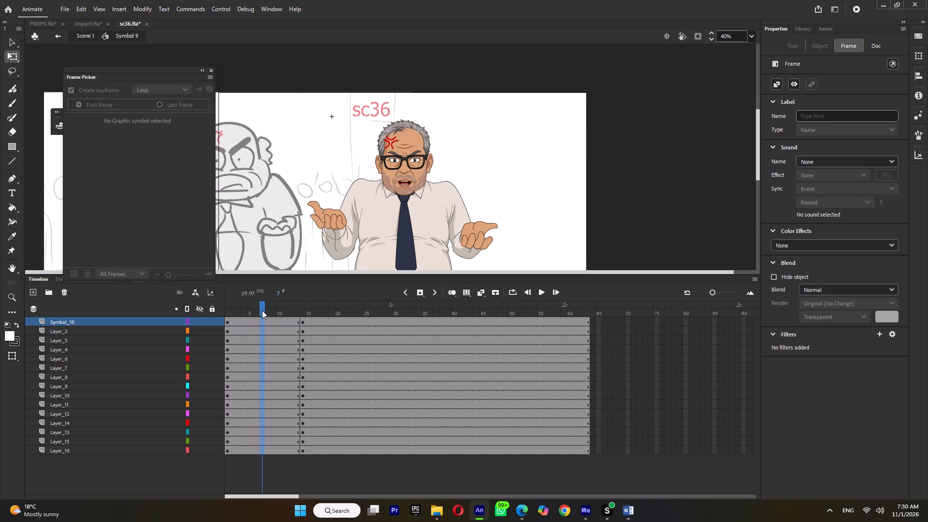
{"action": "left_click_drag", "start_coordinate": [246, 310], "coordinate": [260, 322]}
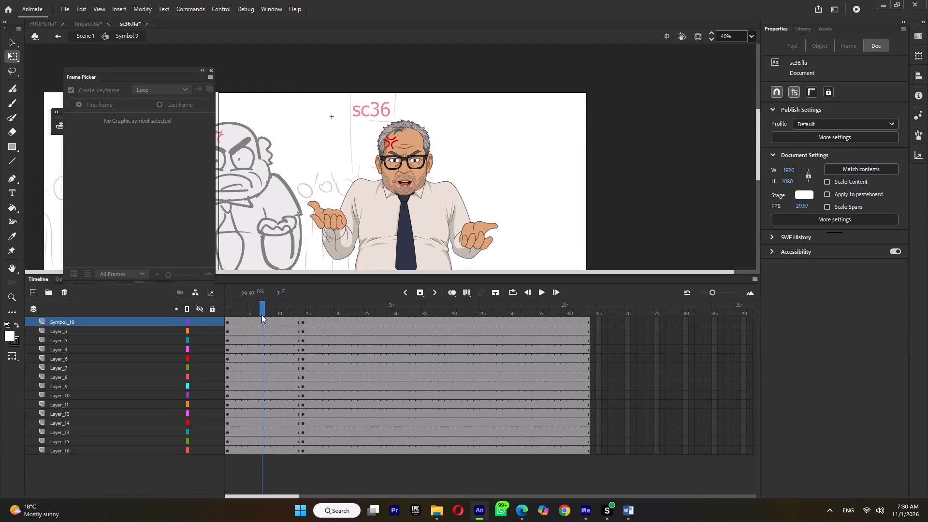
{"action": "double_click", "coordinate": [261, 315]}
{"action": "double_click", "coordinate": [270, 309]}
{"action": "key", "text": "F6"}
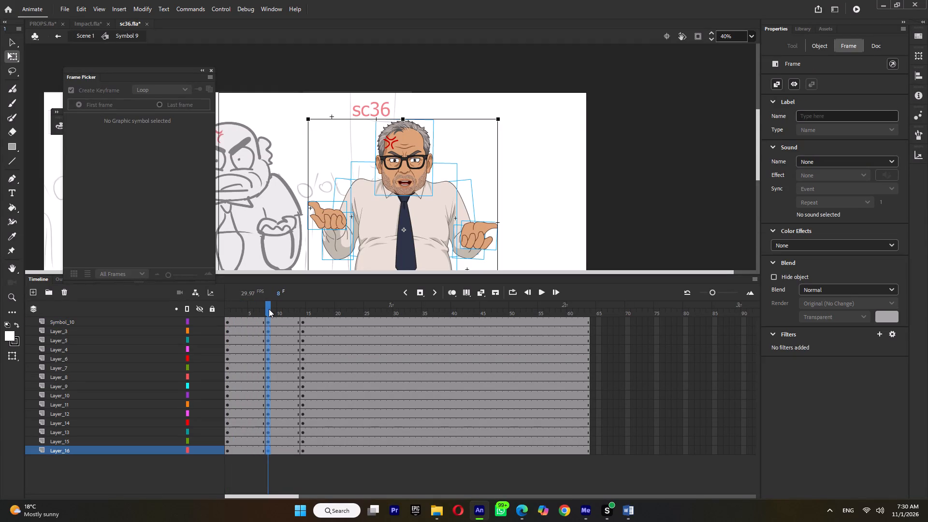
Create classic tweens on all layers from frame 8 to the frame 14 pose and scrub through the transition.
{"action": "key", "text": "ctrl+m"}
{"action": "left_click_drag", "start_coordinate": [270, 307], "coordinate": [312, 313]}
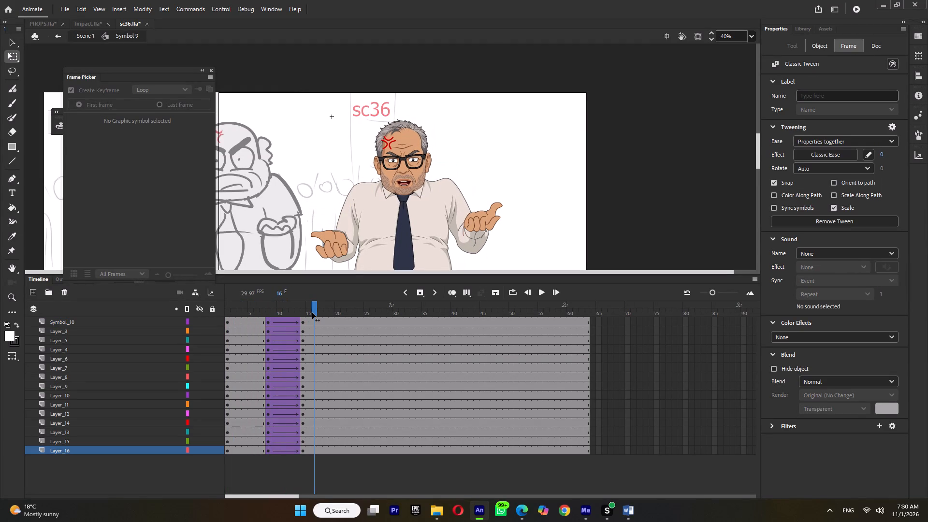
{"action": "left_click_drag", "start_coordinate": [312, 313], "coordinate": [193, 319]}
{"action": "left_click", "coordinate": [261, 312]}
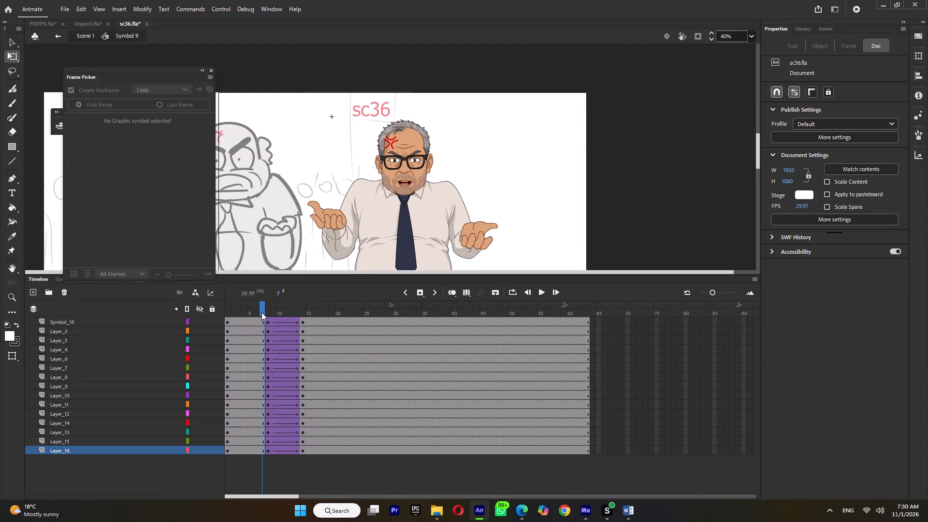
{"action": "left_click_drag", "start_coordinate": [268, 310], "coordinate": [303, 315]}
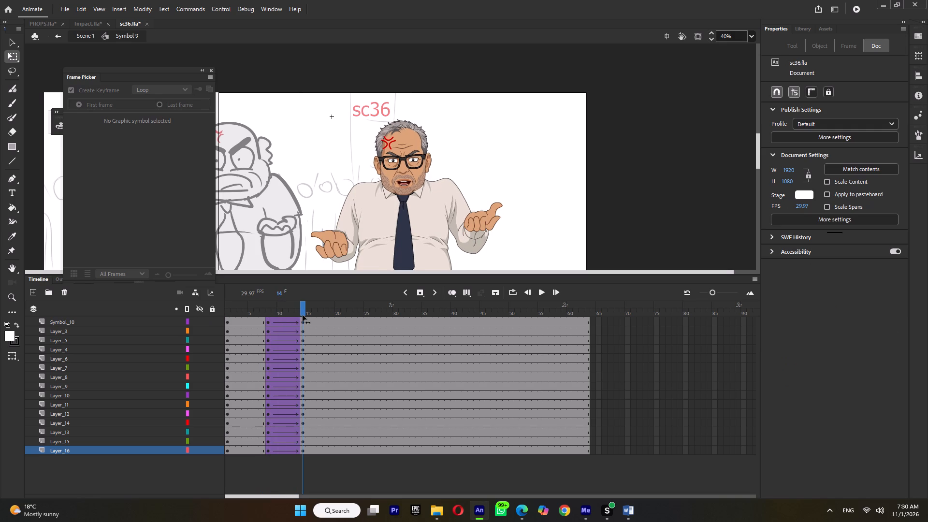
Insert keyframes across all layers of Symbol 9 at frame 19 and at frame 25.
{"action": "left_click_drag", "start_coordinate": [303, 315], "coordinate": [324, 319]}
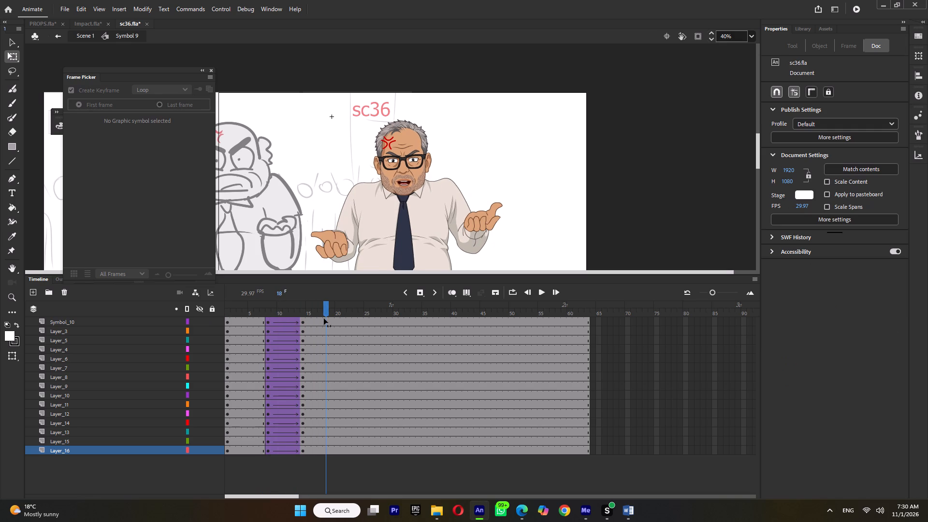
{"action": "left_click_drag", "start_coordinate": [324, 319], "coordinate": [326, 319]}
{"action": "double_click", "coordinate": [329, 309]}
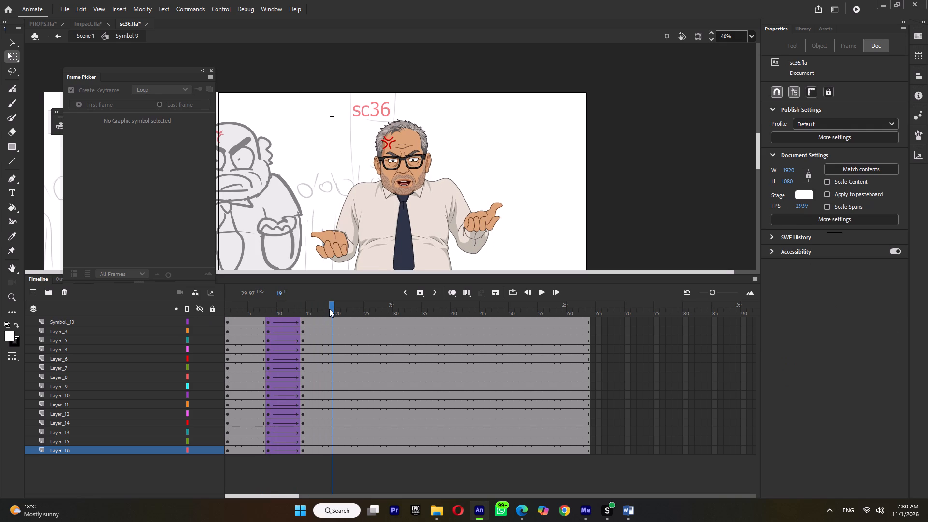
{"action": "key", "text": "F6"}
{"action": "left_click", "coordinate": [366, 310]}
{"action": "double_click", "coordinate": [367, 311]}
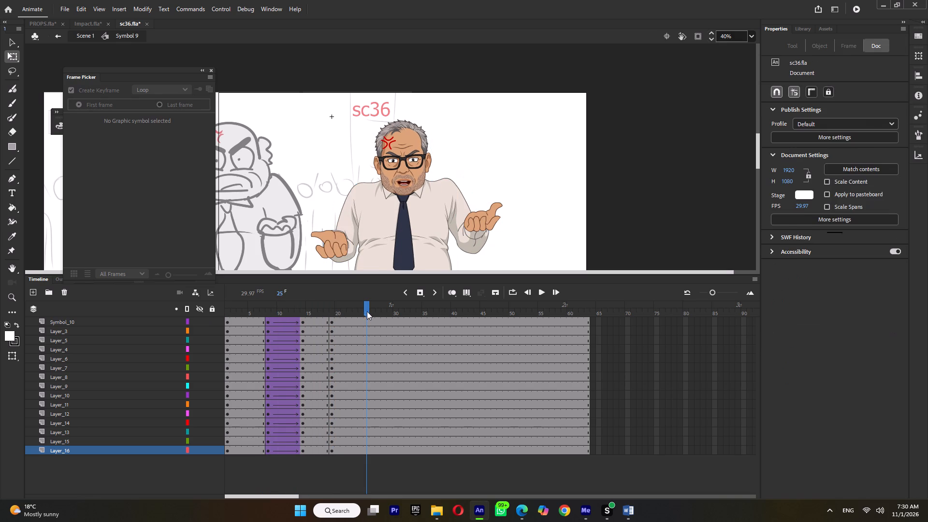
{"action": "key", "text": "F6"}
Copy the first pose on all layers from the opening hold onto frame 25.
{"action": "left_click", "coordinate": [231, 297]}
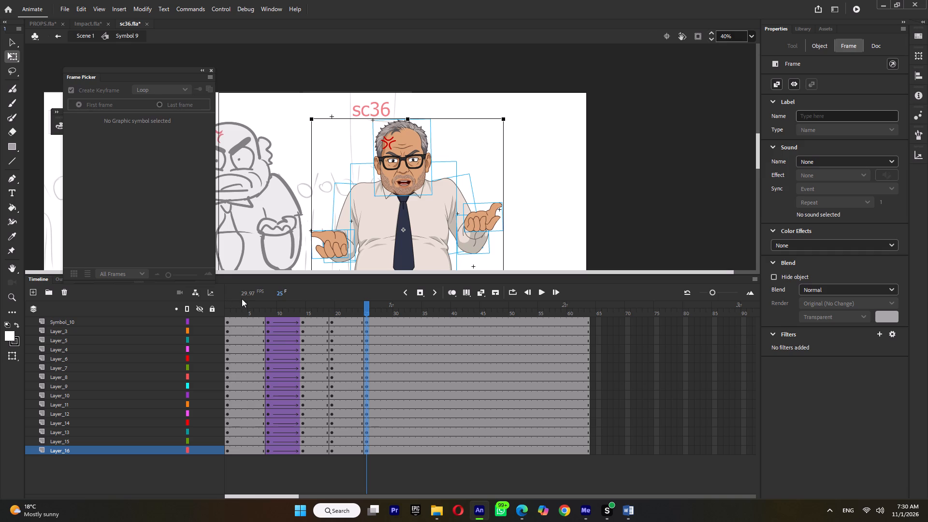
{"action": "double_click", "coordinate": [244, 307]}
{"action": "left_click_drag", "start_coordinate": [244, 319], "coordinate": [366, 318]}
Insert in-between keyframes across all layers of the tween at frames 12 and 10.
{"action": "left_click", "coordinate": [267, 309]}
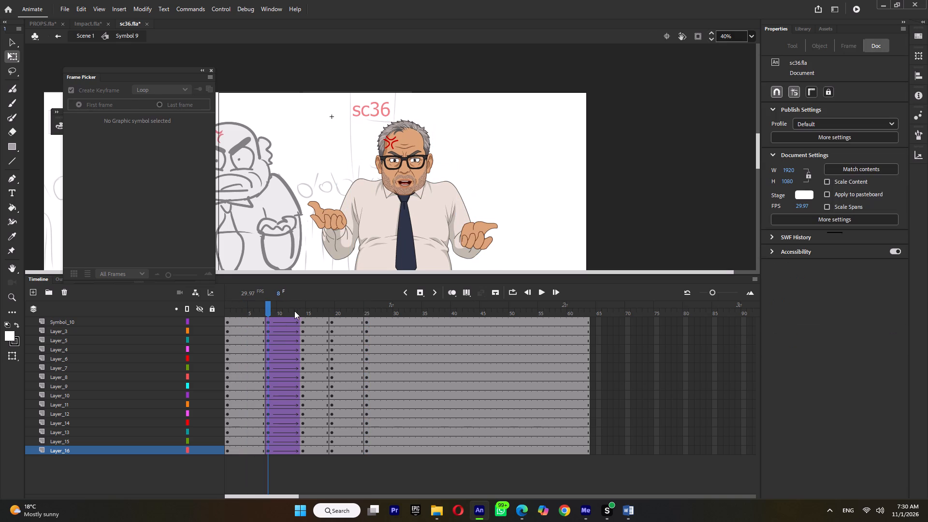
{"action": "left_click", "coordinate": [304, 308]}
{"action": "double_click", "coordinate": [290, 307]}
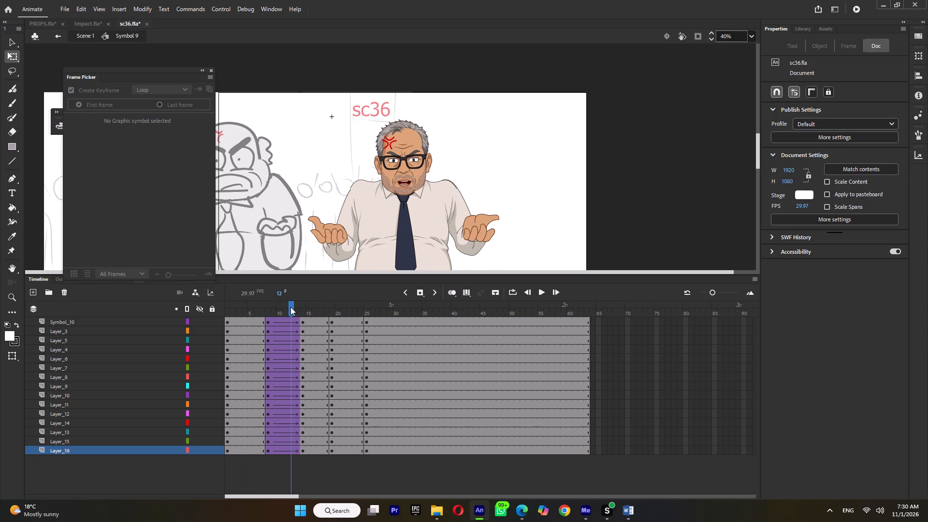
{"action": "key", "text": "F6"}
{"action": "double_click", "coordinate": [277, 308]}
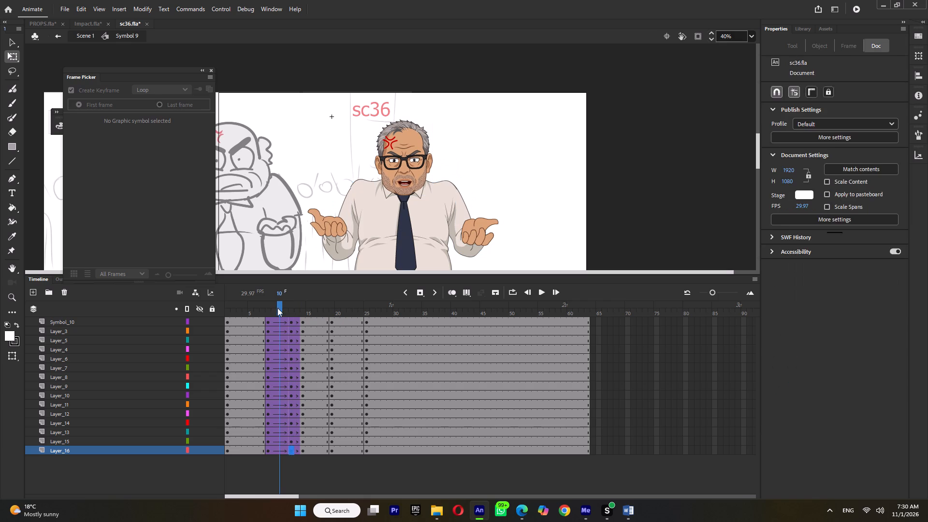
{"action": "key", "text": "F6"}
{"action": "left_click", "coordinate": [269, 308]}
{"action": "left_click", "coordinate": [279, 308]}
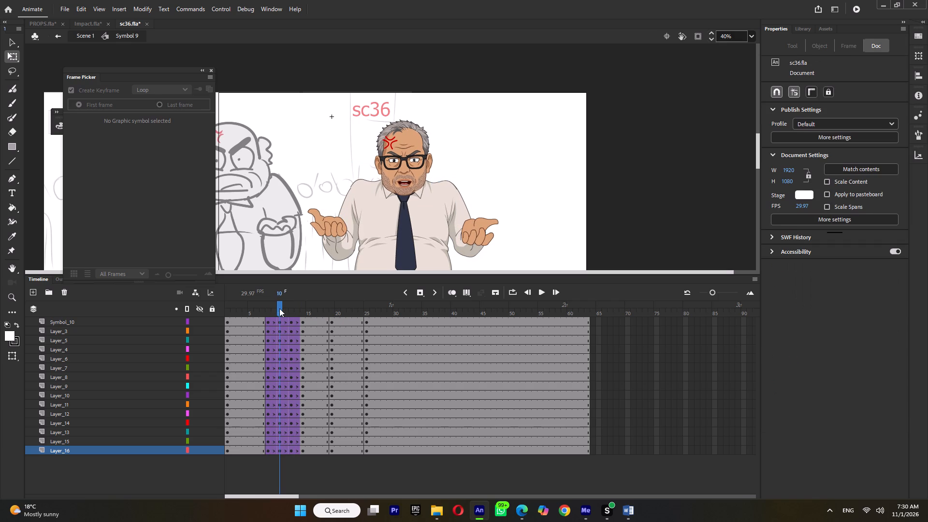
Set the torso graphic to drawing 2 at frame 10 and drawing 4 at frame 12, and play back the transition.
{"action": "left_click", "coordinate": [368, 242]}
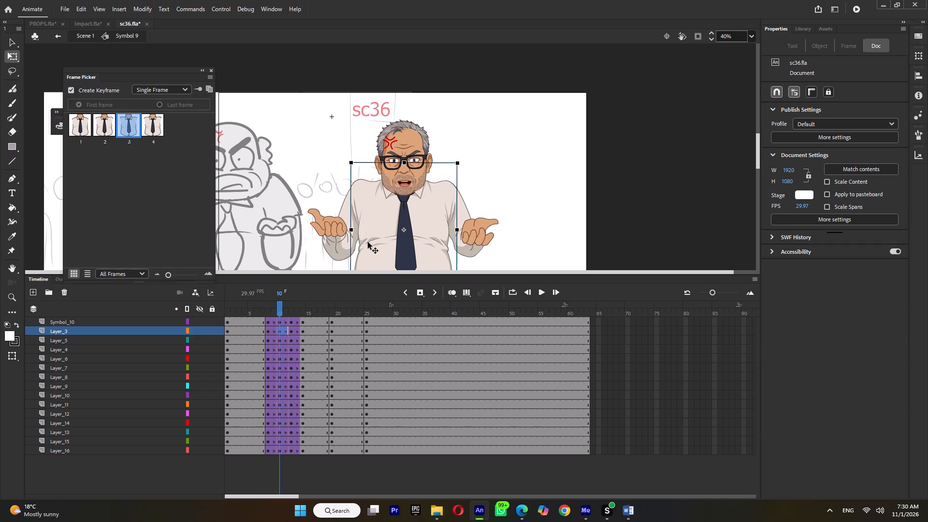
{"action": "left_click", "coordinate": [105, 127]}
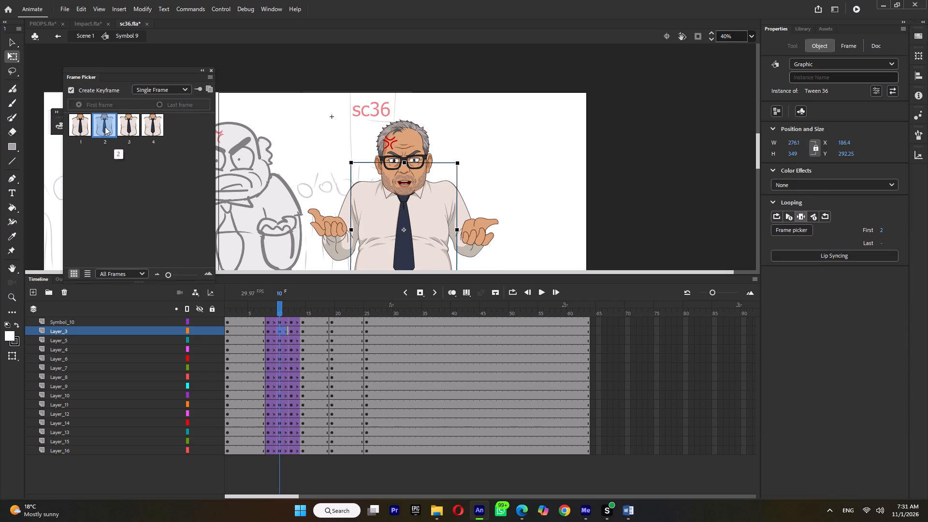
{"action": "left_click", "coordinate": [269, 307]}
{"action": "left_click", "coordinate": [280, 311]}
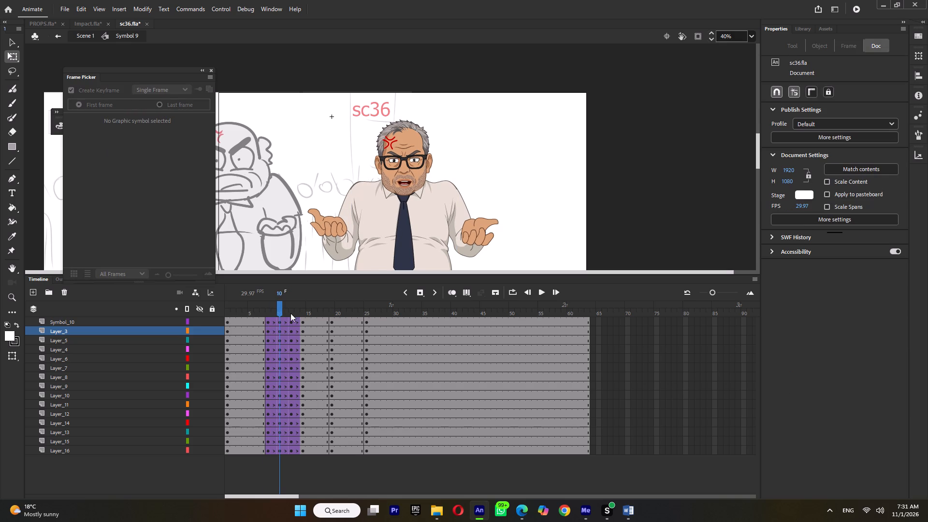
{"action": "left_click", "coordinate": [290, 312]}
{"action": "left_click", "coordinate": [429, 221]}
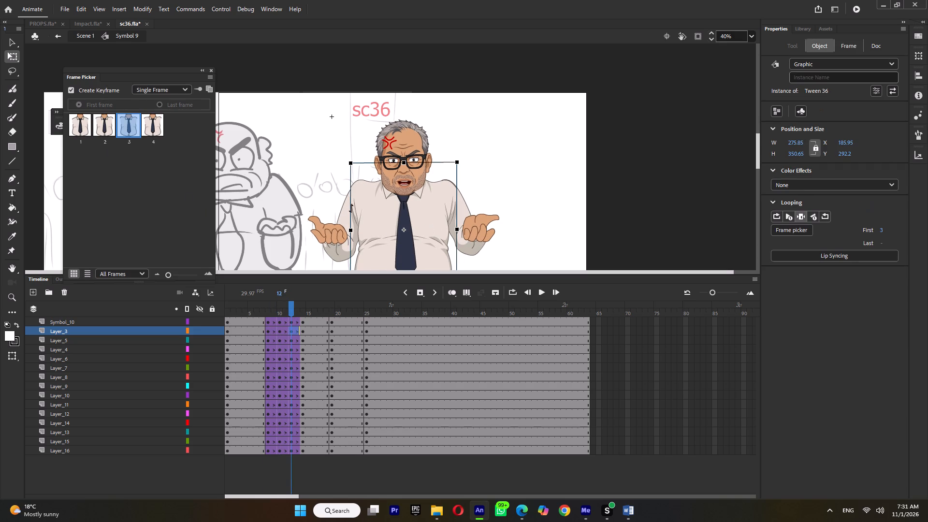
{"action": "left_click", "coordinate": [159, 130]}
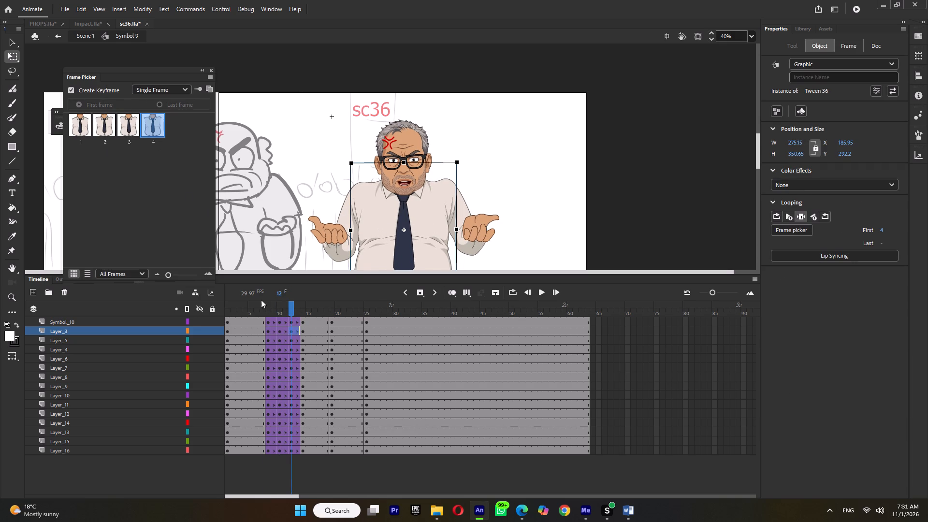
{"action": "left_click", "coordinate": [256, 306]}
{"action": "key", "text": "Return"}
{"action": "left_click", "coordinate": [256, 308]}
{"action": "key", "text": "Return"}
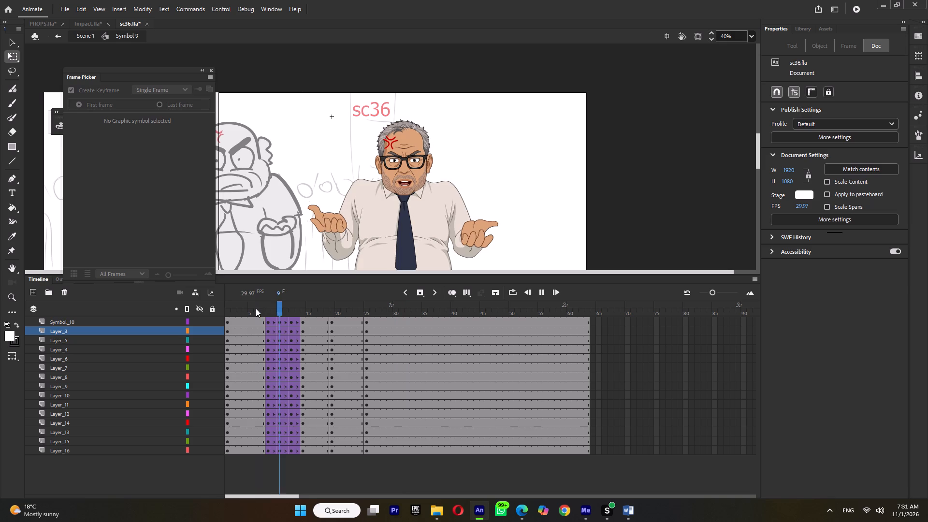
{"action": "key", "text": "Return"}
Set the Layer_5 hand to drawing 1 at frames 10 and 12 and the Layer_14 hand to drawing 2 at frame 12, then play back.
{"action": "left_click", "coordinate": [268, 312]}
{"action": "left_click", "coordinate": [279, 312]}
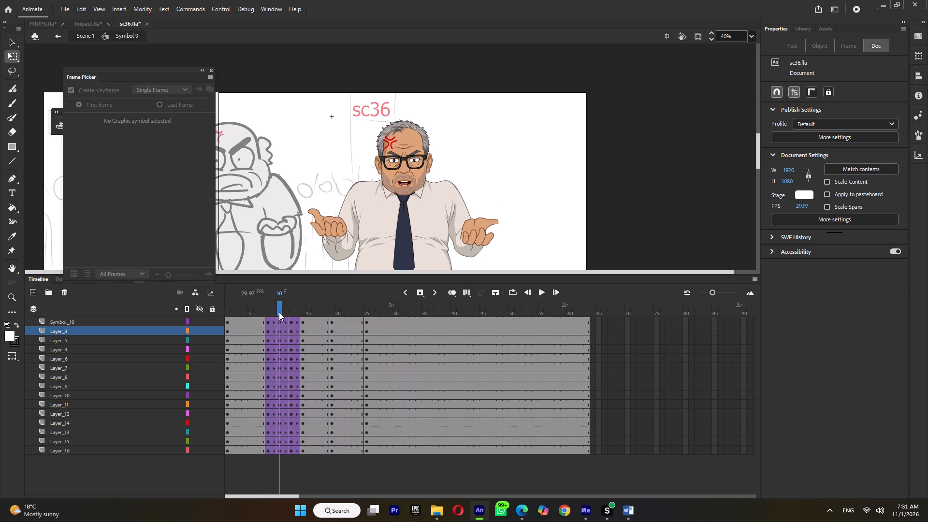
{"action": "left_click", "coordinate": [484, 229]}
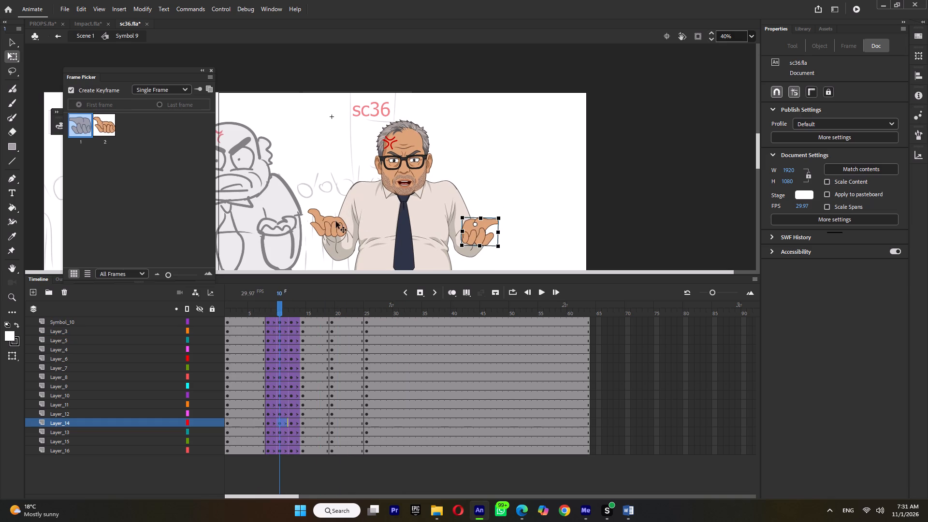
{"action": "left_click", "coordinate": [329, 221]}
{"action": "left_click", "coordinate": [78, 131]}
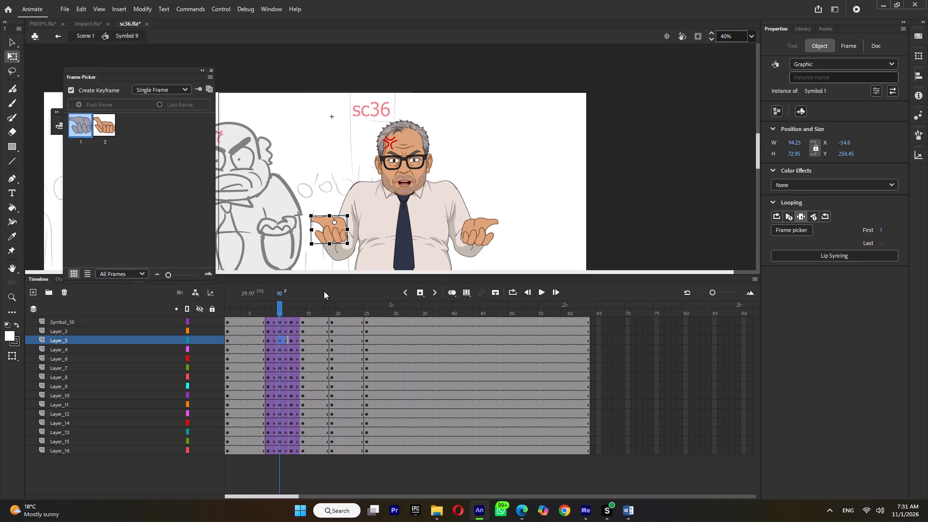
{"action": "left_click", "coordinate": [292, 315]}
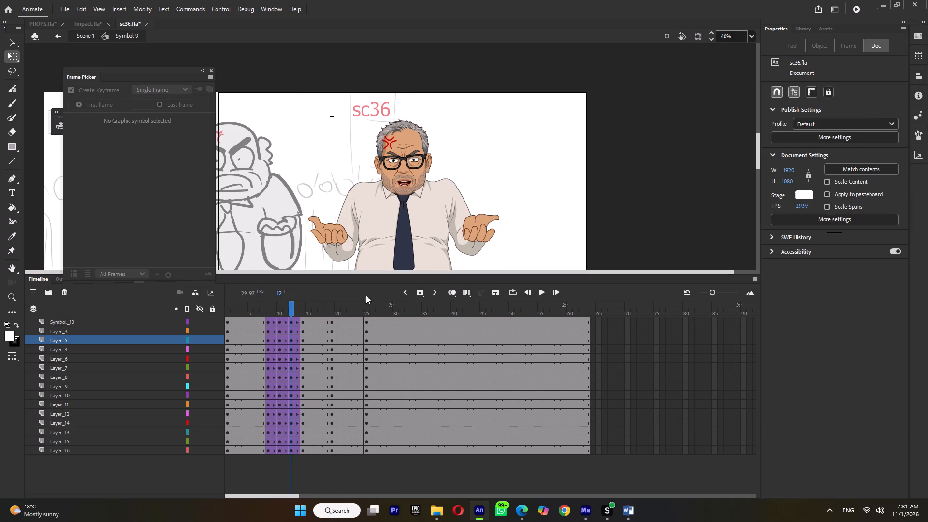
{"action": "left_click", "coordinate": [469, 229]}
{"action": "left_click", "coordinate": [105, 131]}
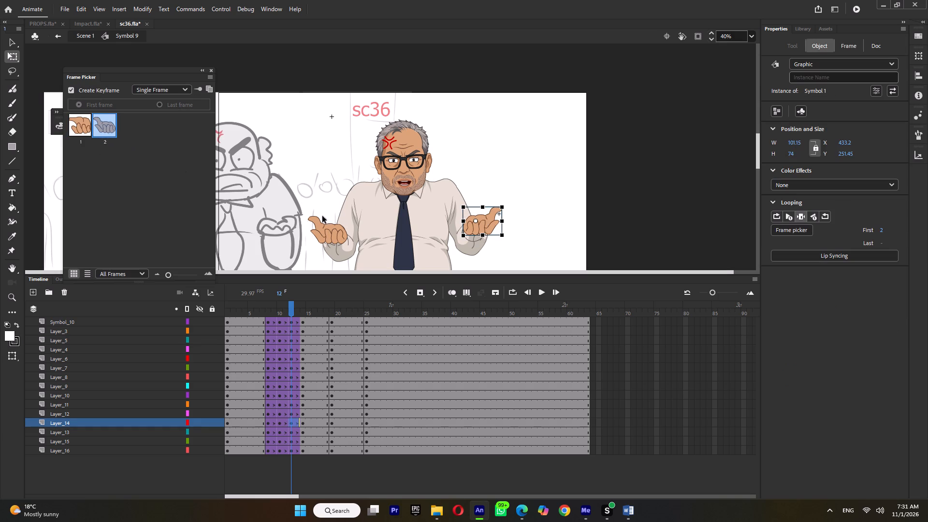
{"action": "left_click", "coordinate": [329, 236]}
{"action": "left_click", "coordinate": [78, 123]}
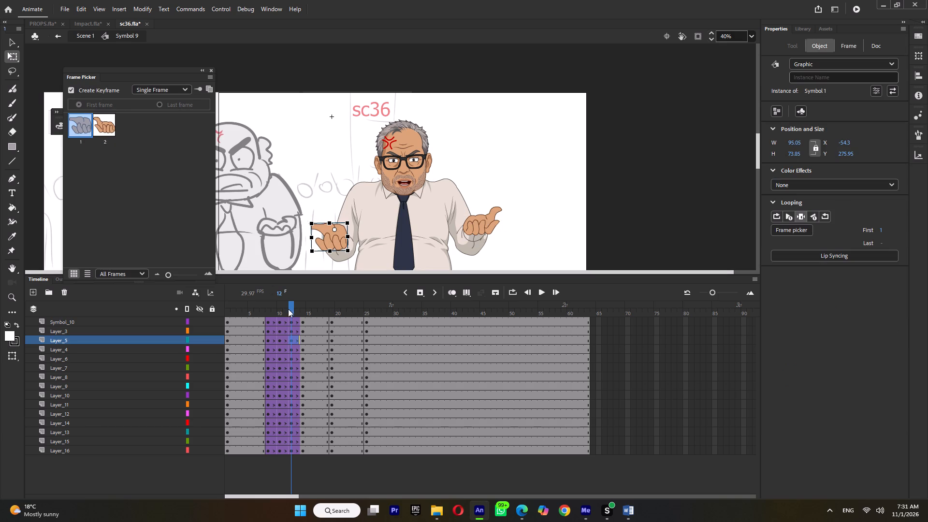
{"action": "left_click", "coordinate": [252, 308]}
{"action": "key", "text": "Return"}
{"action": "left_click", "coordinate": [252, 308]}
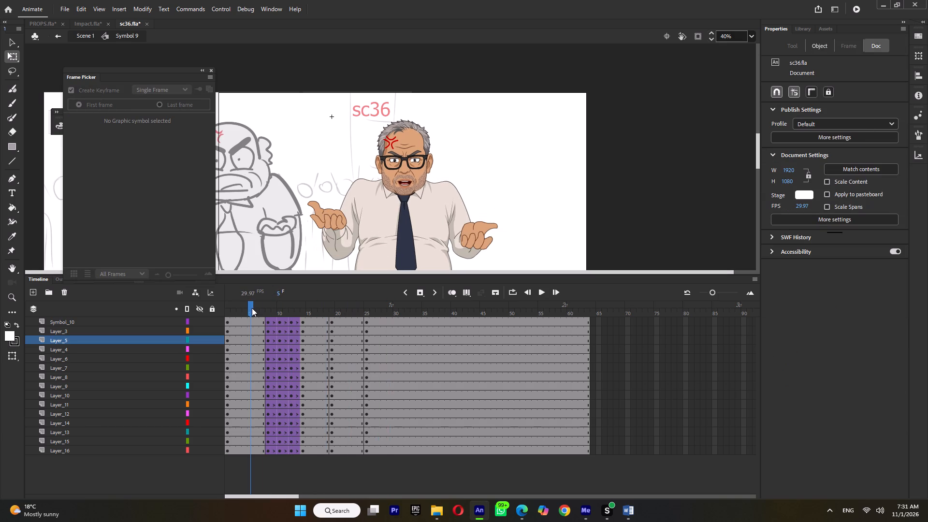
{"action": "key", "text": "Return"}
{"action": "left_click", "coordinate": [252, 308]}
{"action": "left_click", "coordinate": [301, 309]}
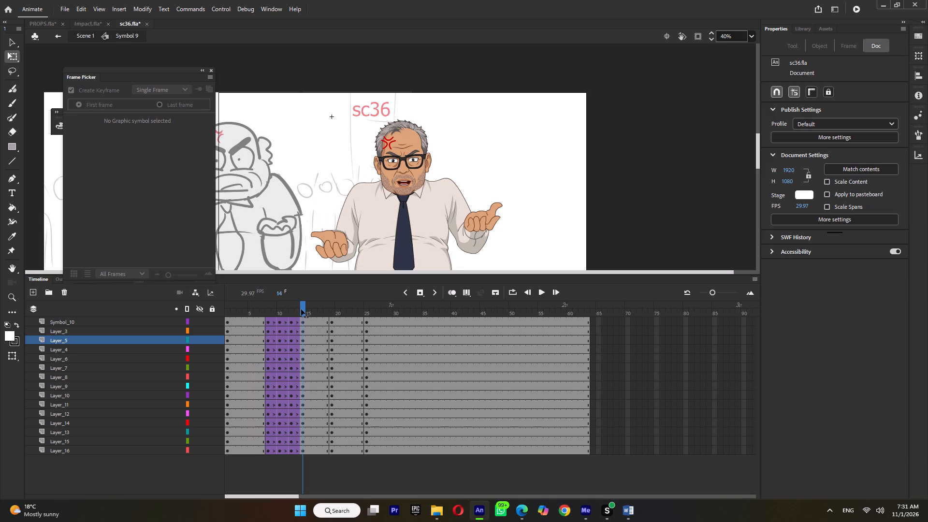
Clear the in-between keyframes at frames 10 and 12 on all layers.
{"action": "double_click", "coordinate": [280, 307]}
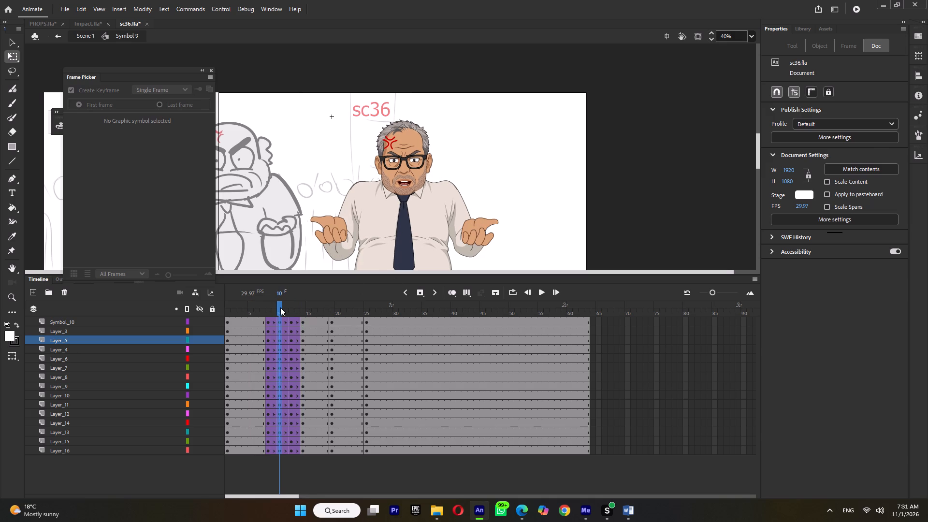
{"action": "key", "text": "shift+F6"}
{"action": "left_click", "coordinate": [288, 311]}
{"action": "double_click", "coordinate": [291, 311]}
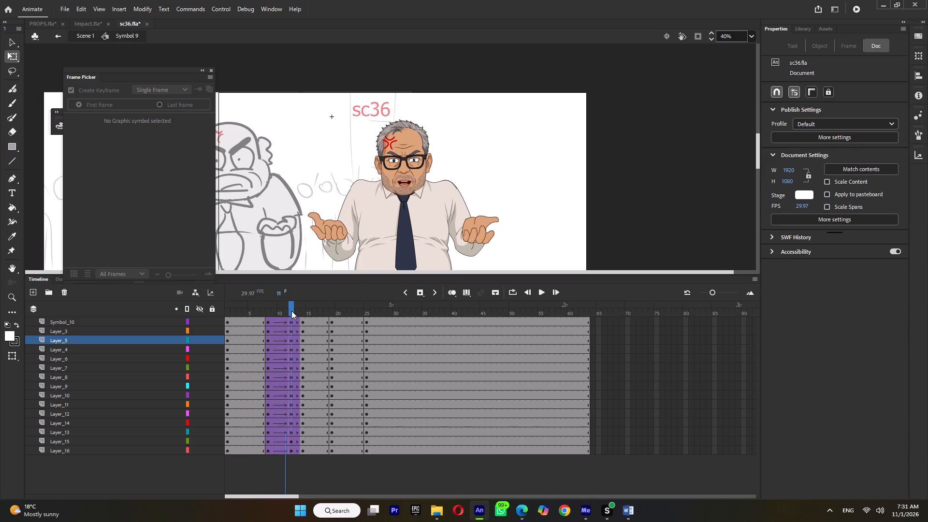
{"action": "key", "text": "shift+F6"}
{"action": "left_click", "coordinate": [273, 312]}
At frame 14, select the whole raised arm, move its pivot to the shoulder and slightly shorten the arm from its lower edge.
{"action": "left_click", "coordinate": [303, 314]}
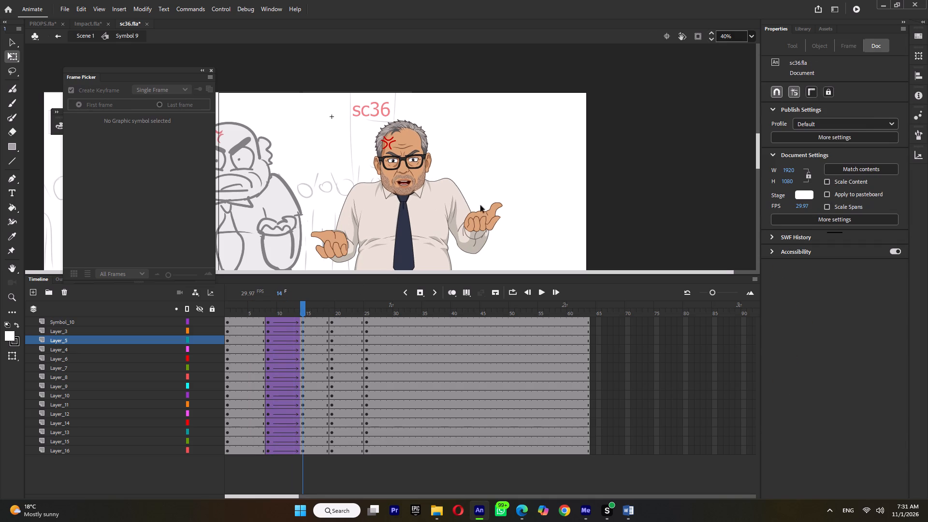
{"action": "left_click_drag", "start_coordinate": [521, 186], "coordinate": [465, 248]}
{"action": "left_click_drag", "start_coordinate": [467, 216], "coordinate": [446, 187]}
{"action": "scroll", "coordinate": [470, 258], "scroll_direction": "up", "scroll_amount": 3, "text": "ctrl"}
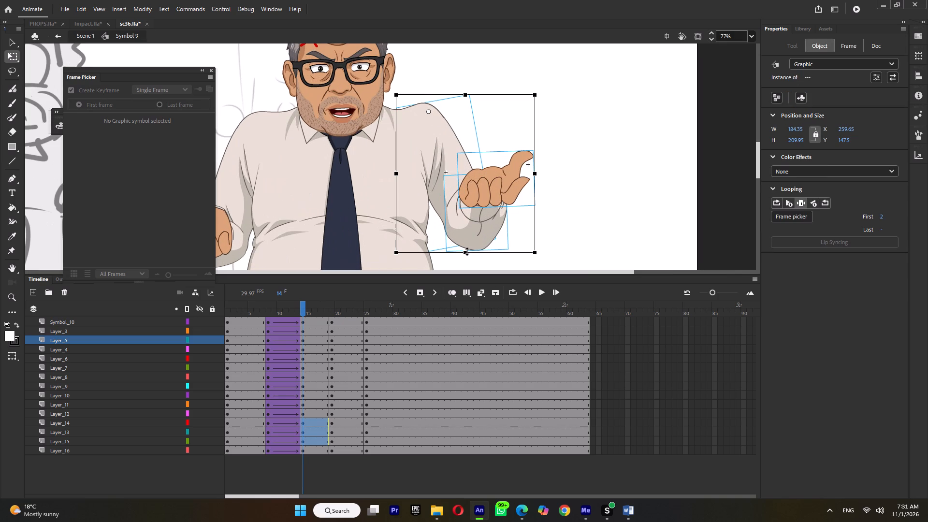
{"action": "left_click", "coordinate": [466, 252]}
{"action": "left_click", "coordinate": [540, 211]}
Stretch the raised forearm slightly upward at frame 14, nudge its hand up, and play back the transition from frame 8.
{"action": "left_click", "coordinate": [479, 221]}
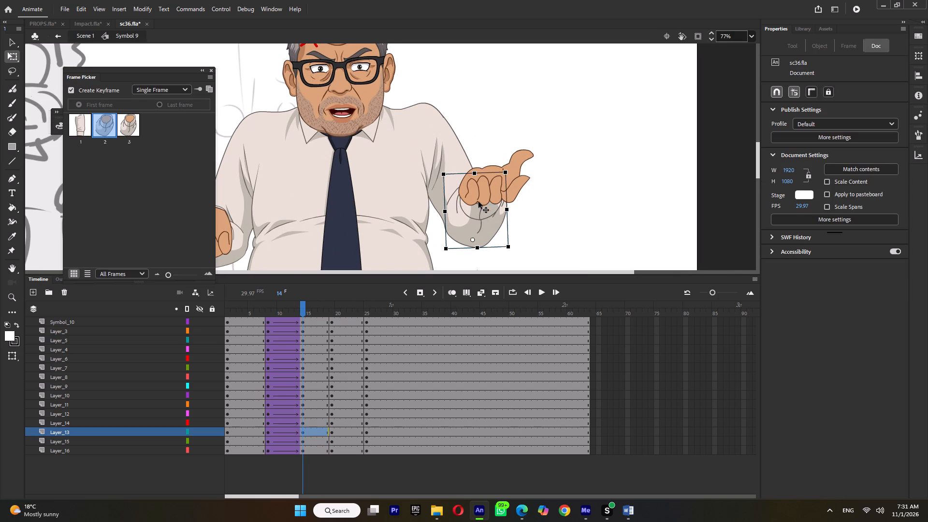
{"action": "left_click", "coordinate": [476, 174]}
{"action": "left_click", "coordinate": [480, 188]}
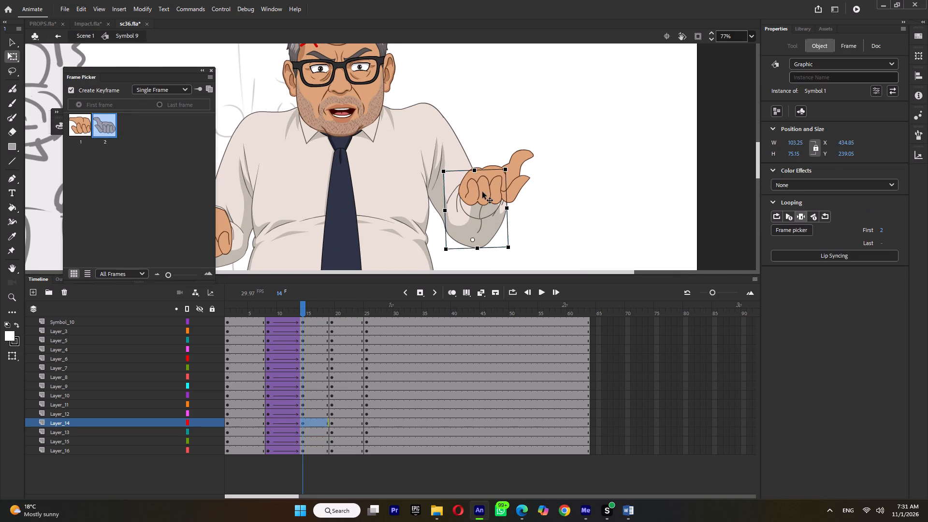
{"action": "key", "text": "Up"}
{"action": "key", "text": "Up"}
{"action": "key", "text": "Up"}
{"action": "key", "text": "Up"}
{"action": "key", "text": "Up"}
{"action": "key", "text": "Up"}
{"action": "key", "text": "Up"}
{"action": "key", "text": "Up"}
{"action": "key", "text": "Up"}
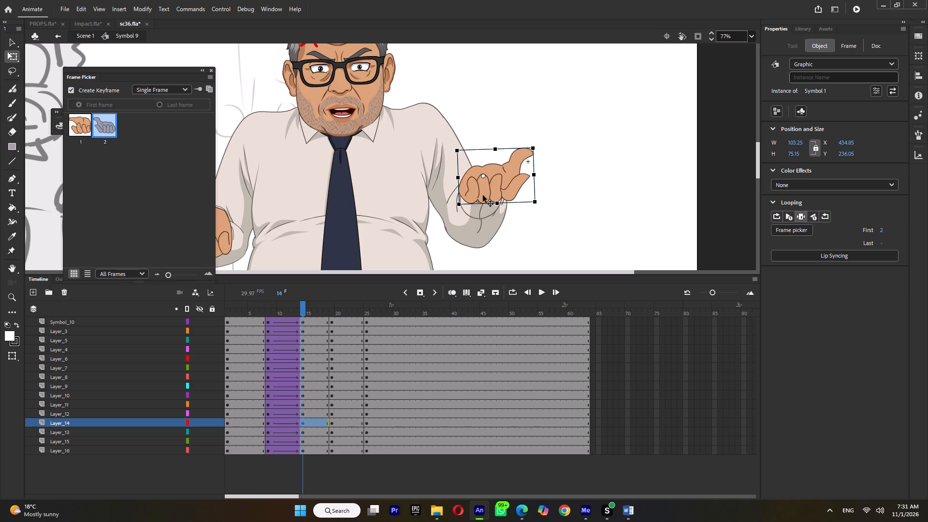
{"action": "key", "text": "Up"}
{"action": "scroll", "coordinate": [461, 173], "scroll_direction": "down", "scroll_amount": 7, "text": "ctrl"}
{"action": "left_click", "coordinate": [270, 310]}
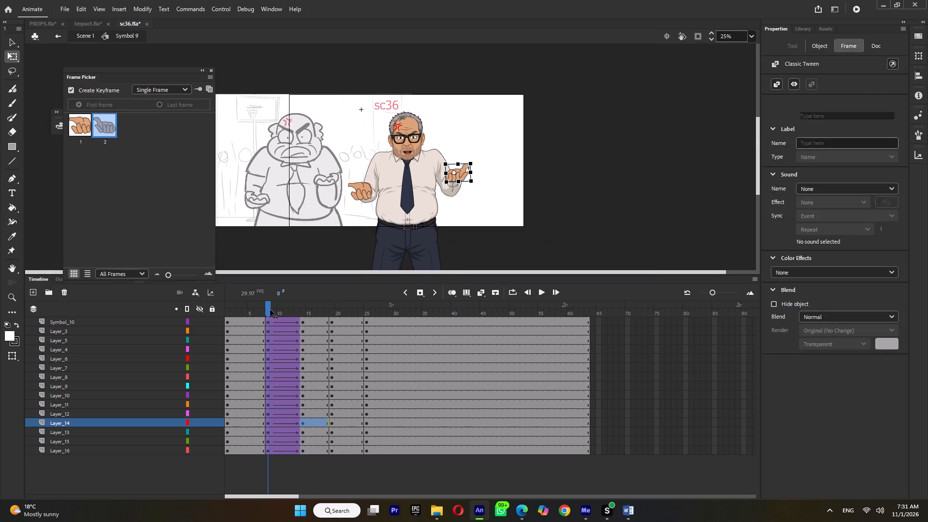
{"action": "key", "text": "Return"}
{"action": "key", "text": "Return"}
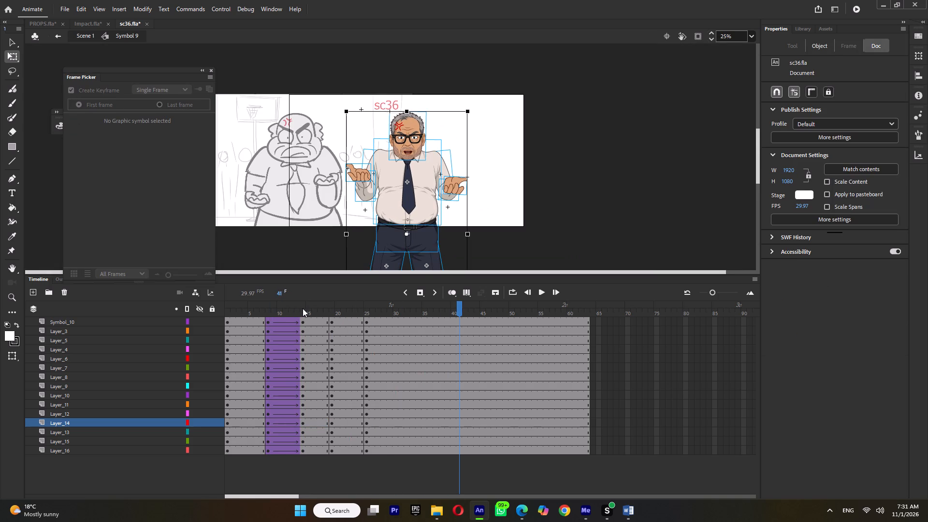
At frame 14, nudge the lowered arm's hand slightly down on the forearm.
{"action": "left_click", "coordinate": [268, 313]}
{"action": "left_click", "coordinate": [304, 313]}
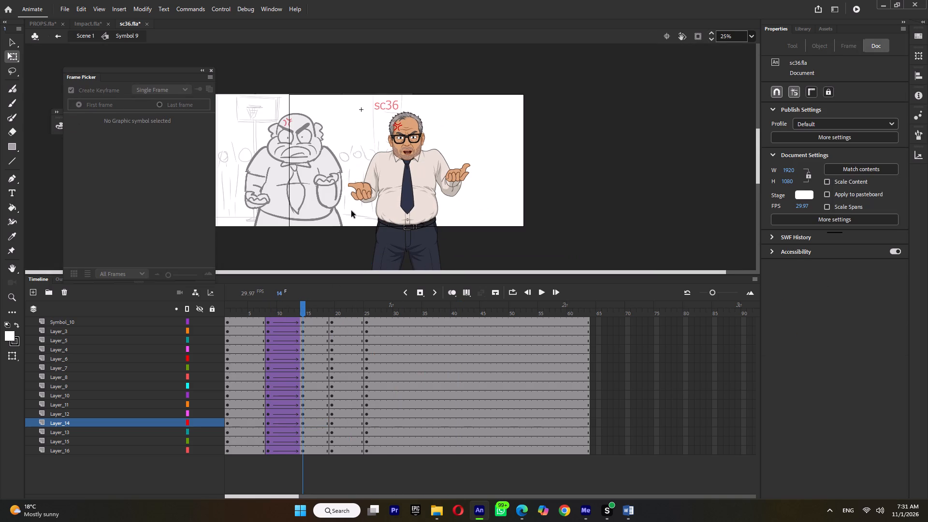
{"action": "left_click", "coordinate": [366, 203]}
{"action": "scroll", "coordinate": [366, 195], "scroll_direction": "up", "scroll_amount": 6, "text": "ctrl"}
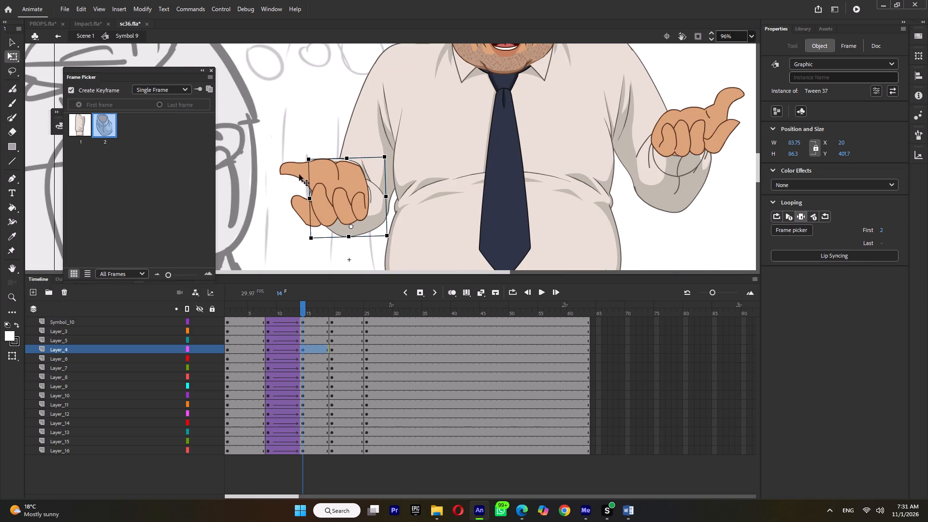
{"action": "left_click", "coordinate": [338, 181]}
{"action": "key", "text": "Down"}
{"action": "key", "text": "Down"}
{"action": "key", "text": "Down"}
{"action": "key", "text": "Down"}
At frame 14, select the whole lowered arm, move its pivot to the shoulder and stretch the arm slightly downward from its lower edge.
{"action": "left_click_drag", "start_coordinate": [299, 115], "coordinate": [344, 222]}
{"action": "scroll", "coordinate": [352, 137], "scroll_direction": "down", "scroll_amount": 2, "text": "ctrl"}
{"action": "left_click_drag", "start_coordinate": [354, 139], "coordinate": [374, 96]}
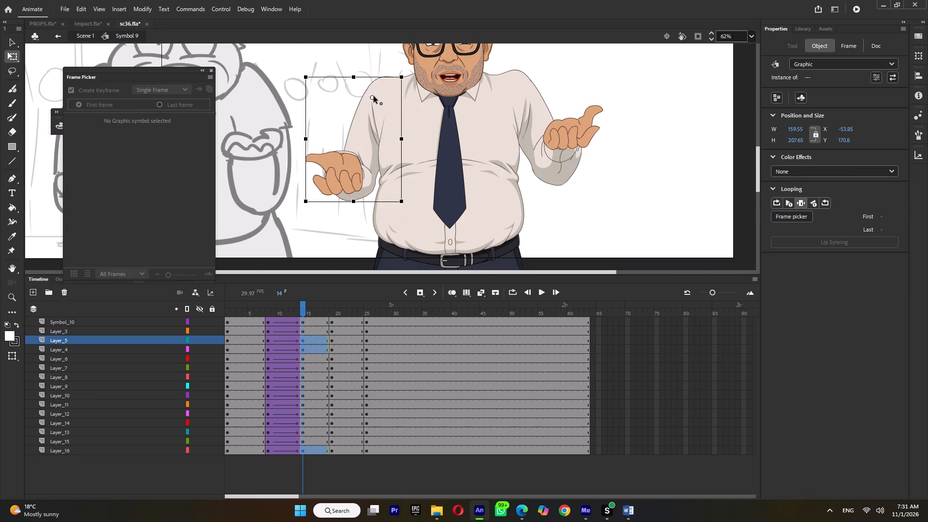
{"action": "left_click_drag", "start_coordinate": [374, 96], "coordinate": [380, 87]}
{"action": "scroll", "coordinate": [344, 194], "scroll_direction": "up", "scroll_amount": 5, "text": "ctrl"}
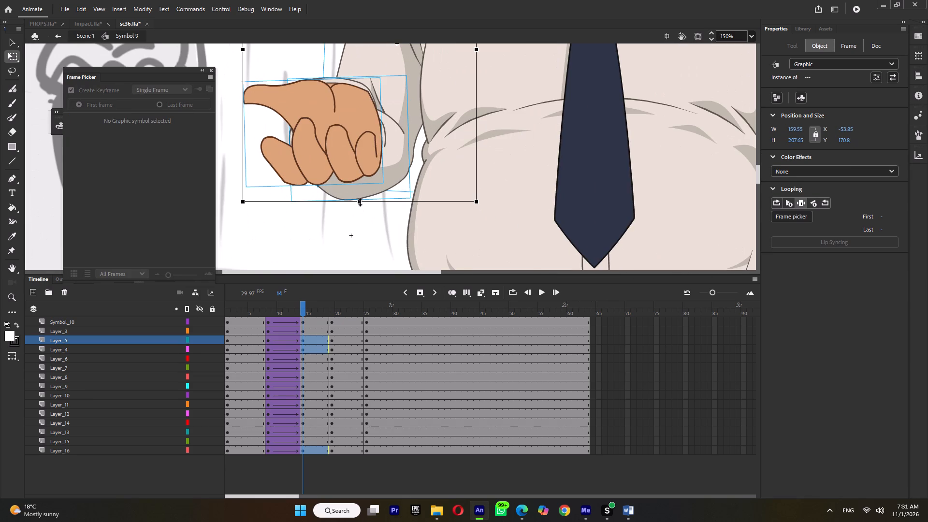
{"action": "left_click", "coordinate": [360, 202]}
{"action": "scroll", "coordinate": [360, 207], "scroll_direction": "down", "scroll_amount": 7, "text": "ctrl"}
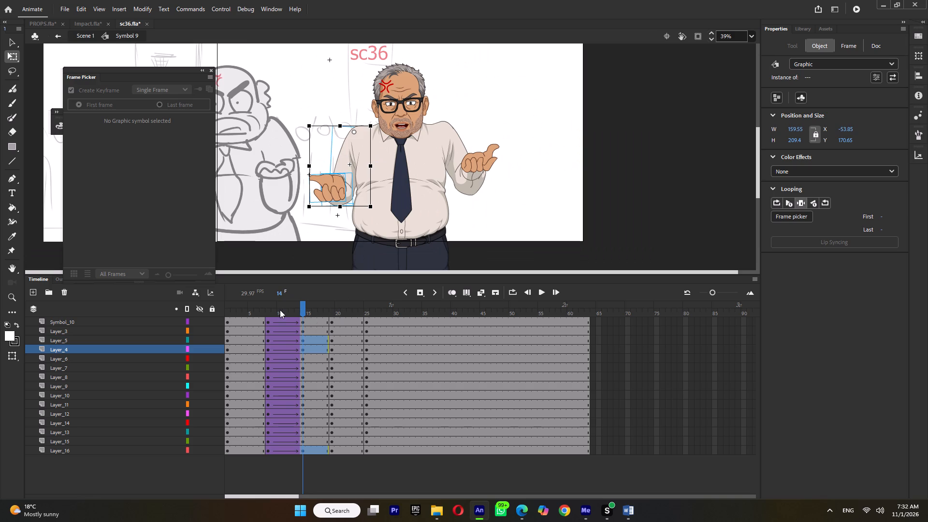
Scrub and play back the animation to compare the opening pose with the opposite shrug pose at frame 14.
{"action": "left_click", "coordinate": [334, 311]}
{"action": "left_click", "coordinate": [258, 311]}
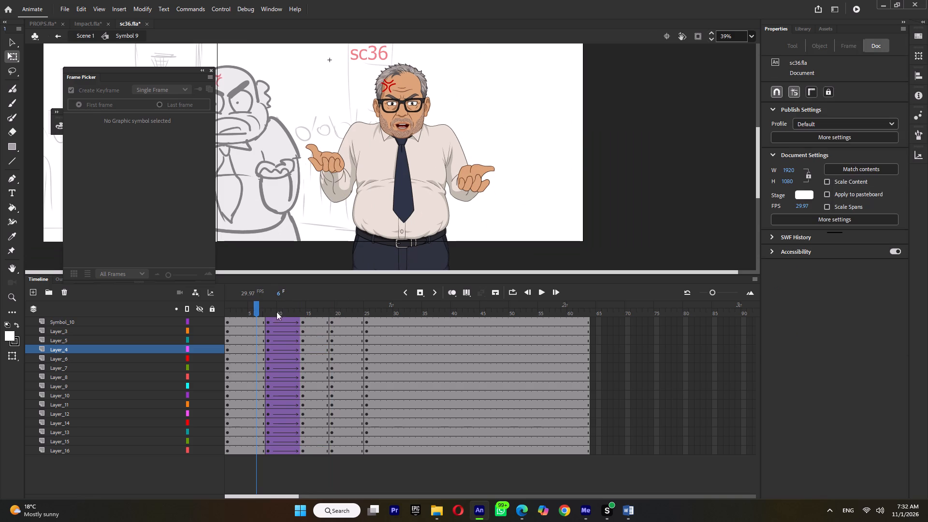
{"action": "left_click", "coordinate": [320, 311]}
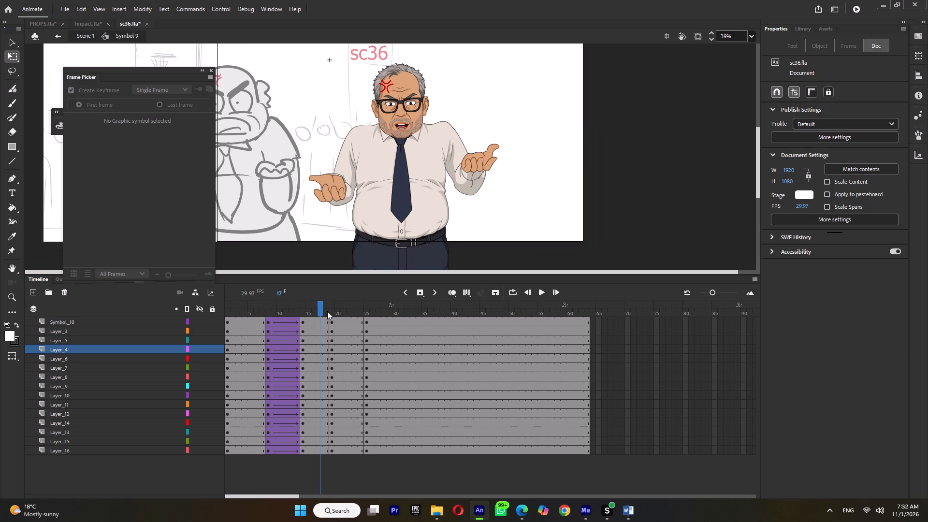
{"action": "left_click_drag", "start_coordinate": [248, 308], "coordinate": [267, 321]}
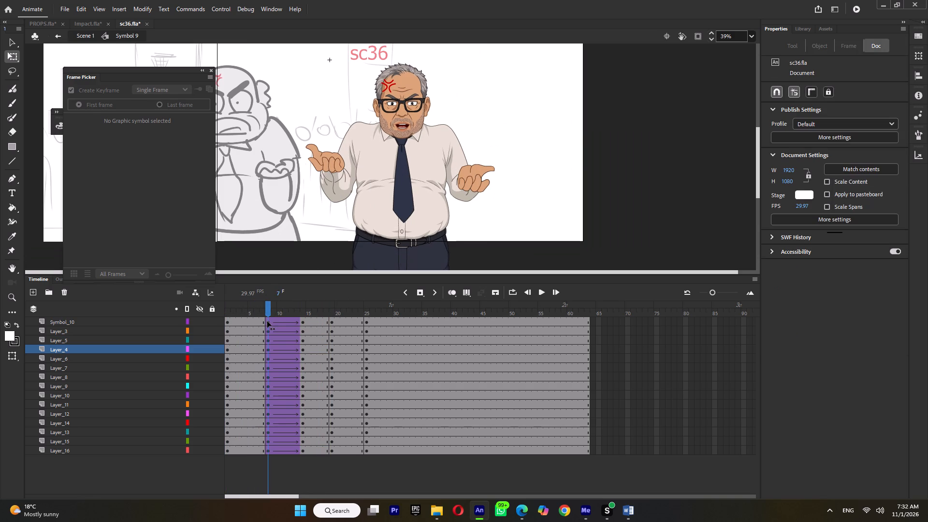
{"action": "left_click_drag", "start_coordinate": [267, 321], "coordinate": [321, 337]}
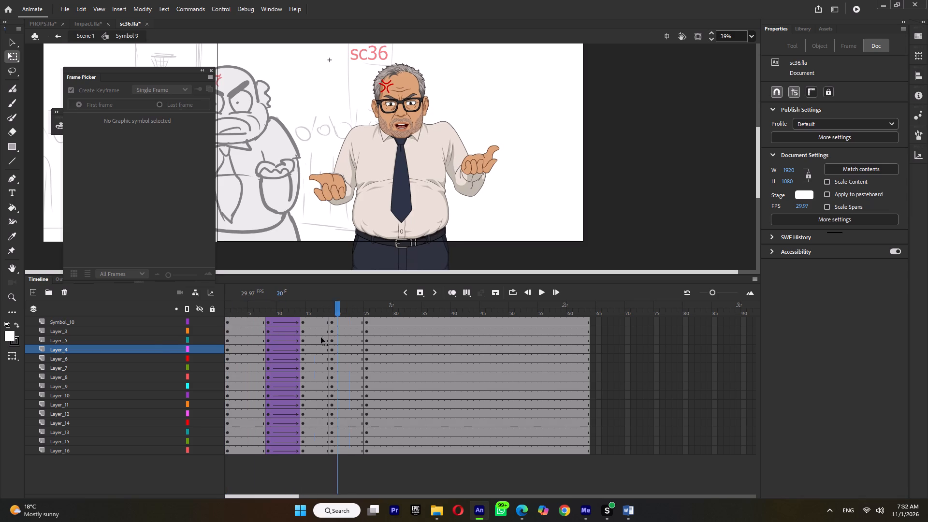
{"action": "left_click_drag", "start_coordinate": [321, 337], "coordinate": [160, 340]}
{"action": "key", "text": "Return"}
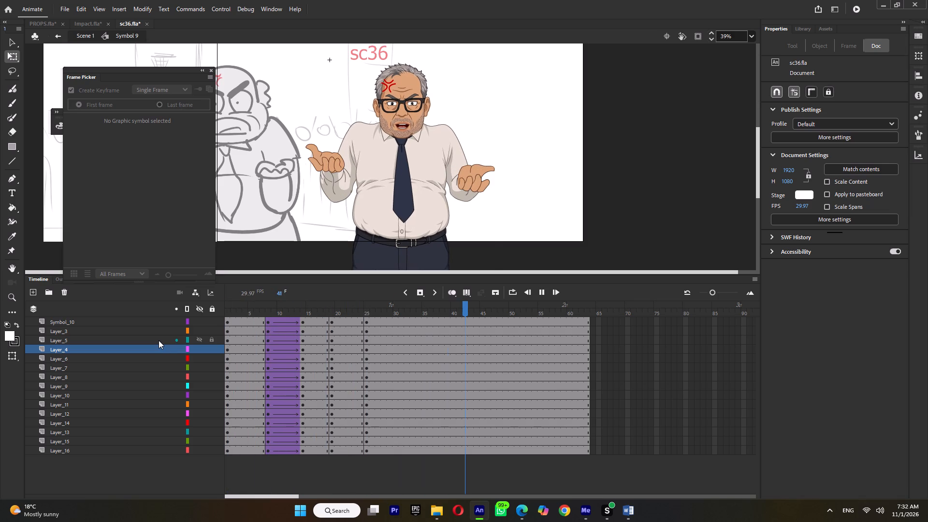
{"action": "key", "text": "Return"}
{"action": "left_click", "coordinate": [270, 310]}
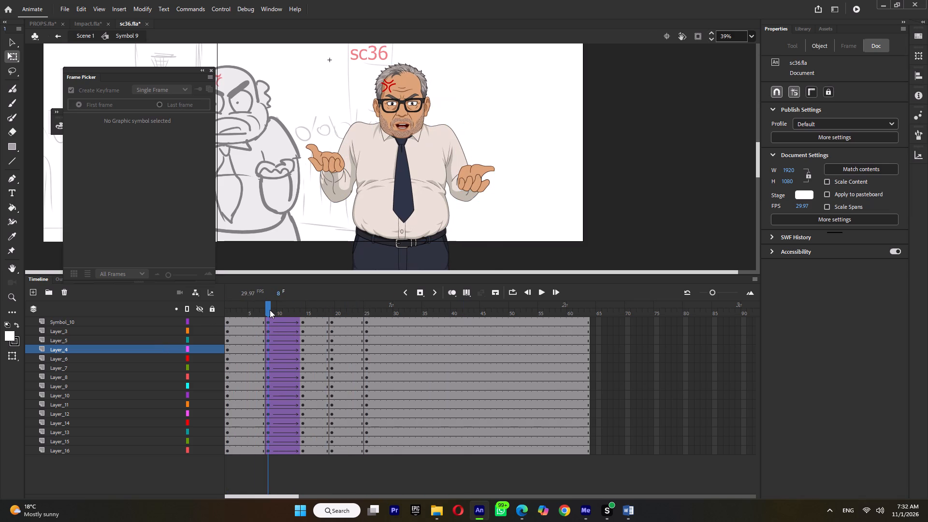
{"action": "left_click_drag", "start_coordinate": [270, 308], "coordinate": [242, 320]}
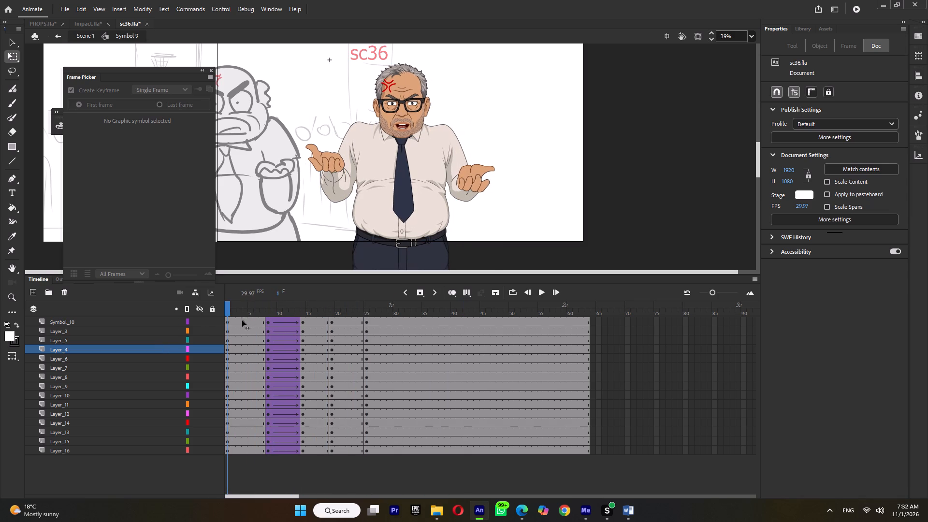
{"action": "left_click_drag", "start_coordinate": [242, 320], "coordinate": [352, 343]}
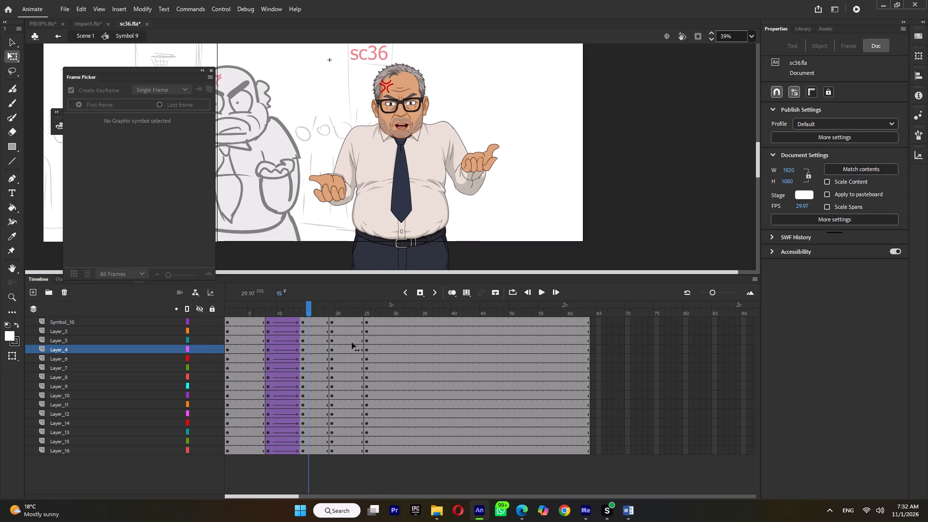
{"action": "left_click_drag", "start_coordinate": [352, 343], "coordinate": [413, 363]}
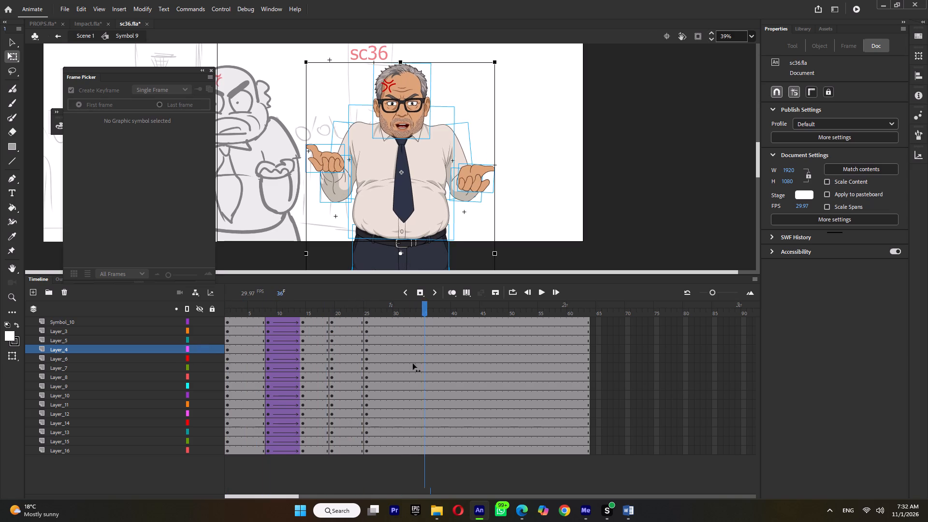
{"action": "left_click_drag", "start_coordinate": [413, 363], "coordinate": [241, 371]}
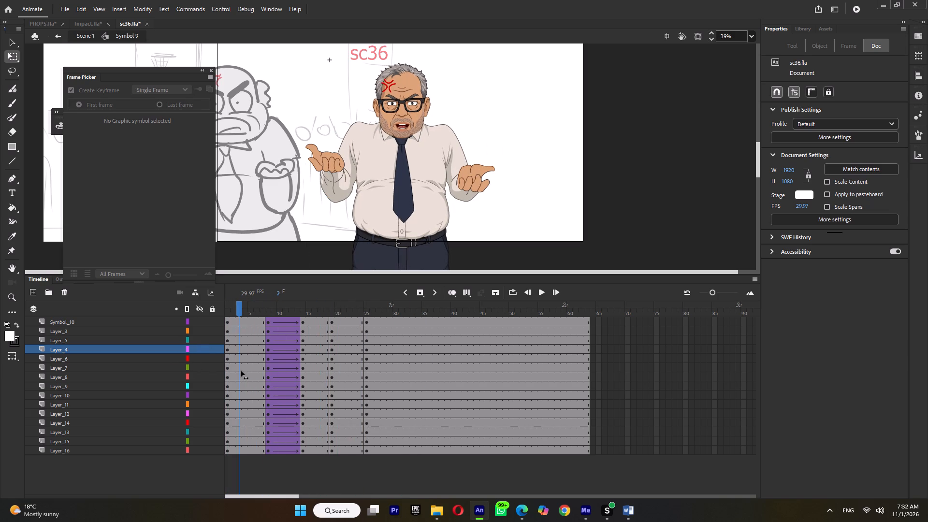
{"action": "left_click_drag", "start_coordinate": [241, 371], "coordinate": [315, 375]}
{"action": "left_click", "coordinate": [302, 312]}
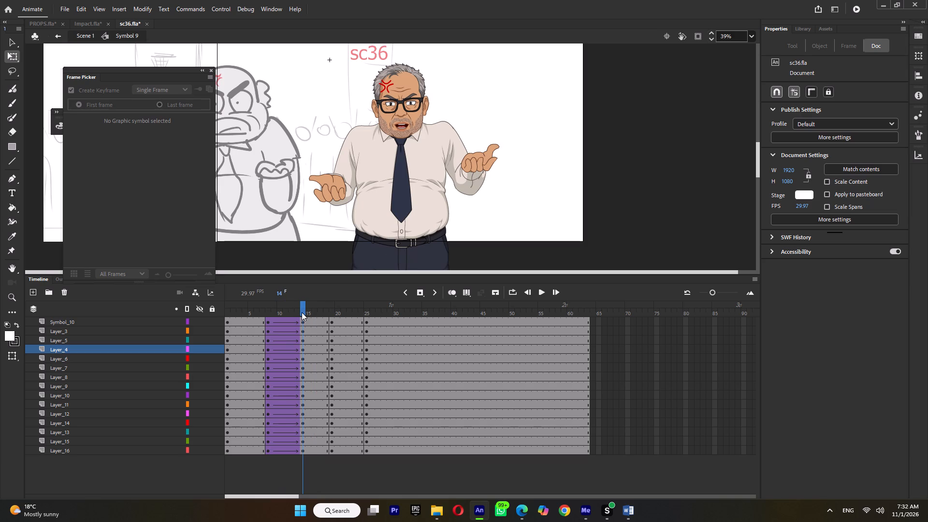
{"action": "left_click", "coordinate": [244, 314]}
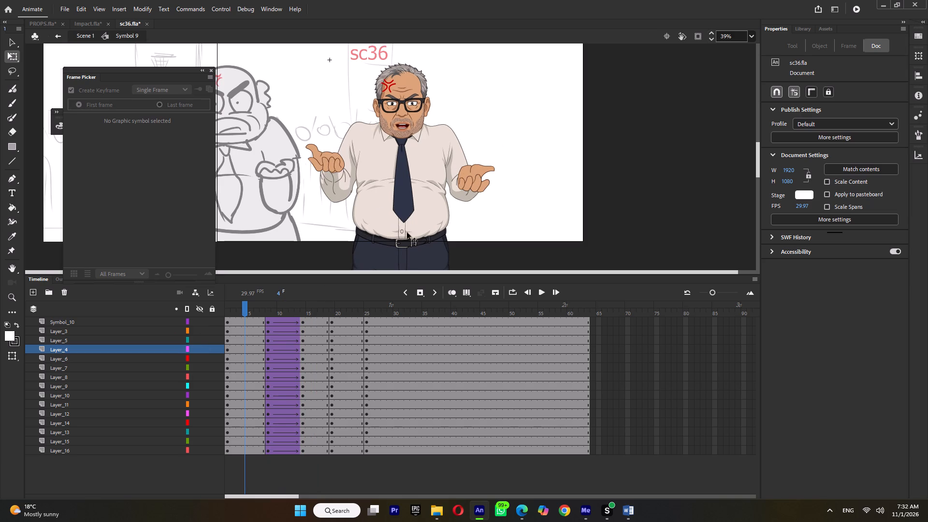
Inside the torso symbol's third frame, skew the tie's lower end slightly sideways, return to Symbol 9 and review the motion.
{"action": "triple_click", "coordinate": [400, 207]}
{"action": "double_click", "coordinate": [400, 207]}
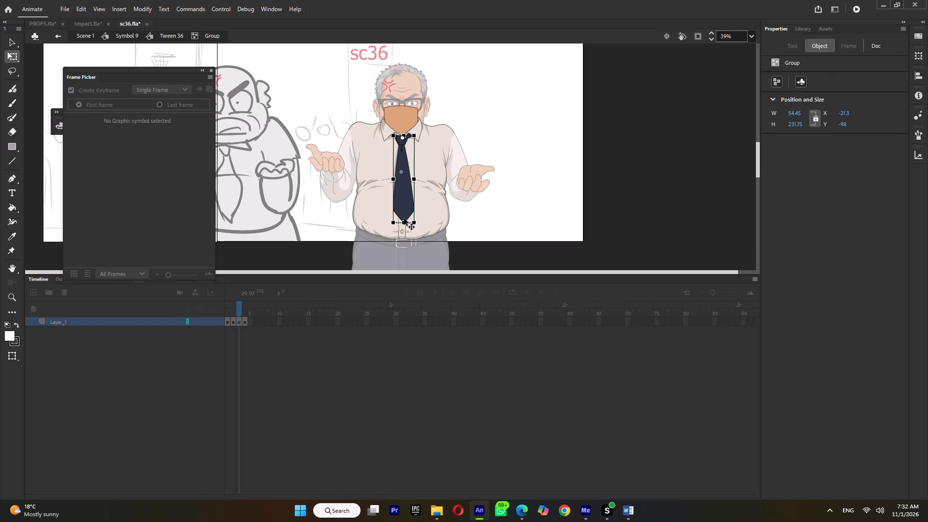
{"action": "scroll", "coordinate": [404, 218], "scroll_direction": "up", "scroll_amount": 10, "text": "ctrl"}
{"action": "left_click", "coordinate": [416, 217]}
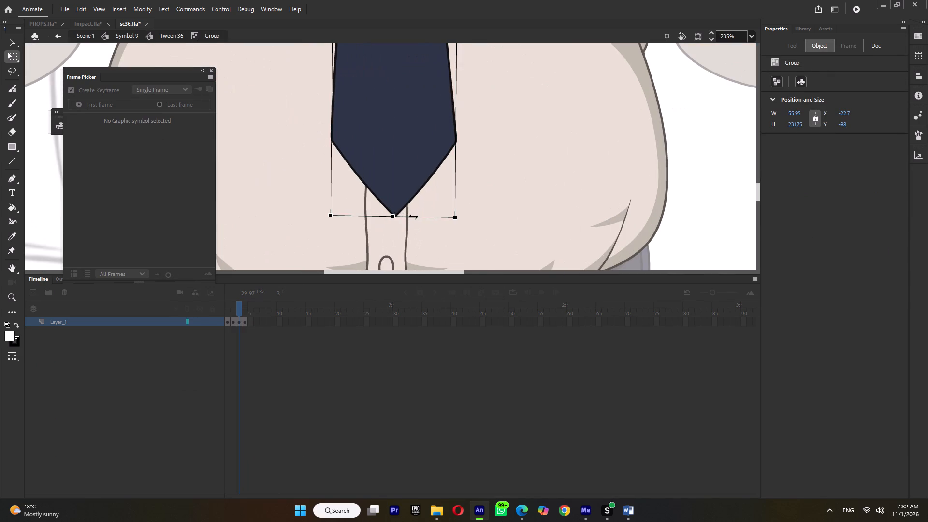
{"action": "scroll", "coordinate": [413, 217], "scroll_direction": "down", "scroll_amount": 8, "text": "ctrl"}
{"action": "triple_click", "coordinate": [542, 215], "text": "ctrl"}
{"action": "left_click", "coordinate": [542, 215], "text": "ctrl"}
{"action": "scroll", "coordinate": [542, 215], "scroll_direction": "down", "scroll_amount": 5, "text": "ctrl"}
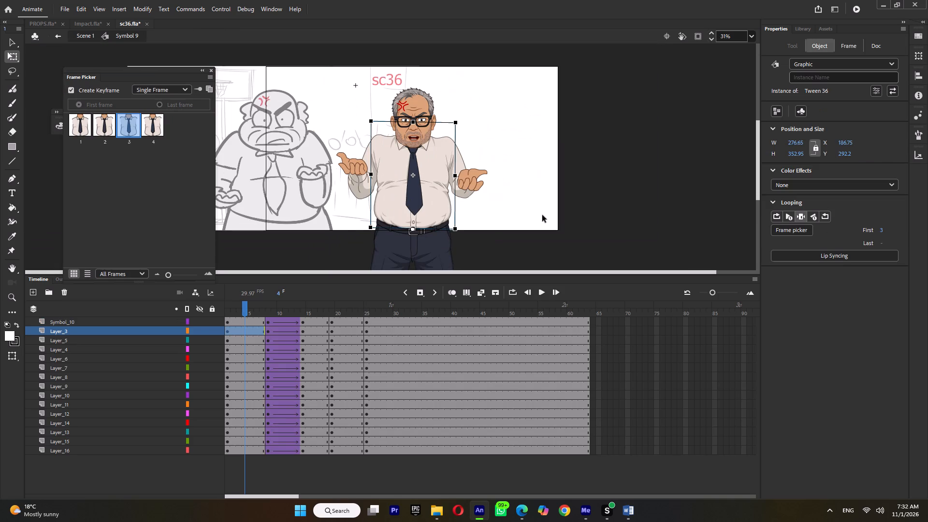
{"action": "key", "text": "Return"}
{"action": "key", "text": "Return"}
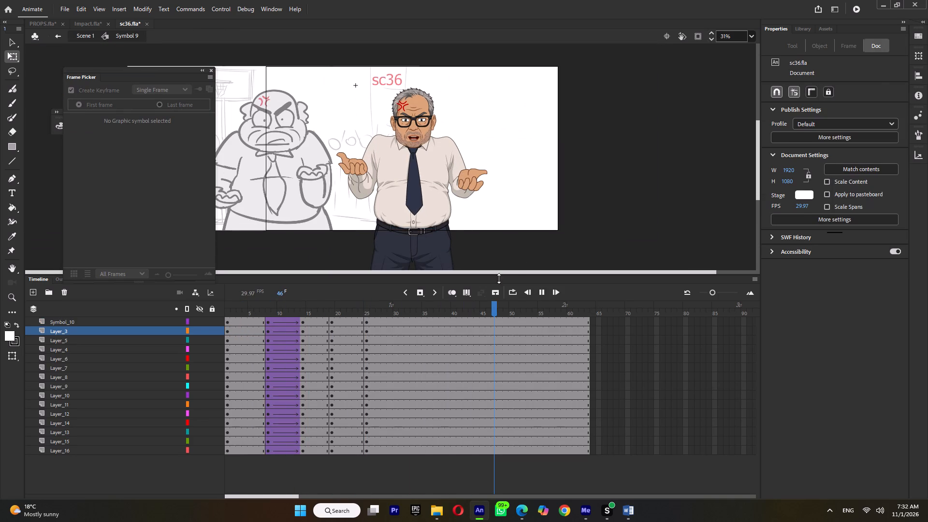
{"action": "left_click_drag", "start_coordinate": [250, 305], "coordinate": [308, 318]}
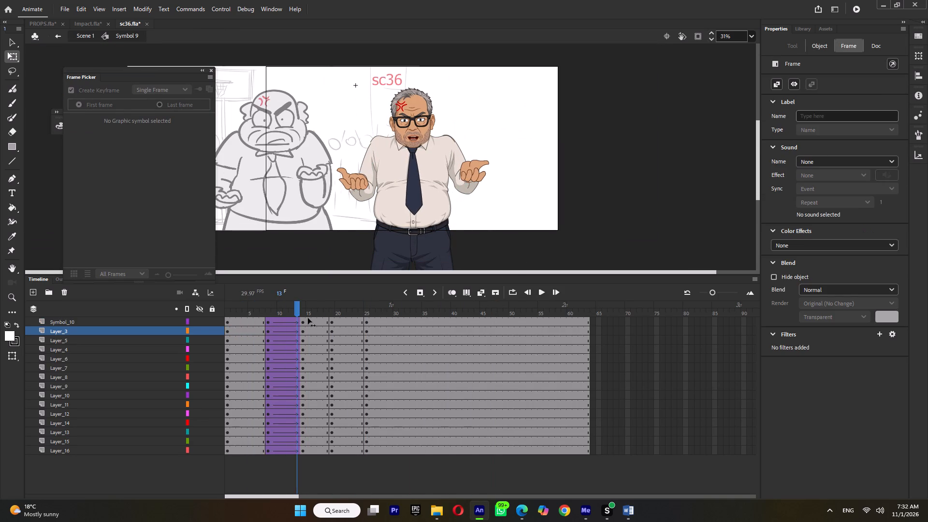
{"action": "left_click_drag", "start_coordinate": [308, 318], "coordinate": [356, 329]}
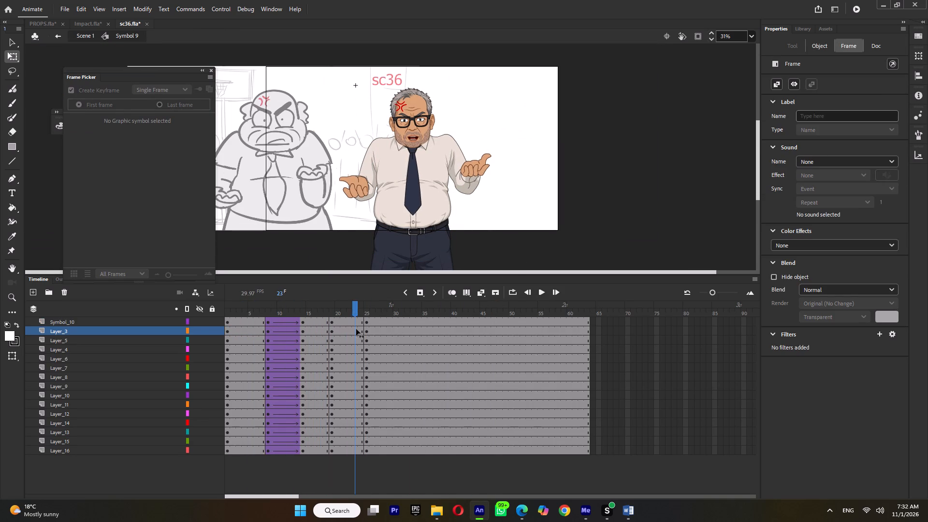
{"action": "left_click_drag", "start_coordinate": [356, 329], "coordinate": [379, 333]}
Insert keyframes at frame 30 on all layers.
{"action": "left_click", "coordinate": [395, 311]}
{"action": "double_click", "coordinate": [398, 309]}
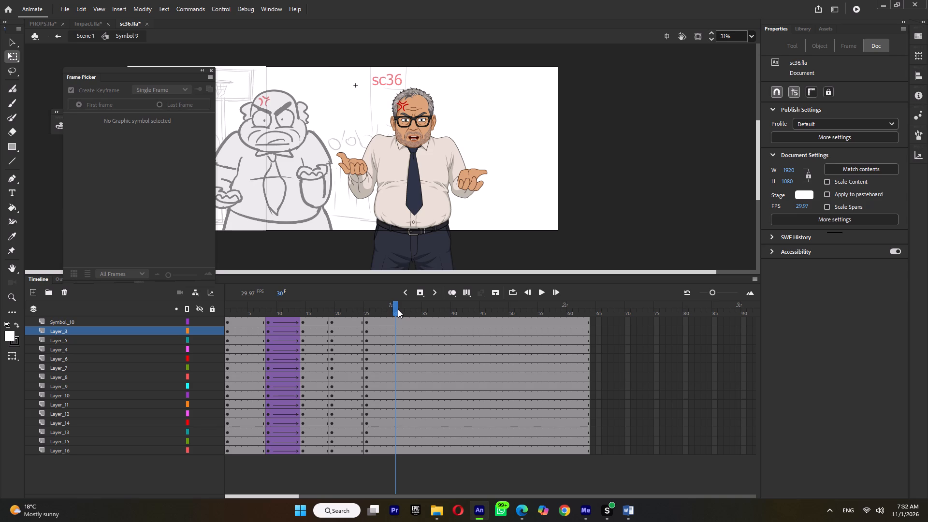
{"action": "key", "text": "F6"}
At frame 26, select the whole raised arm, move its pivot to the shoulder and rotate the arm slightly outward.
{"action": "left_click", "coordinate": [352, 309]}
{"action": "left_click", "coordinate": [372, 308]}
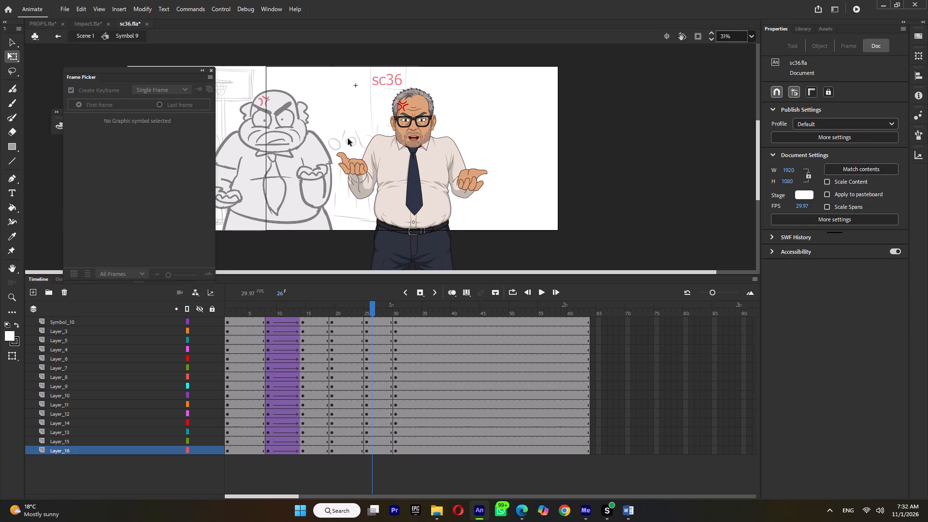
{"action": "left_click_drag", "start_coordinate": [338, 140], "coordinate": [361, 194]}
{"action": "left_click_drag", "start_coordinate": [362, 167], "coordinate": [377, 141]}
{"action": "scroll", "coordinate": [359, 193], "scroll_direction": "up", "scroll_amount": 3, "text": "ctrl"}
{"action": "scroll", "coordinate": [272, 198], "scroll_direction": "up", "scroll_amount": 5, "text": "ctrl"}
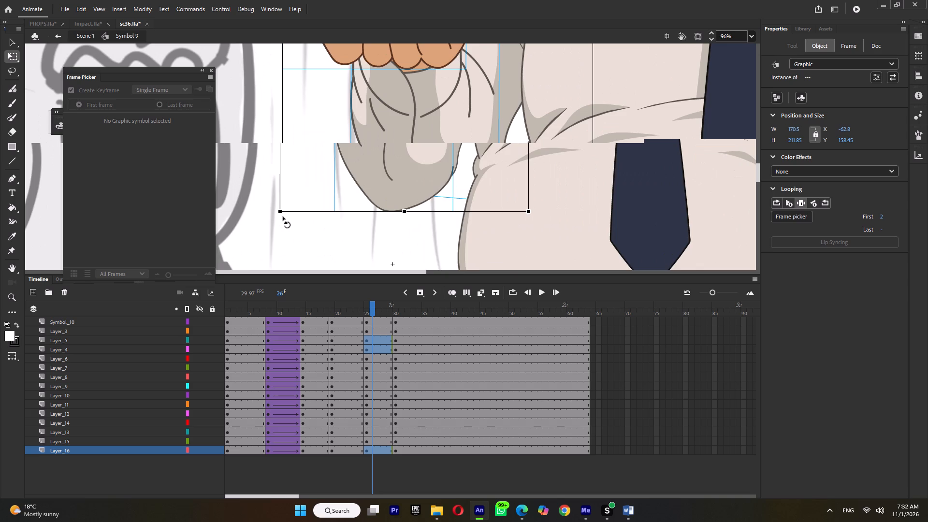
{"action": "left_click_drag", "start_coordinate": [283, 217], "coordinate": [277, 217]}
{"action": "scroll", "coordinate": [283, 221], "scroll_direction": "down", "scroll_amount": 3, "text": "ctrl"}
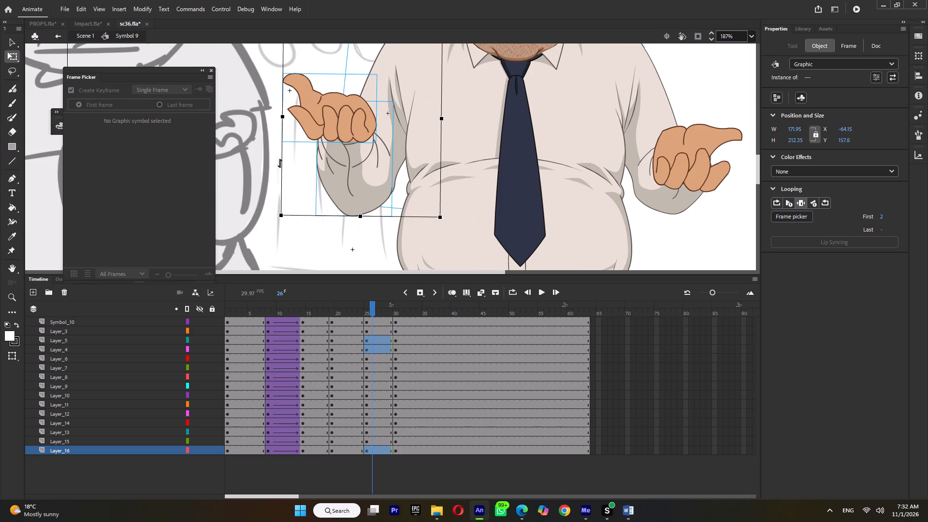
{"action": "left_click", "coordinate": [272, 163]}
Stretch the raised forearm slightly upward at frame 26, nudge its hand up, and compare the pose with the previous one.
{"action": "left_click", "coordinate": [349, 161]}
{"action": "left_click", "coordinate": [357, 101]}
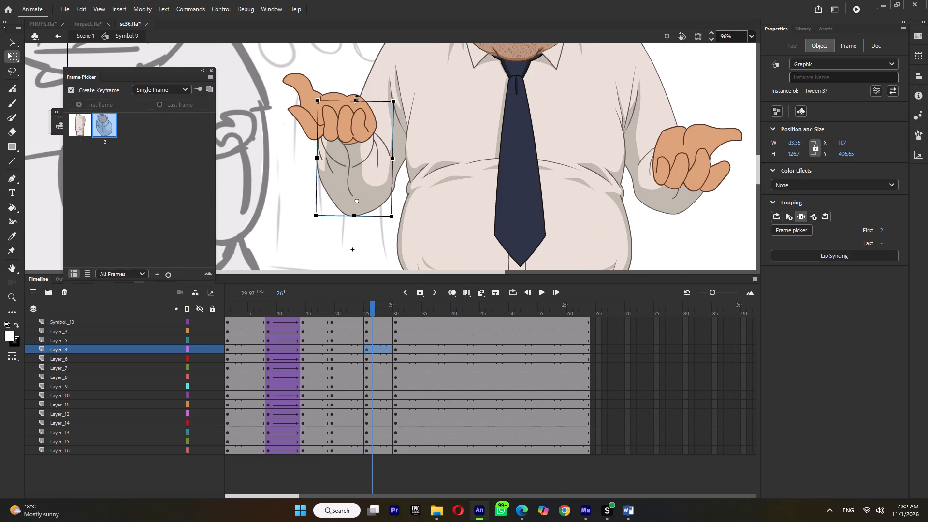
{"action": "left_click", "coordinate": [347, 124]}
{"action": "key", "text": "Up"}
{"action": "key", "text": "Up"}
{"action": "key", "text": "Up"}
{"action": "key", "text": "Up"}
{"action": "key", "text": "Up"}
{"action": "key", "text": "Up"}
{"action": "key", "text": "Up"}
{"action": "key", "text": "Up"}
{"action": "key", "text": "Up"}
{"action": "key", "text": "Up"}
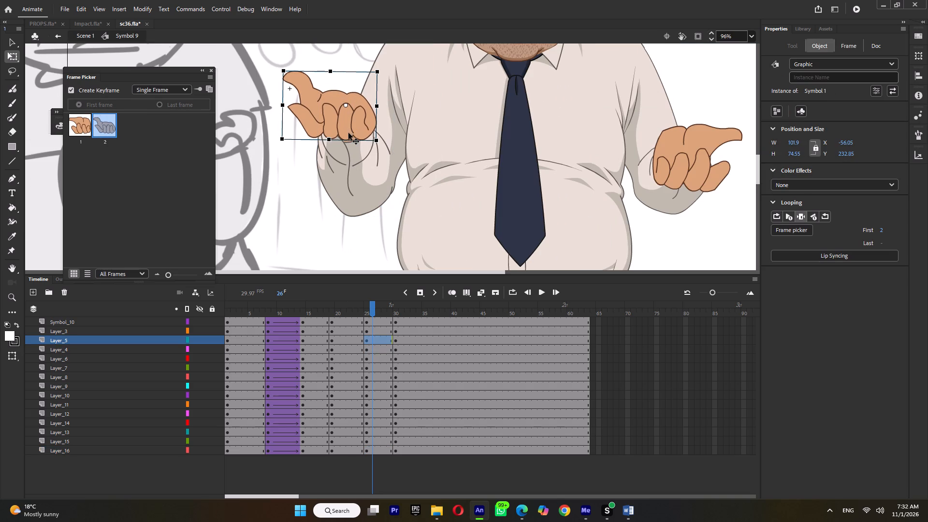
{"action": "scroll", "coordinate": [409, 191], "scroll_direction": "down", "scroll_amount": 11, "text": "ctrl"}
{"action": "left_click", "coordinate": [344, 304]}
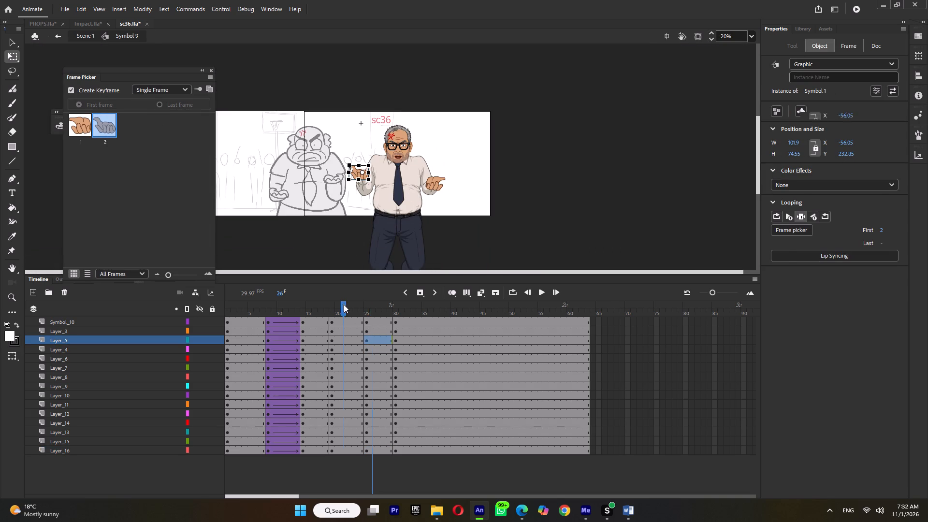
{"action": "left_click", "coordinate": [374, 311]}
At frame 26, nudge the lowered arm's hand slightly down on the forearm.
{"action": "scroll", "coordinate": [430, 182], "scroll_direction": "up", "scroll_amount": 10, "text": "ctrl"}
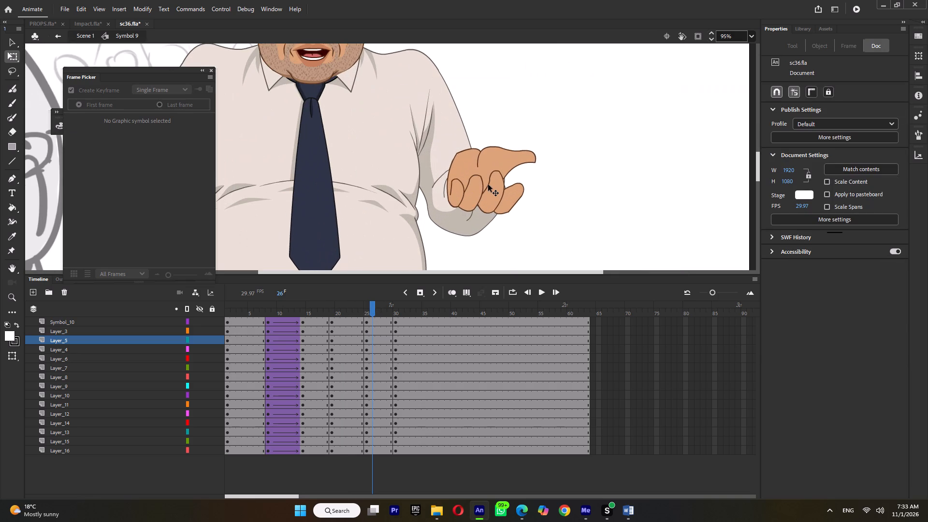
{"action": "left_click", "coordinate": [489, 185]}
{"action": "key", "text": "Down"}
{"action": "key", "text": "Down"}
{"action": "key", "text": "Down"}
{"action": "key", "text": "Down"}
{"action": "key", "text": "Down"}
{"action": "key", "text": "Down"}
{"action": "key", "text": "Down"}
{"action": "key", "text": "Down"}
{"action": "key", "text": "Down"}
{"action": "key", "text": "Down"}
{"action": "key", "text": "Down"}
{"action": "key", "text": "Down"}
{"action": "key", "text": "Down"}
{"action": "key", "text": "Down"}
{"action": "key", "text": "Down"}
{"action": "key", "text": "Down"}
{"action": "key", "text": "Down"}
{"action": "key", "text": "Down"}
{"action": "key", "text": "Down"}
{"action": "key", "text": "Down"}
{"action": "key", "text": "Down"}
{"action": "key", "text": "Down"}
{"action": "key", "text": "Down"}
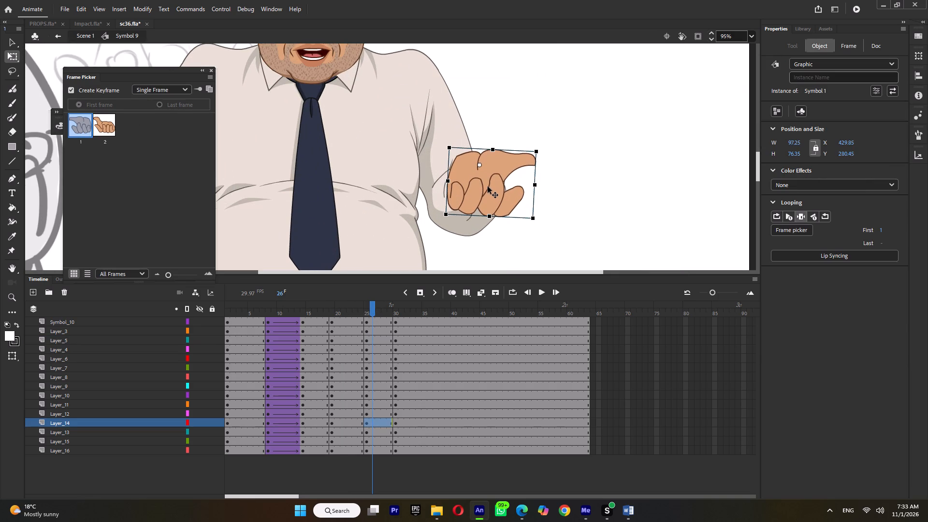
{"action": "key", "text": "Up"}
{"action": "key", "text": "Up"}
{"action": "key", "text": "Up"}
{"action": "key", "text": "Up"}
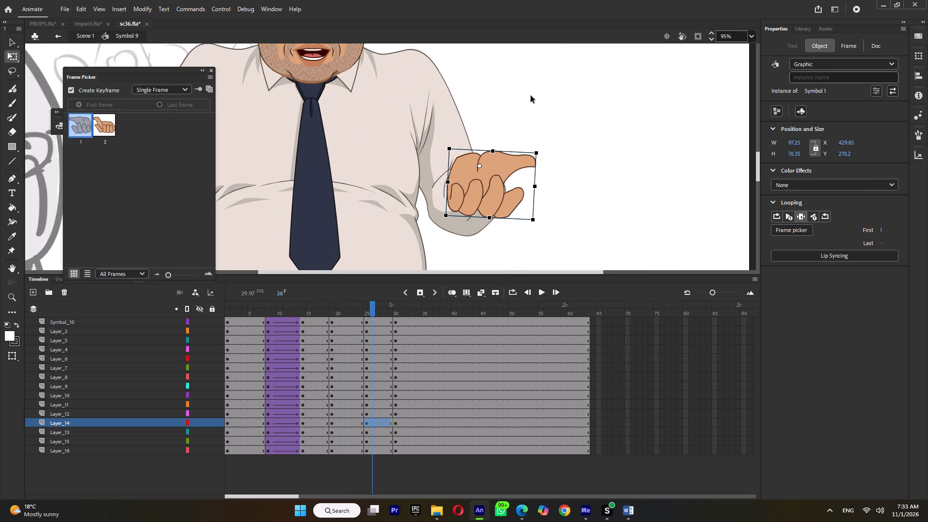
At frame 26, select the whole lowered arm, pivot it at the shoulder, stretch it slightly downward, and compare with neighbouring poses.
{"action": "left_click_drag", "start_coordinate": [531, 96], "coordinate": [464, 235]}
{"action": "left_click_drag", "start_coordinate": [457, 141], "coordinate": [414, 62]}
{"action": "left_click_drag", "start_coordinate": [458, 235], "coordinate": [458, 240]}
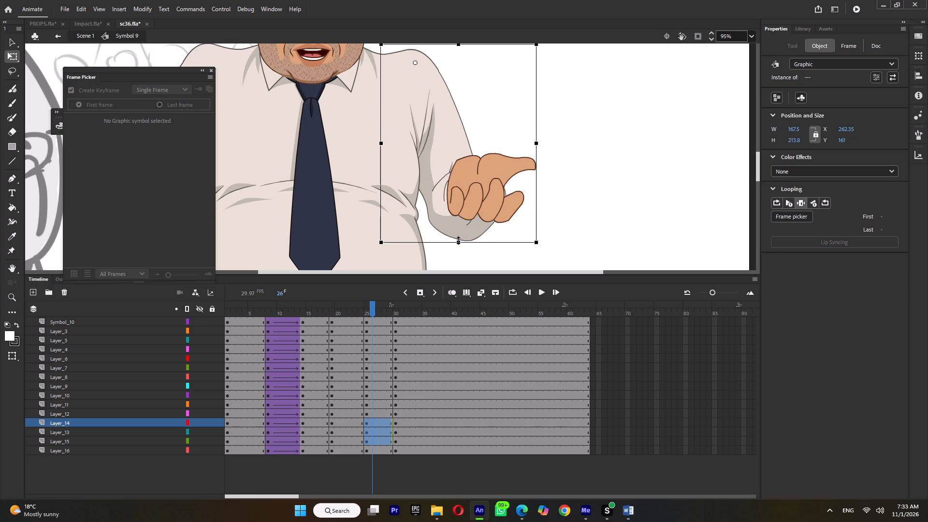
{"action": "scroll", "coordinate": [458, 239], "scroll_direction": "down", "scroll_amount": 7, "text": "ctrl"}
{"action": "left_click", "coordinate": [354, 306]}
{"action": "left_click", "coordinate": [381, 310]}
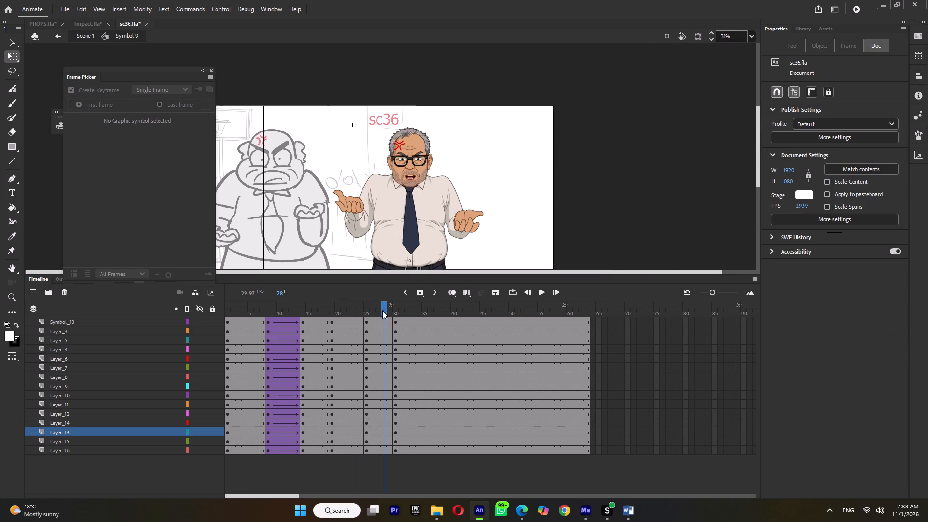
{"action": "left_click", "coordinate": [406, 309]}
{"action": "left_click", "coordinate": [354, 314]}
{"action": "left_click", "coordinate": [375, 309]}
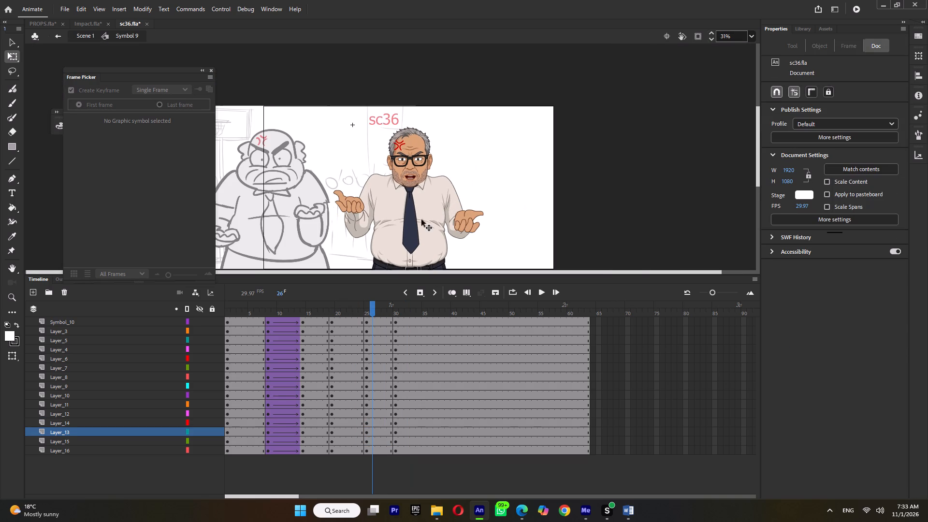
At frame 26, select the man's whole upper body, move its pivot down to the waist and skew it very slightly sideways.
{"action": "left_click_drag", "start_coordinate": [500, 138], "coordinate": [329, 228]}
{"action": "left_click_drag", "start_coordinate": [409, 198], "coordinate": [407, 211]}
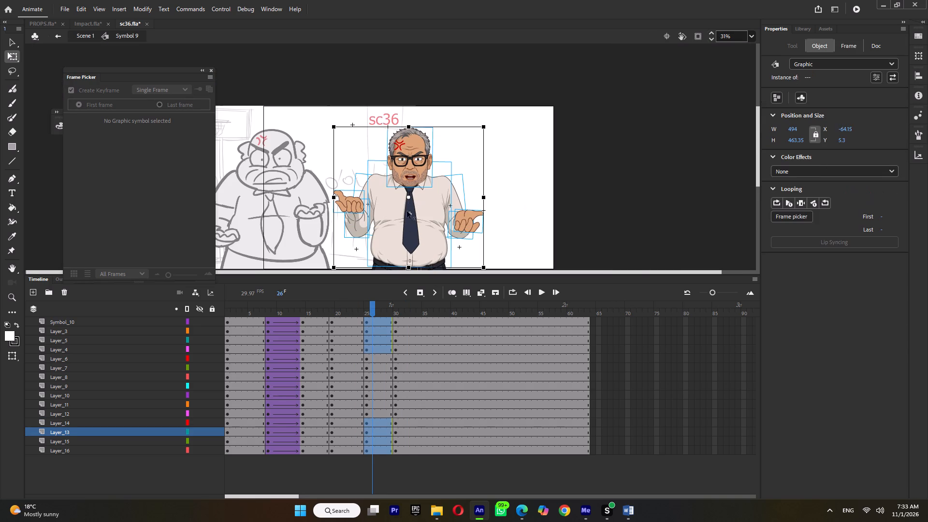
{"action": "left_click_drag", "start_coordinate": [407, 211], "coordinate": [411, 267]}
{"action": "scroll", "coordinate": [411, 113], "scroll_direction": "up", "scroll_amount": 5, "text": "ctrl"}
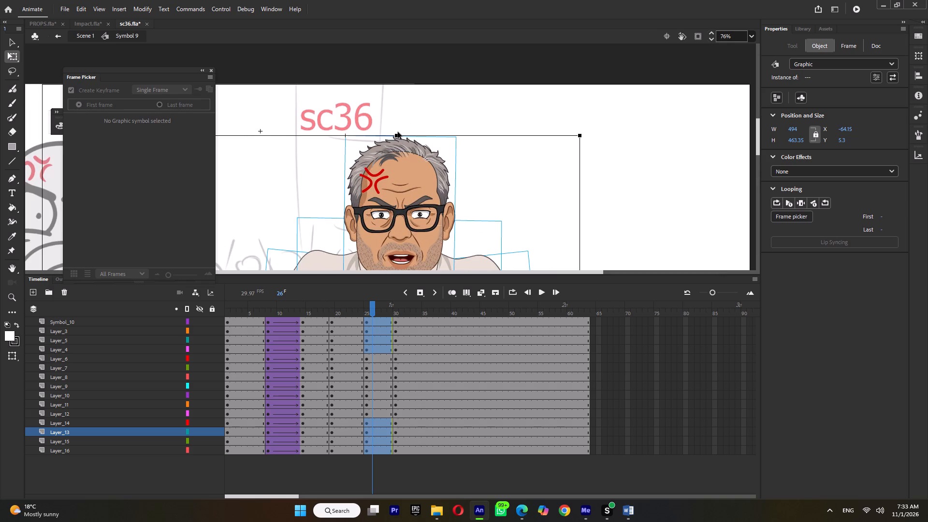
{"action": "scroll", "coordinate": [400, 139], "scroll_direction": "up", "scroll_amount": 6, "text": "ctrl"}
{"action": "left_click", "coordinate": [405, 130]}
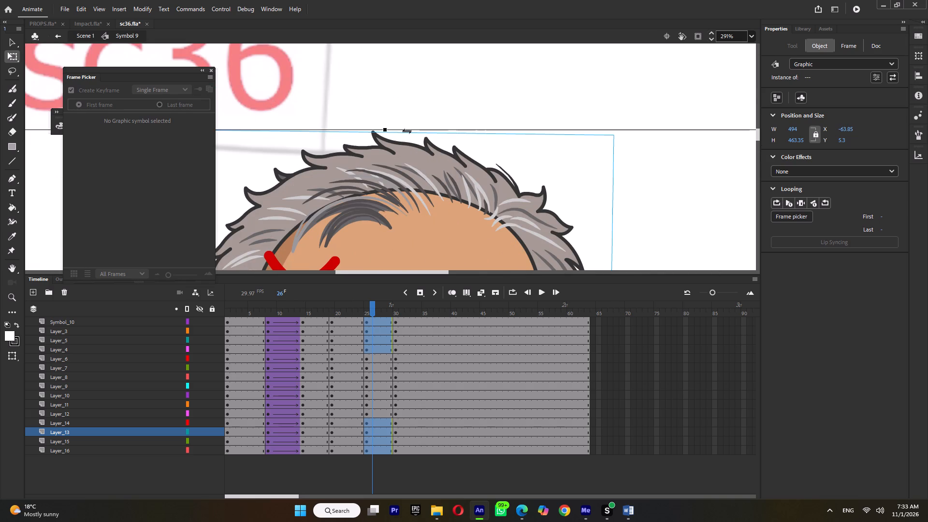
{"action": "scroll", "coordinate": [411, 110], "scroll_direction": "down", "scroll_amount": 5, "text": "ctrl"}
{"action": "left_click", "coordinate": [413, 108]}
At frame 26, rotate the man's head very slightly clockwise.
{"action": "left_click", "coordinate": [427, 166]}
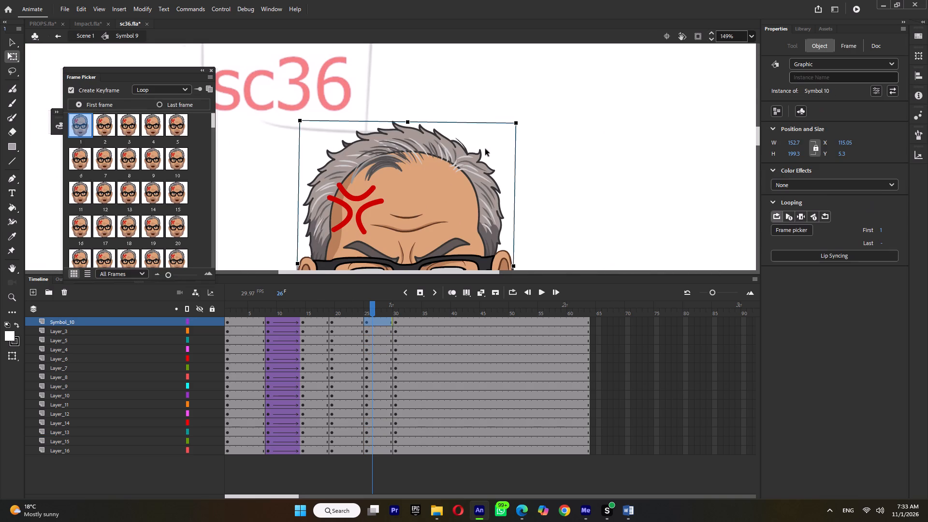
{"action": "scroll", "coordinate": [501, 117], "scroll_direction": "down", "scroll_amount": 5, "text": "ctrl"}
{"action": "scroll", "coordinate": [513, 125], "scroll_direction": "up", "scroll_amount": 8, "text": "ctrl"}
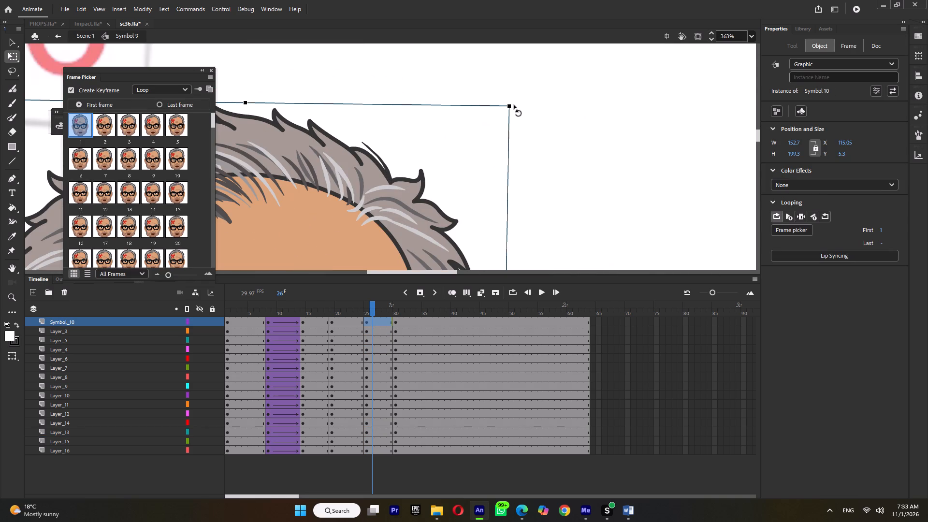
{"action": "left_click_drag", "start_coordinate": [514, 105], "coordinate": [518, 108]}
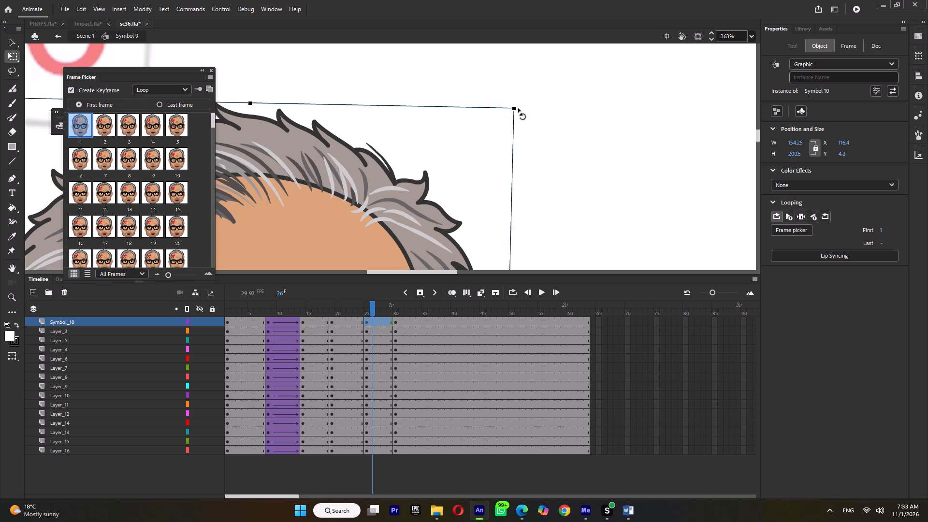
{"action": "scroll", "coordinate": [518, 109], "scroll_direction": "down", "scroll_amount": 10, "text": "ctrl"}
At frame 14, rotate the man's head very slightly counter-clockwise.
{"action": "left_click", "coordinate": [303, 312]}
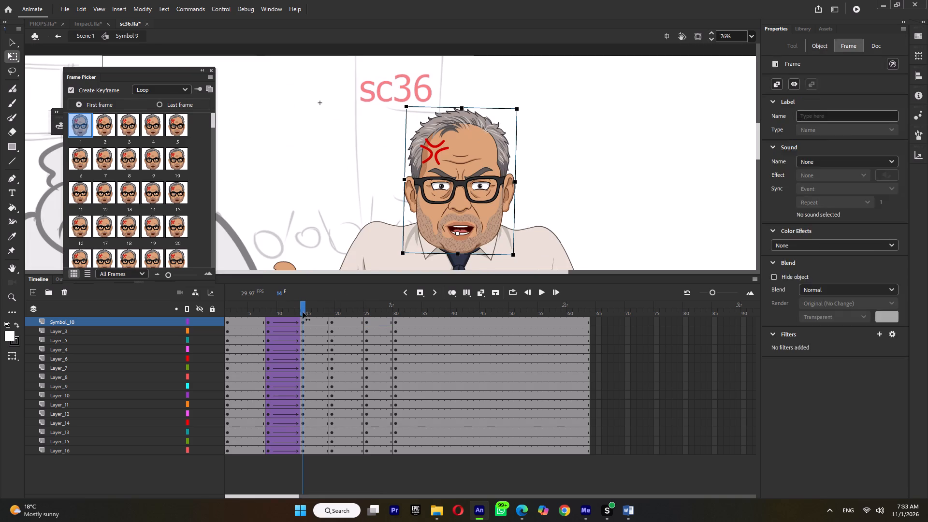
{"action": "left_click", "coordinate": [453, 136]}
{"action": "scroll", "coordinate": [506, 109], "scroll_direction": "up", "scroll_amount": 6, "text": "ctrl"}
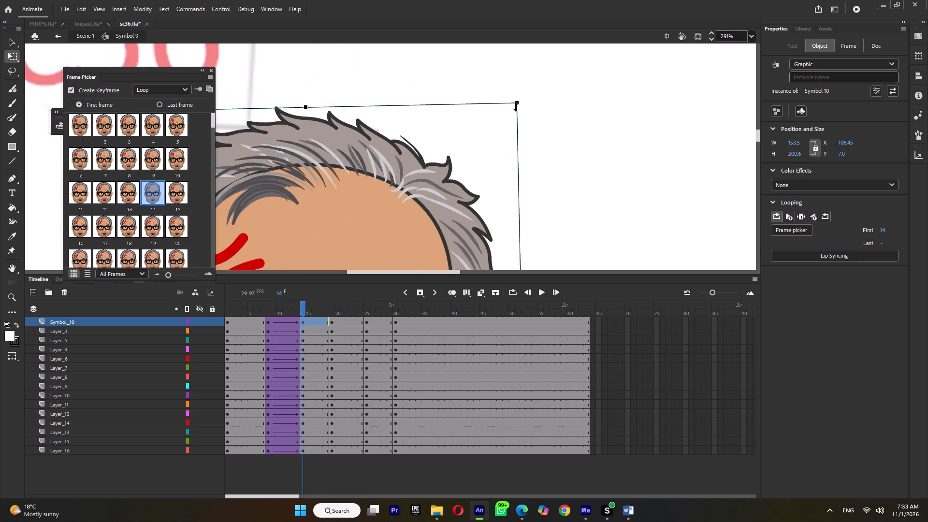
{"action": "scroll", "coordinate": [520, 102], "scroll_direction": "up", "scroll_amount": 1, "text": "ctrl"}
{"action": "left_click", "coordinate": [520, 102]}
{"action": "left_click_drag", "start_coordinate": [524, 101], "coordinate": [522, 100]}
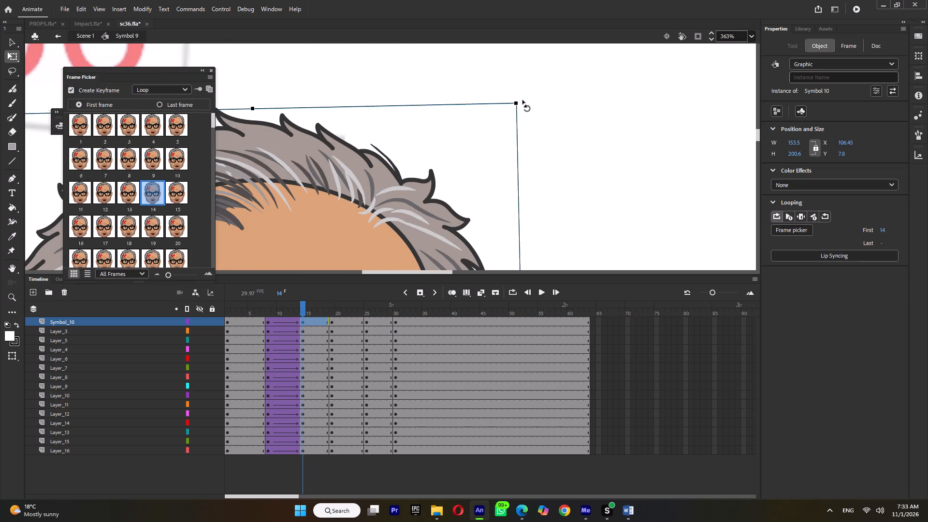
{"action": "left_click_drag", "start_coordinate": [522, 100], "coordinate": [518, 100]}
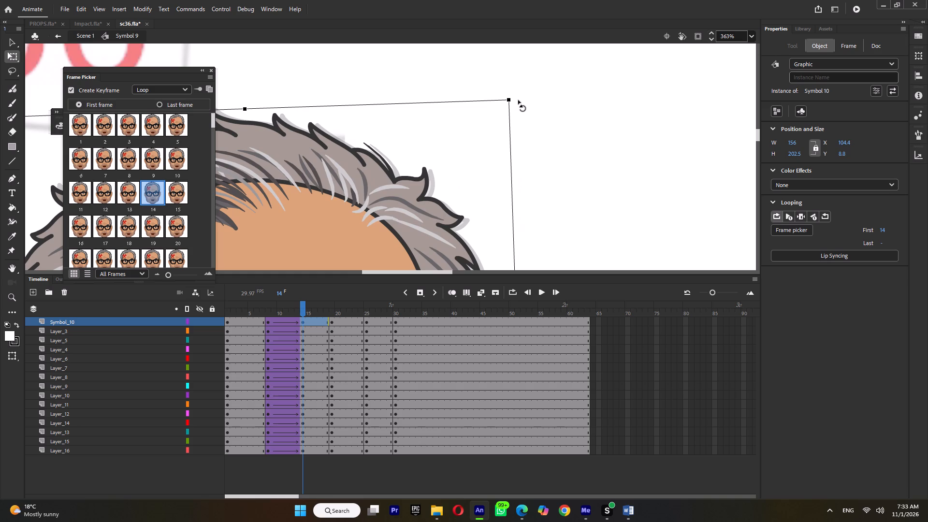
{"action": "left_click_drag", "start_coordinate": [518, 100], "coordinate": [520, 100]}
{"action": "key", "text": "ctrl+z"}
{"action": "left_click_drag", "start_coordinate": [521, 101], "coordinate": [516, 101]}
{"action": "scroll", "coordinate": [514, 107], "scroll_direction": "down", "scroll_amount": 2, "text": "ctrl"}
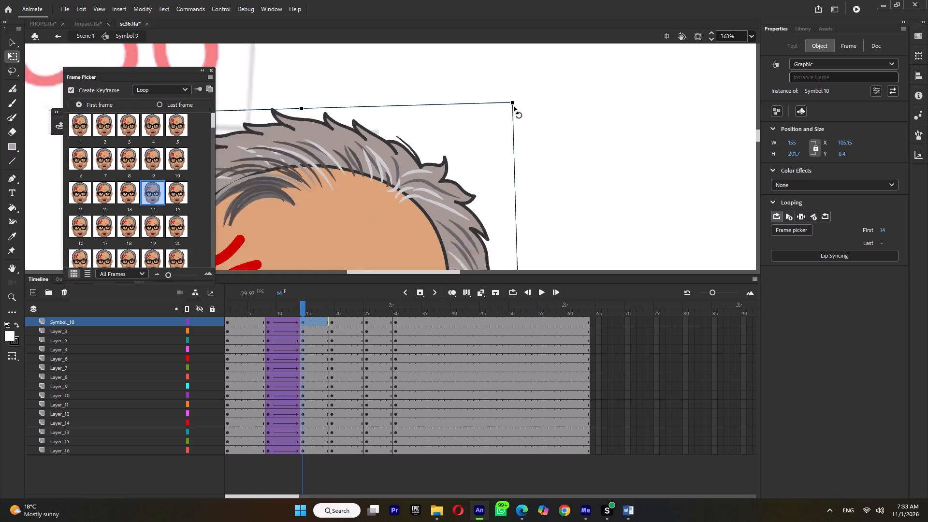
{"action": "scroll", "coordinate": [514, 107], "scroll_direction": "down", "scroll_amount": 14, "text": "ctrl"}
Create classic tweens on all layers between the frame 14 and frame 19 keyframes, and play back the motion.
{"action": "double_click", "coordinate": [319, 307]}
{"action": "key", "text": "ctrl+m"}
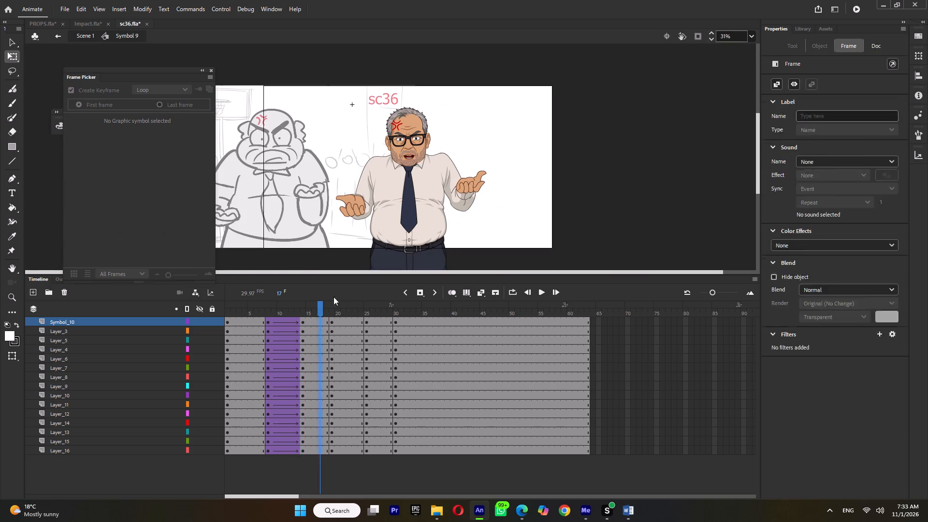
{"action": "scroll", "coordinate": [419, 215], "scroll_direction": "down", "scroll_amount": 5, "text": "ctrl"}
{"action": "left_click", "coordinate": [265, 308]}
{"action": "key", "text": "Return"}
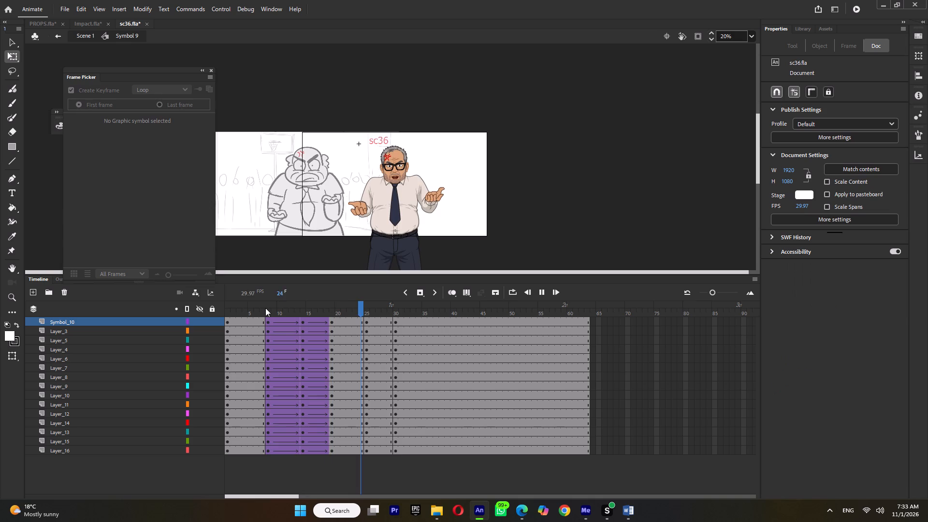
{"action": "left_click", "coordinate": [265, 308]}
{"action": "key", "text": "Return"}
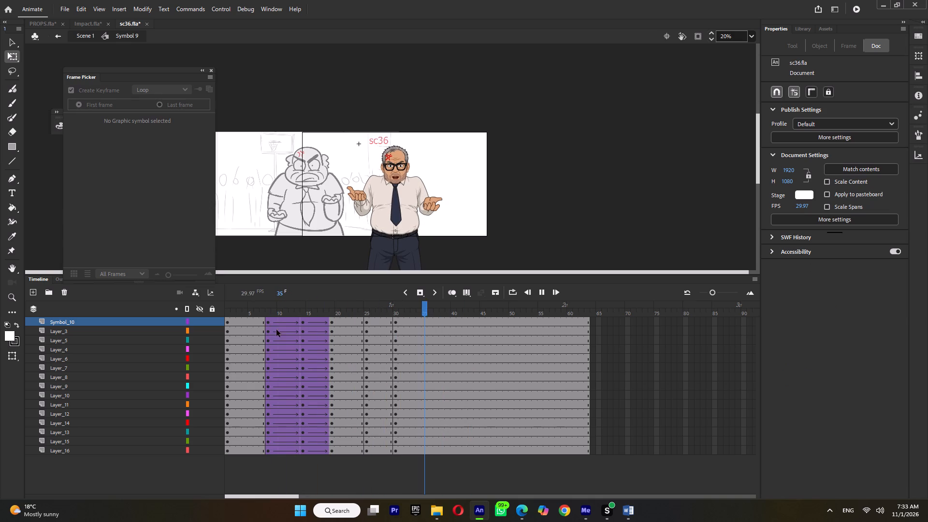
{"action": "key", "text": "Return"}
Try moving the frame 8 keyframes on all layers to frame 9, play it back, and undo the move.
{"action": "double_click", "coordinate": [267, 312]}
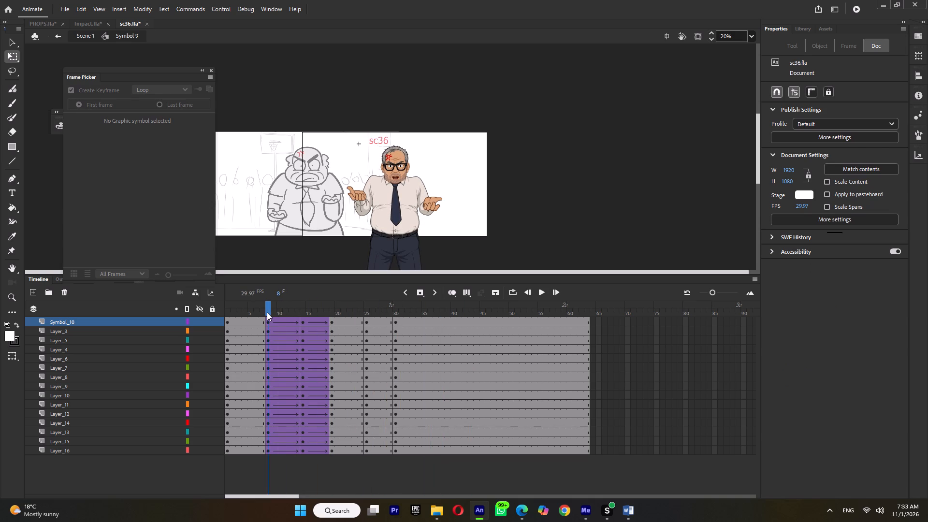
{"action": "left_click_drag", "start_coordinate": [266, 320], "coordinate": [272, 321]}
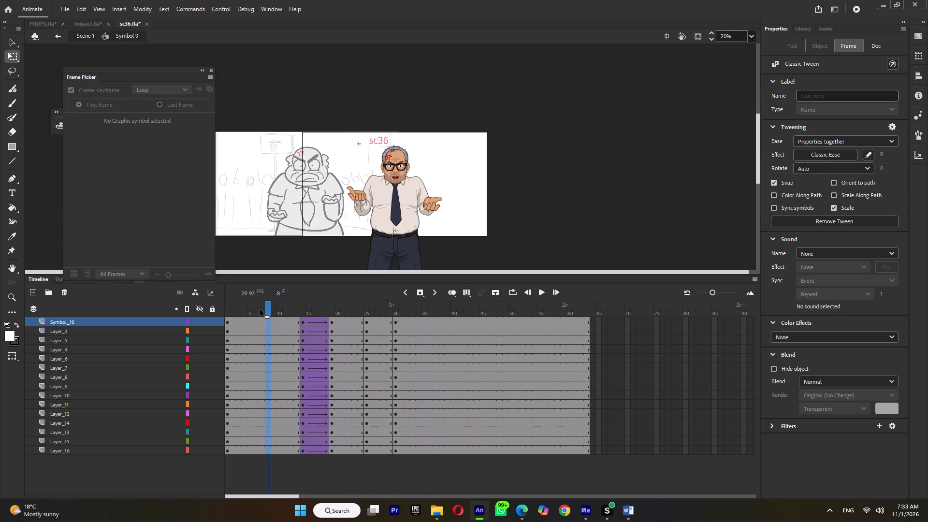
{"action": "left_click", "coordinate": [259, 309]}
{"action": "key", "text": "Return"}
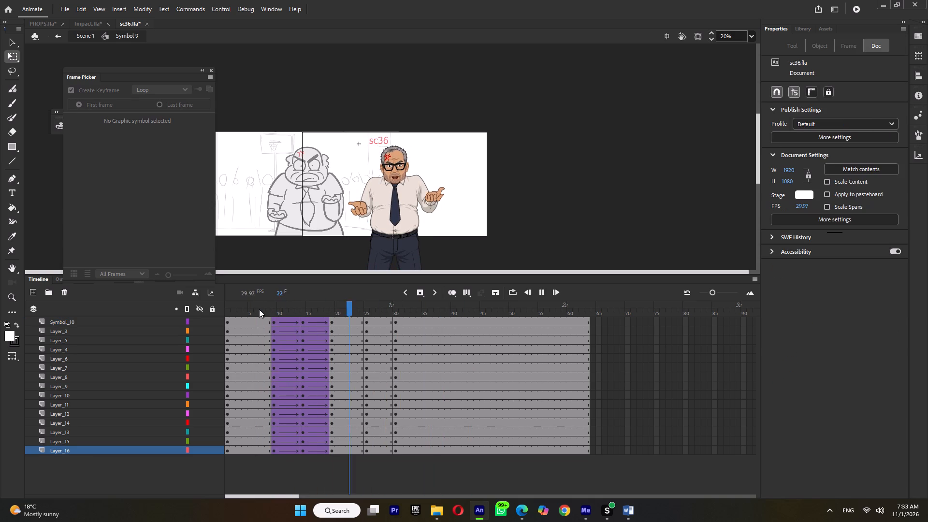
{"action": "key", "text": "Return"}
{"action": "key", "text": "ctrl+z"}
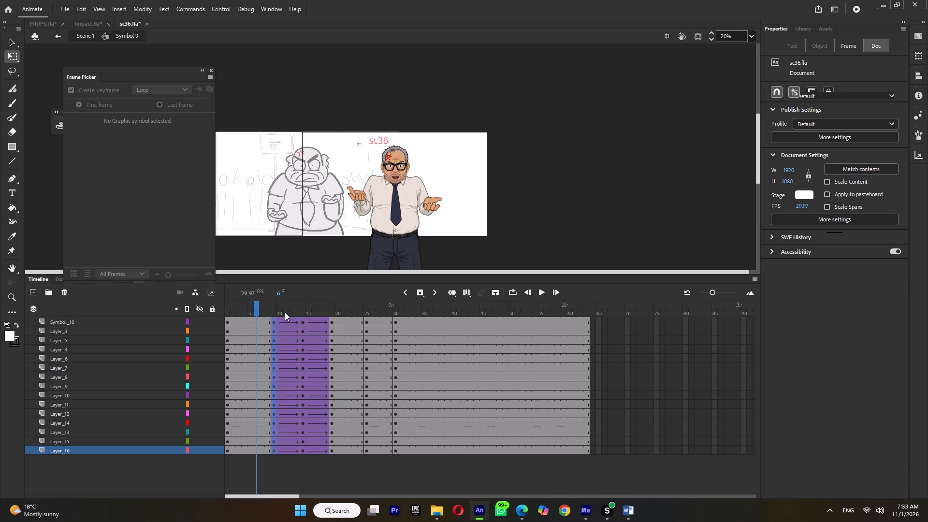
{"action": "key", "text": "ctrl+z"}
Insert keyframes at frames 12 and 10 on all layers, and remove the tweens between frames 8 and 14.
{"action": "double_click", "coordinate": [290, 311]}
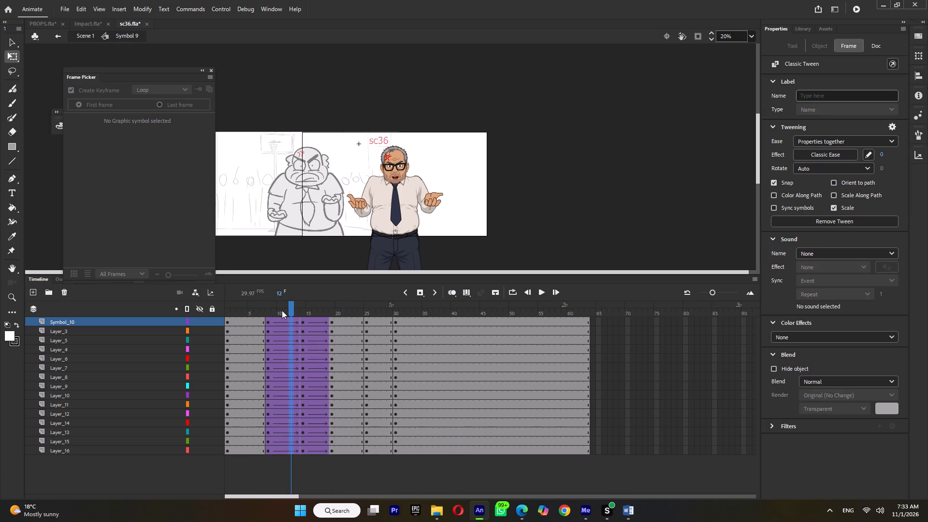
{"action": "key", "text": "F6"}
{"action": "double_click", "coordinate": [280, 308]}
{"action": "key", "text": "F6"}
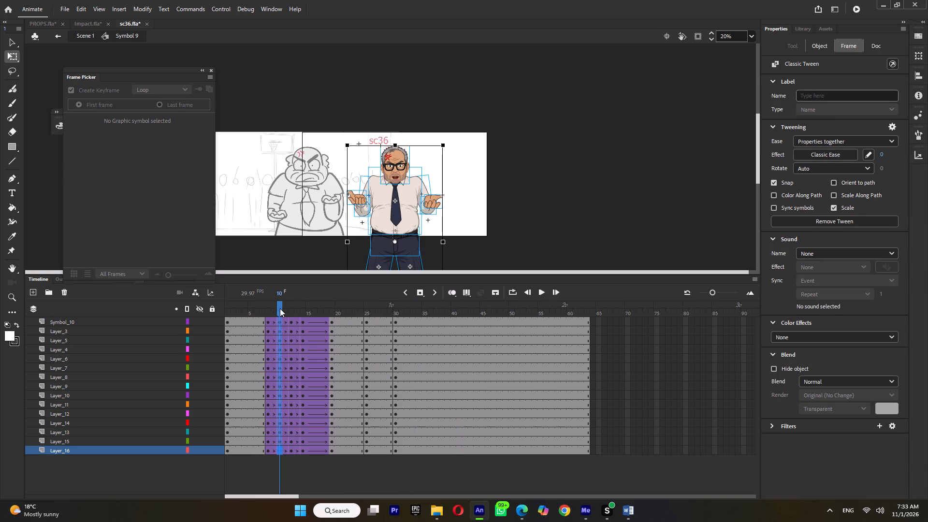
{"action": "key", "text": "ctrl+m"}
{"action": "double_click", "coordinate": [273, 308]}
{"action": "key", "text": "ctrl+m"}
{"action": "double_click", "coordinate": [290, 310]}
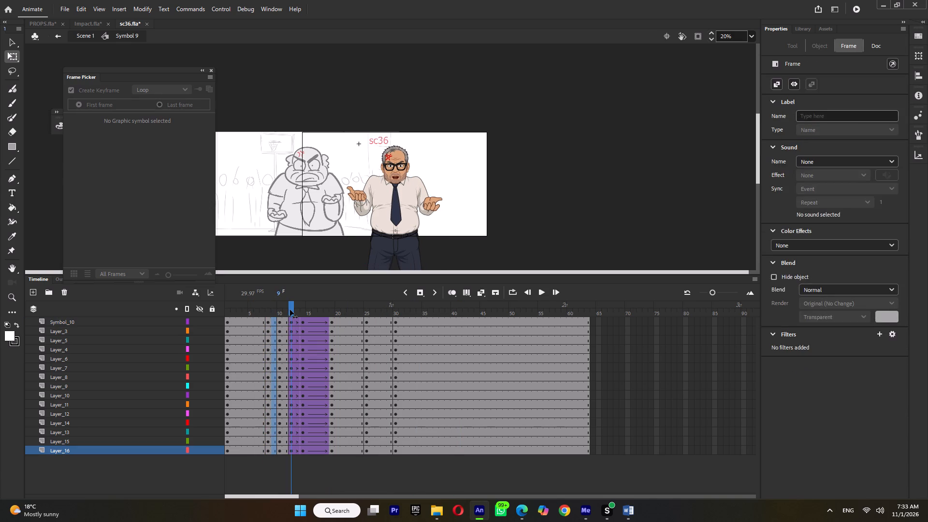
{"action": "key", "text": "ctrl+m"}
Compare frames 8 to 12, set frame 12's rising hand to drawing 2 and its lowering hand to drawing 1, and play back.
{"action": "left_click", "coordinate": [271, 309]}
{"action": "left_click", "coordinate": [281, 310]}
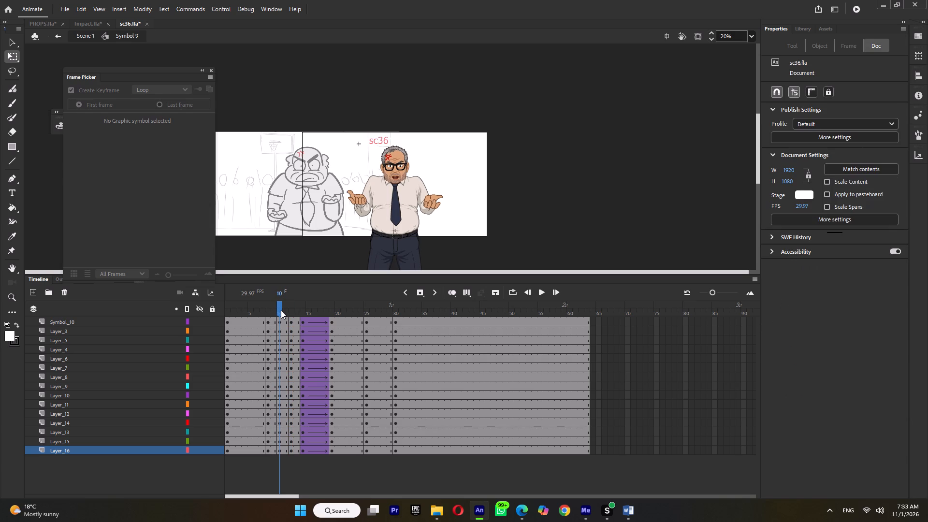
{"action": "left_click", "coordinate": [267, 313]}
{"action": "left_click", "coordinate": [279, 313]}
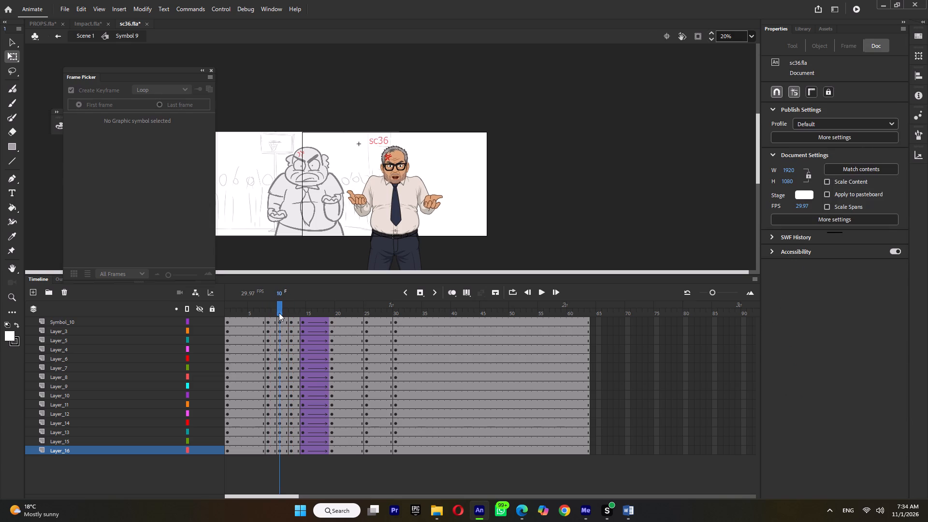
{"action": "left_click", "coordinate": [290, 314]}
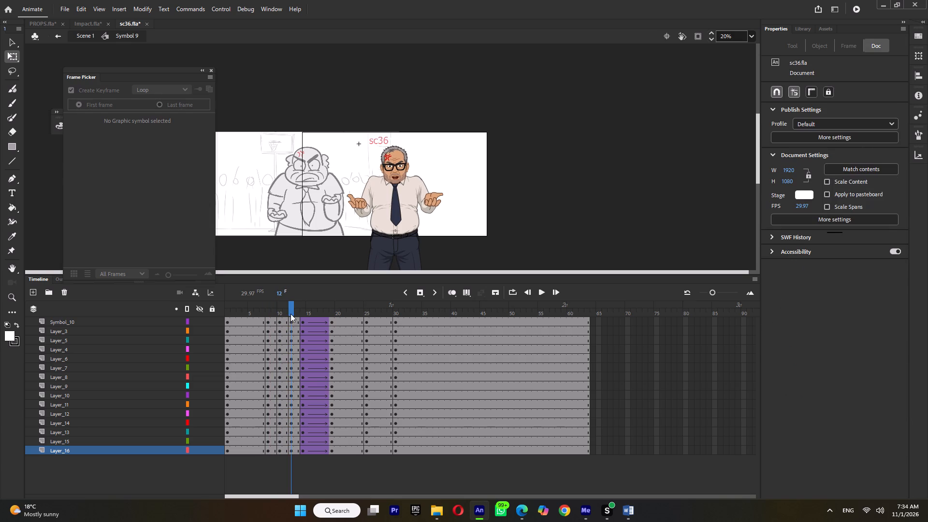
{"action": "scroll", "coordinate": [421, 209], "scroll_direction": "up", "scroll_amount": 3, "text": "ctrl"}
{"action": "left_click", "coordinate": [445, 194]}
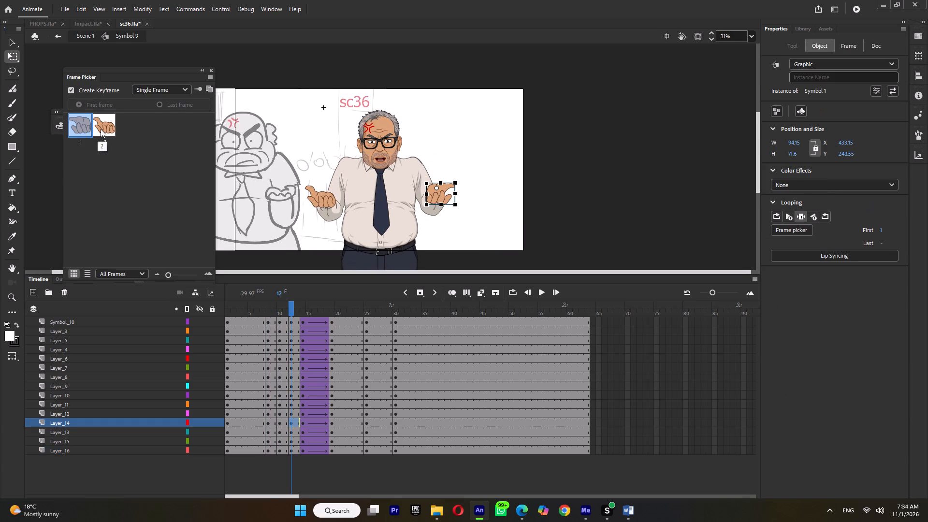
{"action": "left_click", "coordinate": [101, 129]}
{"action": "left_click", "coordinate": [311, 200]}
{"action": "left_click", "coordinate": [83, 129]}
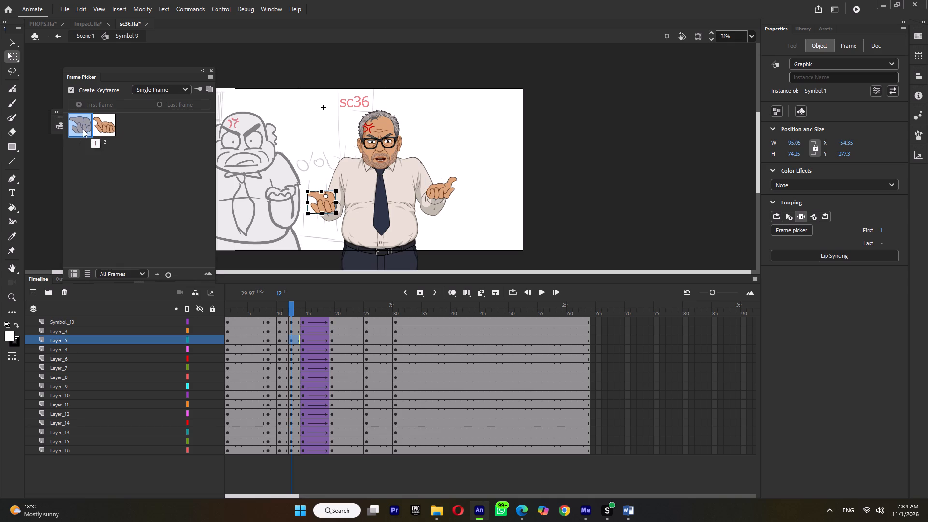
{"action": "left_click", "coordinate": [261, 314]}
{"action": "key", "text": "Return"}
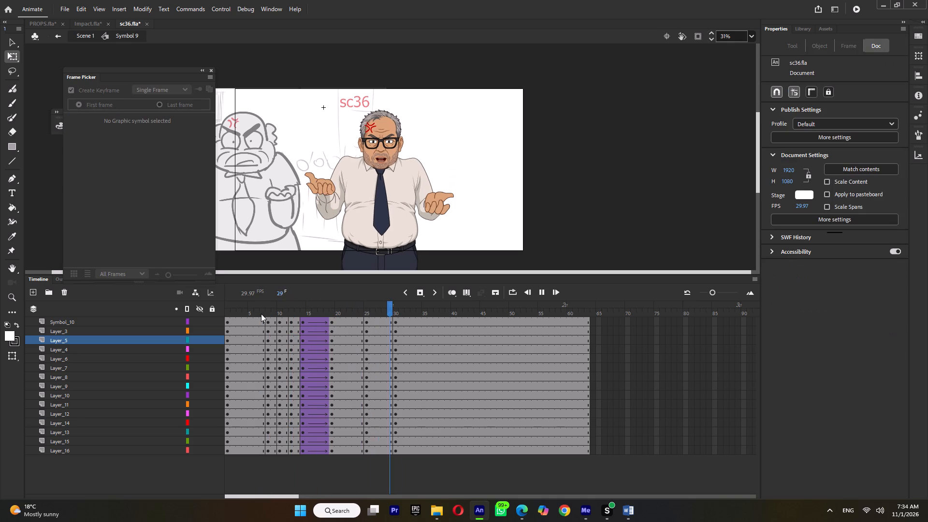
{"action": "left_click", "coordinate": [261, 314]}
{"action": "key", "text": "Return"}
{"action": "left_click", "coordinate": [261, 314]}
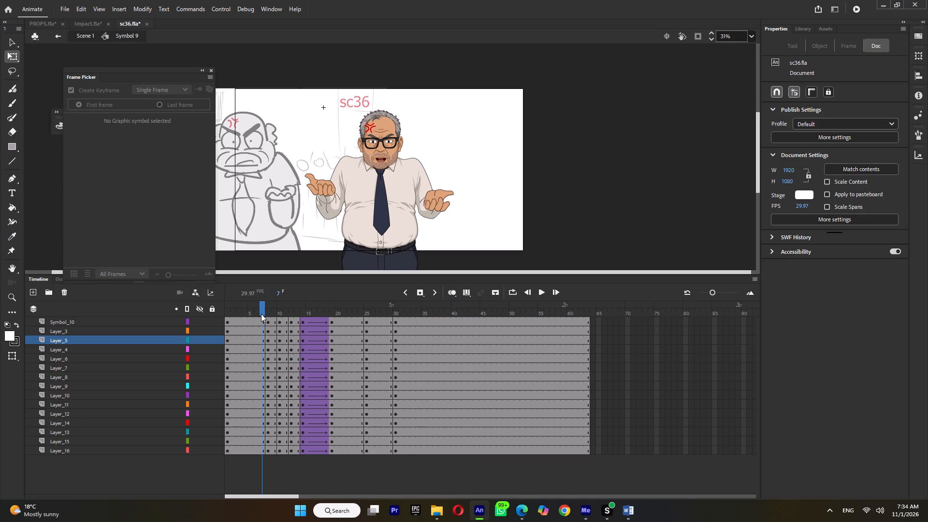
Set the torso symbol to drawing 2 at frame 10 and to drawing 4 at frame 12.
{"action": "left_click", "coordinate": [280, 312]}
{"action": "left_click", "coordinate": [355, 222]}
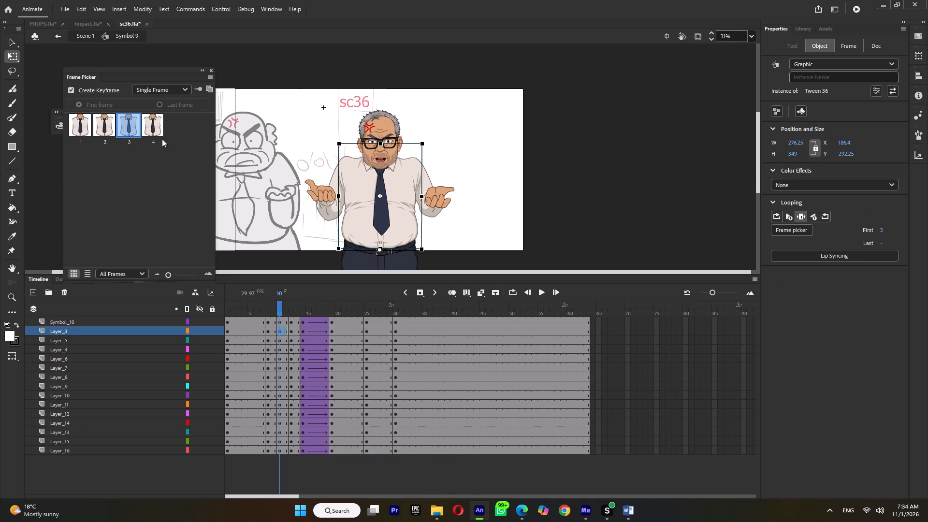
{"action": "left_click", "coordinate": [107, 128]}
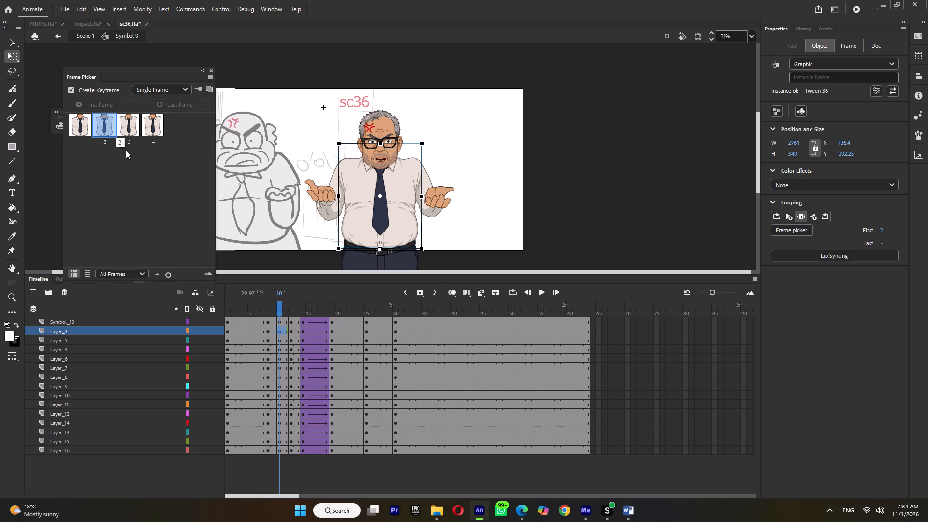
{"action": "left_click", "coordinate": [290, 312]}
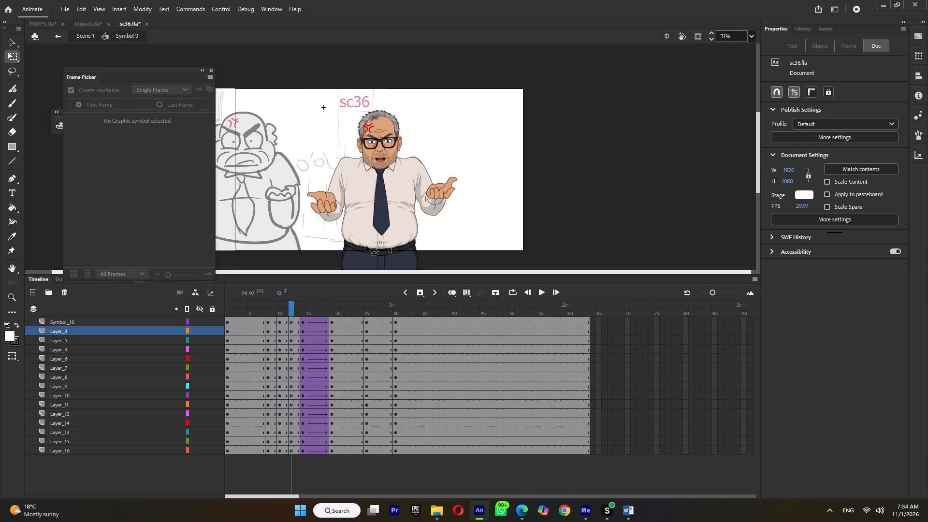
{"action": "left_click", "coordinate": [364, 237]}
{"action": "left_click", "coordinate": [151, 130]}
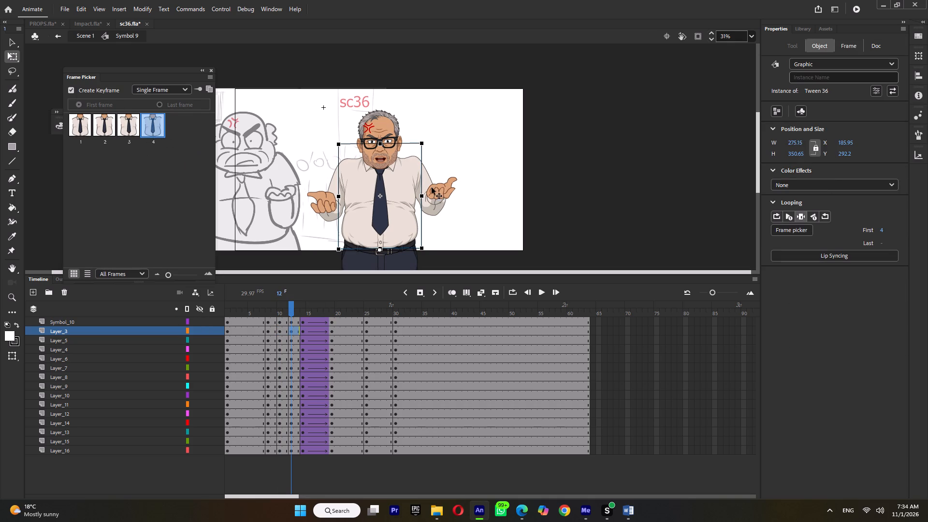
Play the shrug repeatedly from just before frame 8 to check the in-between poses and timing.
{"action": "left_click", "coordinate": [257, 307]}
{"action": "key", "text": "Return"}
{"action": "left_click", "coordinate": [257, 307]}
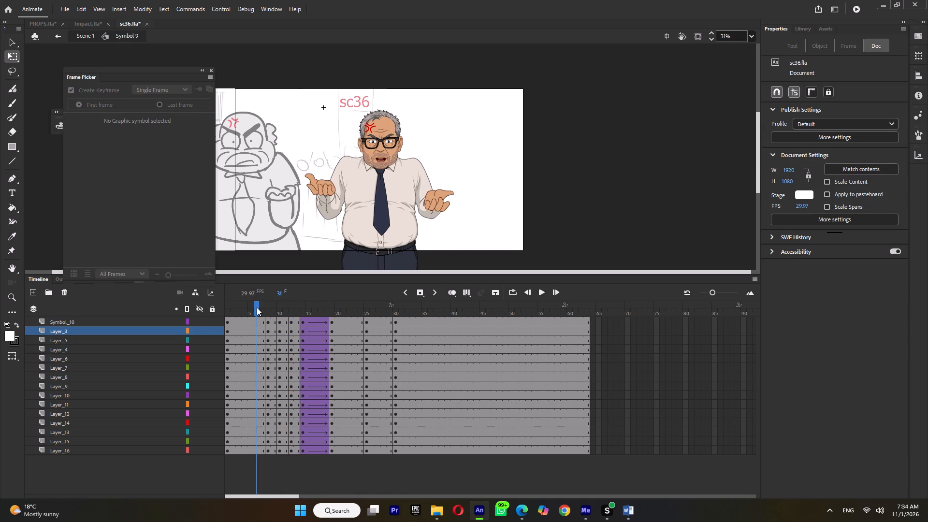
{"action": "key", "text": "Return"}
{"action": "left_click", "coordinate": [257, 307]}
{"action": "key", "text": "Return"}
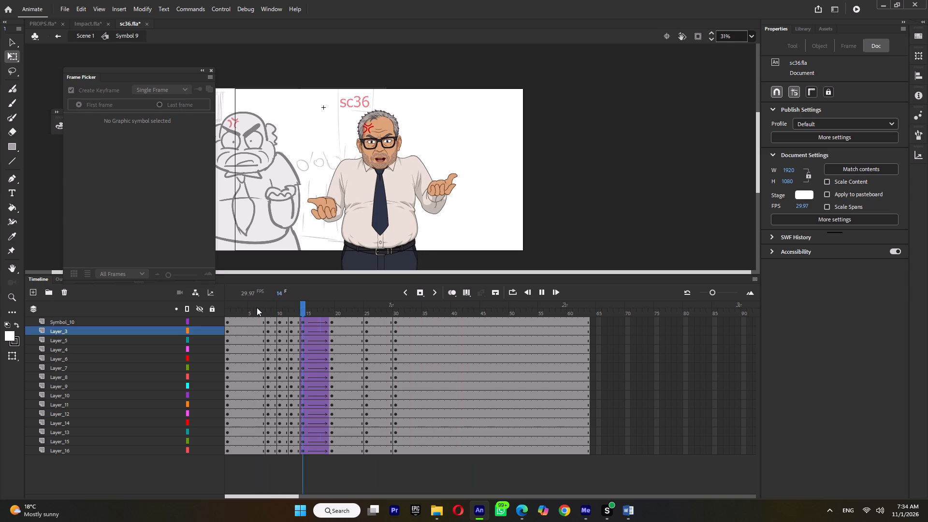
{"action": "key", "text": "Return"}
{"action": "left_click", "coordinate": [257, 313]}
{"action": "key", "text": "Return"}
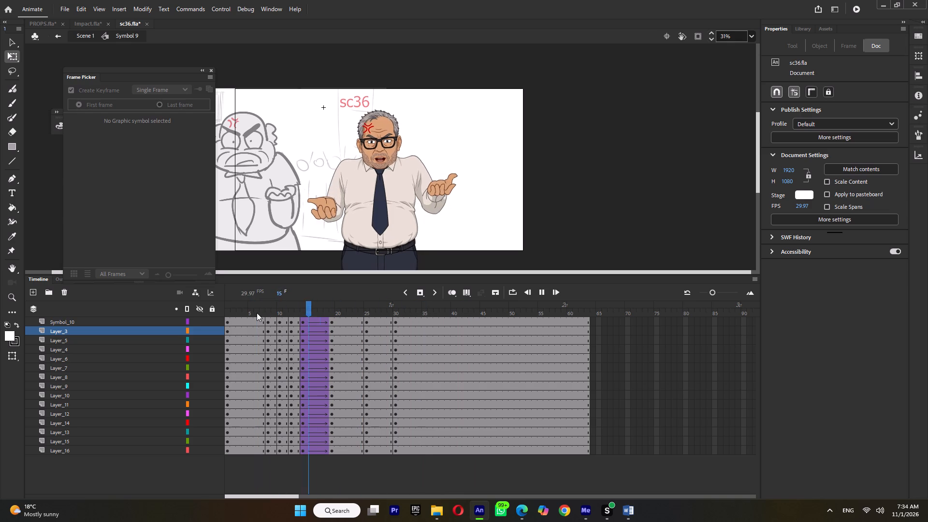
Insert keyframes at frames 17 and 15 on all layers, and remove the classic tweens from frames 15 to 18.
{"action": "left_click", "coordinate": [257, 313]}
{"action": "key", "text": "Return"}
{"action": "key", "text": "Return"}
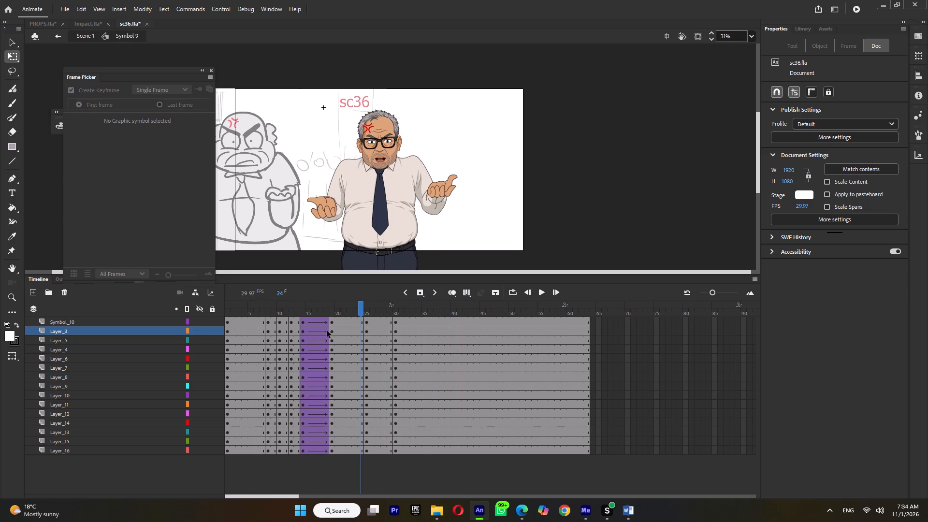
{"action": "double_click", "coordinate": [322, 312]}
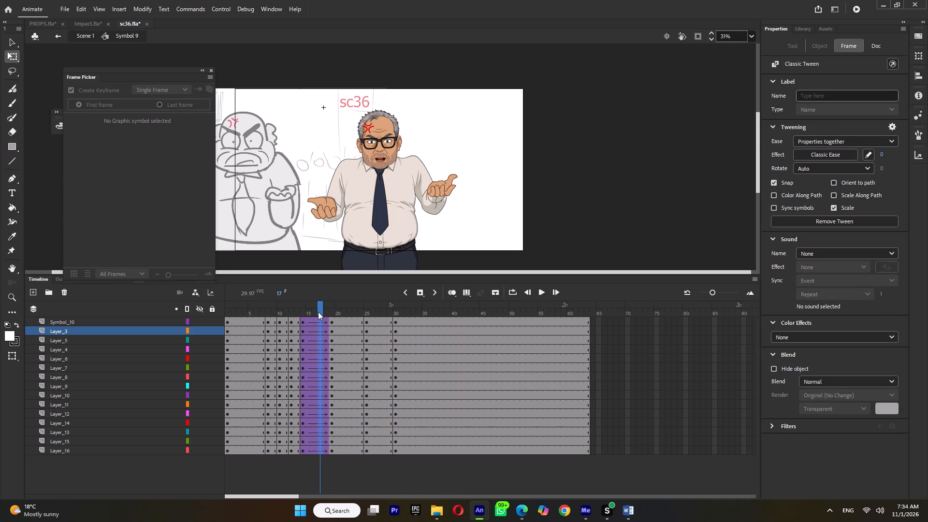
{"action": "key", "text": "F6"}
{"action": "left_click", "coordinate": [312, 309]}
{"action": "double_click", "coordinate": [310, 310]}
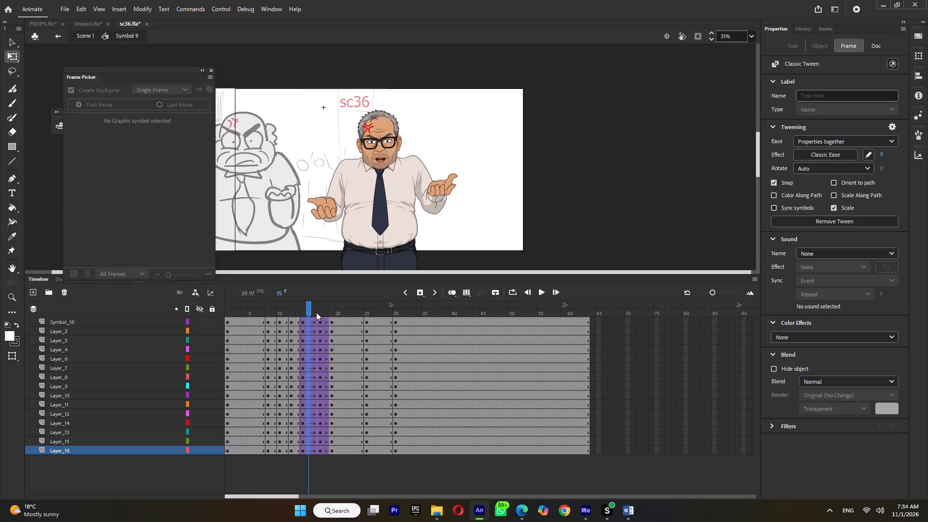
{"action": "key", "text": "F6"}
{"action": "double_click", "coordinate": [314, 312]}
{"action": "key", "text": "ctrl+m"}
{"action": "double_click", "coordinate": [323, 311]}
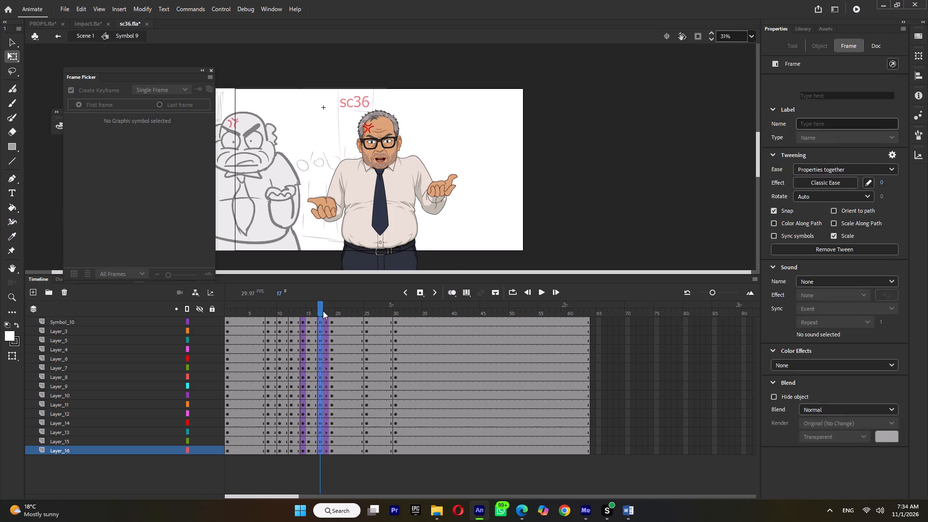
{"action": "key", "text": "ctrl+m"}
Play the shrug repeatedly from frame 8 to check the motion through the new settle poses.
{"action": "left_click", "coordinate": [267, 310]}
{"action": "key", "text": "Return"}
{"action": "left_click", "coordinate": [267, 309]}
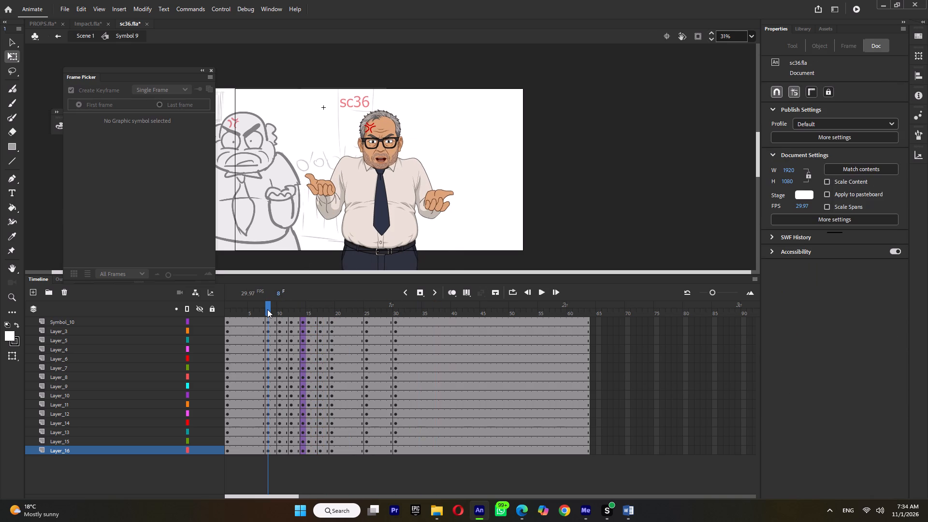
{"action": "key", "text": "Return"}
{"action": "left_click", "coordinate": [267, 309]}
{"action": "key", "text": "Return"}
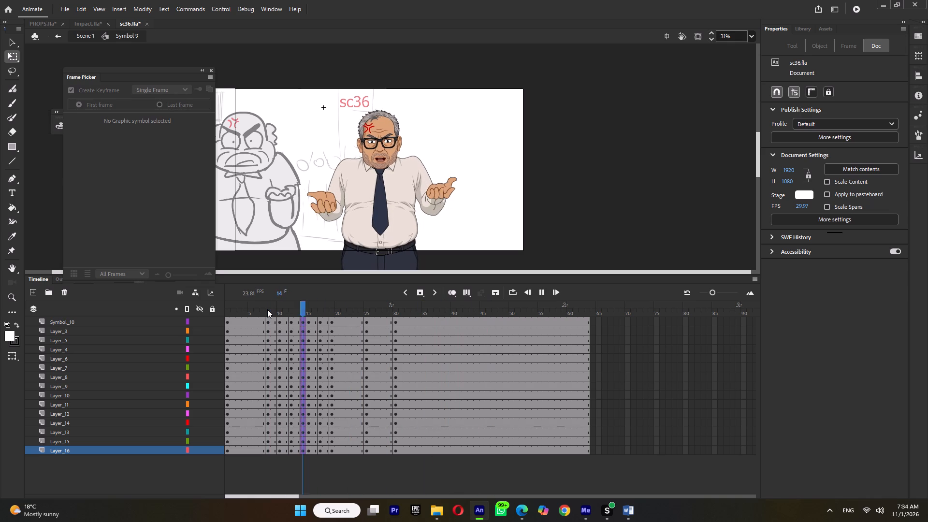
{"action": "left_click", "coordinate": [267, 309]}
{"action": "key", "text": "Return"}
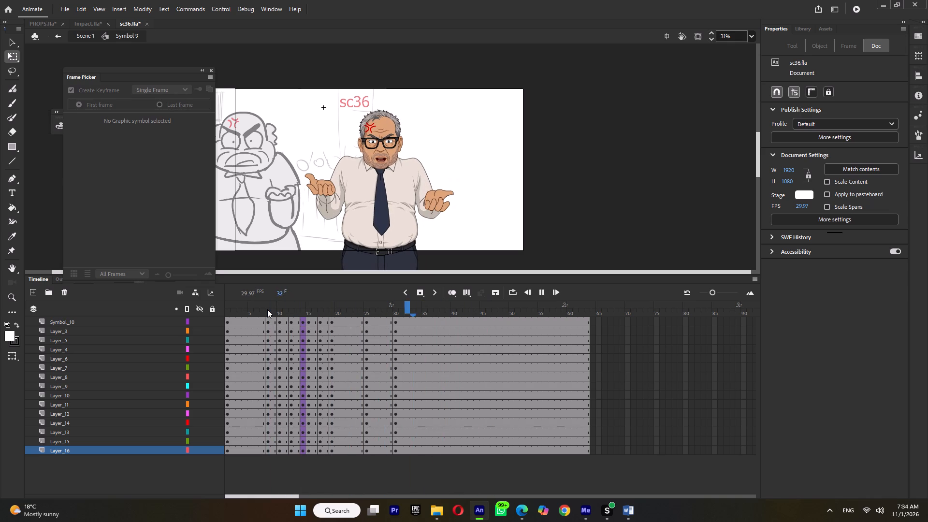
{"action": "key", "text": "Return"}
{"action": "left_click", "coordinate": [267, 309]}
{"action": "key", "text": "Return"}
{"action": "key", "text": "Return"}
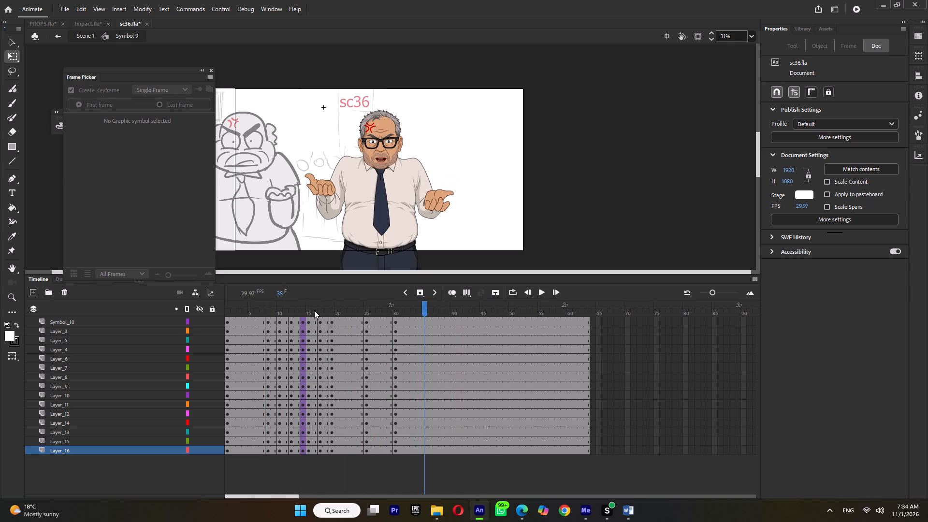
Create classic tweens between frames 19 and 25 on all layers, and insert keyframes at frames 23 and 21.
{"action": "left_click_drag", "start_coordinate": [313, 310], "coordinate": [366, 320]}
{"action": "double_click", "coordinate": [349, 310]}
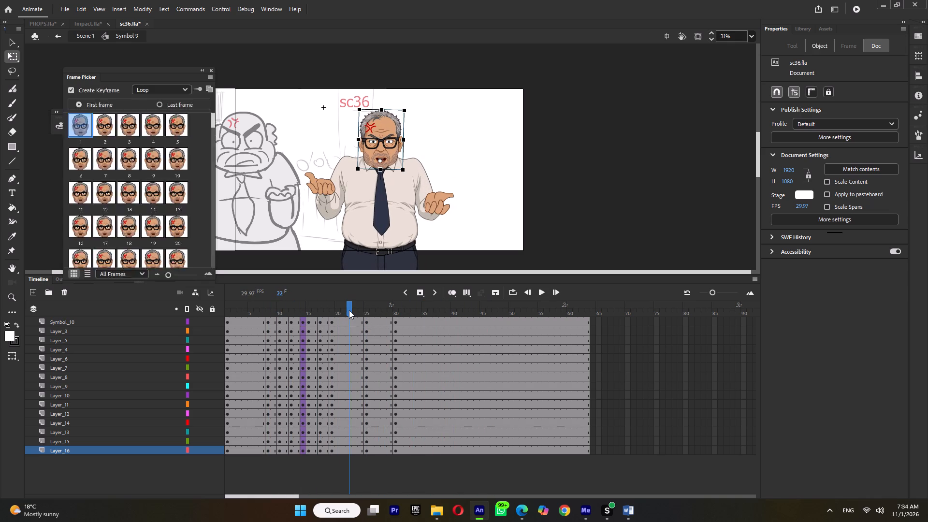
{"action": "key", "text": "ctrl+m"}
{"action": "double_click", "coordinate": [355, 312]}
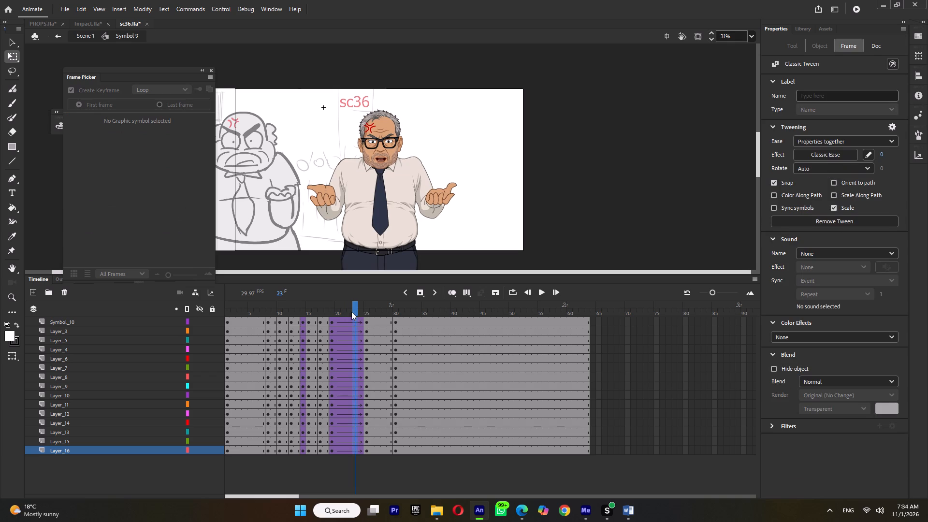
{"action": "key", "text": "F6"}
{"action": "double_click", "coordinate": [343, 312]}
{"action": "key", "text": "F6"}
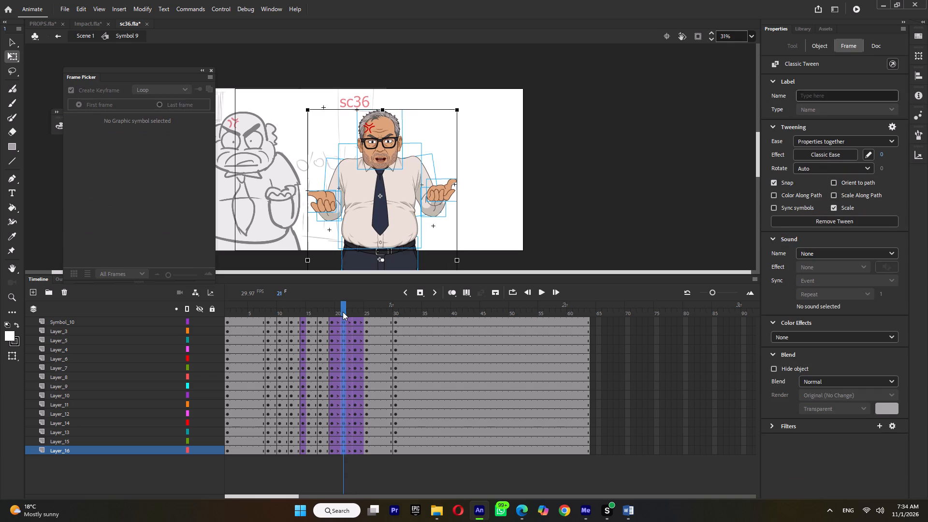
Remove the classic tweens between the keyframes at frames 19, 21, 23 and 25 on all layers.
{"action": "key", "text": "ctrl+m"}
{"action": "left_click", "coordinate": [333, 310]}
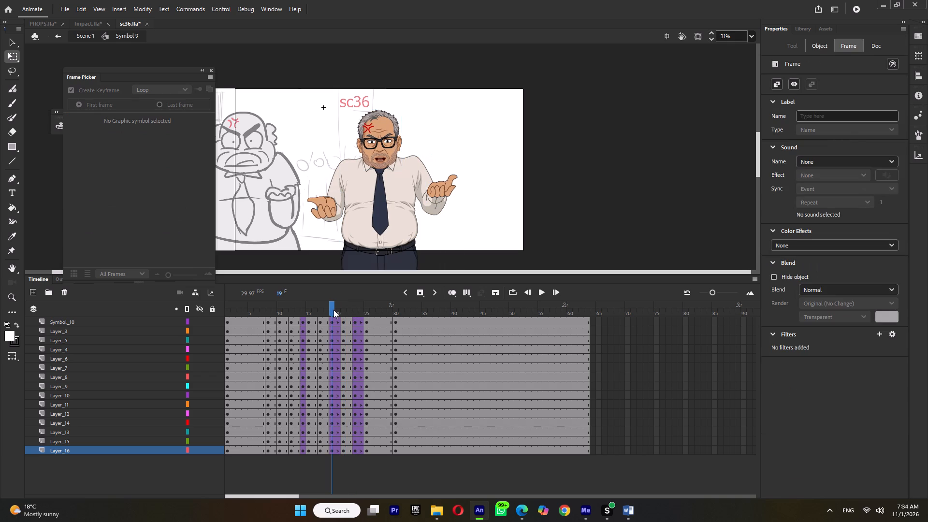
{"action": "double_click", "coordinate": [337, 309]}
{"action": "key", "text": "ctrl+m"}
{"action": "double_click", "coordinate": [360, 312]}
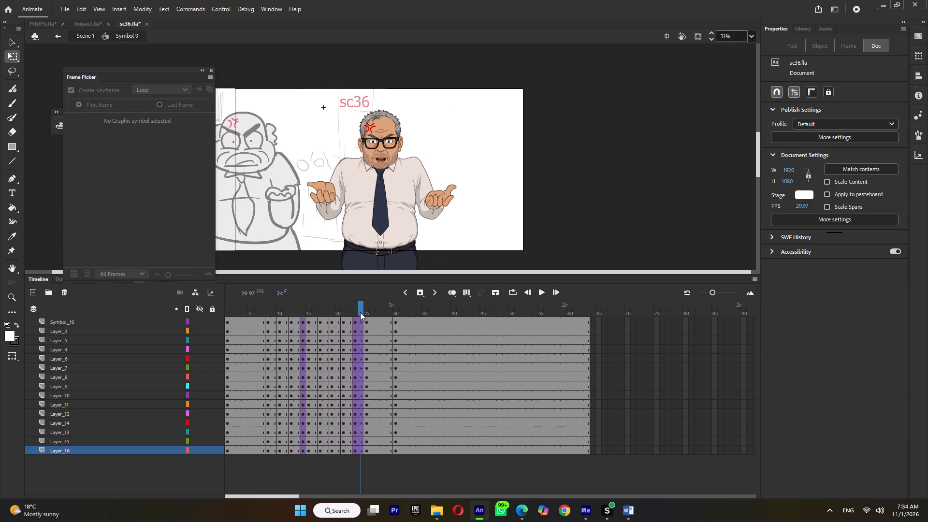
{"action": "key", "text": "ctrl+m"}
{"action": "double_click", "coordinate": [357, 308]}
{"action": "key", "text": "ctrl+m"}
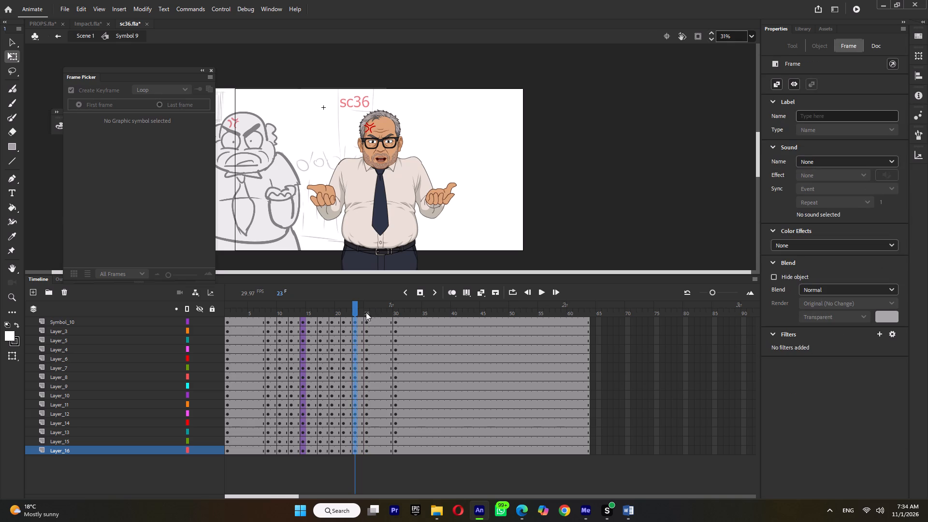
Create classic tweens between frames 25 and 30 on all layers and scrub through the settle.
{"action": "double_click", "coordinate": [380, 309]}
{"action": "key", "text": "ctrl+m"}
{"action": "left_click_drag", "start_coordinate": [368, 309], "coordinate": [380, 313]}
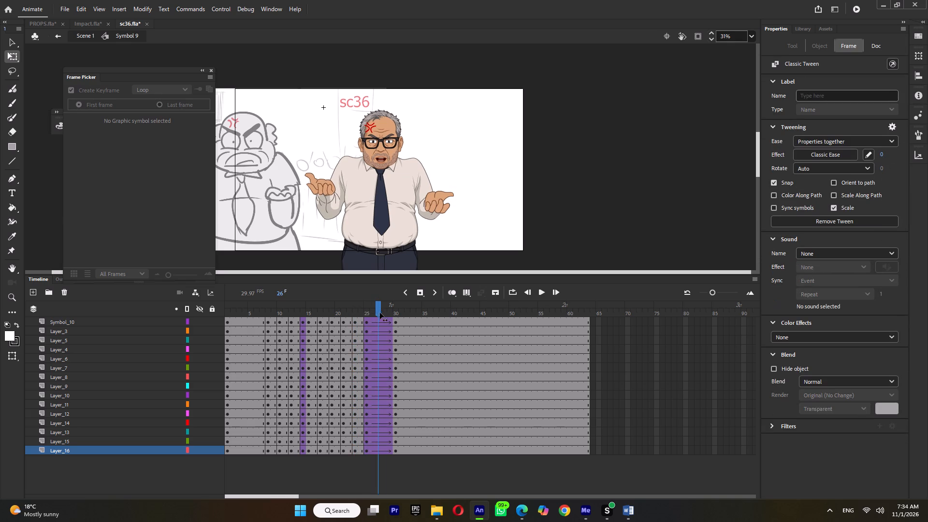
{"action": "left_click_drag", "start_coordinate": [380, 313], "coordinate": [389, 316]}
Set the torso symbol to drawing 2 at frame 21.
{"action": "left_click_drag", "start_coordinate": [327, 312], "coordinate": [340, 313]}
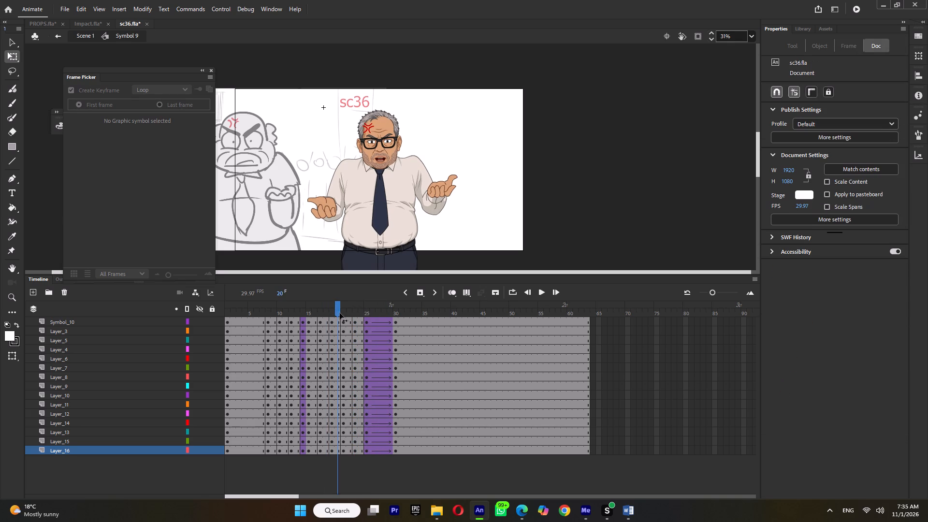
{"action": "left_click_drag", "start_coordinate": [340, 313], "coordinate": [340, 315]}
{"action": "left_click_drag", "start_coordinate": [340, 315], "coordinate": [343, 316]}
{"action": "left_click", "coordinate": [529, 175]}
{"action": "left_click", "coordinate": [353, 238]}
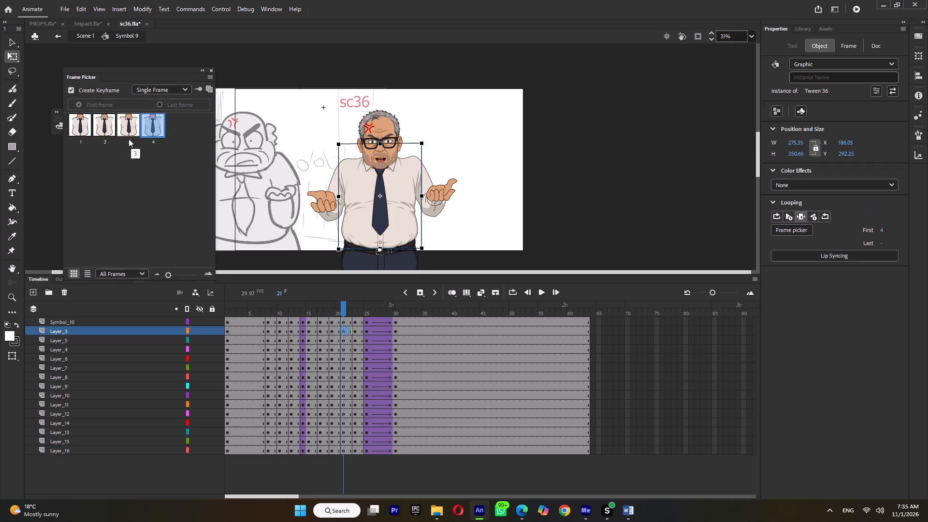
{"action": "left_click", "coordinate": [101, 125]}
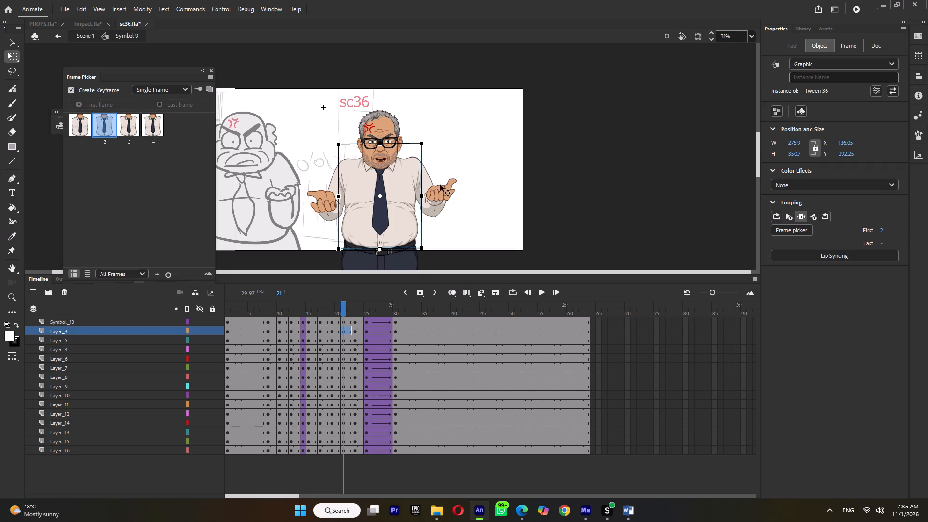
Select all parts of the man's left arm at frame 21 and nudge them down ten steps.
{"action": "scroll", "coordinate": [427, 163], "scroll_direction": "up", "scroll_amount": 5, "text": "ctrl"}
{"action": "left_click_drag", "start_coordinate": [548, 173], "coordinate": [473, 282]}
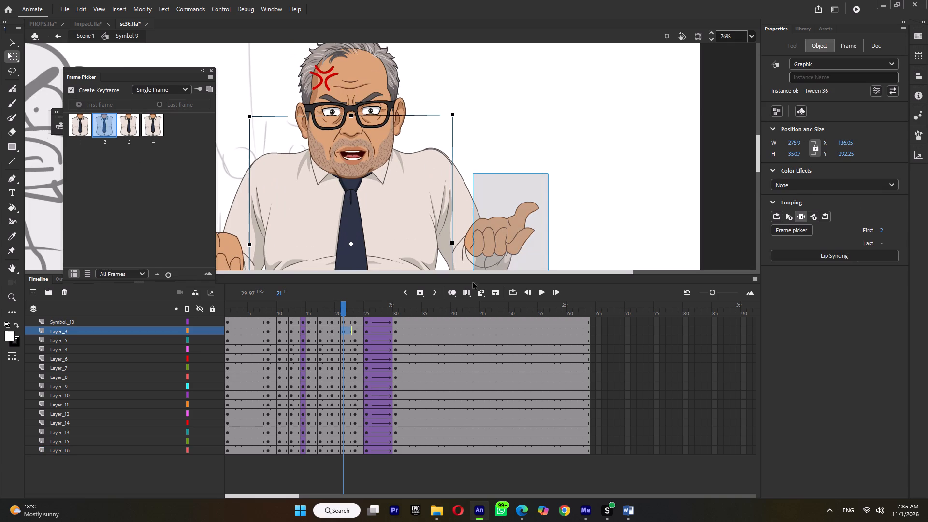
{"action": "left_click_drag", "start_coordinate": [473, 282], "coordinate": [473, 284]}
{"action": "key", "text": "Down"}
{"action": "key", "text": "Down"}
{"action": "key", "text": "Down"}
{"action": "key", "text": "Down"}
{"action": "key", "text": "Down"}
{"action": "key", "text": "Down"}
{"action": "key", "text": "Down"}
{"action": "key", "text": "Down"}
{"action": "key", "text": "Down"}
{"action": "key", "text": "Down"}
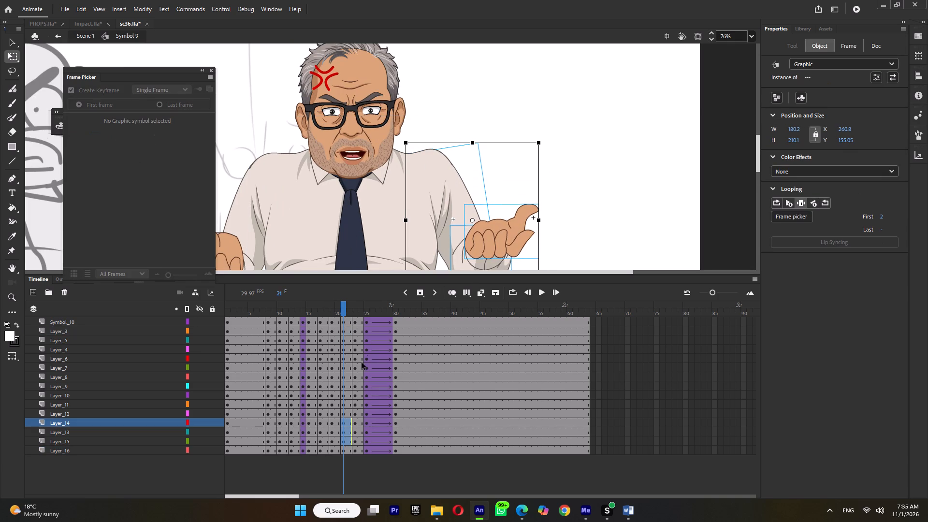
At frame 23, set the man's rising right hand to drawing 2 and the torso to drawing 3.
{"action": "left_click", "coordinate": [355, 314]}
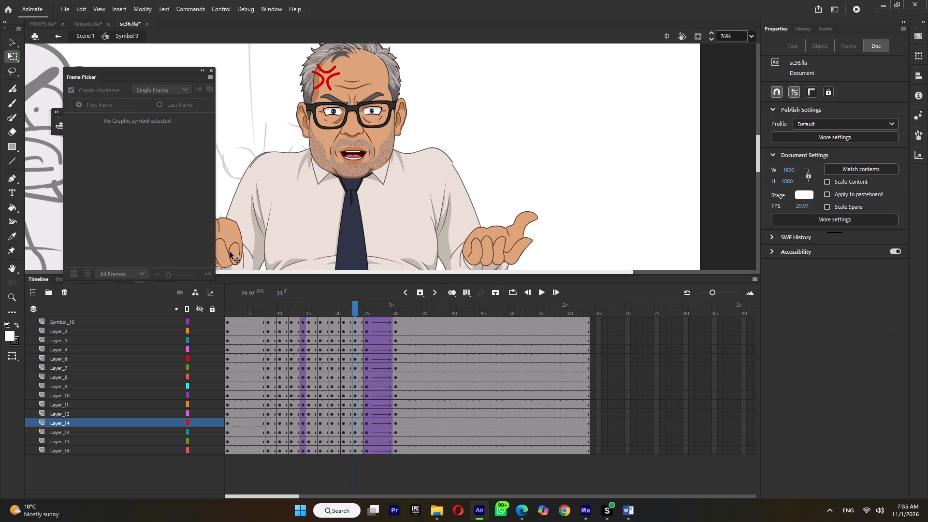
{"action": "left_click", "coordinate": [230, 252]}
{"action": "left_click", "coordinate": [97, 122]}
{"action": "left_click", "coordinate": [306, 220]}
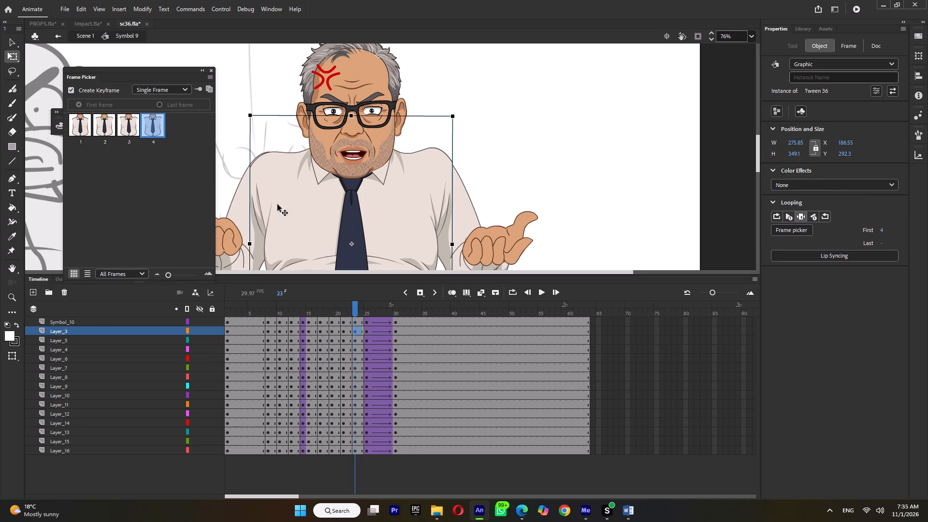
{"action": "left_click", "coordinate": [127, 122]}
Select all parts of the man's right arm at frame 23 and nudge them up four steps.
{"action": "scroll", "coordinate": [364, 147], "scroll_direction": "down", "scroll_amount": 3, "text": "ctrl"}
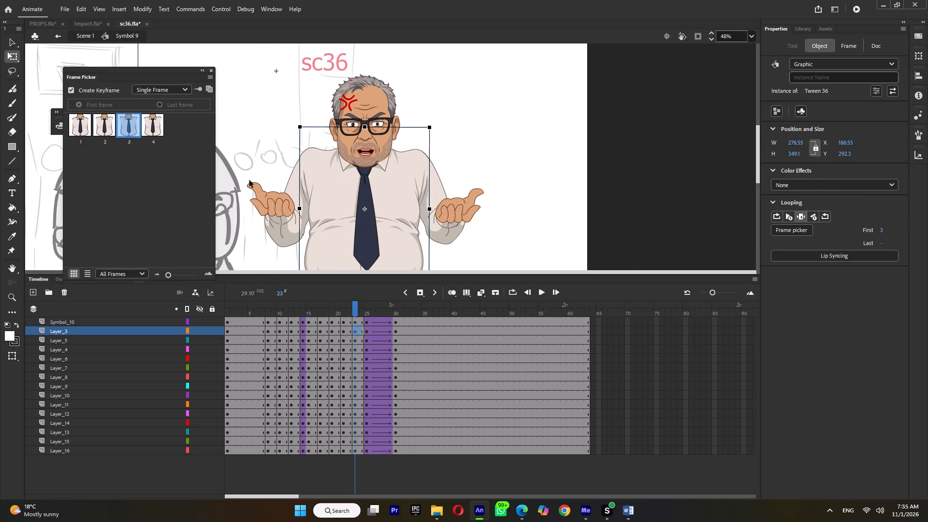
{"action": "left_click", "coordinate": [270, 146]}
{"action": "left_click_drag", "start_coordinate": [247, 158], "coordinate": [278, 249]}
{"action": "key", "text": "Up"}
{"action": "key", "text": "Up"}
{"action": "key", "text": "Up"}
{"action": "key", "text": "Up"}
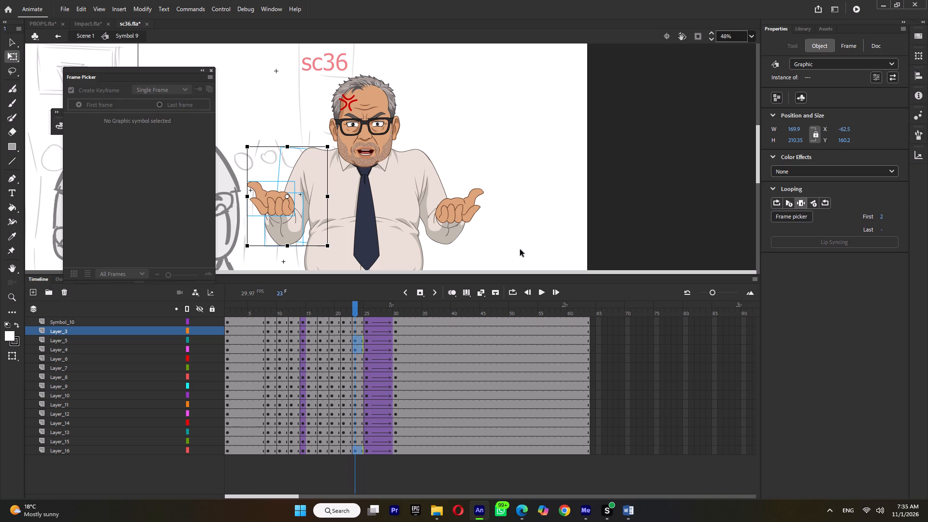
Set the man's lowering left hand to drawing 1 at frame 23.
{"action": "left_click", "coordinate": [467, 206]}
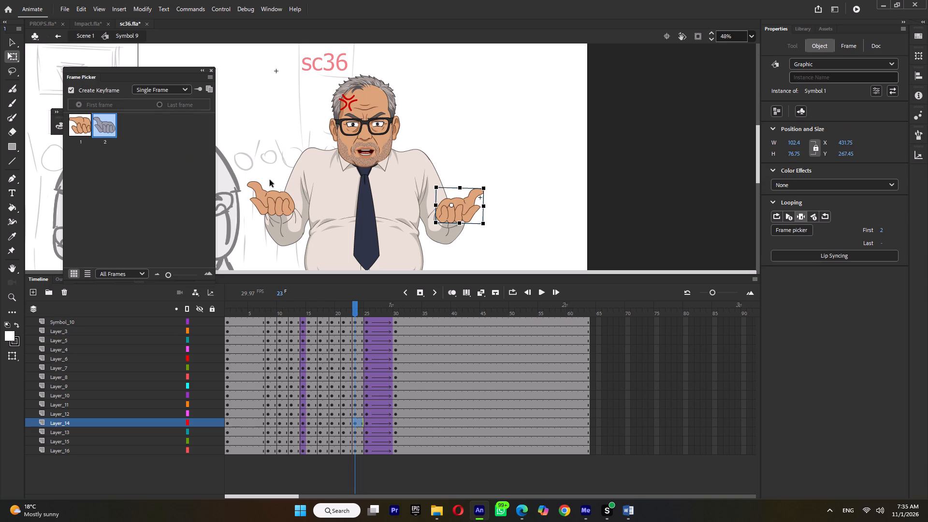
{"action": "left_click", "coordinate": [84, 133]}
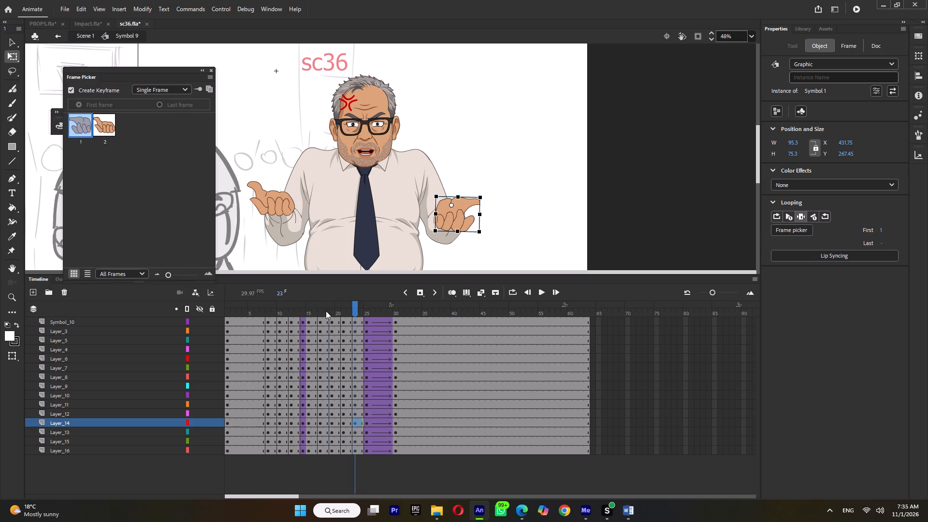
Play the shrug repeatedly from the opening frames to check the new in-betweens at frames 21 and 23.
{"action": "left_click", "coordinate": [326, 311]}
{"action": "key", "text": "Return"}
{"action": "key", "text": "Return"}
{"action": "left_click_drag", "start_coordinate": [301, 305], "coordinate": [236, 313]}
{"action": "key", "text": "Return"}
{"action": "key", "text": "Return"}
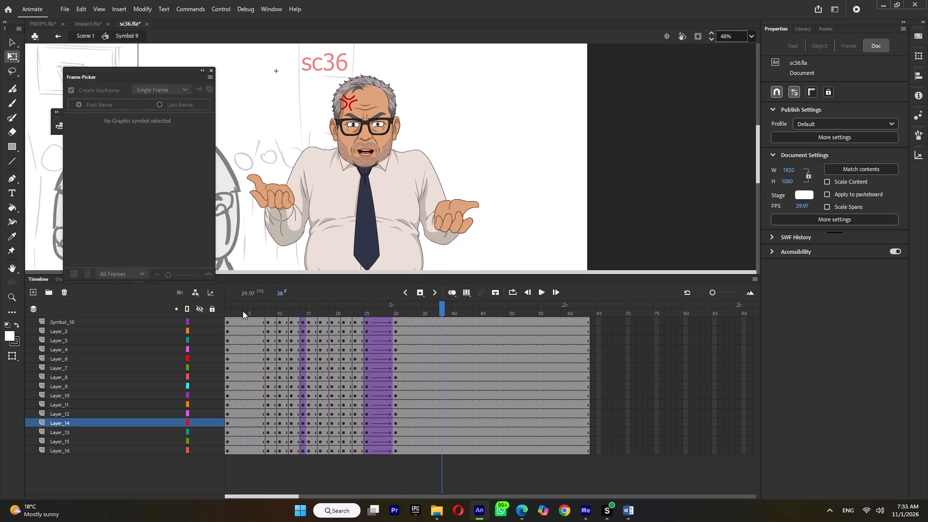
{"action": "left_click", "coordinate": [243, 310]}
{"action": "key", "text": "Return"}
{"action": "key", "text": "Return"}
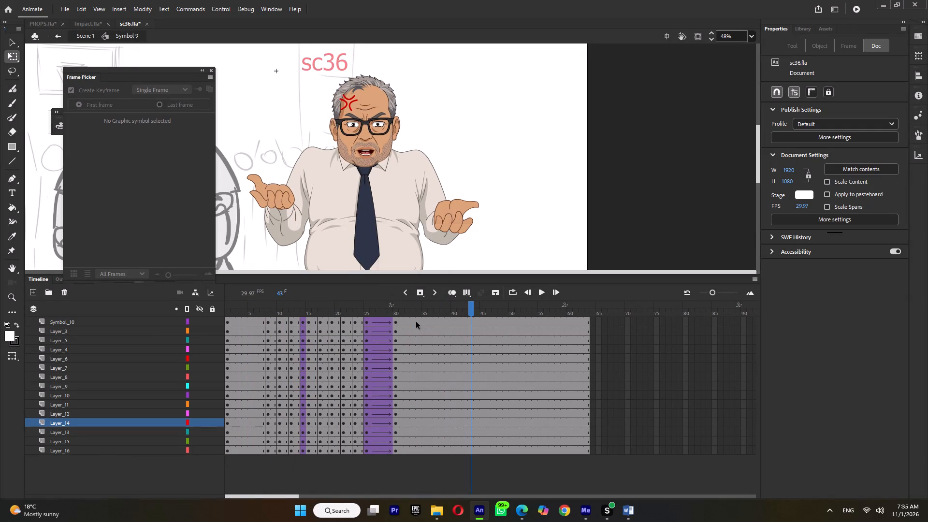
Insert keyframes at frames 28 and 26 on all layers, and remove the classic tweens from frames 26 to 29.
{"action": "left_click", "coordinate": [377, 311]}
{"action": "double_click", "coordinate": [384, 310]}
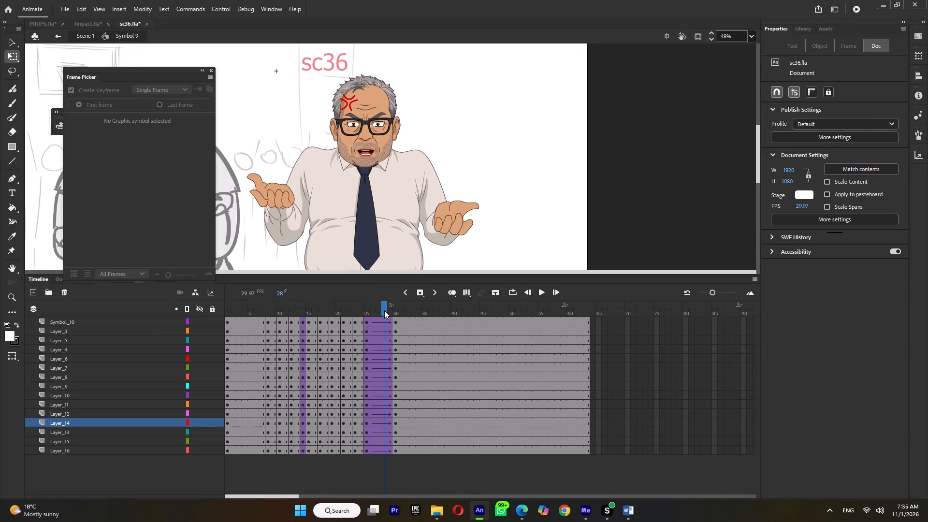
{"action": "key", "text": "F6"}
{"action": "double_click", "coordinate": [375, 309]}
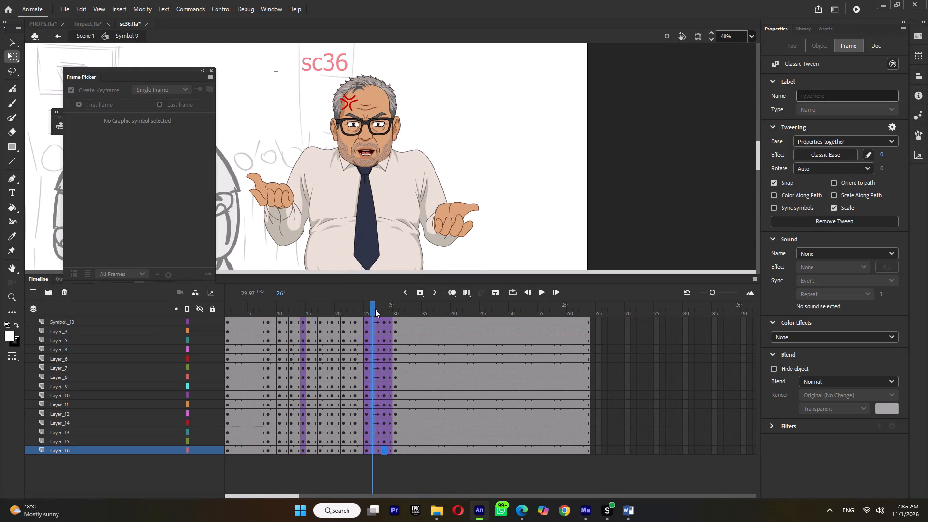
{"action": "key", "text": "F6"}
{"action": "key", "text": "ctrl+m"}
{"action": "double_click", "coordinate": [387, 309]}
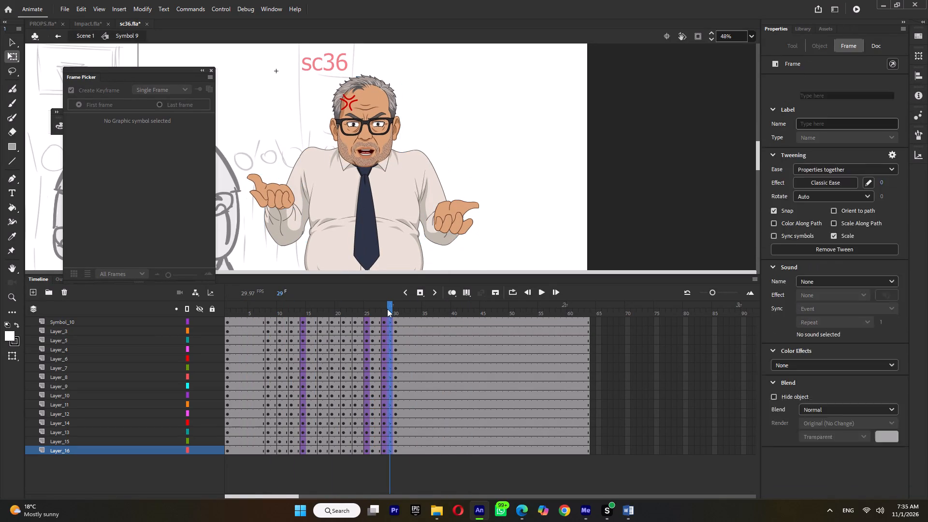
{"action": "key", "text": "ctrl+m"}
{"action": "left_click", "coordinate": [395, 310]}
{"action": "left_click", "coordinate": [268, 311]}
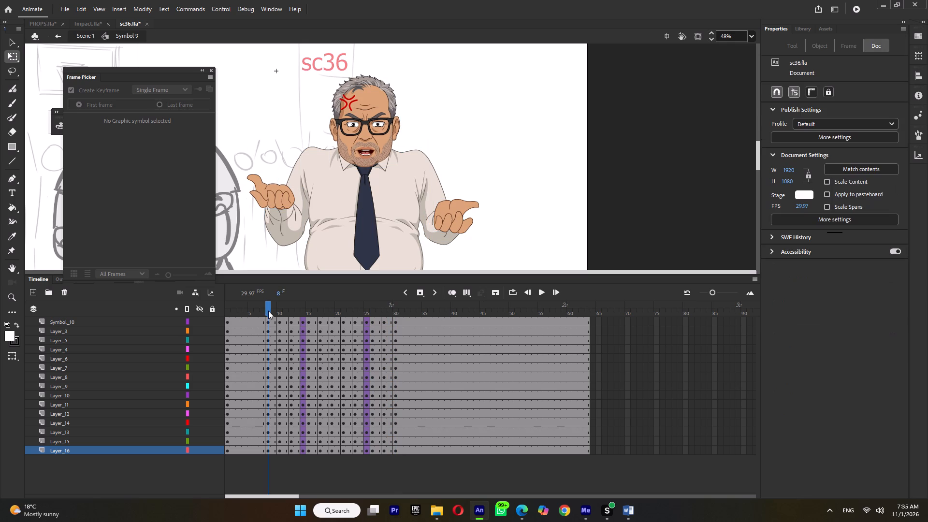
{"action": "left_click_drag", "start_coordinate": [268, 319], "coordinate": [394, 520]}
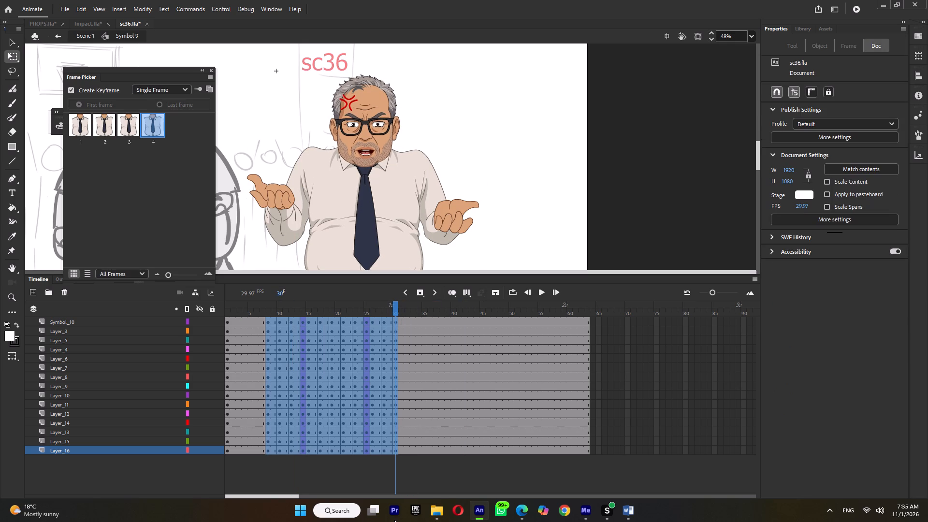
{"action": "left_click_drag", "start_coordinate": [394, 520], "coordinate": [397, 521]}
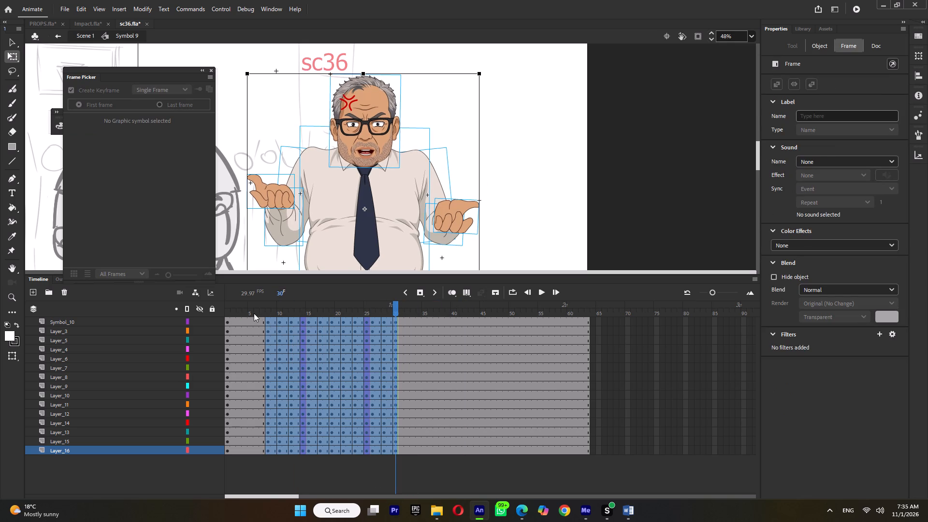
Copy frames 25 to 30 on all layers and paste them over the opening frames, starting at frame 1.
{"action": "left_click_drag", "start_coordinate": [243, 306], "coordinate": [345, 335]}
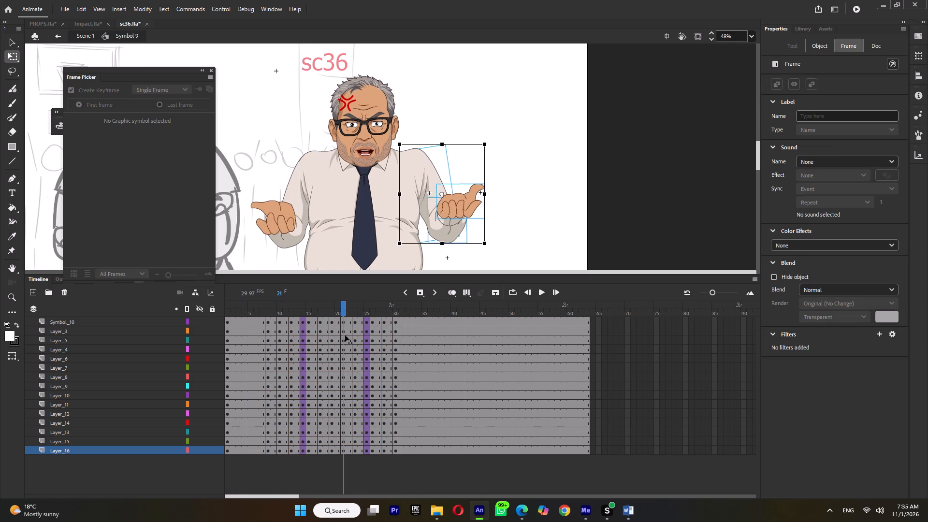
{"action": "left_click_drag", "start_coordinate": [345, 335], "coordinate": [372, 341]}
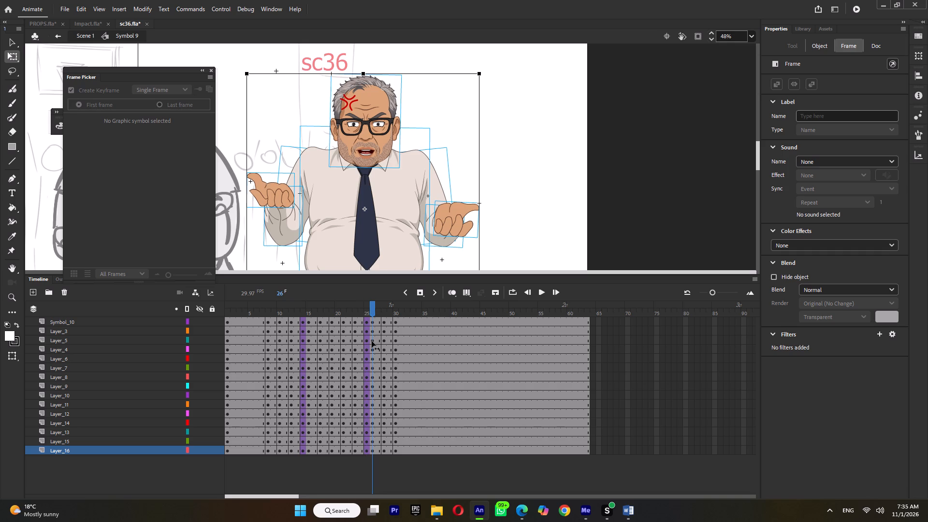
{"action": "left_click_drag", "start_coordinate": [372, 341], "coordinate": [368, 344]}
{"action": "left_click_drag", "start_coordinate": [366, 319], "coordinate": [393, 478]}
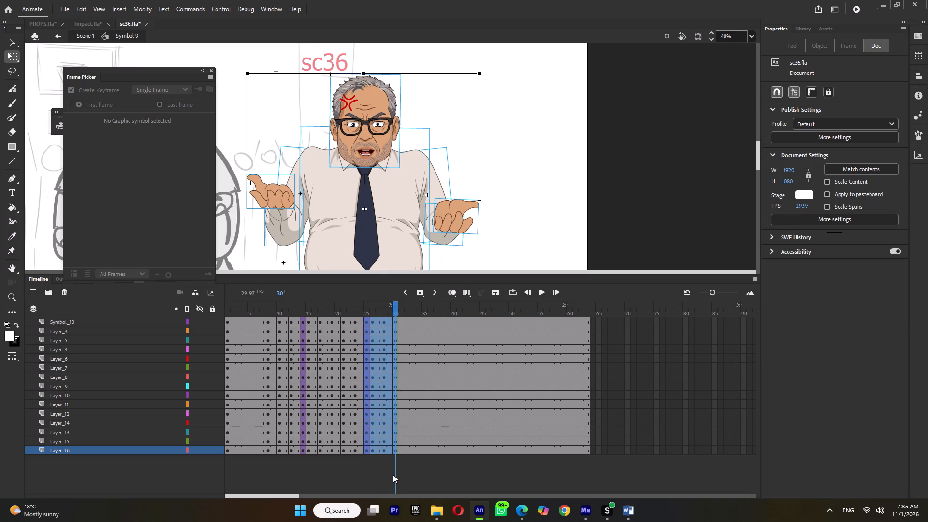
{"action": "right_click", "coordinate": [378, 386]}
{"action": "left_click", "coordinate": [414, 238]}
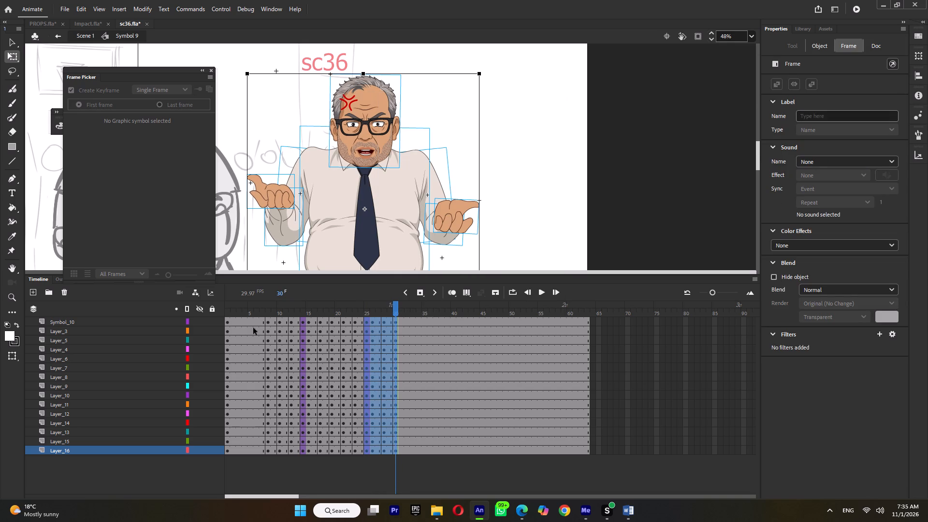
{"action": "left_click_drag", "start_coordinate": [228, 321], "coordinate": [247, 476]}
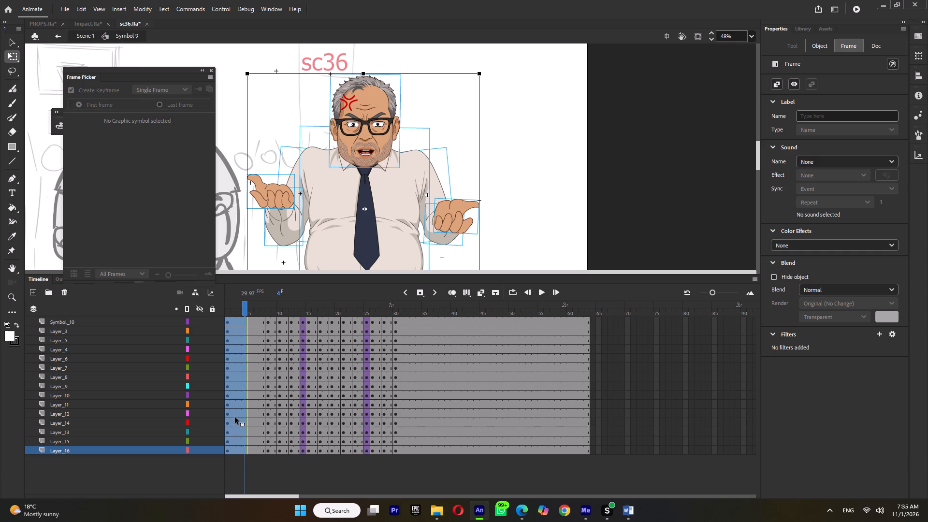
{"action": "right_click", "coordinate": [235, 417]}
{"action": "left_click", "coordinate": [286, 292]}
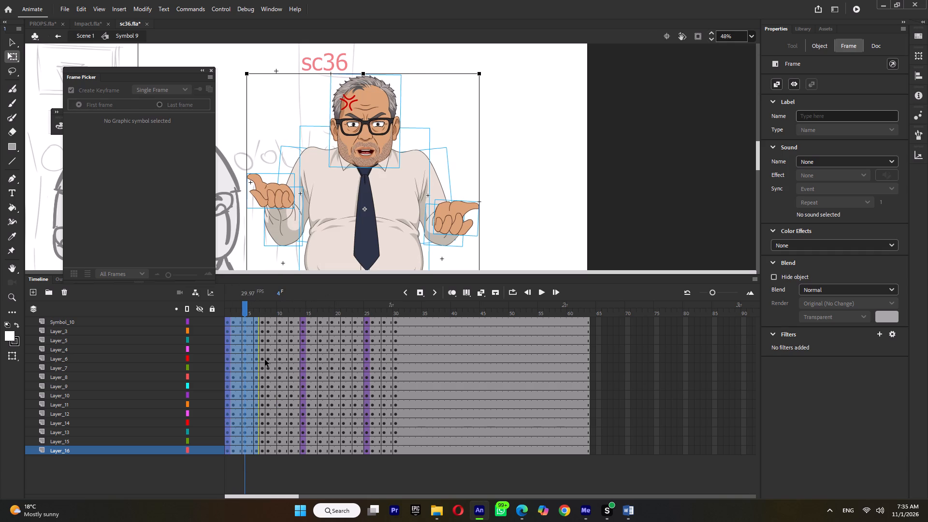
Clear the keyframes at frame 7 and remove two frames at frame 6 on all layers.
{"action": "left_click", "coordinate": [257, 310]}
{"action": "left_click", "coordinate": [261, 310]}
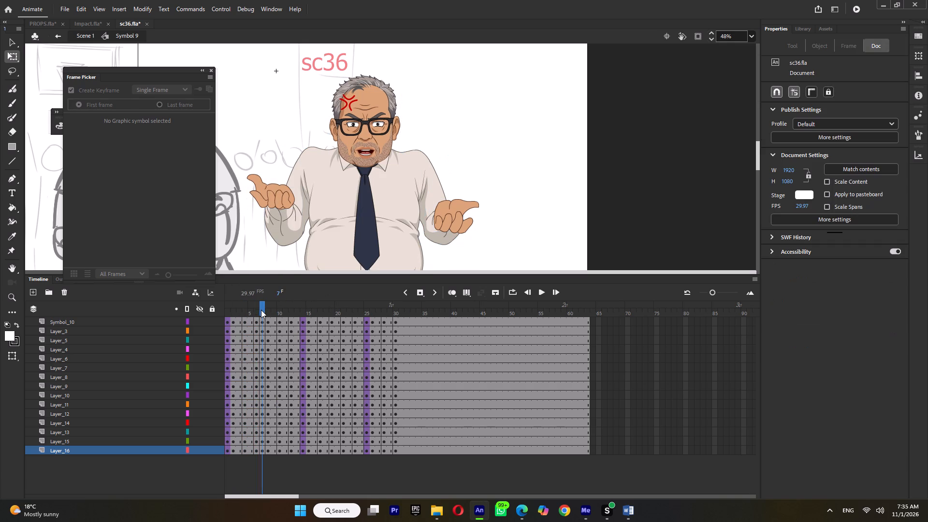
{"action": "left_click", "coordinate": [268, 310]}
{"action": "double_click", "coordinate": [263, 310]}
{"action": "key", "text": "shift+F6"}
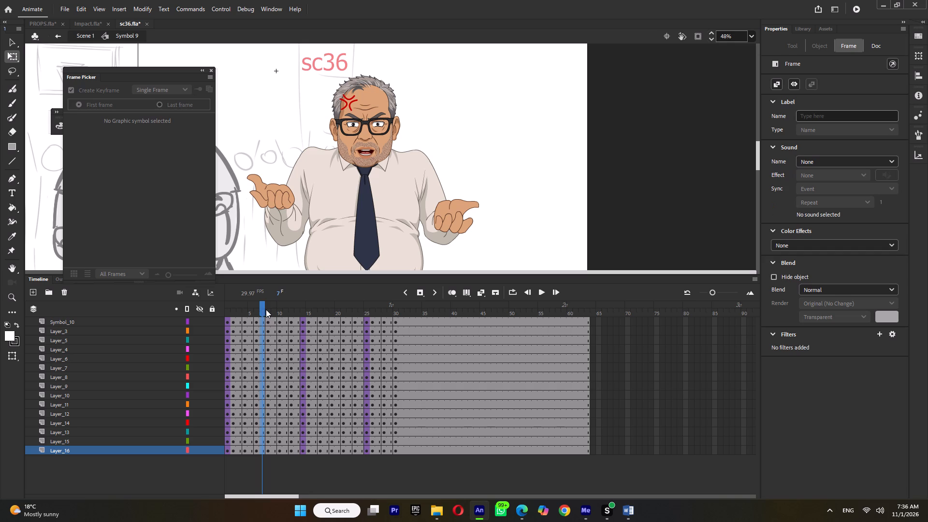
{"action": "left_click", "coordinate": [258, 308]}
{"action": "left_click", "coordinate": [267, 308]}
{"action": "double_click", "coordinate": [259, 311]}
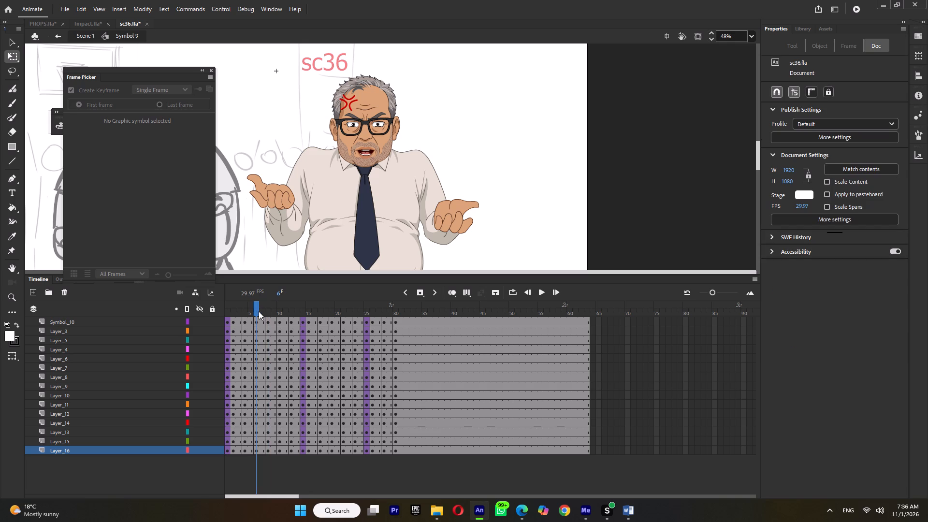
{"action": "key", "text": "shift+F5"}
{"action": "key", "text": "shift+F5"}
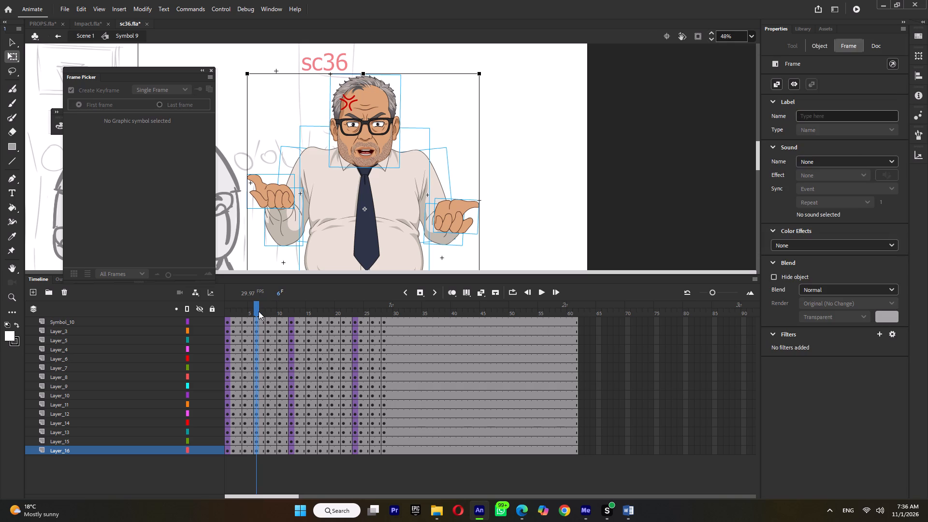
Select all parts of the man's right arm at frame 8, nudge them down five steps, and play back the shrug.
{"action": "left_click_drag", "start_coordinate": [257, 310], "coordinate": [160, 320]}
{"action": "key", "text": "Return"}
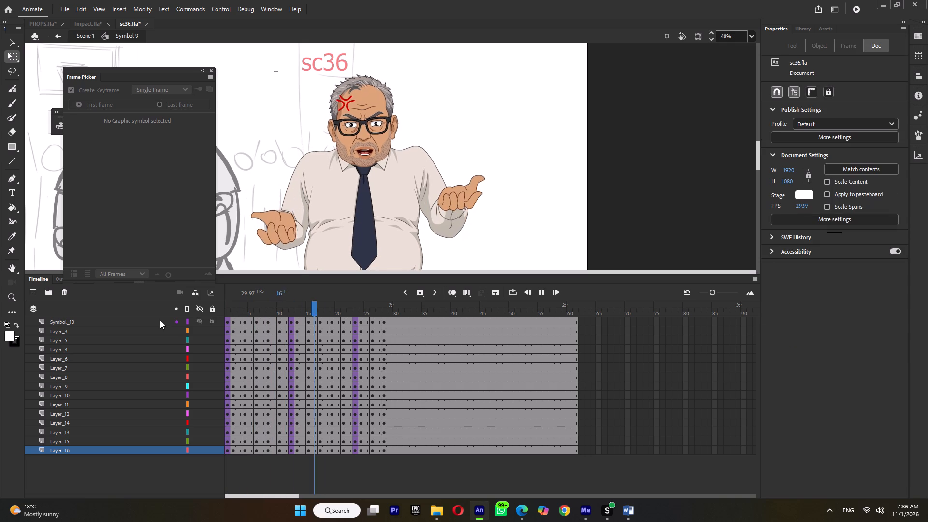
{"action": "key", "text": "Return"}
{"action": "left_click_drag", "start_coordinate": [227, 308], "coordinate": [242, 312]}
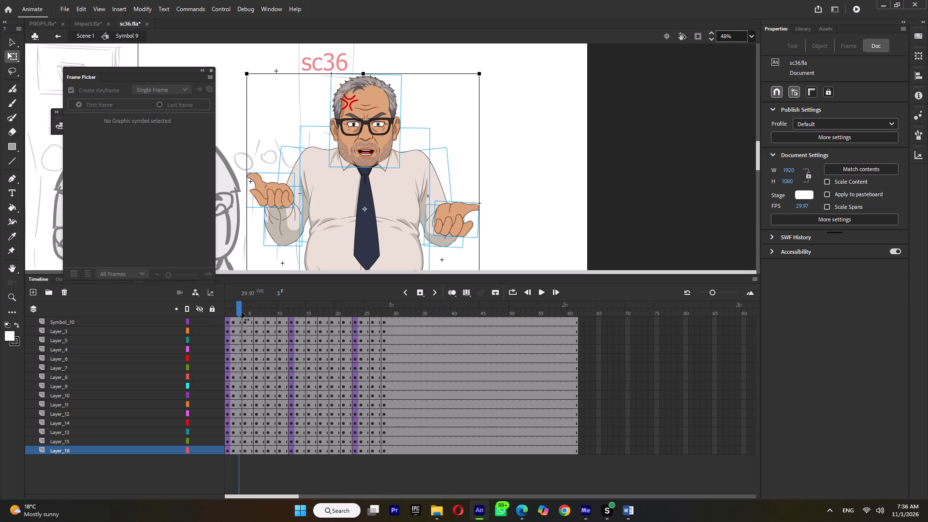
{"action": "left_click_drag", "start_coordinate": [242, 312], "coordinate": [265, 319]}
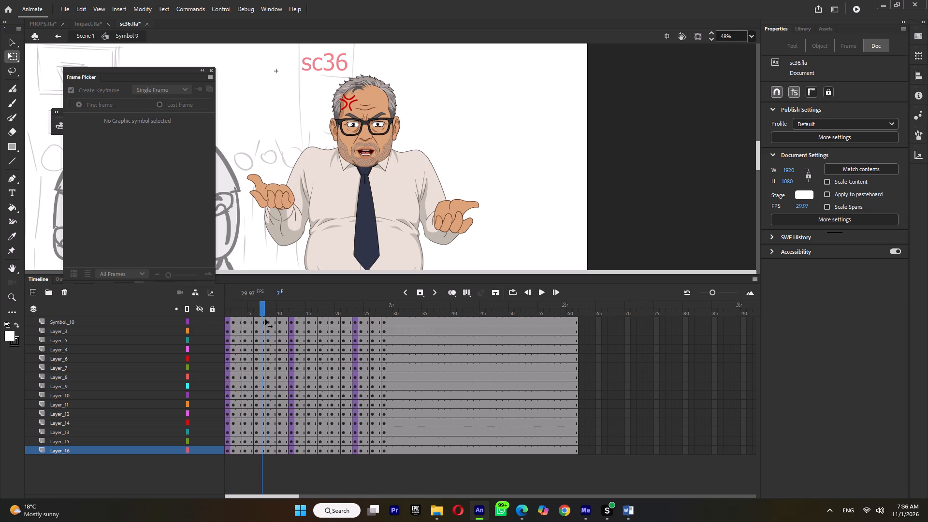
{"action": "left_click_drag", "start_coordinate": [265, 319], "coordinate": [268, 320]}
{"action": "left_click_drag", "start_coordinate": [241, 156], "coordinate": [286, 246]}
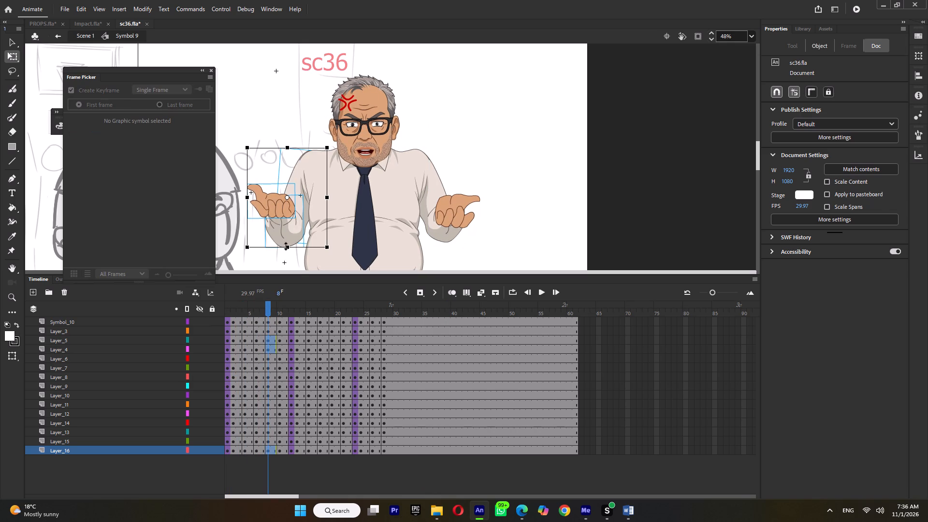
{"action": "key", "text": "Down"}
{"action": "key", "text": "Down"}
{"action": "key", "text": "Down"}
{"action": "key", "text": "Down"}
{"action": "key", "text": "Down"}
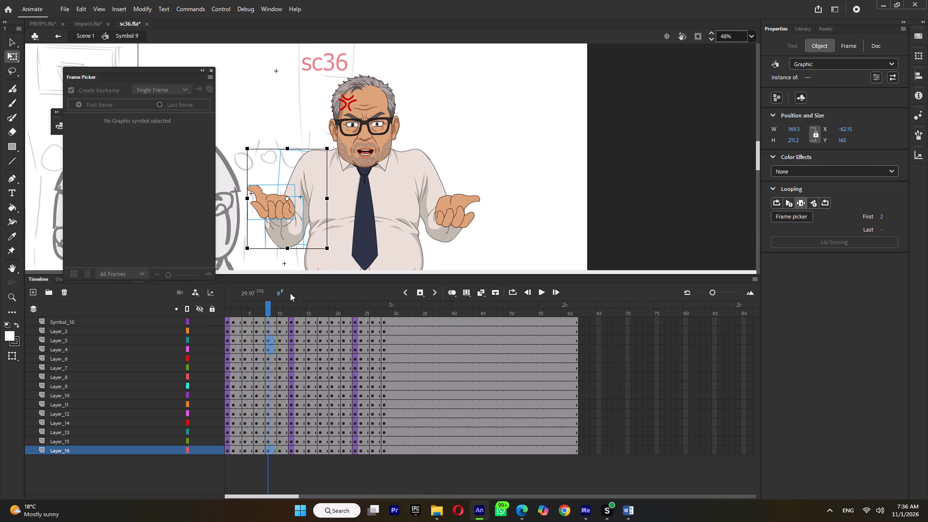
{"action": "left_click", "coordinate": [279, 310]}
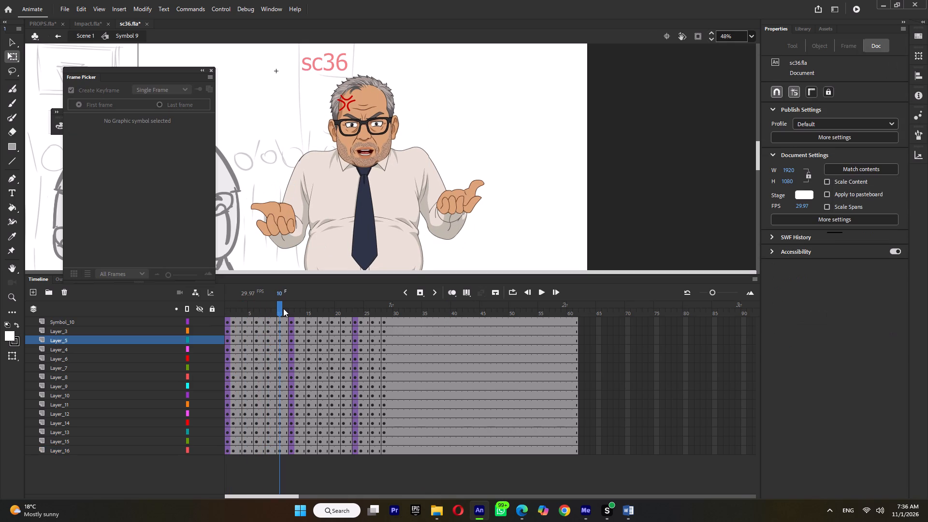
{"action": "key", "text": "Return"}
{"action": "key", "text": "Return"}
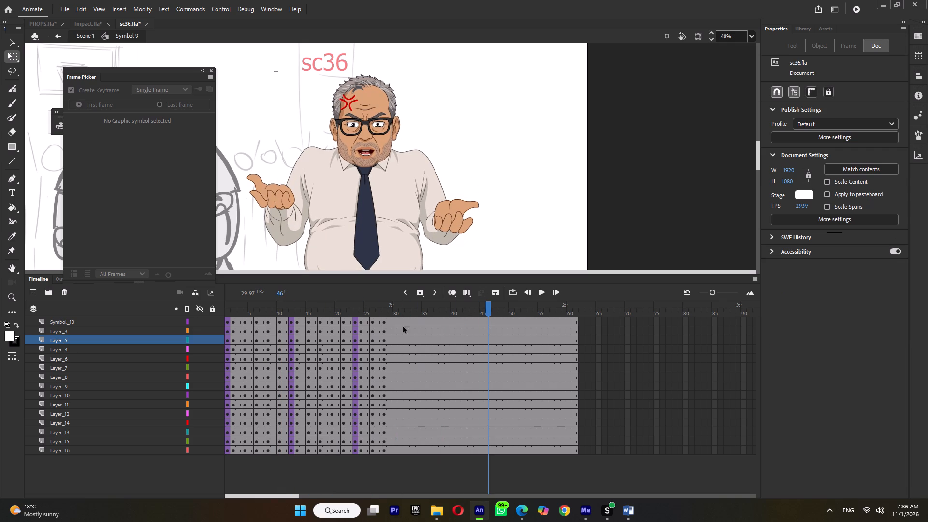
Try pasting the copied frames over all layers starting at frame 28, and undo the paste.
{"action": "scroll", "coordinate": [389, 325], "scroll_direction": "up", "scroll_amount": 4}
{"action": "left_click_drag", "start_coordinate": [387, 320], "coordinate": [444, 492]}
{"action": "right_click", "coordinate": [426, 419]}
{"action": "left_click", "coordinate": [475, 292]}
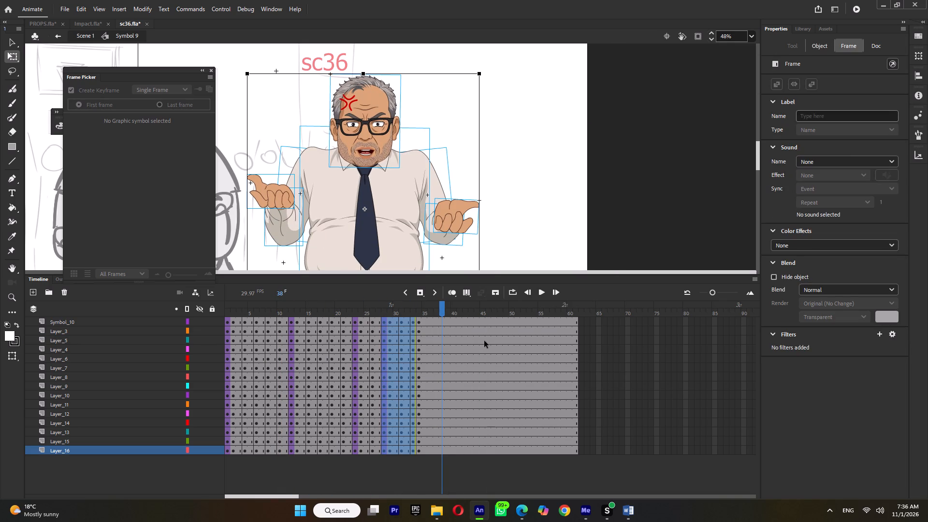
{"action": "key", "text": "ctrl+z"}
Copy the shrug cycle from frames 6 to 28 on all layers and paste it over the frames starting at 28.
{"action": "left_click_drag", "start_coordinate": [247, 306], "coordinate": [247, 306]}
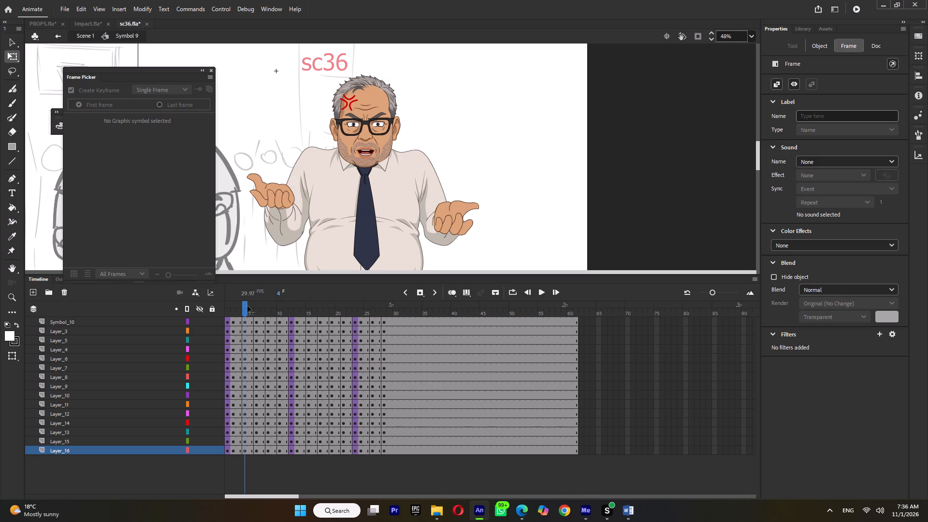
{"action": "left_click_drag", "start_coordinate": [247, 306], "coordinate": [387, 334]}
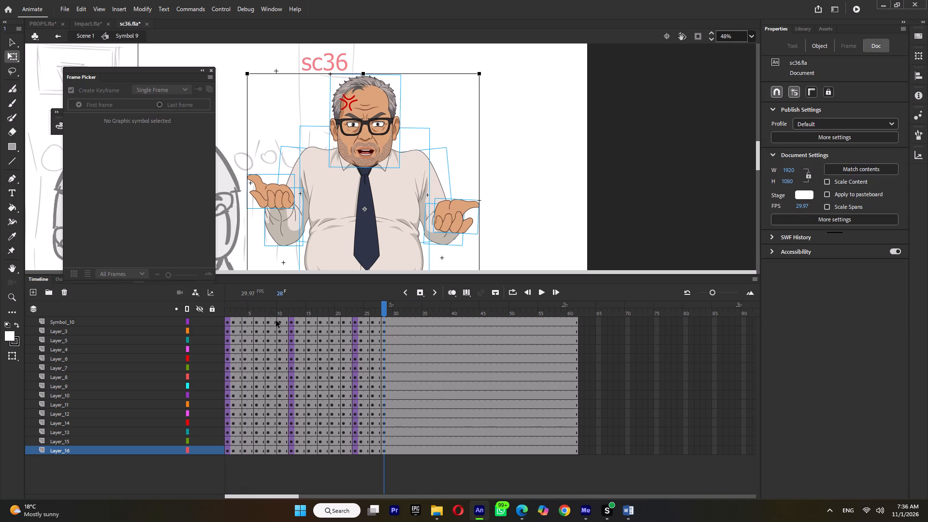
{"action": "left_click", "coordinate": [256, 310]}
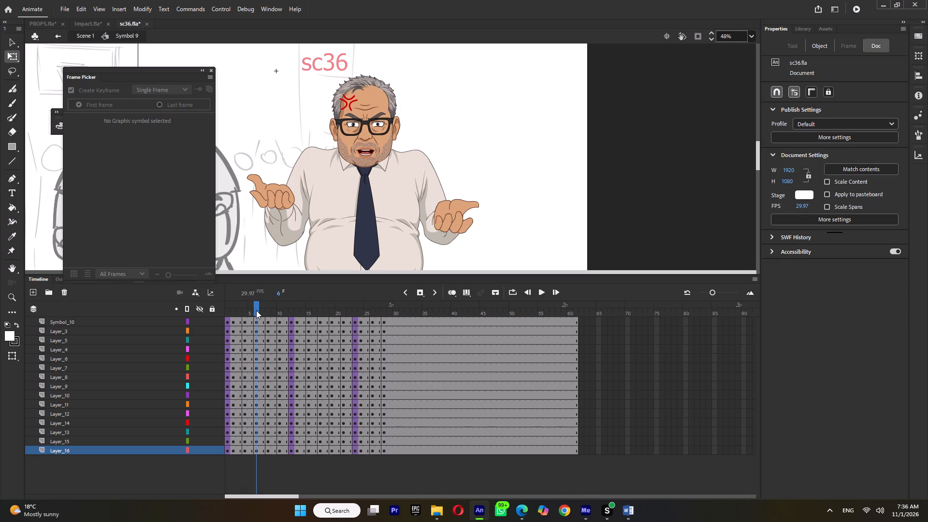
{"action": "left_click_drag", "start_coordinate": [257, 320], "coordinate": [333, 439]}
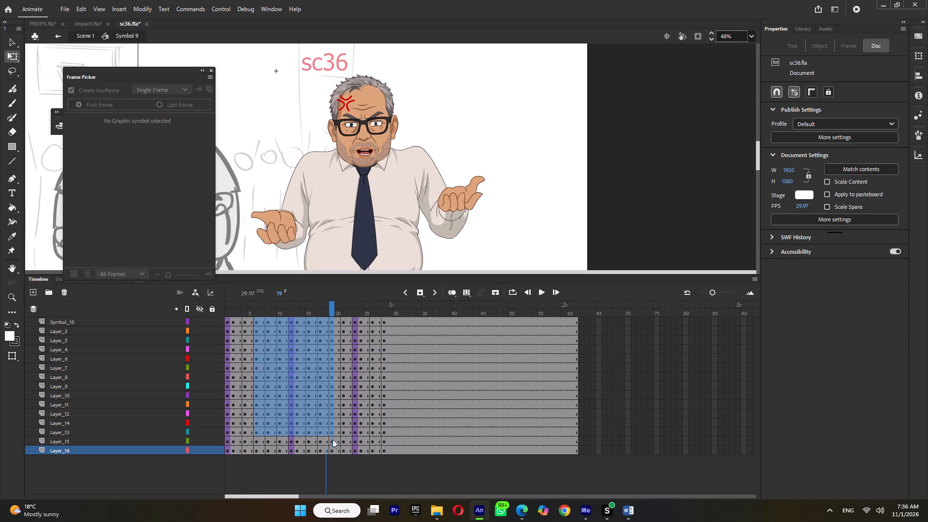
{"action": "left_click_drag", "start_coordinate": [333, 439], "coordinate": [384, 501]}
{"action": "right_click", "coordinate": [344, 385]}
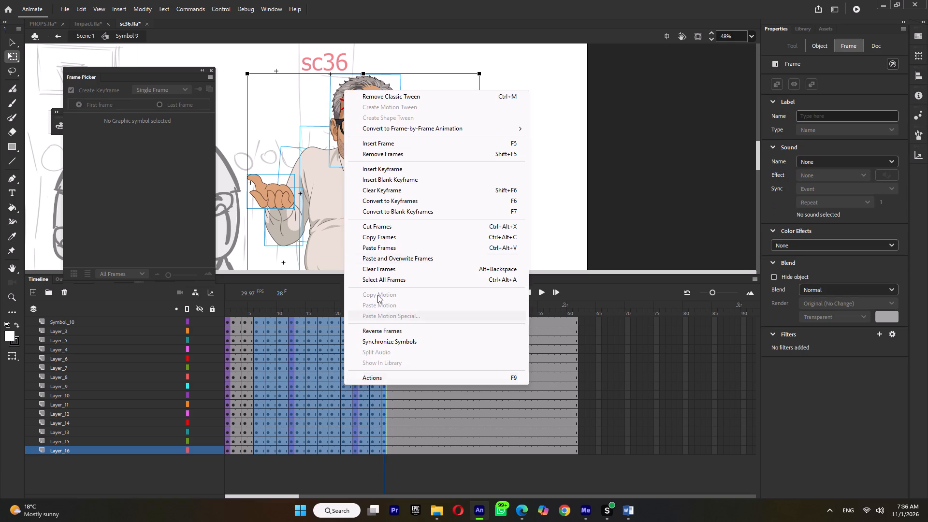
{"action": "left_click", "coordinate": [385, 236]}
{"action": "left_click", "coordinate": [434, 351]}
{"action": "left_click_drag", "start_coordinate": [386, 322], "coordinate": [441, 481]}
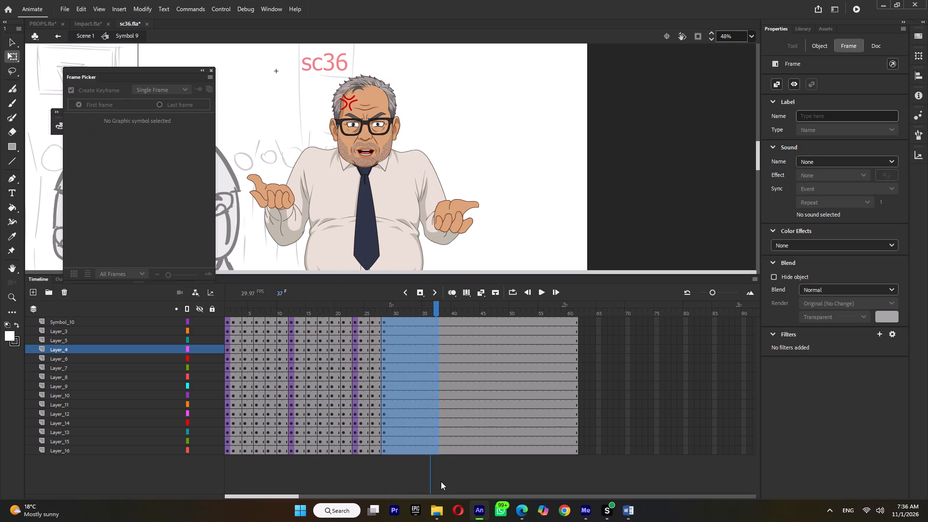
{"action": "left_click_drag", "start_coordinate": [441, 481], "coordinate": [445, 503]}
{"action": "right_click", "coordinate": [400, 404]}
{"action": "left_click", "coordinate": [451, 279]}
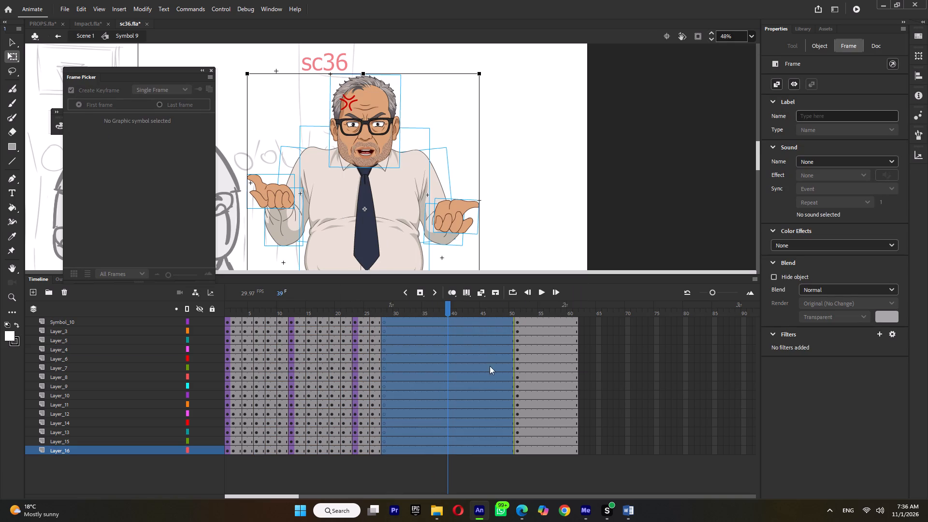
Paste the copied shrug cycle again on all layers, overwriting the frames from frame 50 onward.
{"action": "left_click", "coordinate": [524, 321]}
{"action": "left_click_drag", "start_coordinate": [513, 319], "coordinate": [538, 497]}
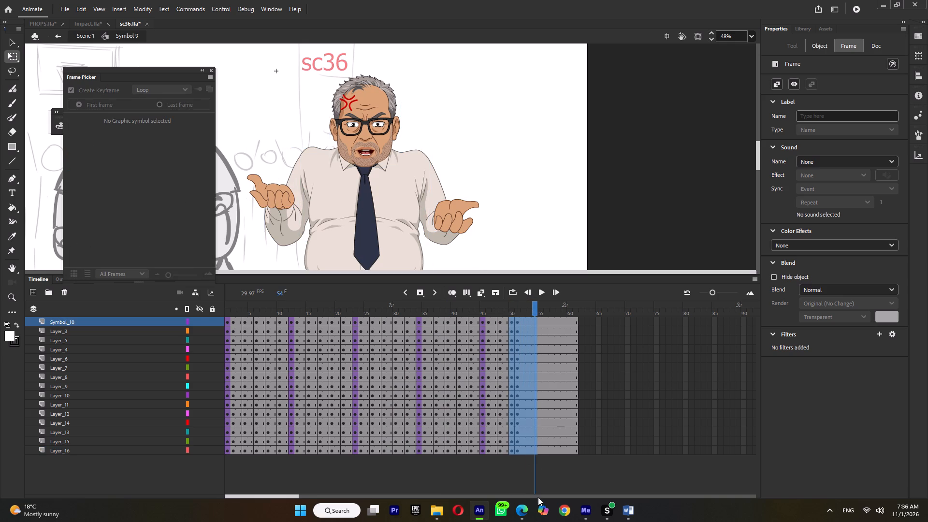
{"action": "left_click_drag", "start_coordinate": [538, 497], "coordinate": [539, 505]}
{"action": "right_click", "coordinate": [520, 401]}
{"action": "left_click", "coordinate": [556, 275]}
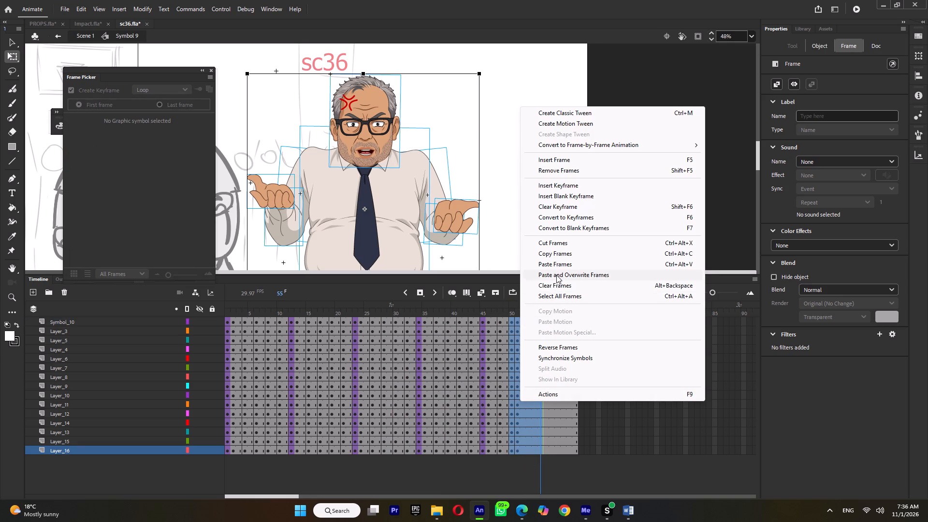
Remove the classic tweens from frames 3 to 72 on the head's layer, Symbol_10.
{"action": "left_click_drag", "start_coordinate": [259, 300], "coordinate": [196, 309]}
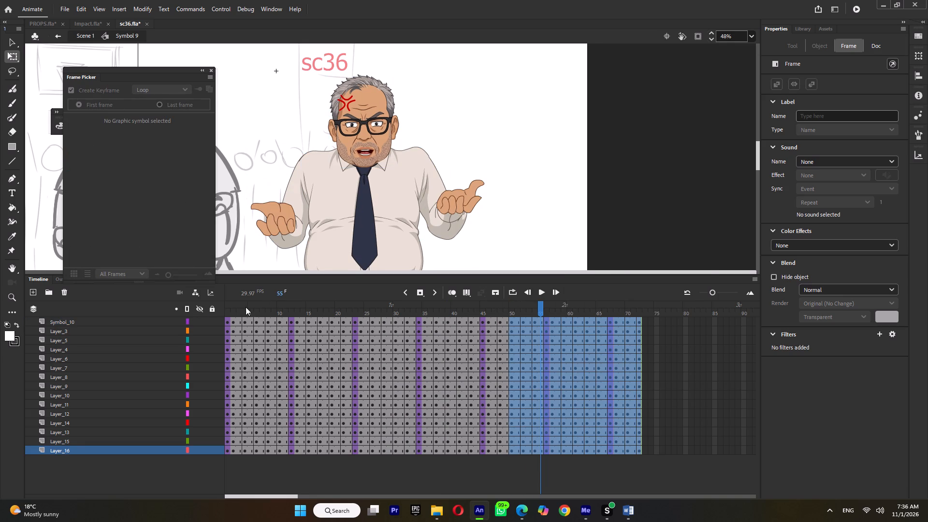
{"action": "left_click_drag", "start_coordinate": [246, 307], "coordinate": [180, 307]}
{"action": "left_click", "coordinate": [389, 115]}
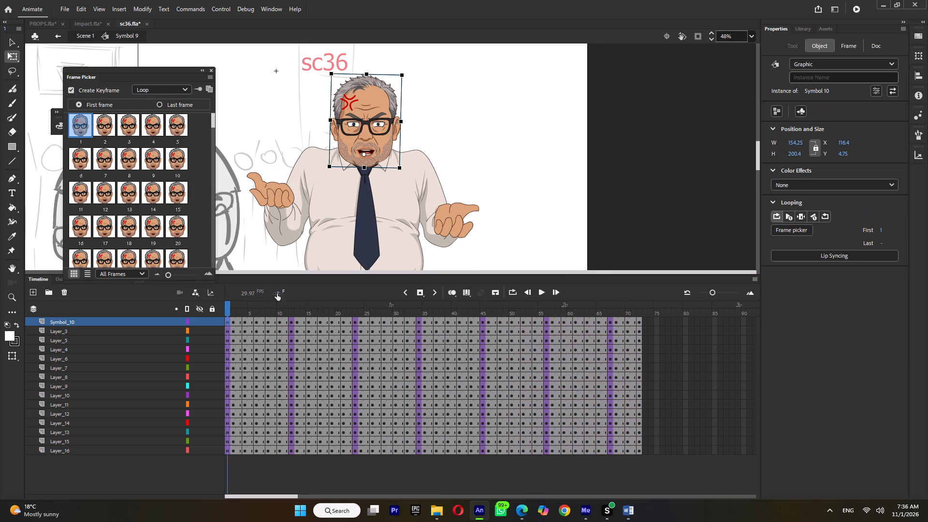
{"action": "left_click_drag", "start_coordinate": [239, 321], "coordinate": [632, 322]}
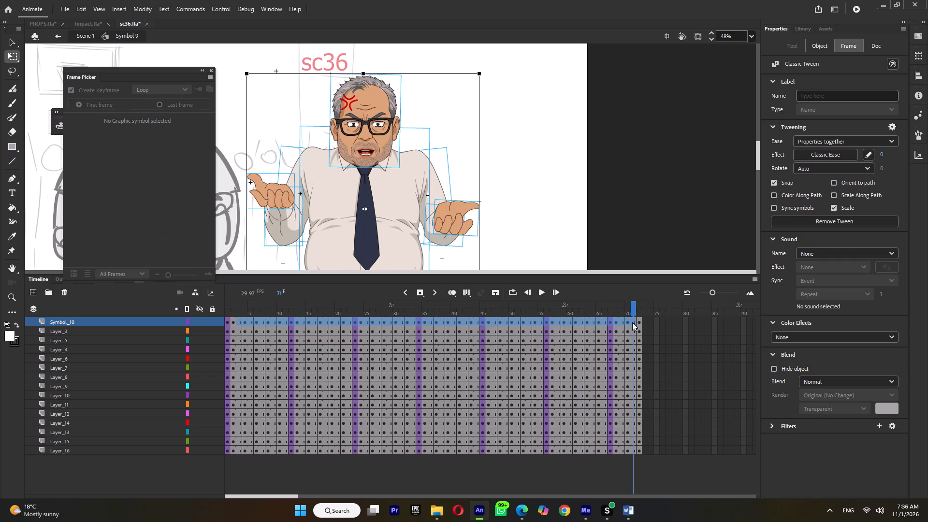
{"action": "left_click_drag", "start_coordinate": [632, 322], "coordinate": [639, 321]}
{"action": "key", "text": "ctrl+m"}
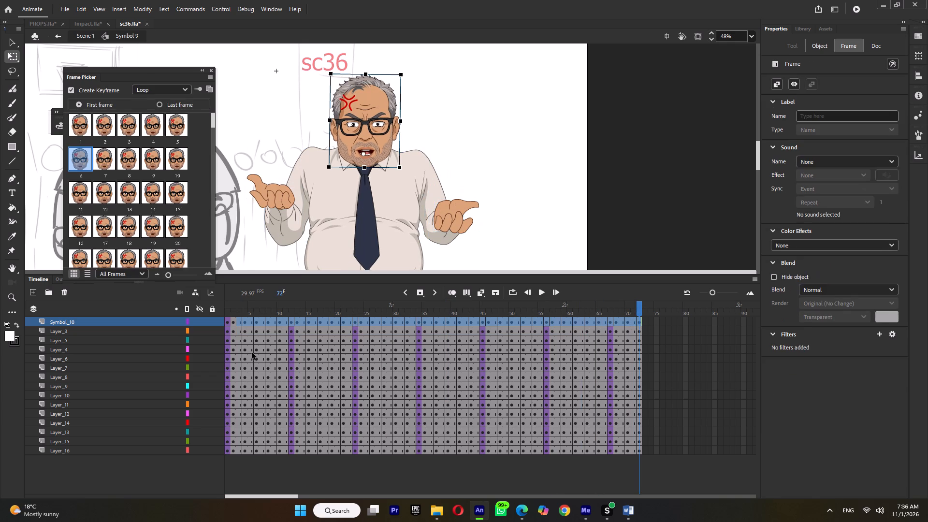
Reapply classic tweens across frames 1 to 72 on the head's layer, Symbol_10, enable Sync symbols, and play the result.
{"action": "key", "text": "ctrl+m"}
{"action": "left_click", "coordinate": [237, 336]}
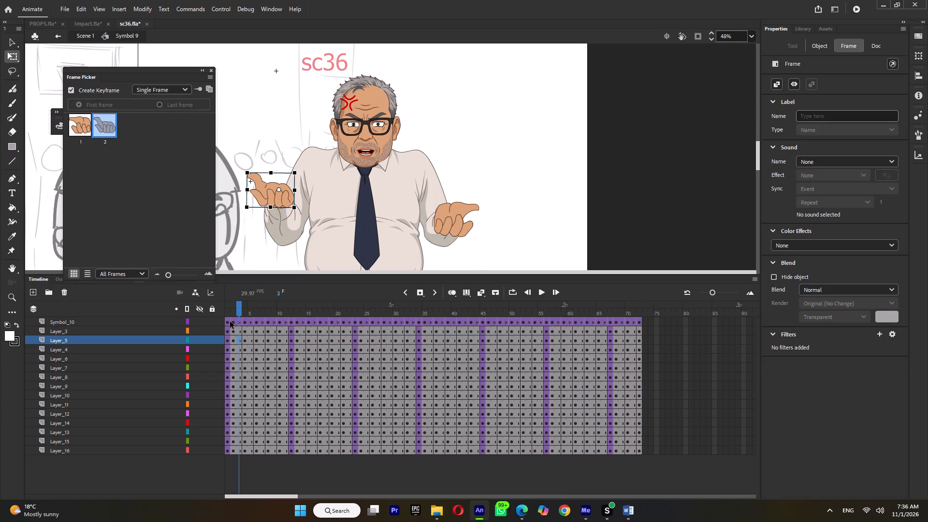
{"action": "left_click_drag", "start_coordinate": [230, 321], "coordinate": [638, 321]}
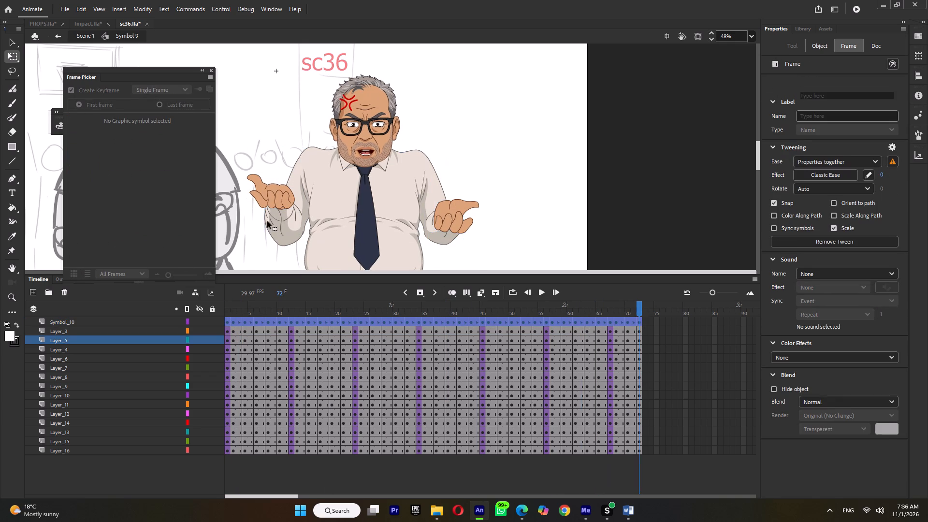
{"action": "left_click", "coordinate": [783, 205]}
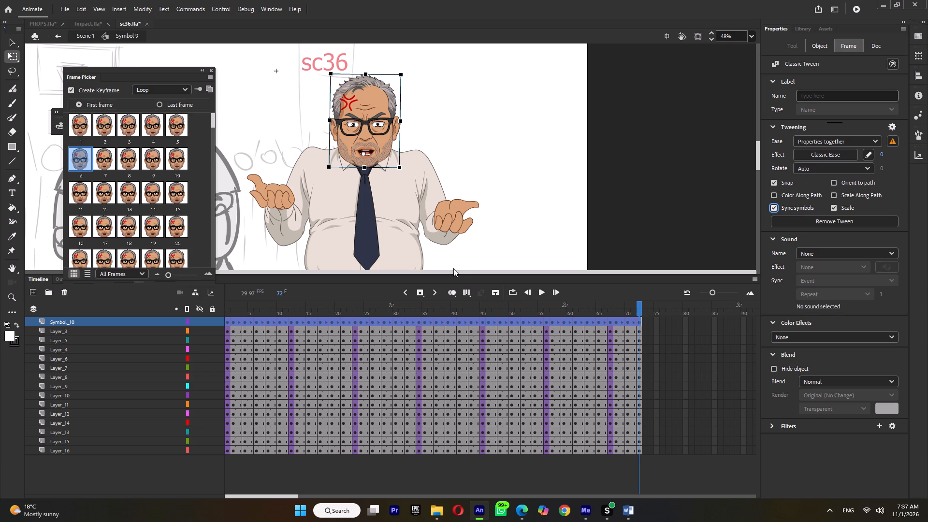
{"action": "left_click_drag", "start_coordinate": [240, 310], "coordinate": [215, 311]}
{"action": "left_click", "coordinate": [357, 102]}
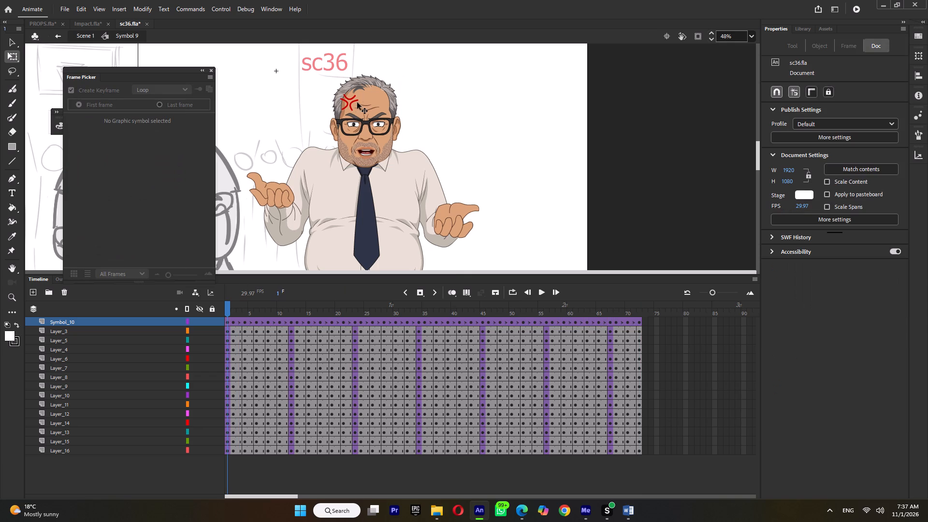
{"action": "key", "text": "Return"}
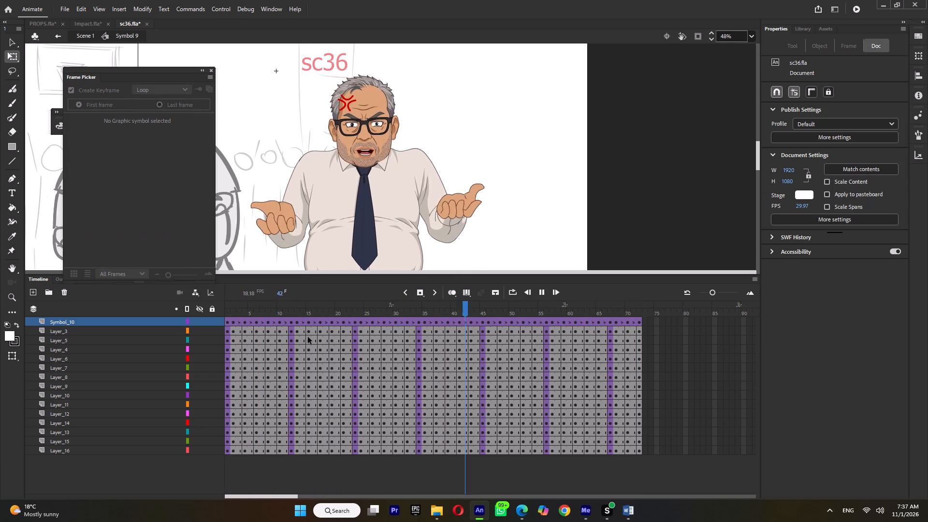
{"action": "key", "text": "Return"}
Remove the classic tweens from the whole Symbol_10 layer, return to Scene 1, and play the shot through.
{"action": "left_click_drag", "start_coordinate": [235, 323], "coordinate": [571, 327]}
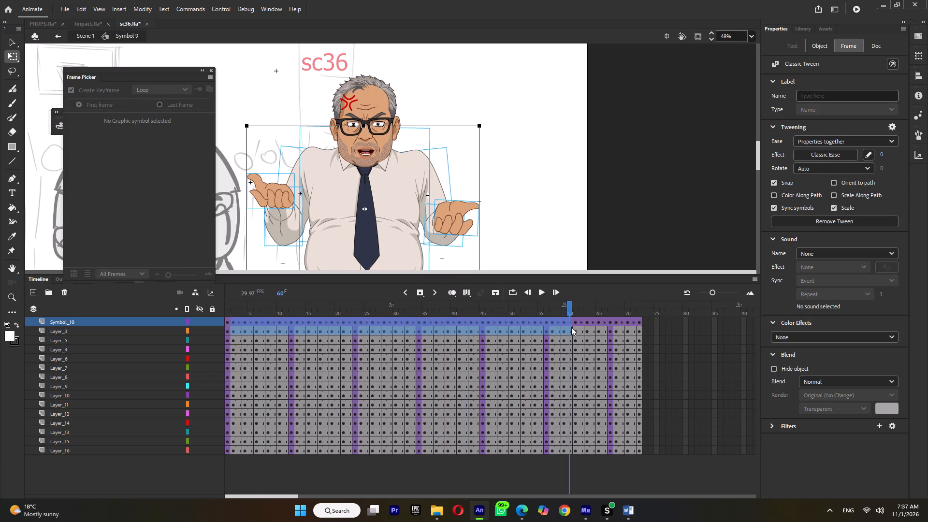
{"action": "left_click_drag", "start_coordinate": [571, 327], "coordinate": [639, 320]}
{"action": "key", "text": "ctrl+m"}
{"action": "double_click", "coordinate": [644, 246]}
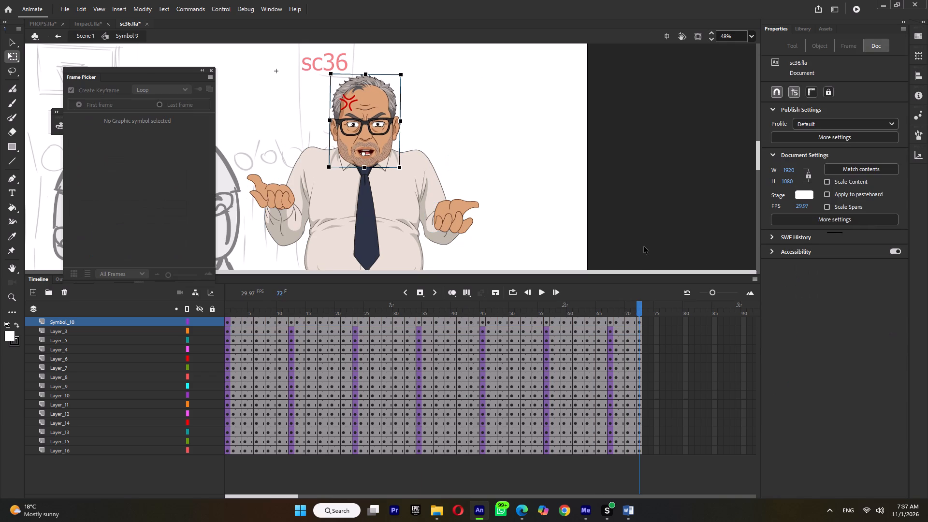
{"action": "key", "text": "Return"}
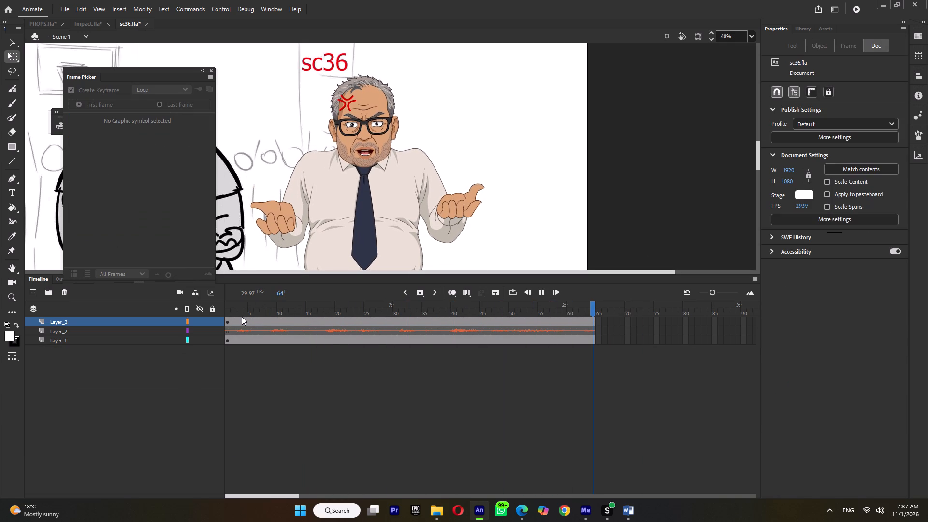
{"action": "key", "text": "Return"}
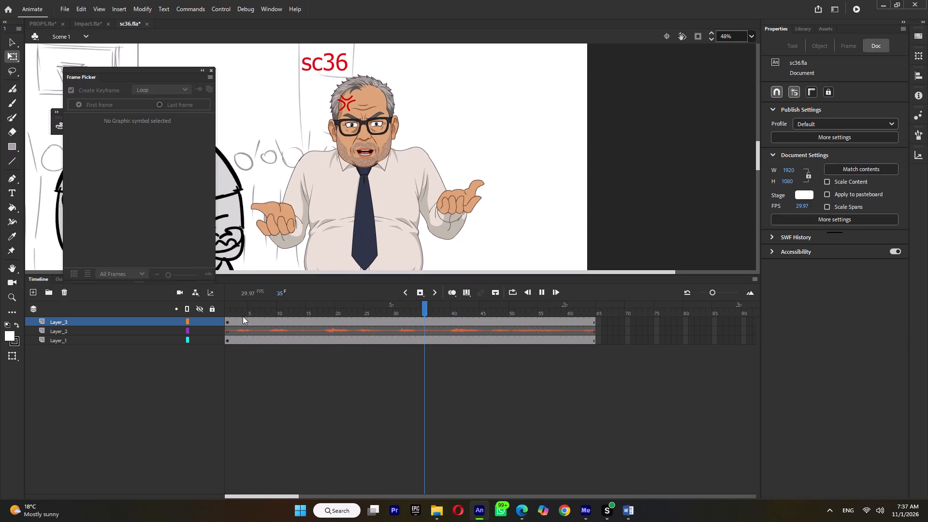
{"action": "left_click_drag", "start_coordinate": [246, 308], "coordinate": [214, 313]}
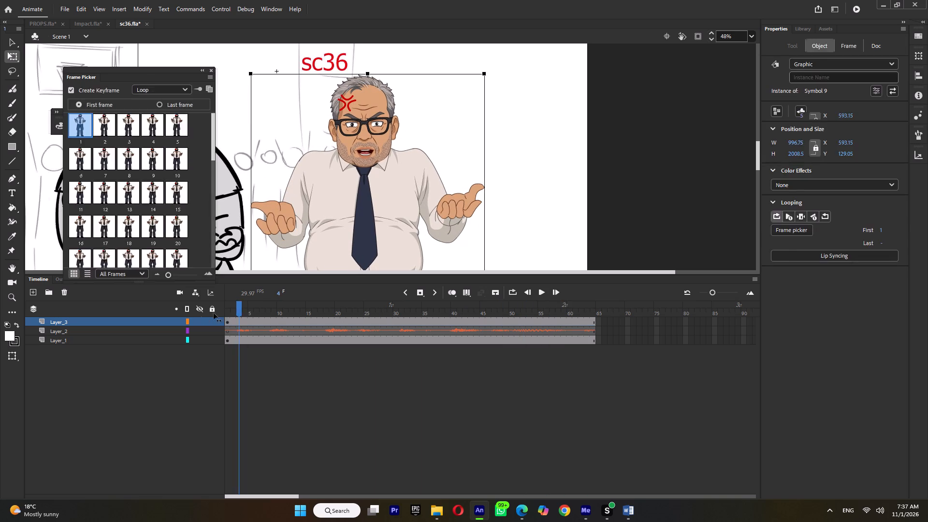
{"action": "left_click_drag", "start_coordinate": [214, 313], "coordinate": [198, 315]}
Copy the sc36.mp3 sound layer, Layer_2, from Scene 1 and paste it above Layer_4 inside the head symbol, Symbol 10.
{"action": "left_click", "coordinate": [70, 338]}
{"action": "left_click", "coordinate": [74, 333]}
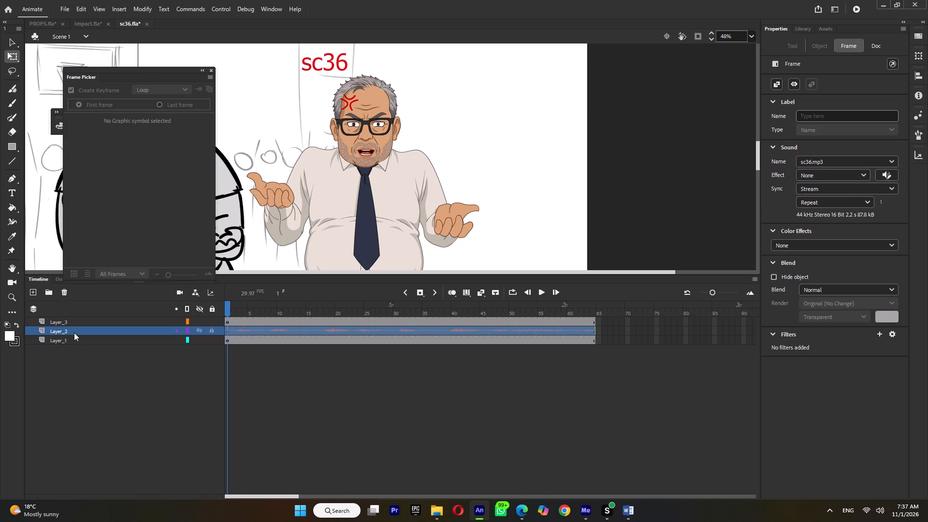
{"action": "right_click", "coordinate": [74, 333]}
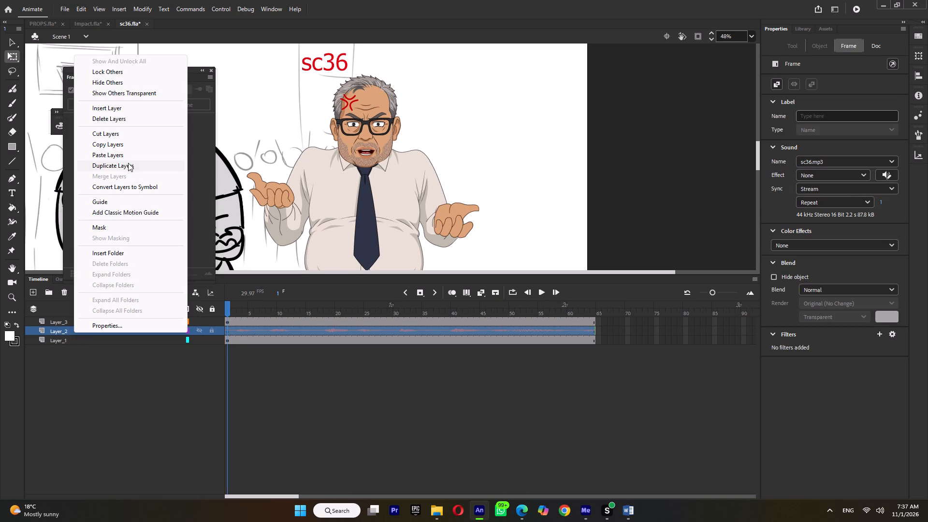
{"action": "left_click", "coordinate": [129, 145]}
{"action": "double_click", "coordinate": [383, 107]}
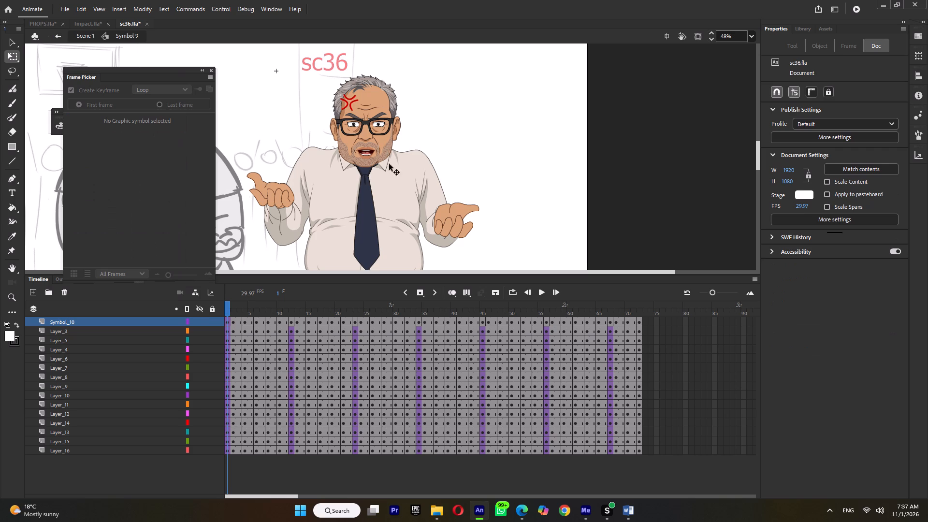
{"action": "scroll", "coordinate": [436, 148], "scroll_direction": "down", "scroll_amount": 5, "text": "ctrl"}
{"action": "double_click", "coordinate": [505, 166]}
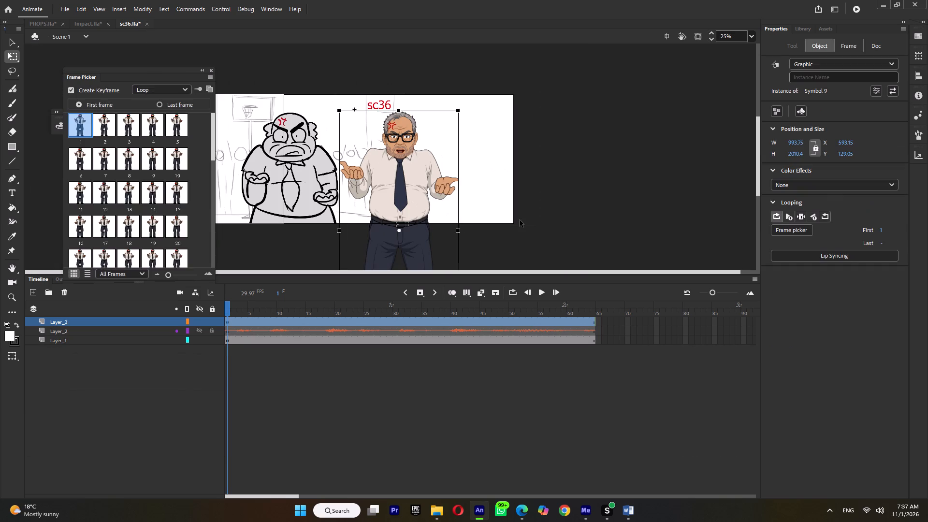
{"action": "key", "text": "Return"}
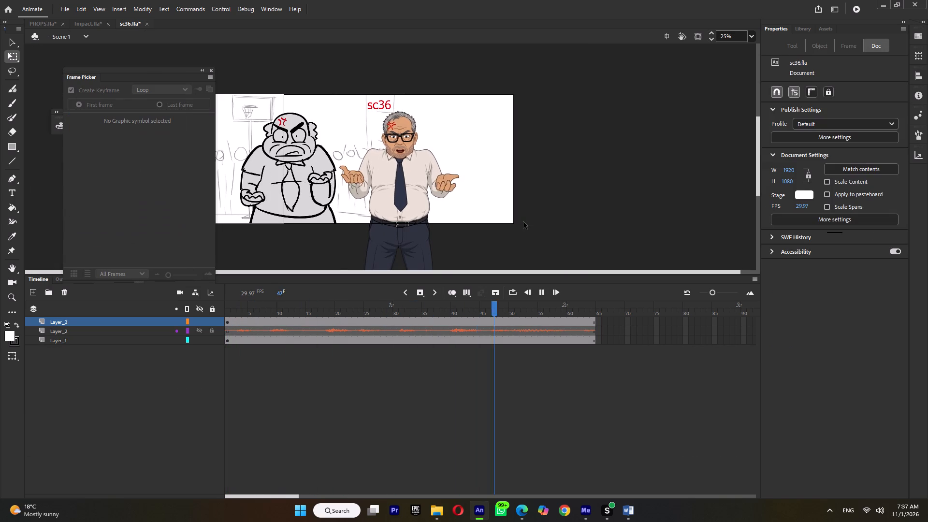
{"action": "key", "text": "Return"}
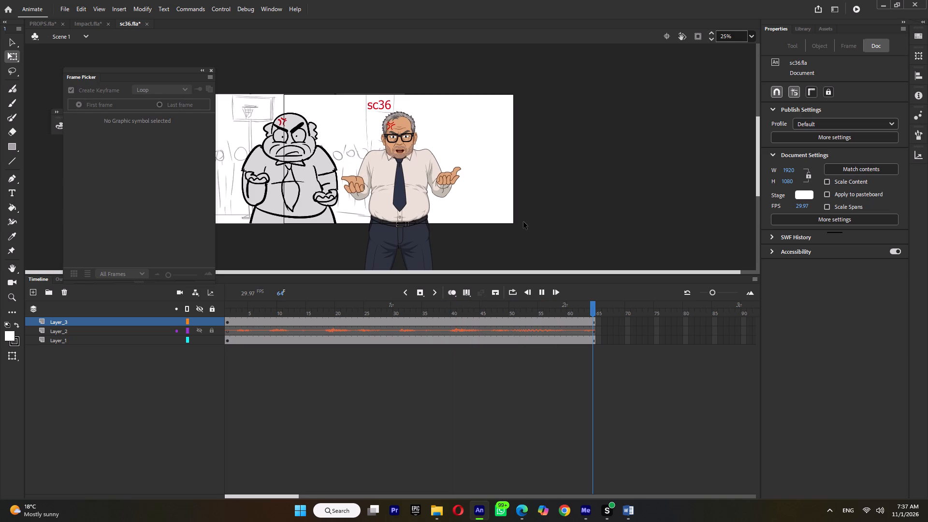
{"action": "key", "text": "Return"}
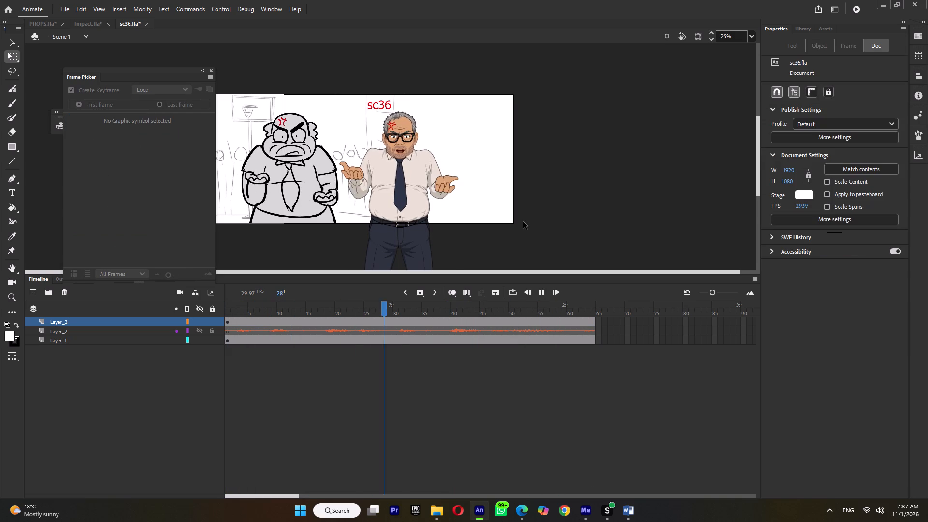
{"action": "left_click", "coordinate": [406, 180]}
{"action": "double_click", "coordinate": [403, 138]}
{"action": "scroll", "coordinate": [393, 148], "scroll_direction": "up", "scroll_amount": 3, "text": "ctrl"}
{"action": "double_click", "coordinate": [400, 146]}
{"action": "left_click", "coordinate": [399, 148]}
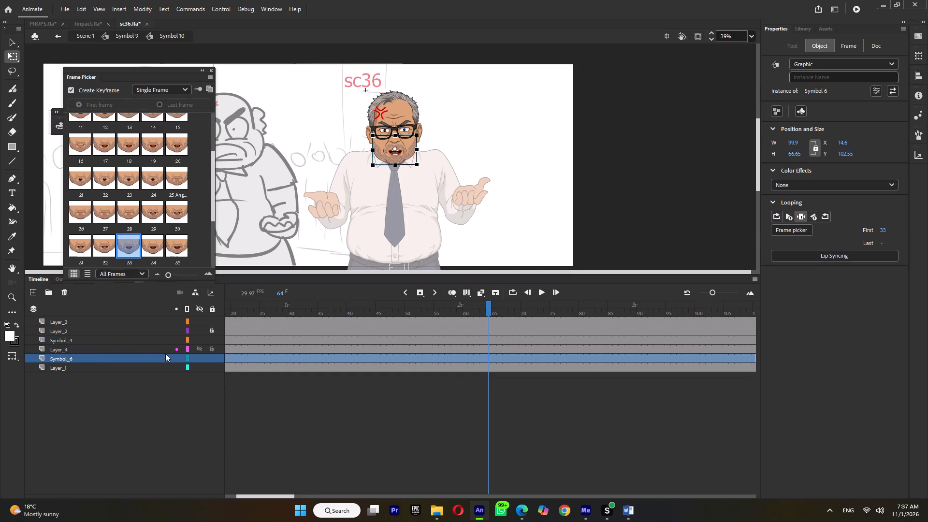
{"action": "right_click", "coordinate": [110, 352]}
{"action": "left_click", "coordinate": [145, 175]}
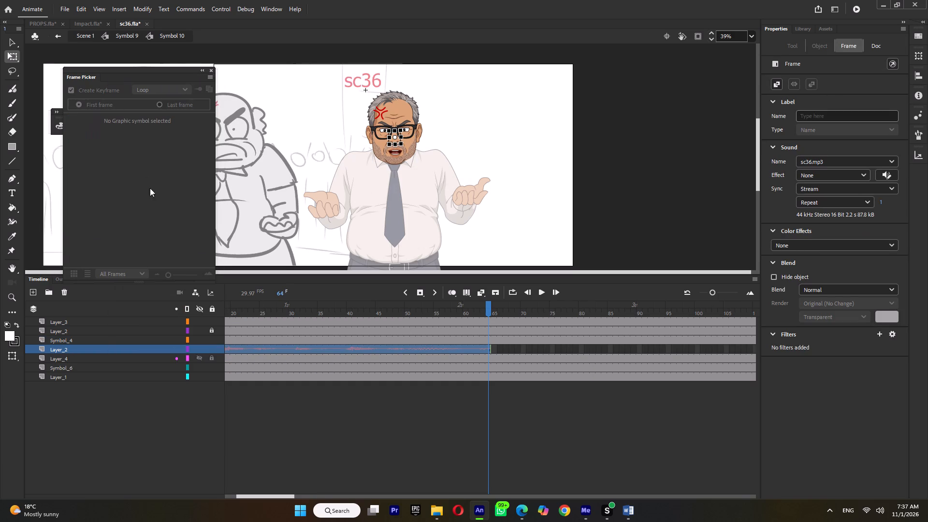
Listen to the opening dialogue, and on the mouth's layer, Symbol_6, keyframe mouth shape 39 at frame 8.
{"action": "left_click_drag", "start_coordinate": [242, 301], "coordinate": [237, 302]}
{"action": "left_click_drag", "start_coordinate": [245, 310], "coordinate": [80, 327]}
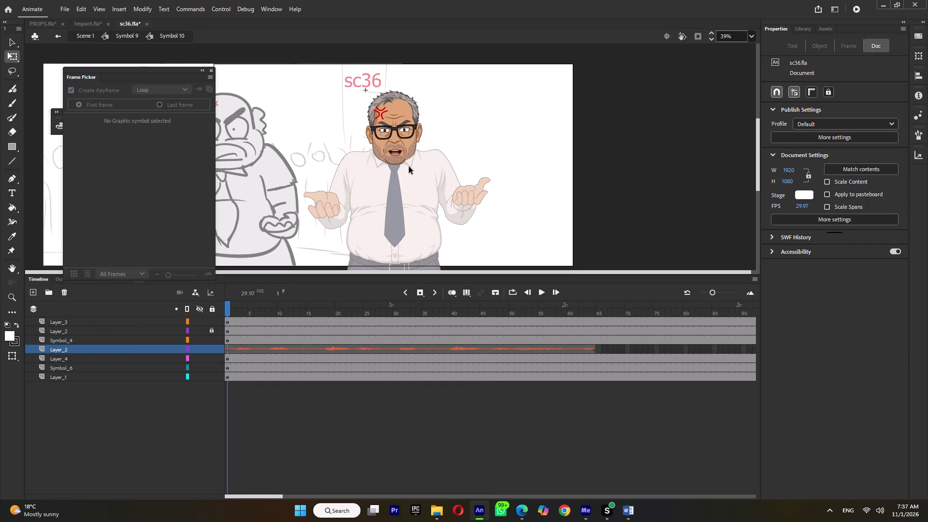
{"action": "scroll", "coordinate": [417, 106], "scroll_direction": "up", "scroll_amount": 4, "text": "ctrl"}
{"action": "key", "text": "Return"}
{"action": "key", "text": "Return"}
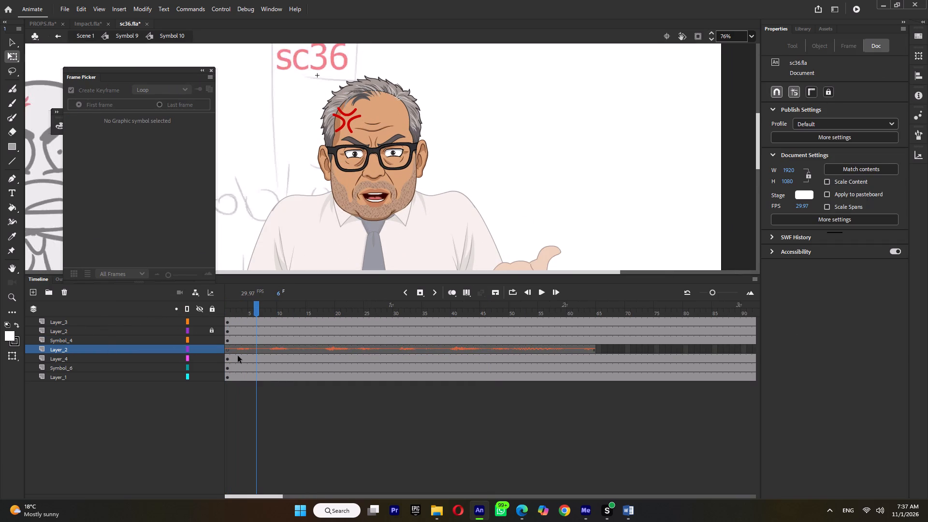
{"action": "left_click", "coordinate": [228, 359]}
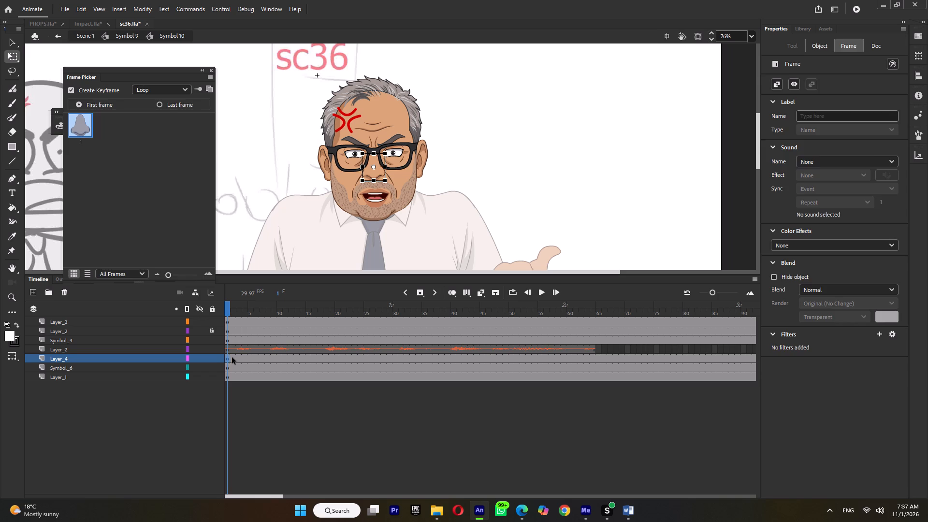
{"action": "key", "text": "Return"}
{"action": "key", "text": "Return"}
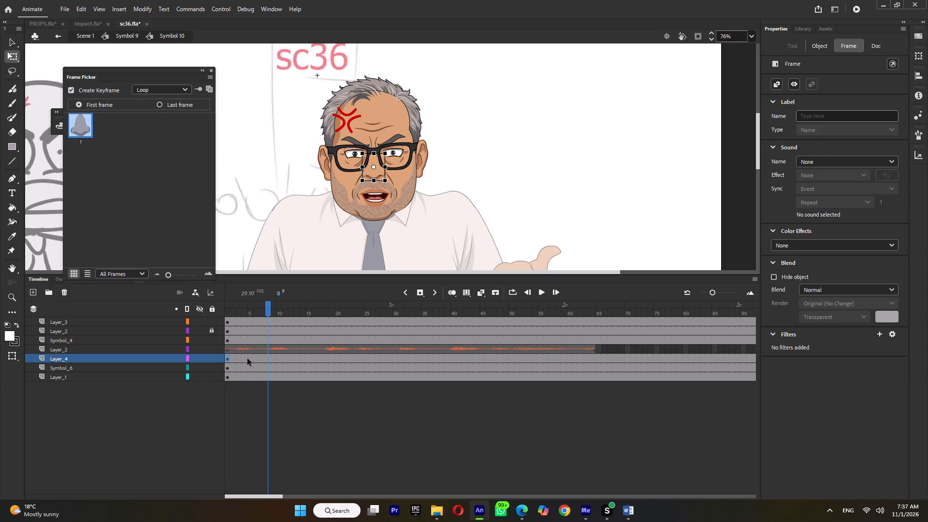
{"action": "left_click", "coordinate": [371, 195]}
{"action": "left_click", "coordinate": [268, 365]}
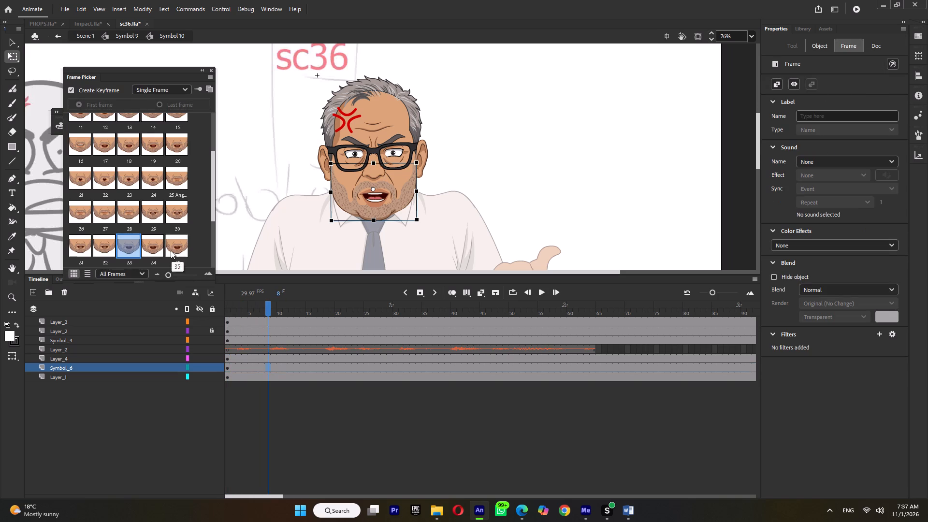
{"action": "scroll", "coordinate": [171, 226], "scroll_direction": "down", "scroll_amount": 5}
{"action": "left_click", "coordinate": [154, 180]}
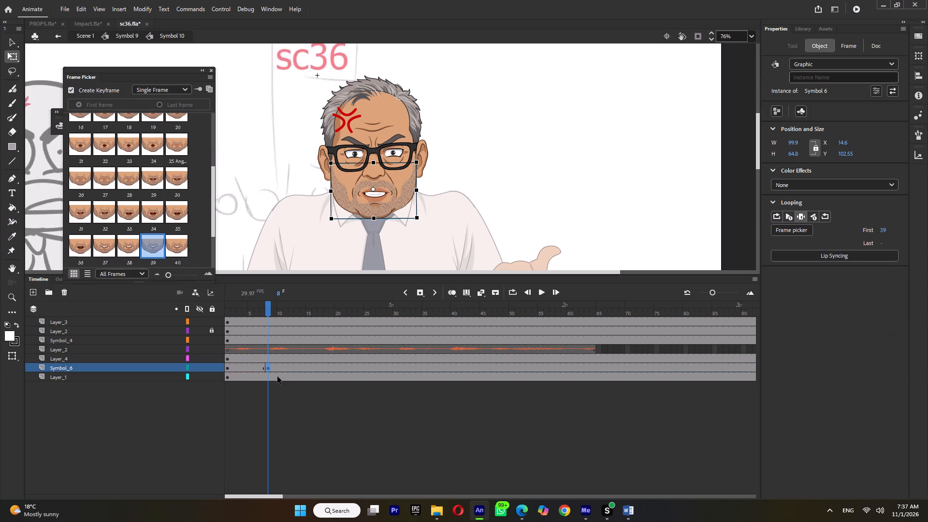
Continue the lip sync on Symbol_6 by keyframing mouth shape 28 at frame 13 and shape 39 at frame 17.
{"action": "key", "text": "Return"}
{"action": "key", "text": "Return"}
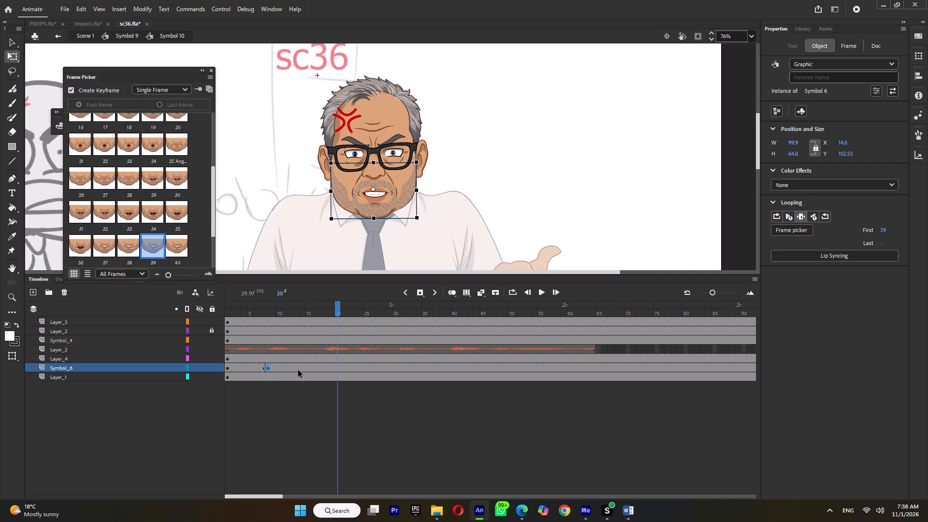
{"action": "left_click", "coordinate": [298, 368]}
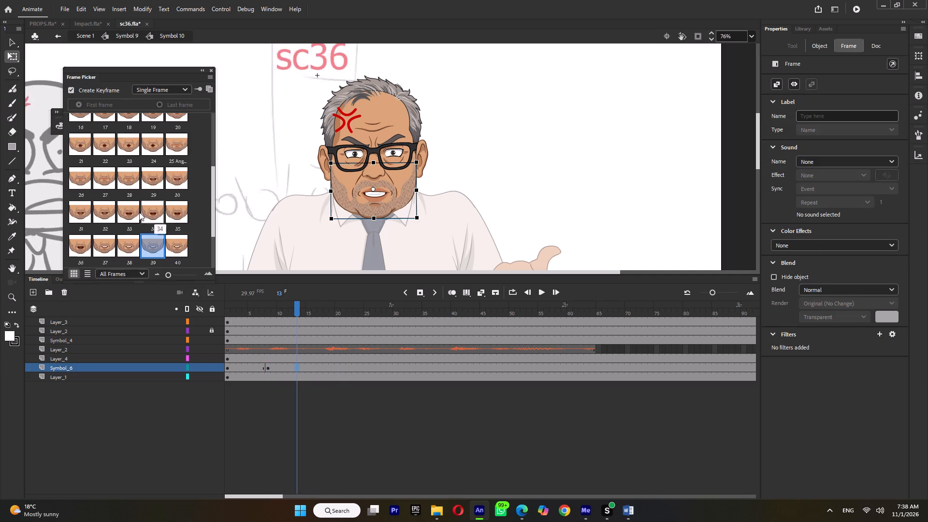
{"action": "left_click", "coordinate": [132, 185]}
{"action": "key", "text": "Return"}
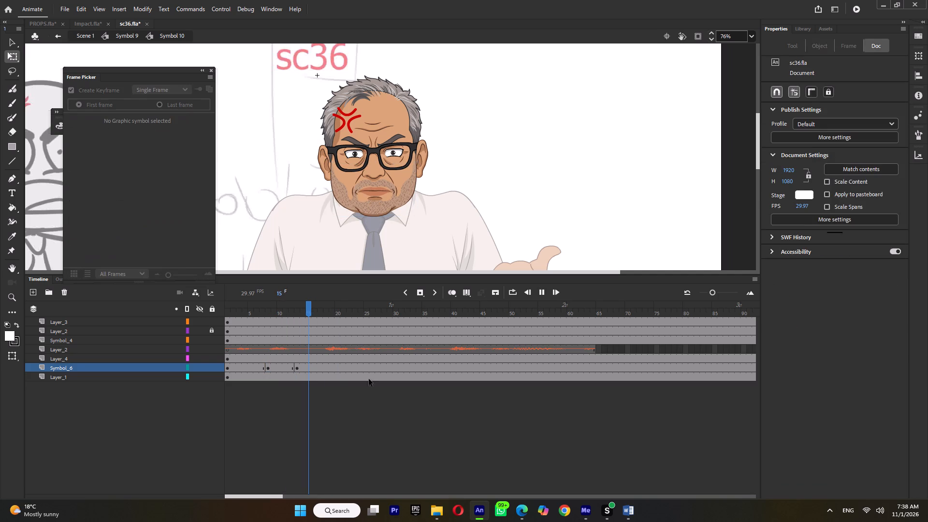
{"action": "key", "text": "Return"}
{"action": "left_click", "coordinate": [319, 370]}
{"action": "scroll", "coordinate": [172, 228], "scroll_direction": "down", "scroll_amount": 4}
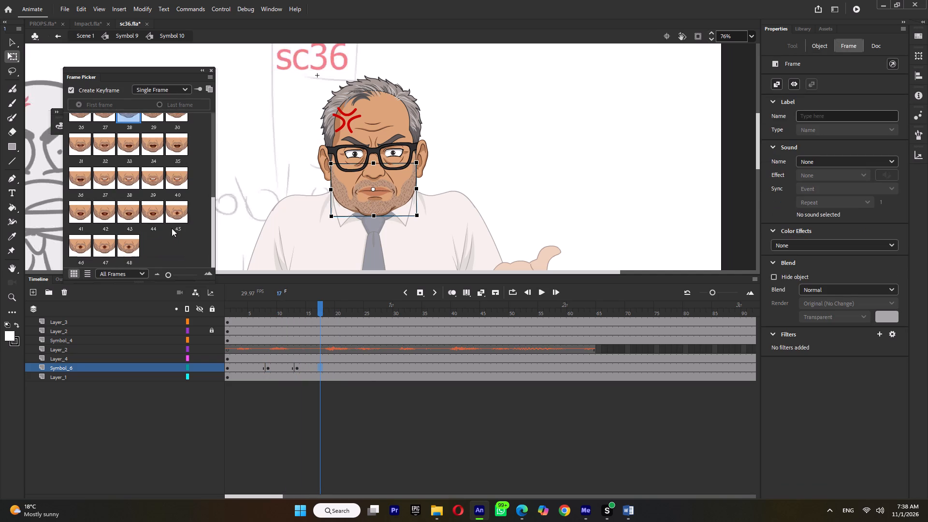
{"action": "left_click", "coordinate": [155, 181]}
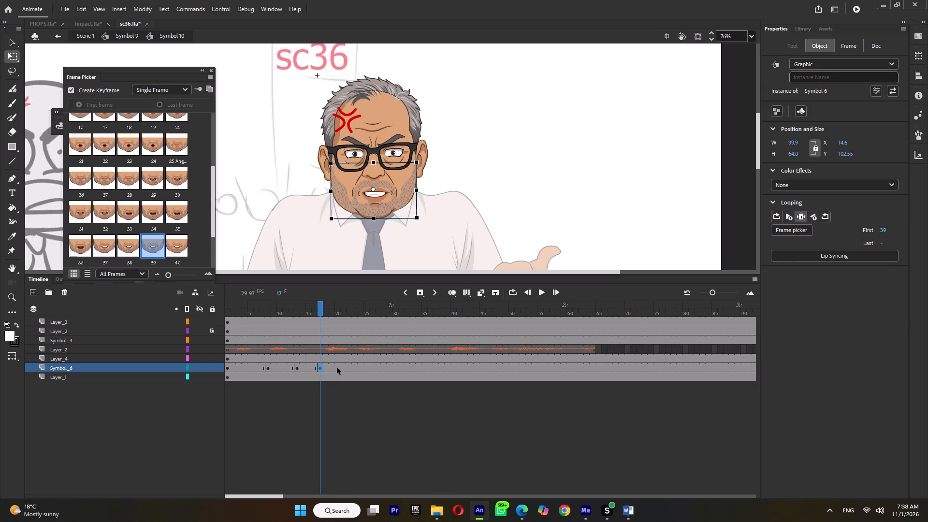
Keyframe mouth shape 34 at frame 21 and shape 27 at frame 25 on the Symbol_6 layer.
{"action": "left_click", "coordinate": [341, 367]}
{"action": "left_click", "coordinate": [152, 212]}
{"action": "key", "text": "Return"}
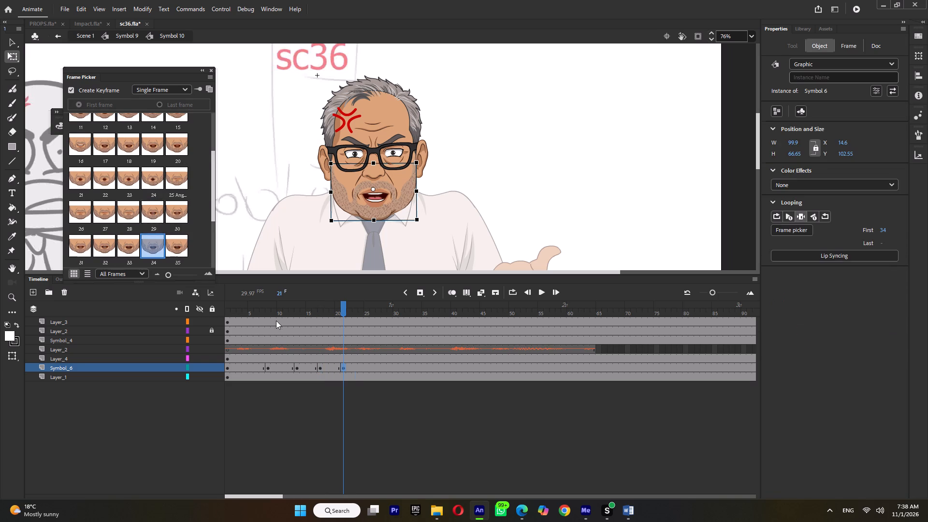
{"action": "key", "text": "Return"}
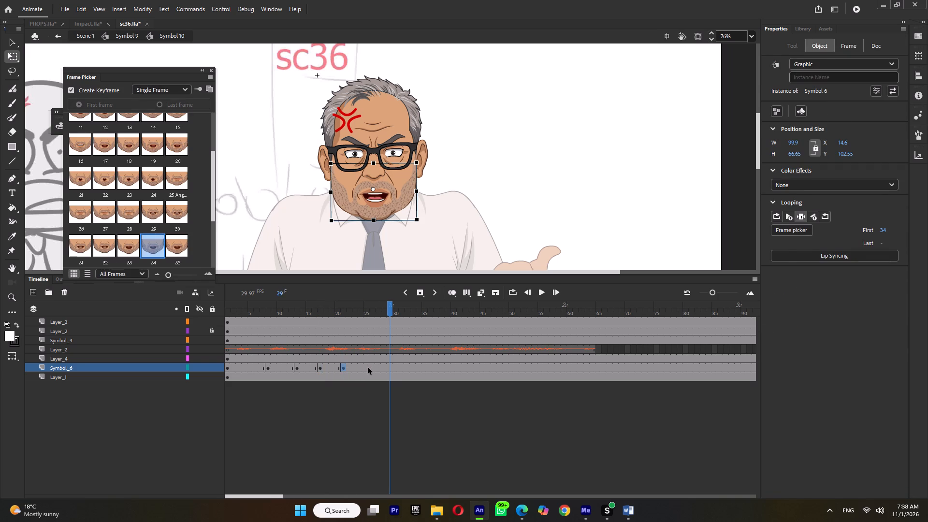
{"action": "left_click", "coordinate": [368, 367]}
{"action": "left_click", "coordinate": [105, 217]}
Continue the lip sync on the Symbol_6 layer by keyframing mouth shape 29 at frame 29 and shape 38 at frame 32.
{"action": "key", "text": "Return"}
{"action": "key", "text": "Return"}
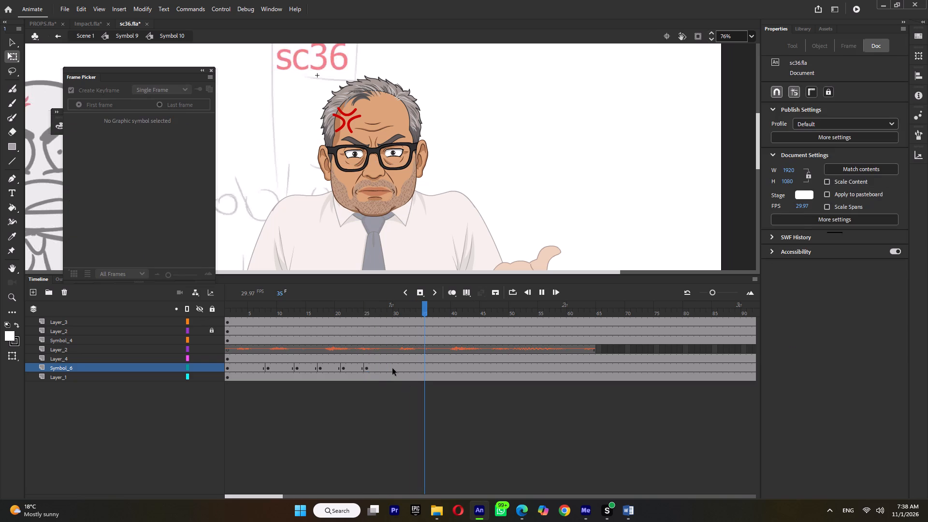
{"action": "left_click", "coordinate": [392, 368]}
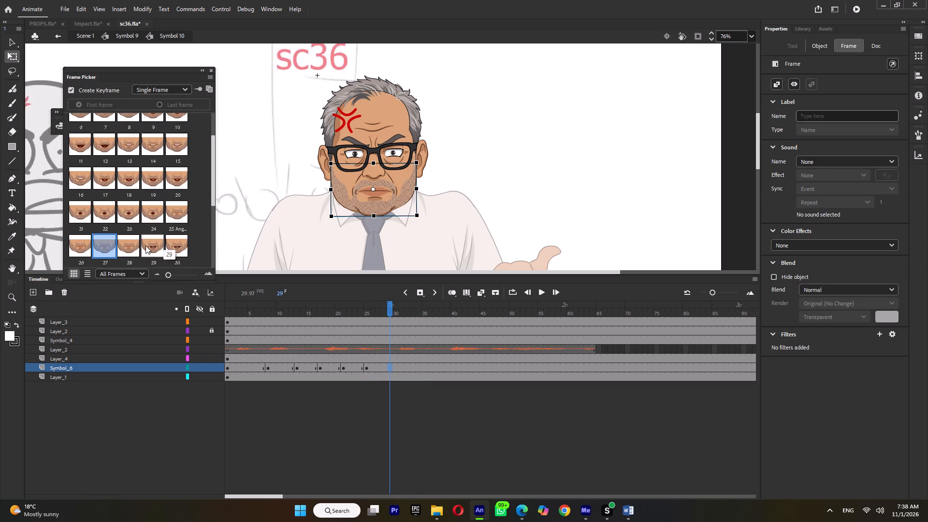
{"action": "left_click", "coordinate": [151, 246]}
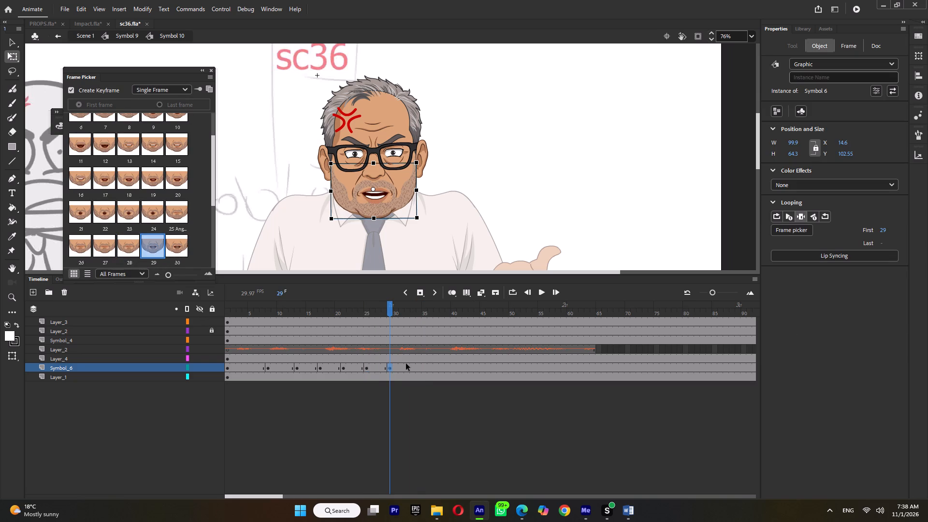
{"action": "left_click", "coordinate": [410, 366]}
{"action": "scroll", "coordinate": [155, 210], "scroll_direction": "down", "scroll_amount": 3}
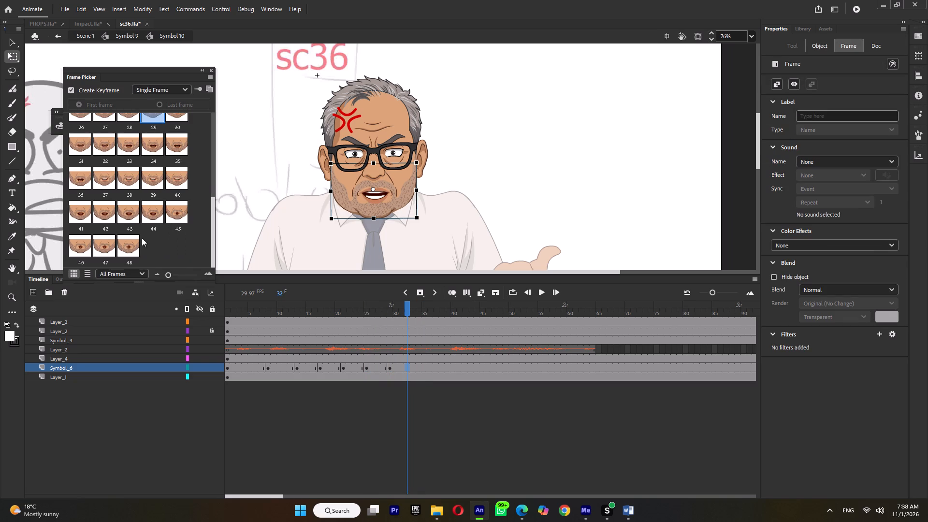
{"action": "left_click", "coordinate": [132, 178]}
Listen on and keyframe mouth shape 28 at frame 36 and shape 29 at frame 39 on the Symbol_6 layer.
{"action": "key", "text": "Return"}
{"action": "key", "text": "Return"}
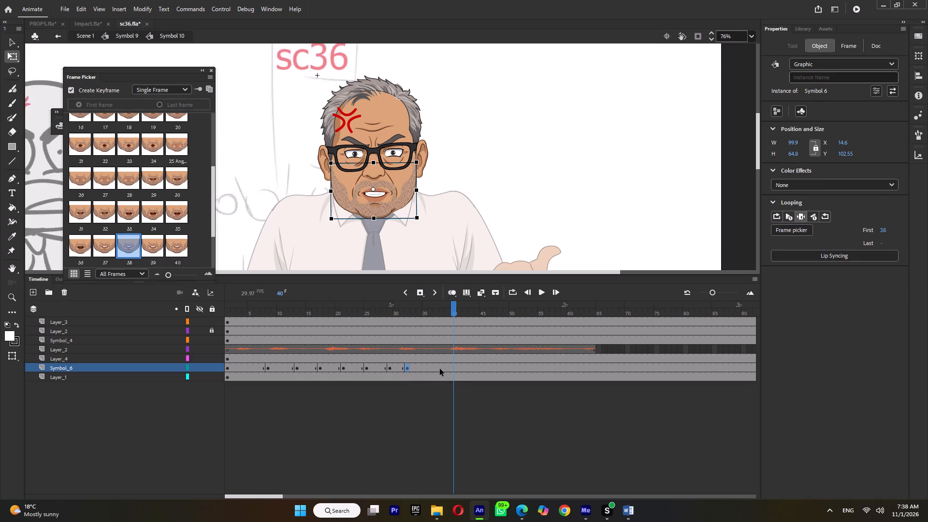
{"action": "left_click", "coordinate": [429, 368]}
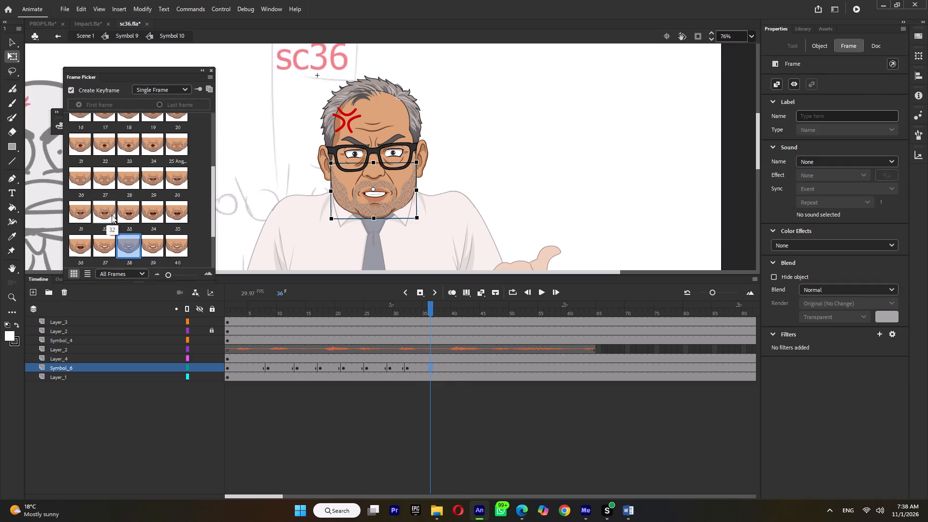
{"action": "left_click", "coordinate": [131, 185]}
{"action": "key", "text": "Return"}
{"action": "key", "text": "Return"}
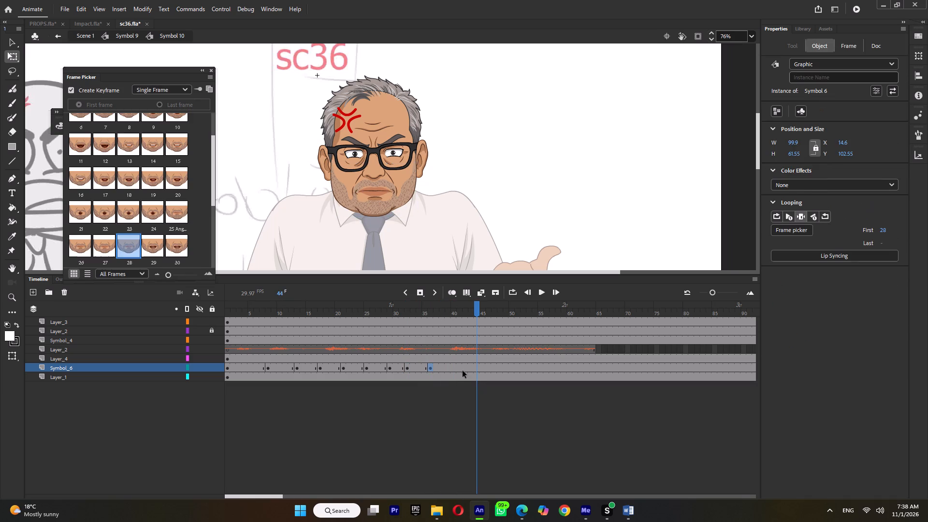
{"action": "left_click", "coordinate": [450, 369]}
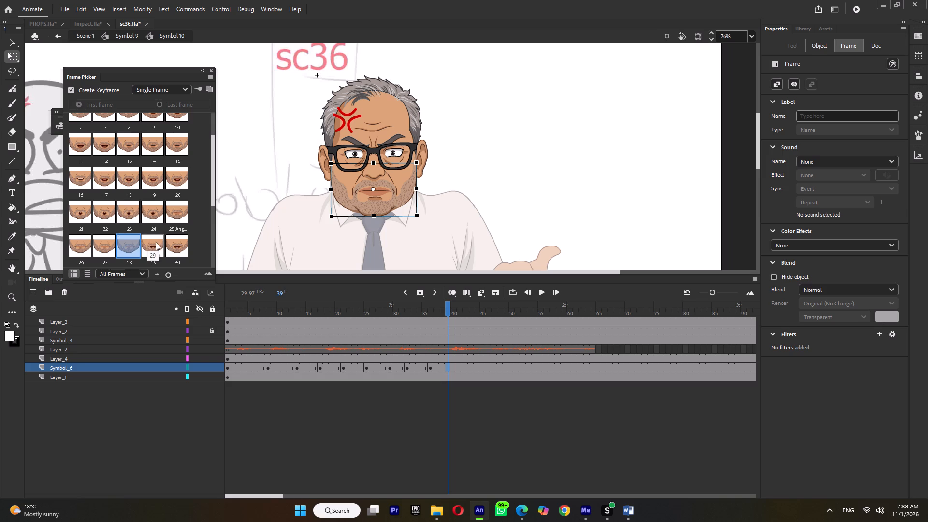
{"action": "left_click", "coordinate": [156, 242]}
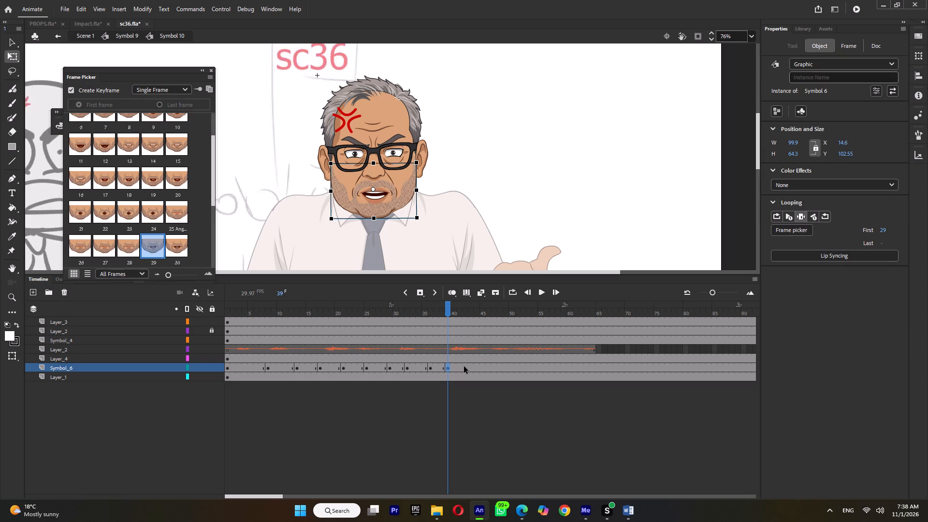
Keyframe mouth shape 33 at frame 42 and closed-mouth shape 28 at frame 46 on the Symbol_6 layer.
{"action": "scroll", "coordinate": [159, 230], "scroll_direction": "down", "scroll_amount": 3}
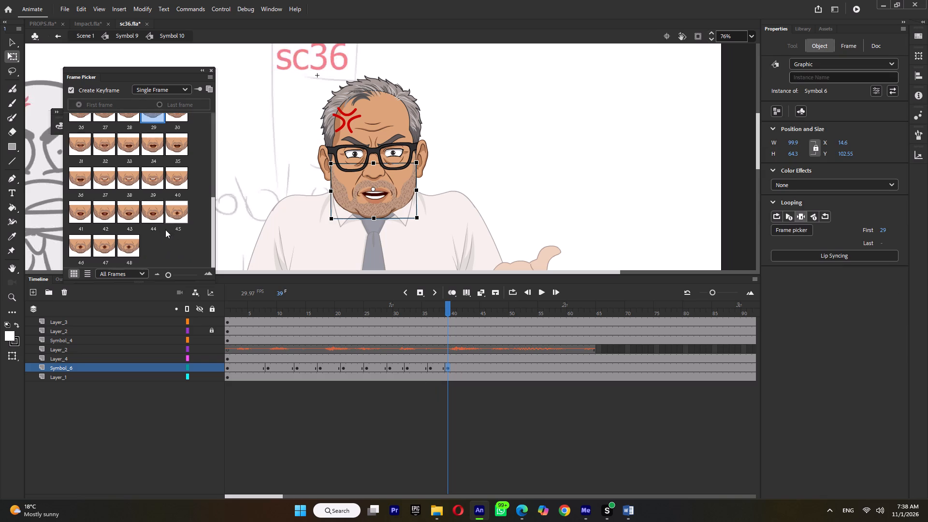
{"action": "left_click", "coordinate": [466, 365]}
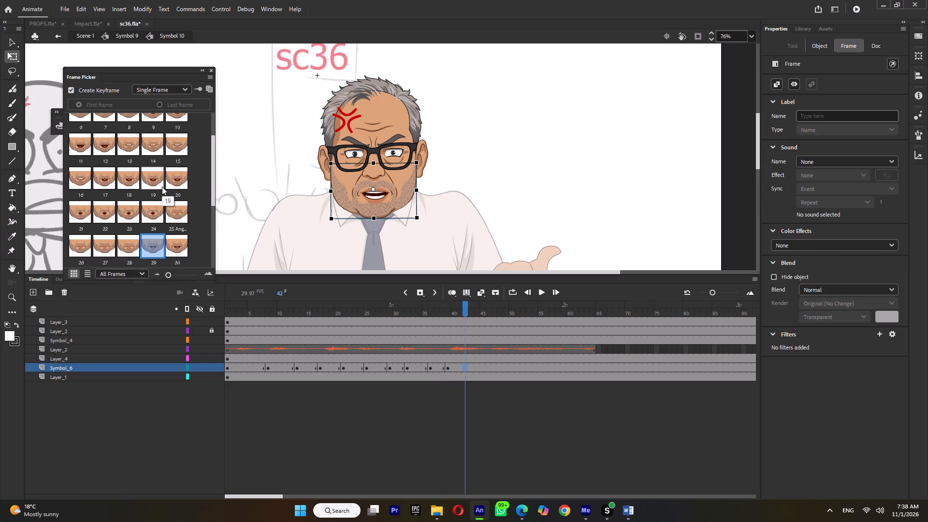
{"action": "scroll", "coordinate": [143, 217], "scroll_direction": "down", "scroll_amount": 2}
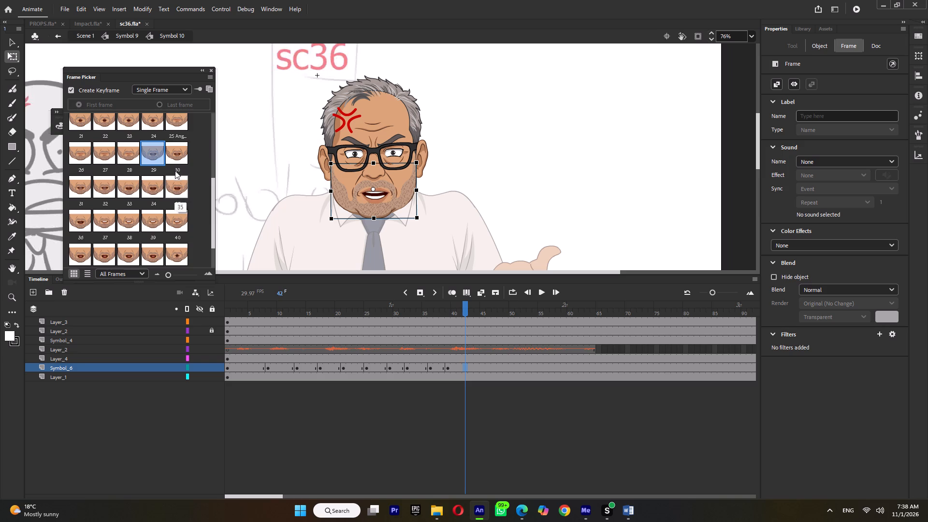
{"action": "left_click", "coordinate": [126, 190]}
{"action": "key", "text": "Return"}
{"action": "key", "text": "Return"}
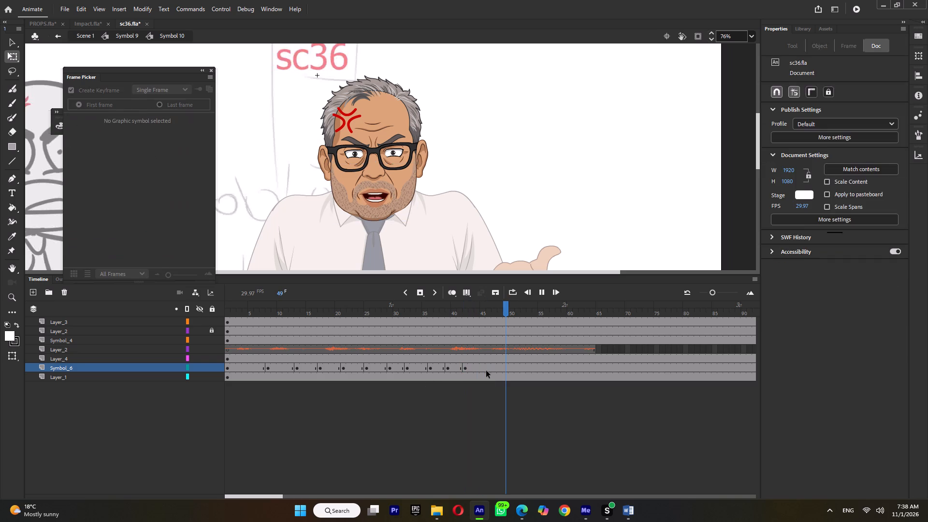
{"action": "left_click", "coordinate": [486, 370]}
{"action": "left_click", "coordinate": [125, 212]}
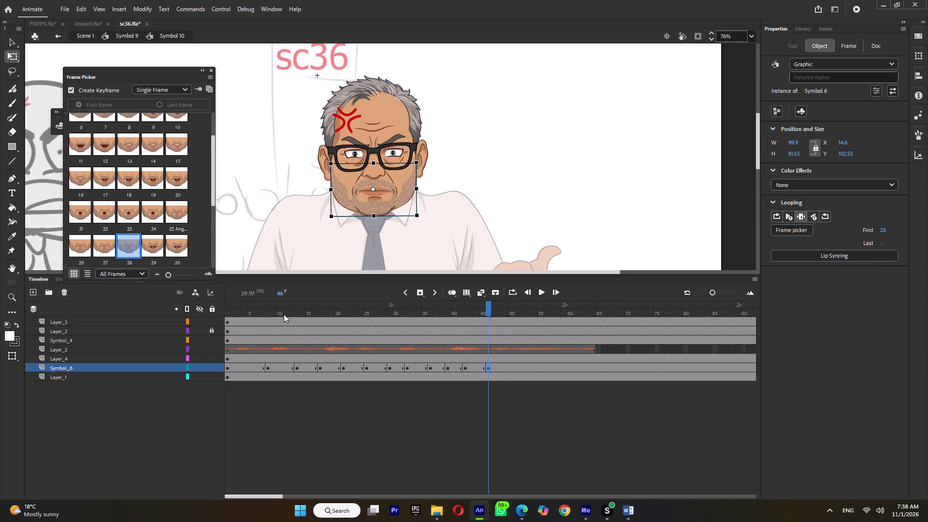
Play the head symbol's timeline repeatedly from the start to check the mouth shapes against the dialogue.
{"action": "left_click", "coordinate": [246, 301]}
{"action": "left_click_drag", "start_coordinate": [241, 305], "coordinate": [194, 312]}
{"action": "key", "text": "Return"}
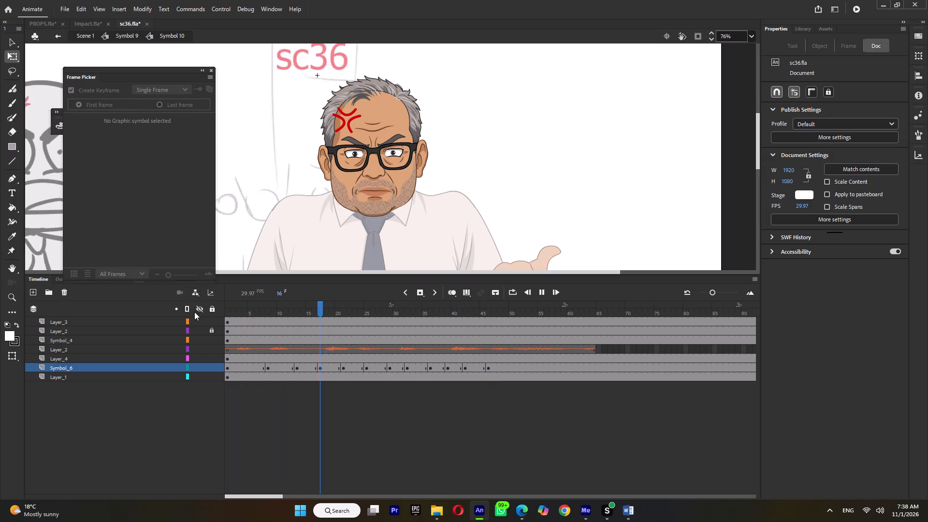
{"action": "key", "text": "Return"}
{"action": "left_click", "coordinate": [234, 310]}
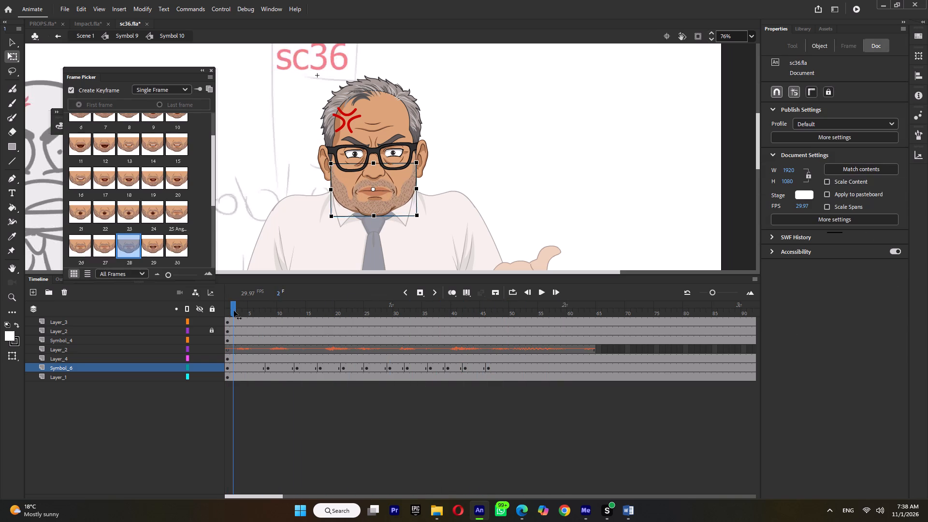
{"action": "key", "text": "Return"}
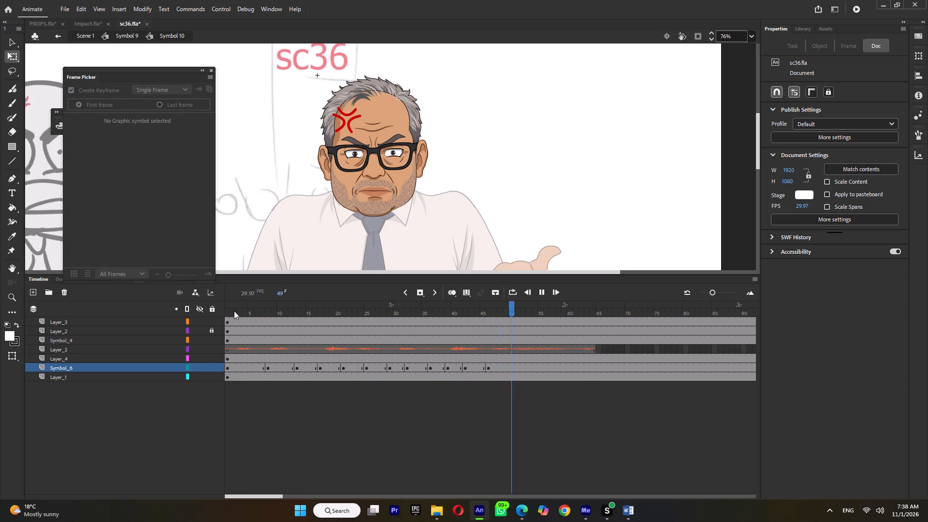
{"action": "key", "text": "Return"}
{"action": "left_click_drag", "start_coordinate": [274, 307], "coordinate": [191, 314]}
{"action": "key", "text": "Return"}
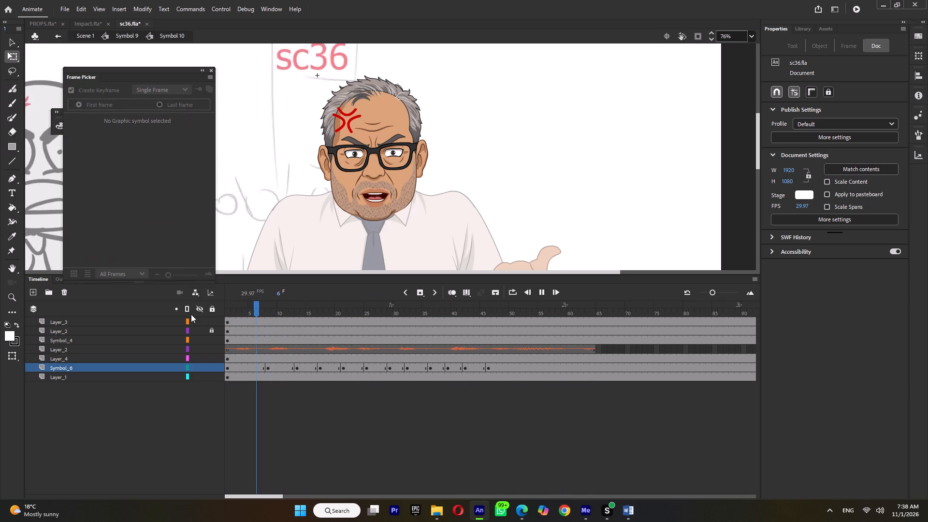
{"action": "key", "text": "Return"}
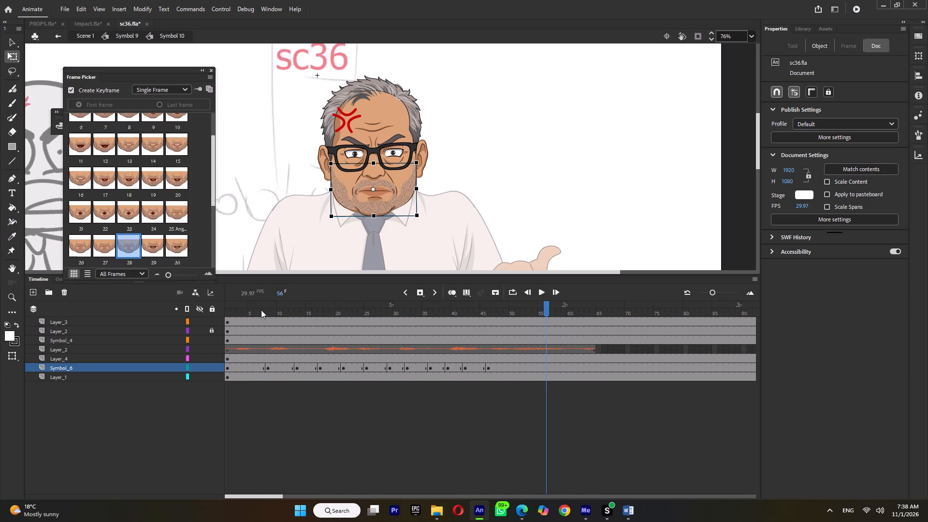
{"action": "left_click_drag", "start_coordinate": [259, 310], "coordinate": [194, 315]}
{"action": "key", "text": "Return"}
{"action": "key", "text": "Return"}
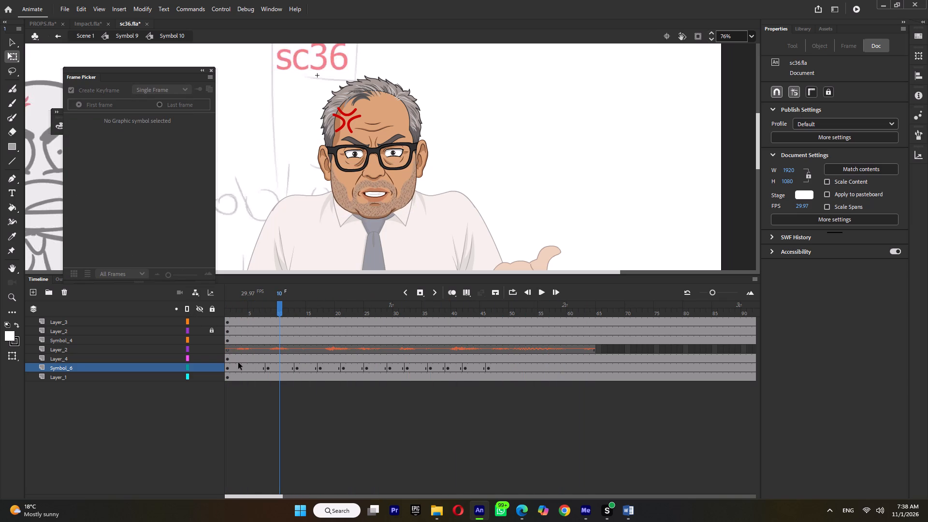
Set the mouth at frame 1 of the Symbol_6 layer to shape 28.
{"action": "left_click", "coordinate": [227, 368]}
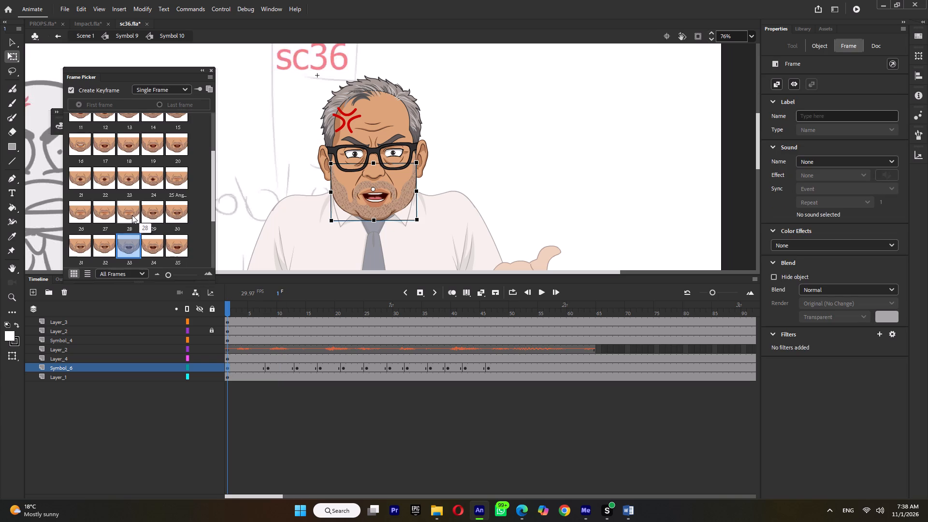
{"action": "left_click", "coordinate": [134, 216]}
Replay the lip sync inside the head symbol, then return to Scene 1 and preview the whole shot.
{"action": "key", "text": "Return"}
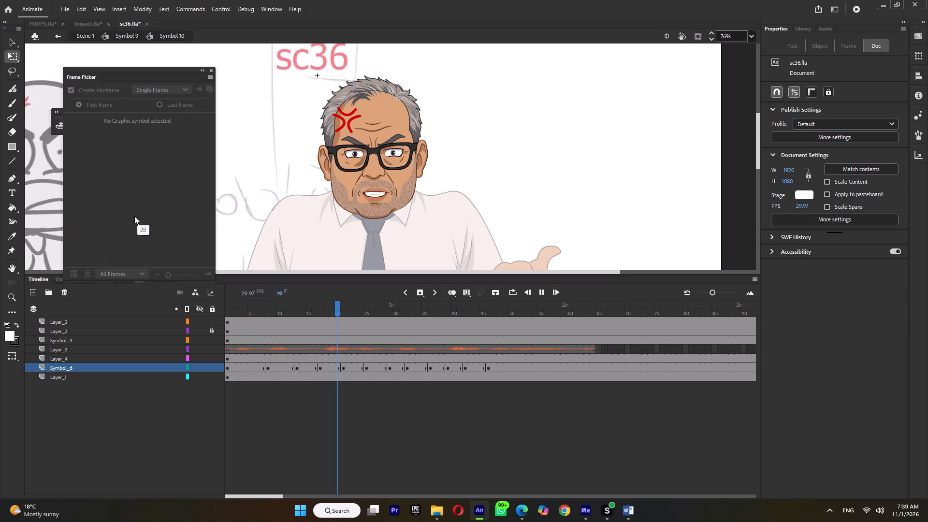
{"action": "key", "text": "Return"}
{"action": "double_click", "coordinate": [501, 113]}
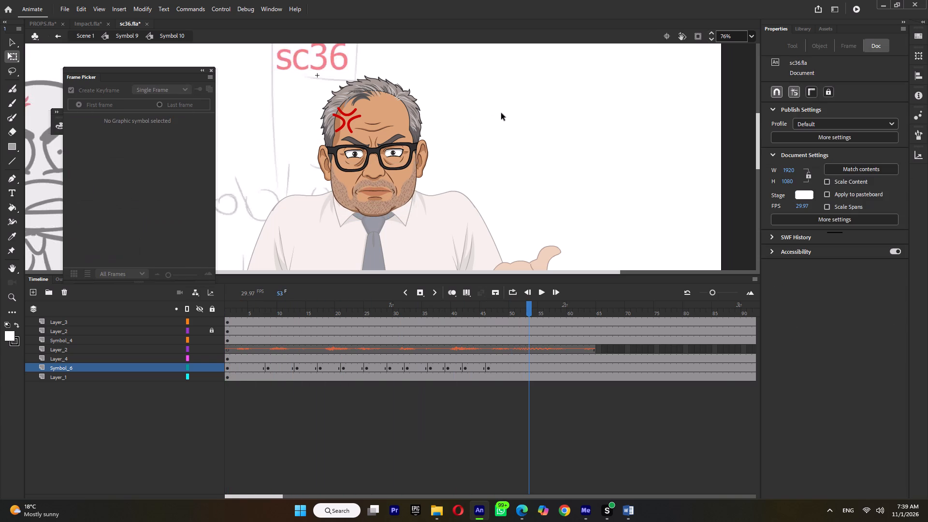
{"action": "key", "text": "Return"}
{"action": "double_click", "coordinate": [531, 159]}
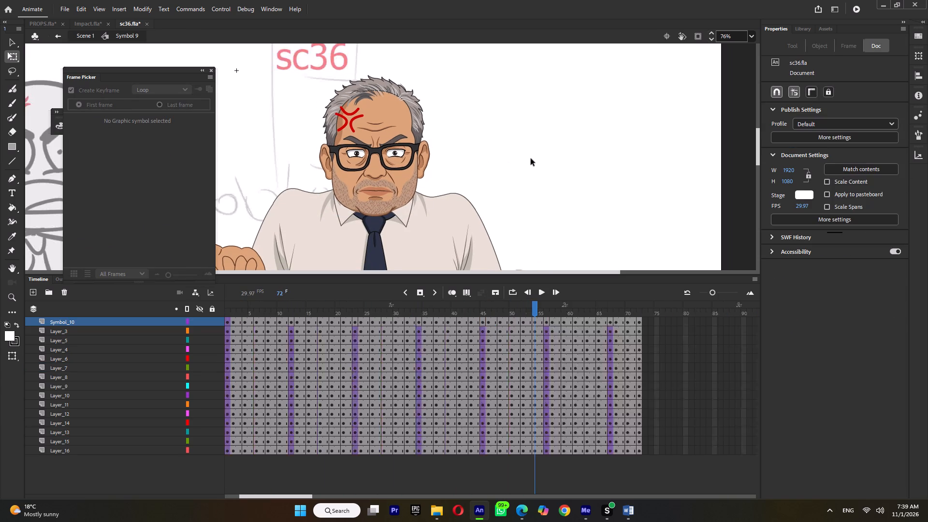
{"action": "key", "text": "Return"}
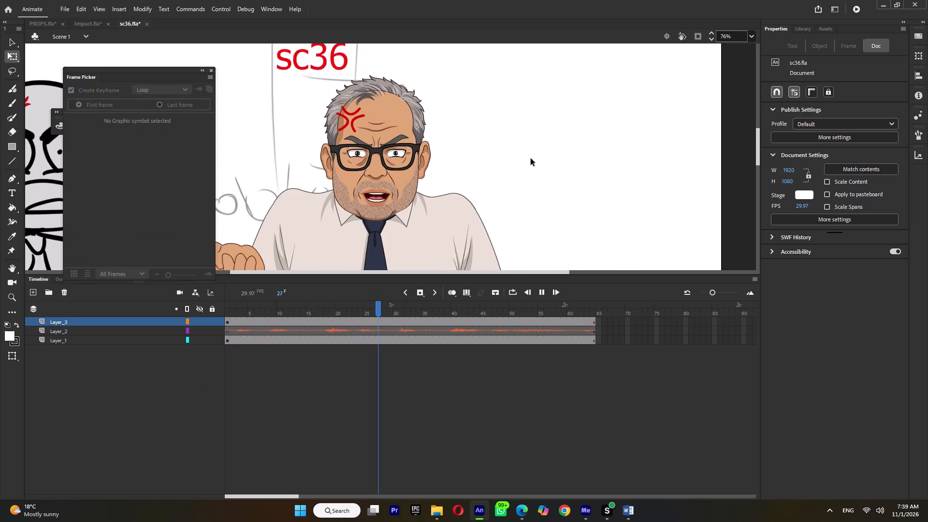
Reopen the head symbol, Symbol 10, and convert the red anger mark on the man's forehead into a graphic symbol.
{"action": "double_click", "coordinate": [384, 143]}
{"action": "left_click_drag", "start_coordinate": [240, 307], "coordinate": [189, 313]}
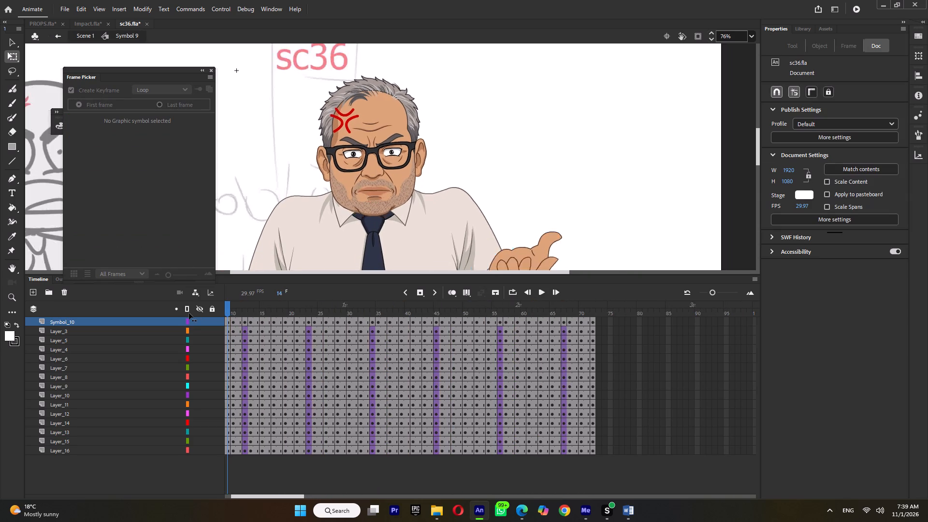
{"action": "left_click_drag", "start_coordinate": [189, 313], "coordinate": [188, 313]}
{"action": "double_click", "coordinate": [356, 115]}
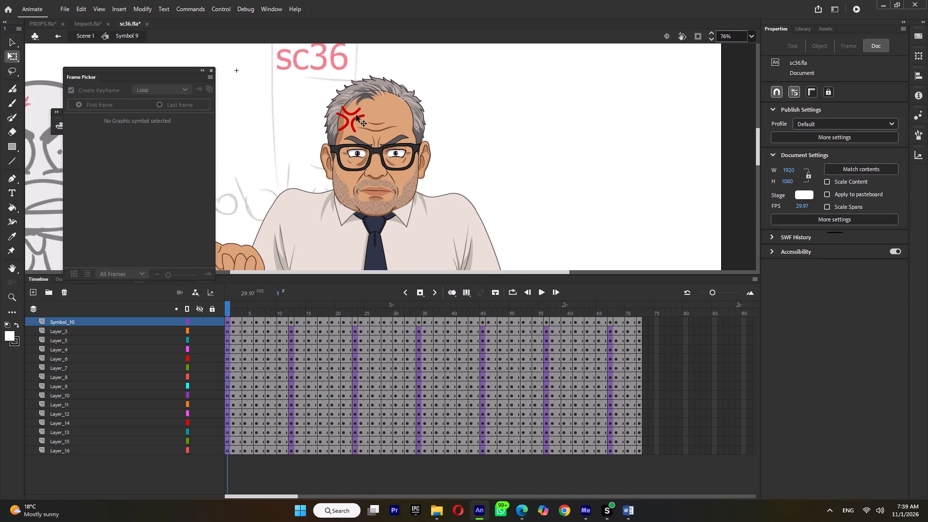
{"action": "left_click", "coordinate": [356, 115]}
{"action": "left_click", "coordinate": [356, 115]}
{"action": "double_click", "coordinate": [356, 115]}
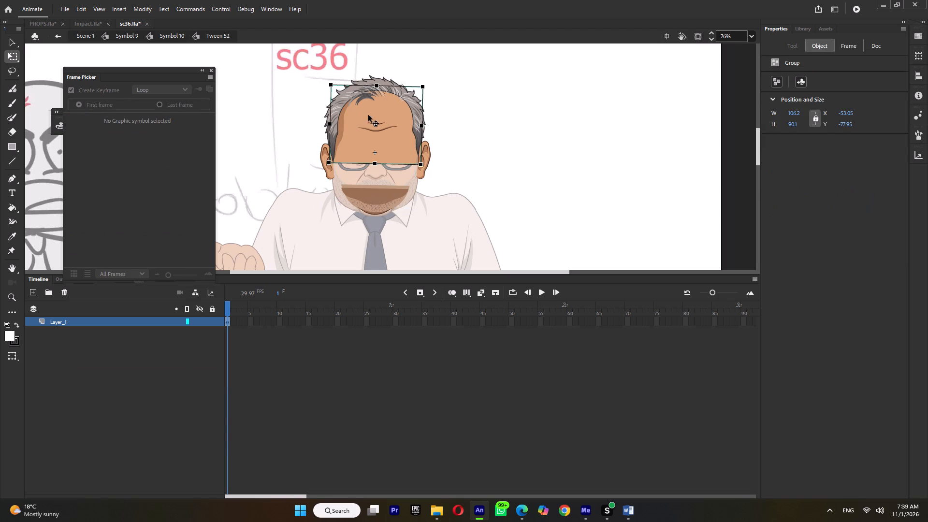
{"action": "double_click", "coordinate": [493, 120]}
{"action": "left_click", "coordinate": [215, 329]}
{"action": "left_click", "coordinate": [233, 331]}
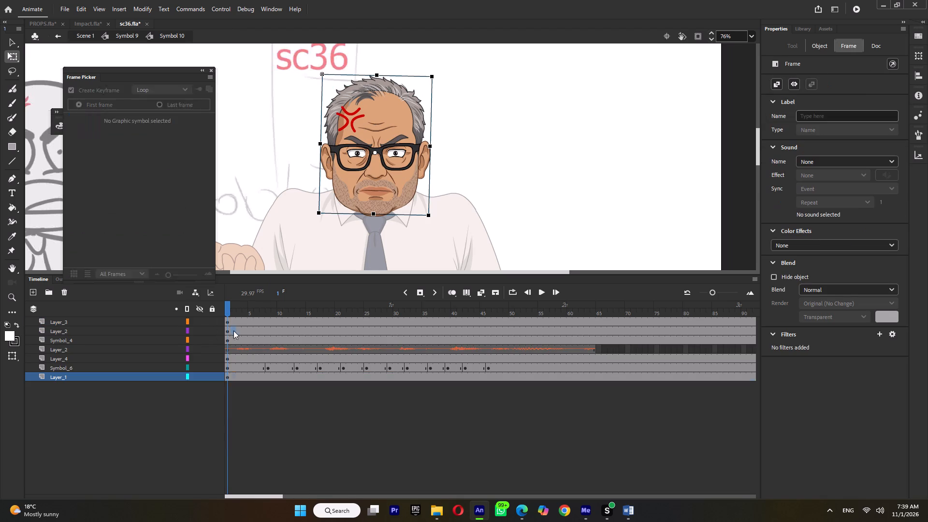
{"action": "left_click", "coordinate": [352, 117]}
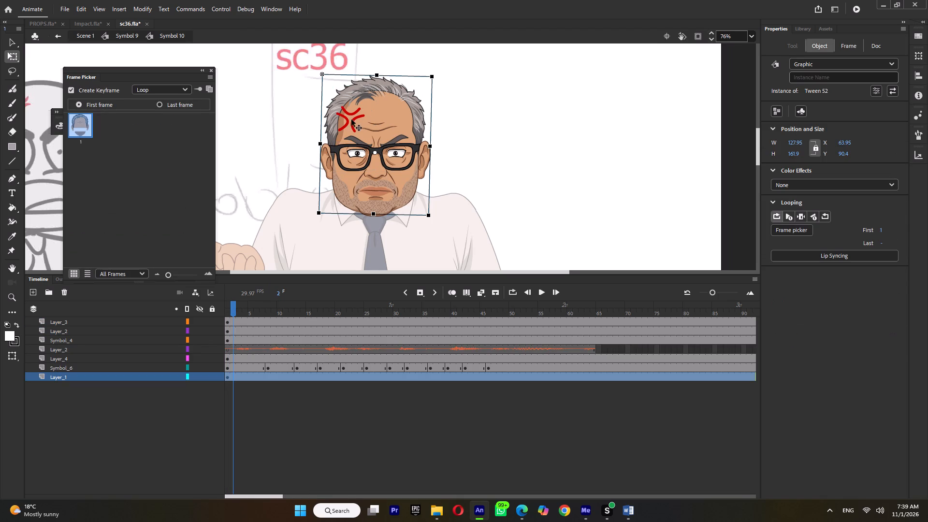
{"action": "left_click", "coordinate": [347, 121]}
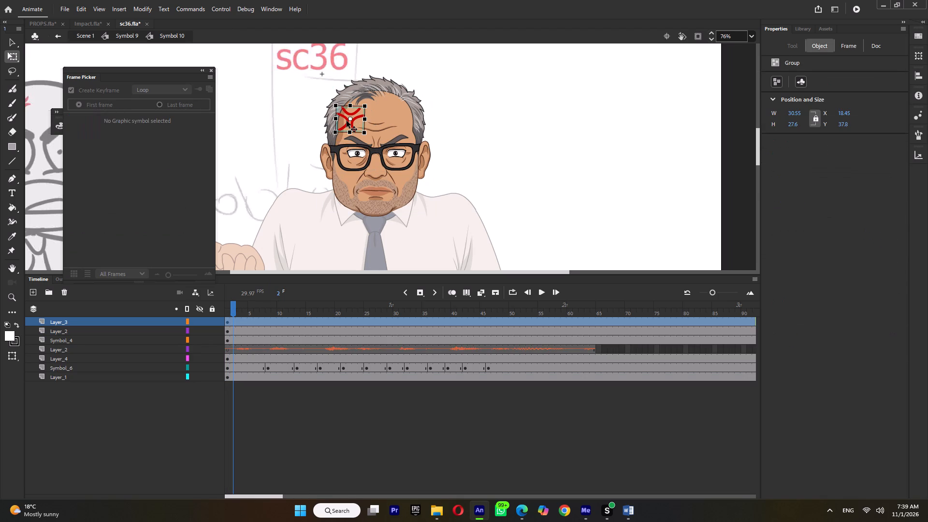
{"action": "key", "text": "F8"}
{"action": "left_click", "coordinate": [520, 122]}
Inside the anger mark's symbol, extend Layer_1 to 13 frames with a second keyframe at frame 7.
{"action": "double_click", "coordinate": [344, 117]}
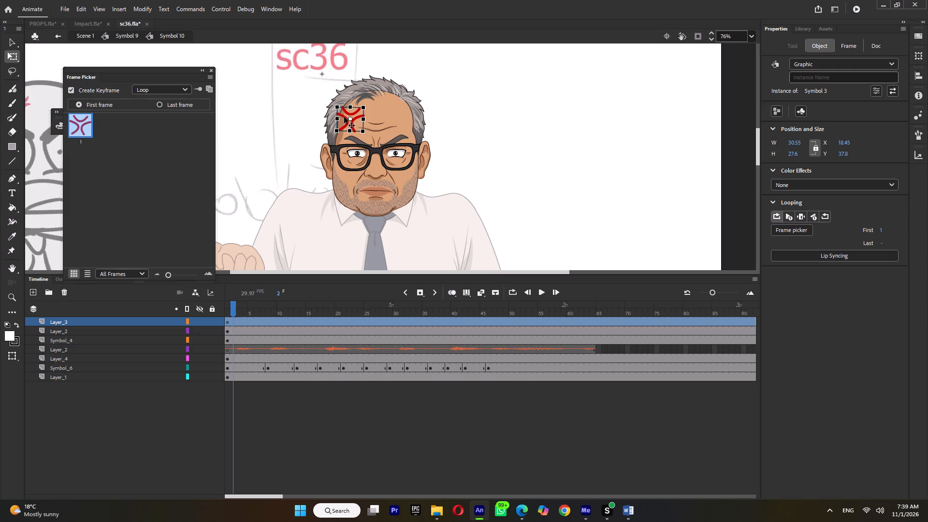
{"action": "left_click", "coordinate": [286, 321]}
{"action": "key", "text": "F5"}
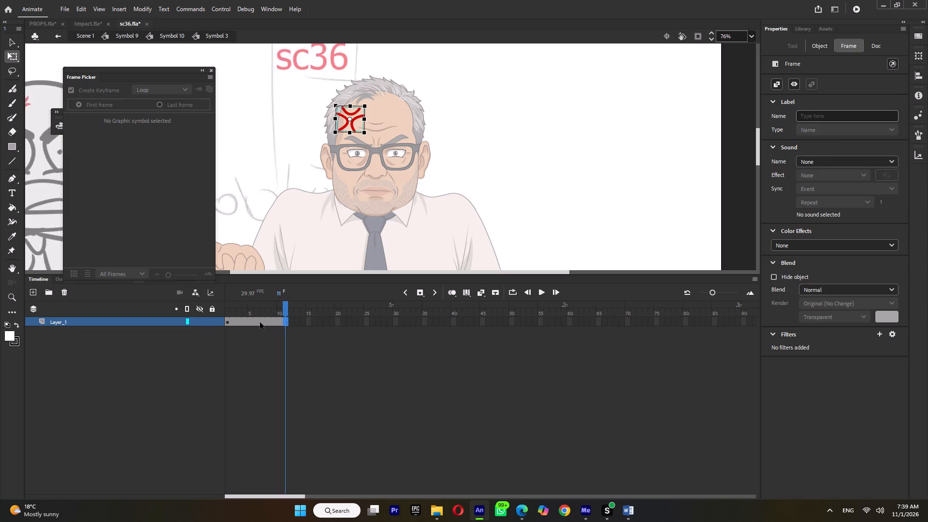
{"action": "left_click", "coordinate": [258, 322]}
{"action": "key", "text": "F6"}
{"action": "key", "text": "F5"}
{"action": "left_click", "coordinate": [248, 321]}
{"action": "key", "text": "F5"}
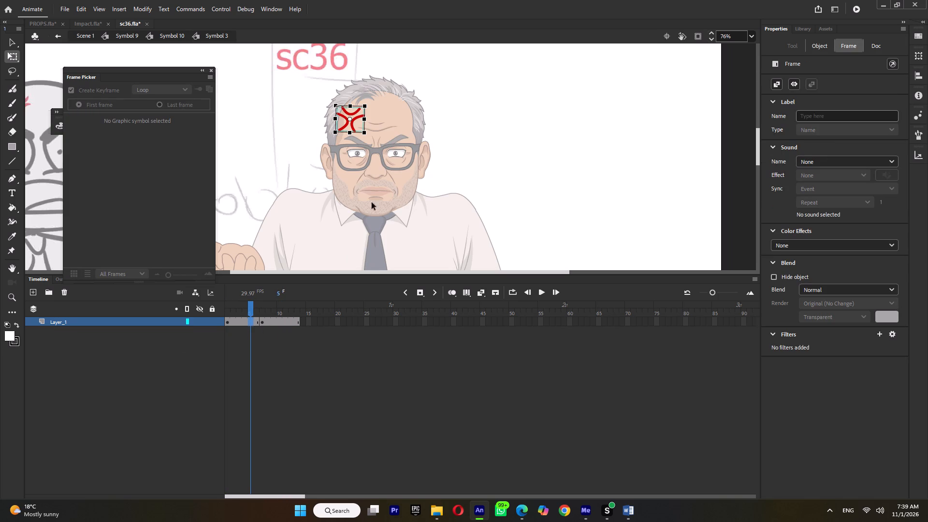
Enlarge the anger mark in the first keyframe span to about 41.6 by 37.5.
{"action": "scroll", "coordinate": [362, 105], "scroll_direction": "up", "scroll_amount": 3, "text": "ctrl"}
{"action": "left_click_drag", "start_coordinate": [368, 109], "coordinate": [377, 102], "text": "shift"}
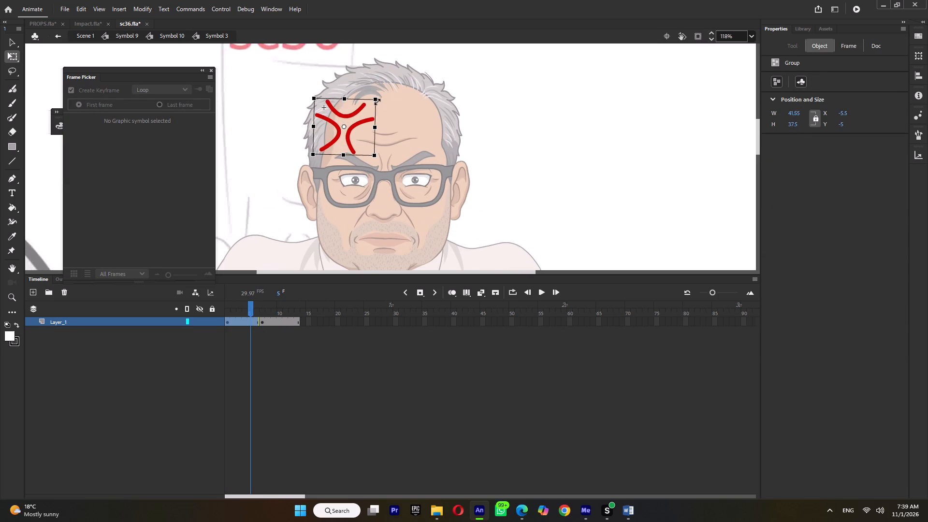
Reduce the anger mark in the first keyframe span to about 39.3 by 35.6.
{"action": "left_click_drag", "start_coordinate": [377, 102], "coordinate": [377, 103], "text": "shift"}
{"action": "left_click_drag", "start_coordinate": [377, 104], "coordinate": [377, 98]}
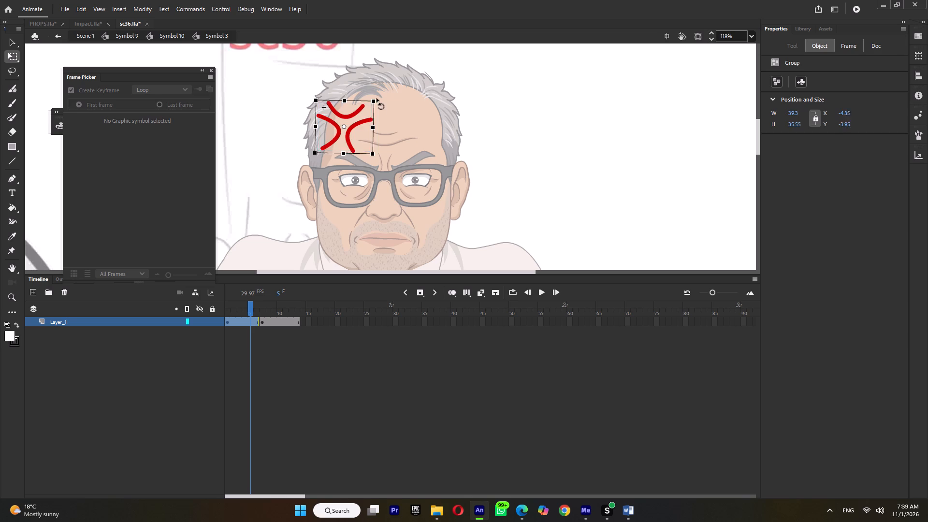
{"action": "left_click_drag", "start_coordinate": [377, 98], "coordinate": [376, 94]}
Go back up to Symbol 9, play its animation to check the anger mark, and return to Scene 1.
{"action": "double_click", "coordinate": [513, 114], "text": "ctrl"}
{"action": "scroll", "coordinate": [513, 114], "scroll_direction": "down", "scroll_amount": 10, "text": "ctrl"}
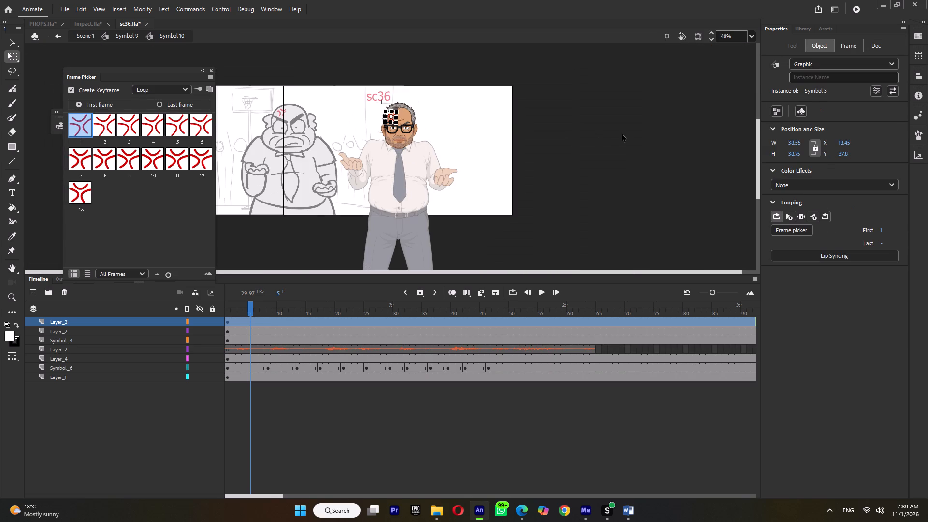
{"action": "double_click", "coordinate": [624, 134]}
{"action": "key", "text": "Return"}
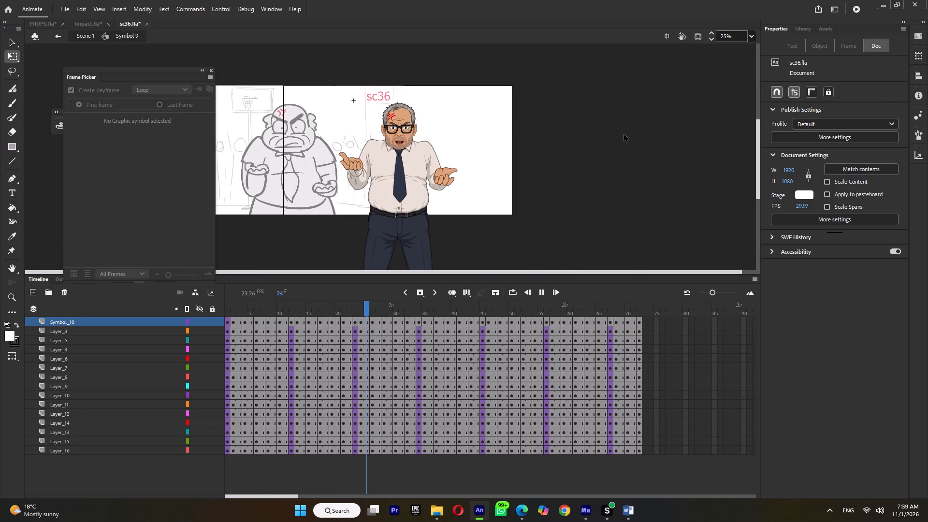
{"action": "double_click", "coordinate": [641, 174]}
Move the storyboard sketch on Layer_1 back behind the man, aligned with the stage at X 0, Y 0.
{"action": "left_click", "coordinate": [319, 180]}
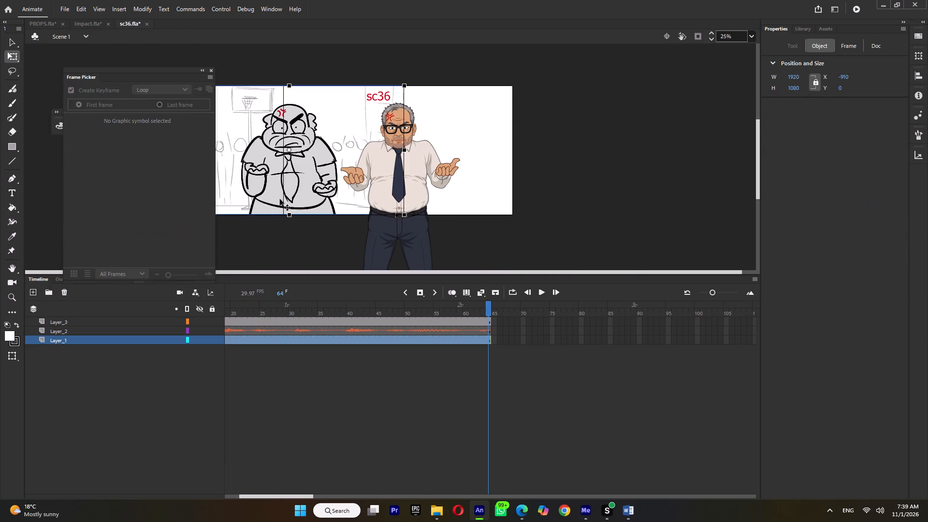
{"action": "left_click_drag", "start_coordinate": [274, 189], "coordinate": [381, 190]}
{"action": "left_click", "coordinate": [405, 177]}
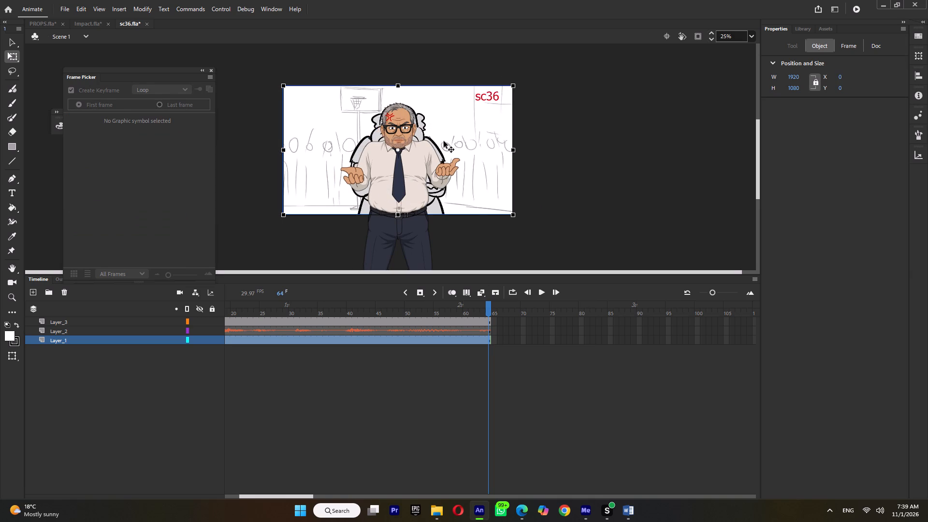
Enlarge the man's Symbol 9 instance to about 1061 by 2139 and move it up to about Y 84.
{"action": "left_click", "coordinate": [417, 161]}
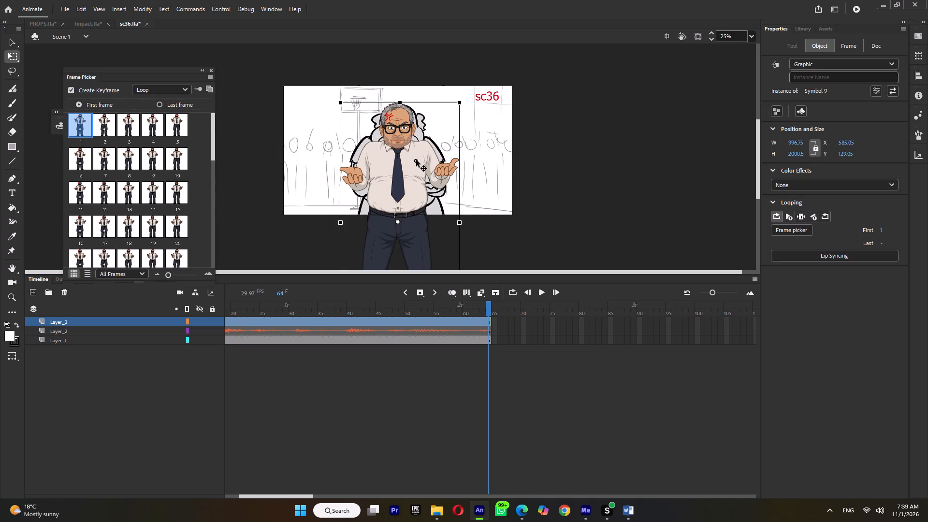
{"action": "left_click_drag", "start_coordinate": [458, 103], "coordinate": [470, 99], "text": "shift"}
{"action": "left_click_drag", "start_coordinate": [470, 99], "coordinate": [476, 95], "text": "shift"}
{"action": "left_click", "coordinate": [403, 159]}
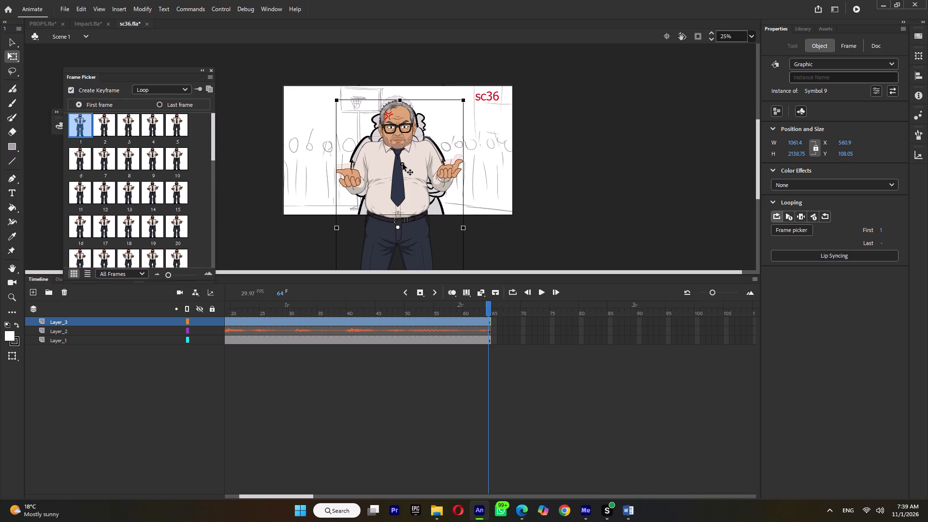
Preview the whole shot in Scene 1 with the content outside the stage clipped.
{"action": "key", "text": "Return"}
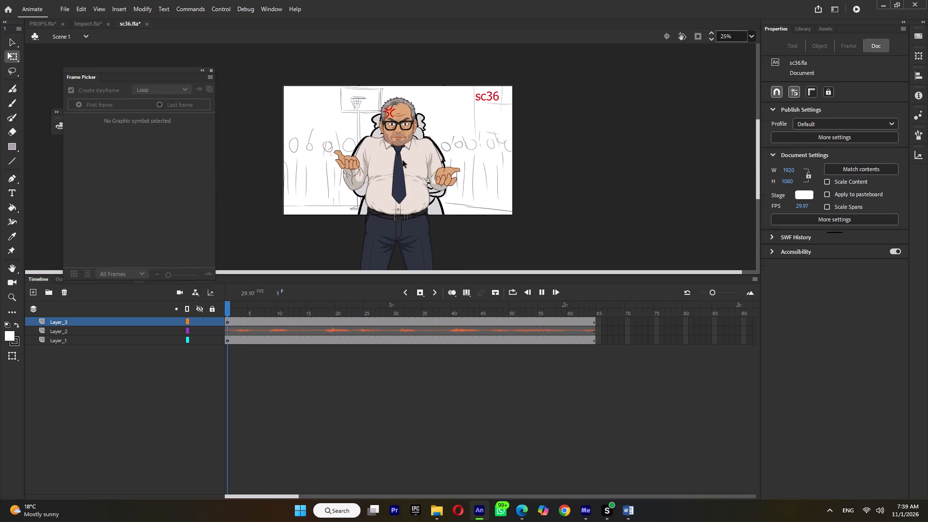
{"action": "key", "text": "Return"}
{"action": "left_click", "coordinate": [697, 36]}
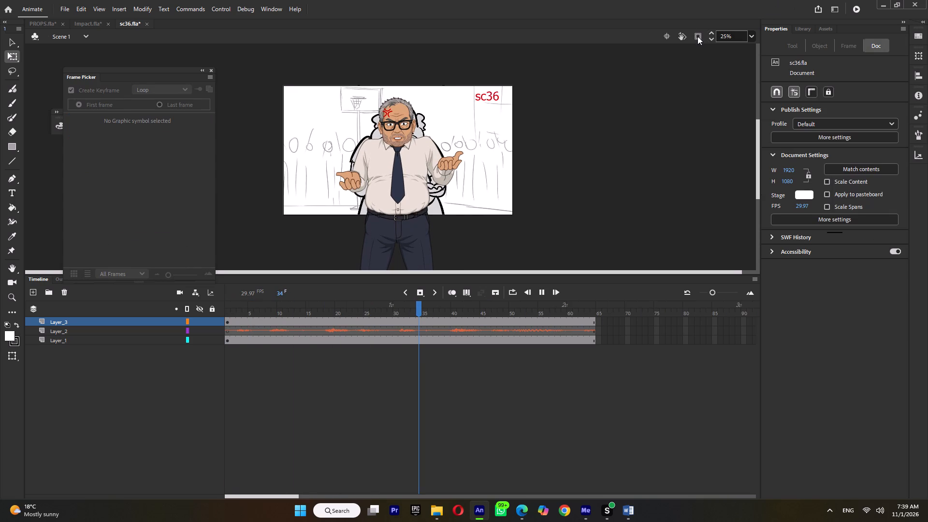
{"action": "key", "text": "Return"}
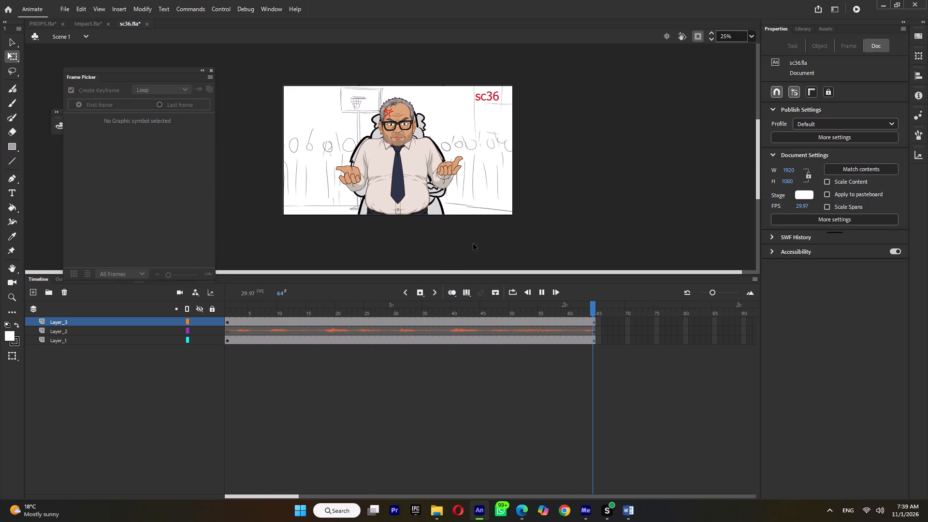
{"action": "key", "text": "Return"}
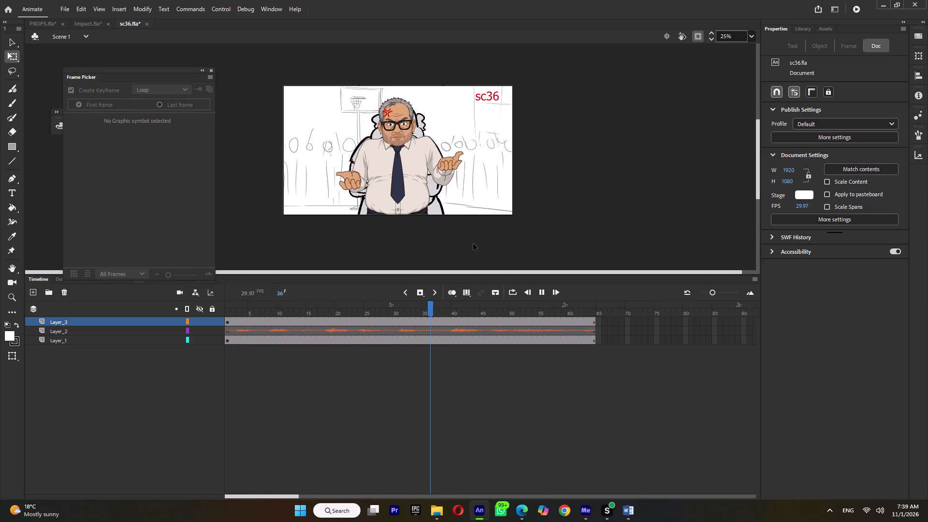
Save sc36.fla.
{"action": "key", "text": "ctrl+s"}
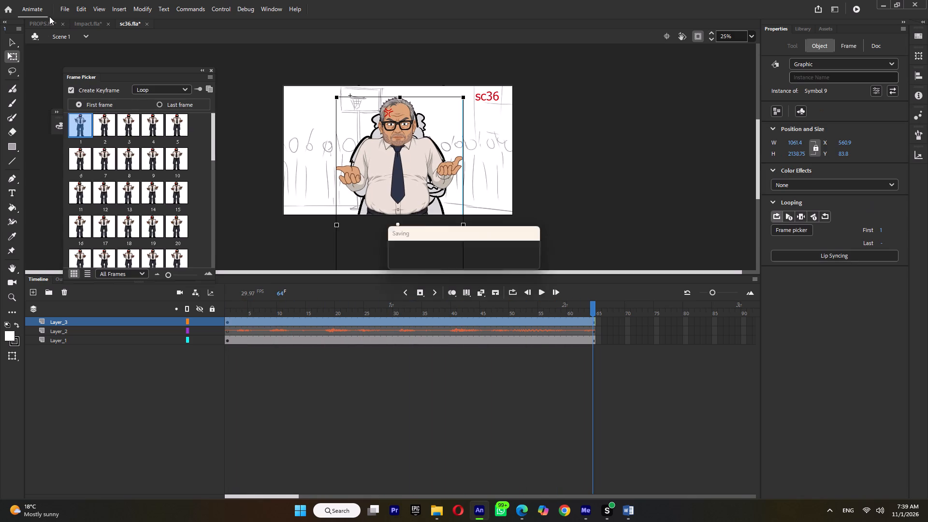
Export the entire movie as an H.264 video named sc36 at 1920 by 1080, starting the Media Encoder render queue immediately.
{"action": "left_click", "coordinate": [62, 9]}
{"action": "left_click", "coordinate": [100, 161]}
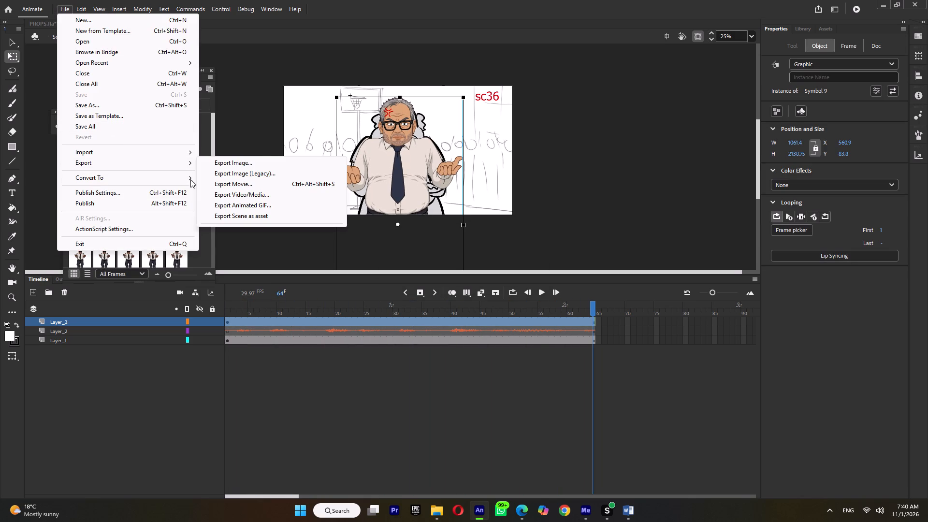
{"action": "left_click", "coordinate": [217, 193]}
{"action": "left_click", "coordinate": [502, 330]}
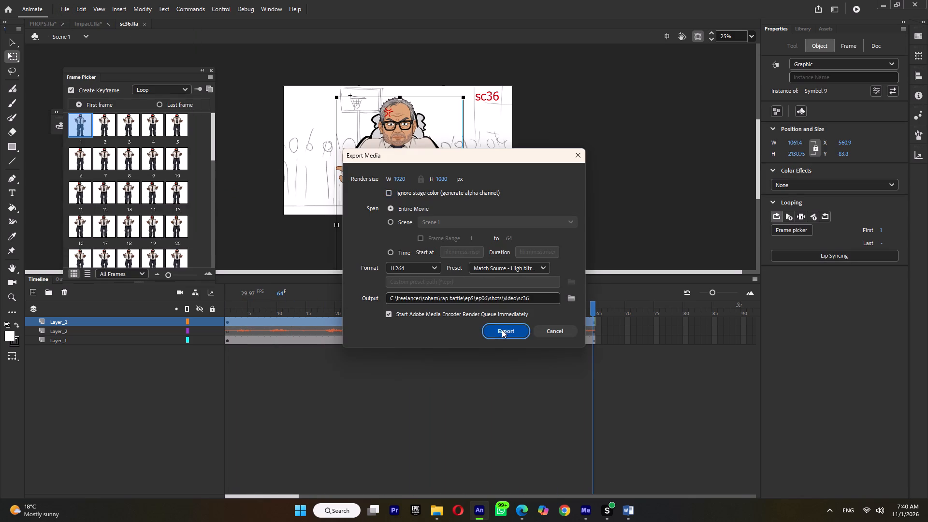
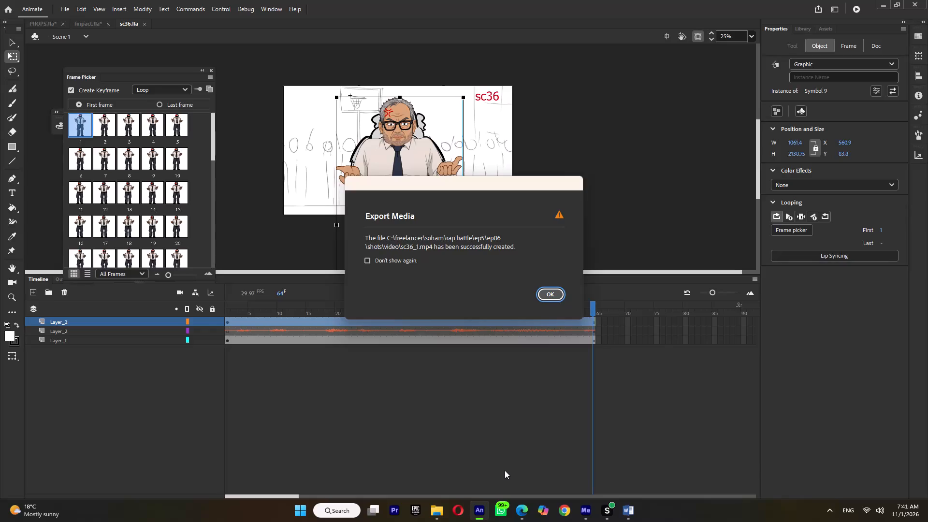
Acknowledge the finished export, save sc36.fla and close the document.
{"action": "left_click", "coordinate": [542, 291]}
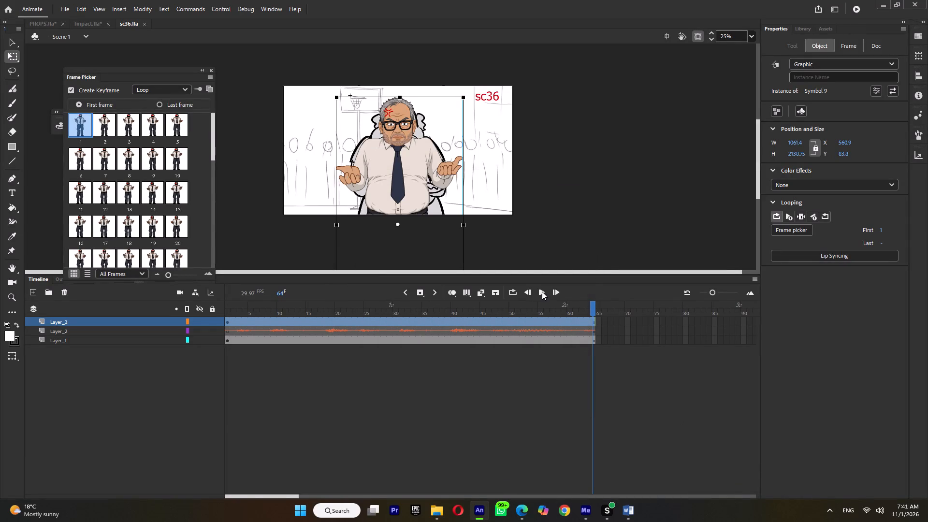
{"action": "key", "text": "ctrl+s"}
{"action": "left_click", "coordinate": [145, 24]}
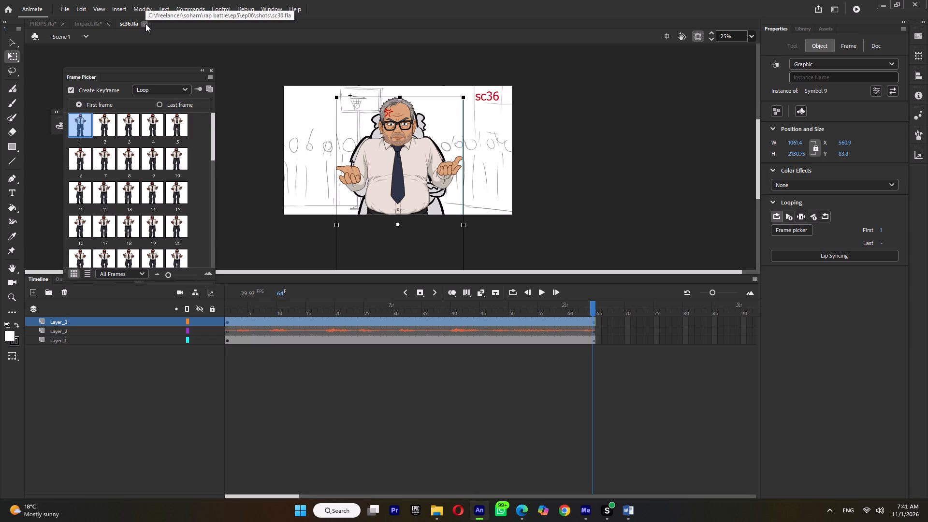
In File Explorer, delete the old sc36.mp4 from the ep06 shots video folder.
{"action": "left_click", "coordinate": [433, 519]}
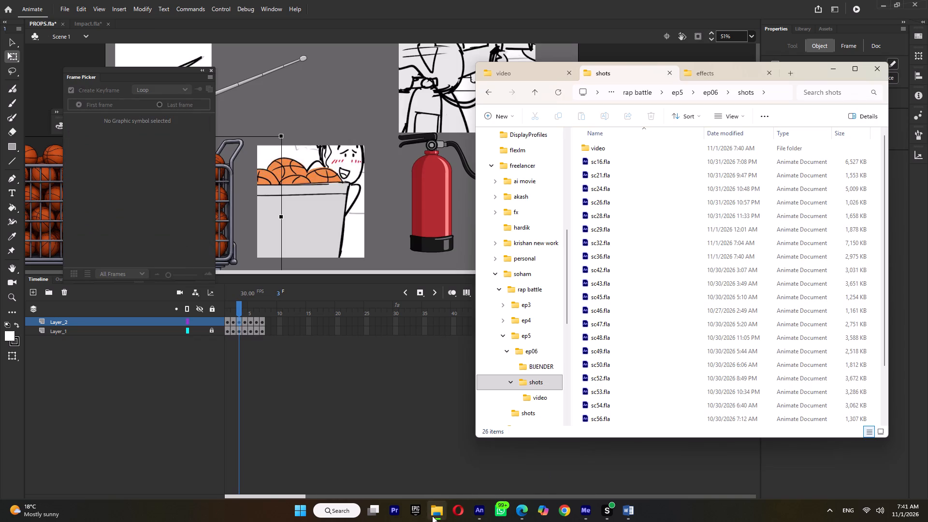
{"action": "left_click", "coordinate": [529, 73]}
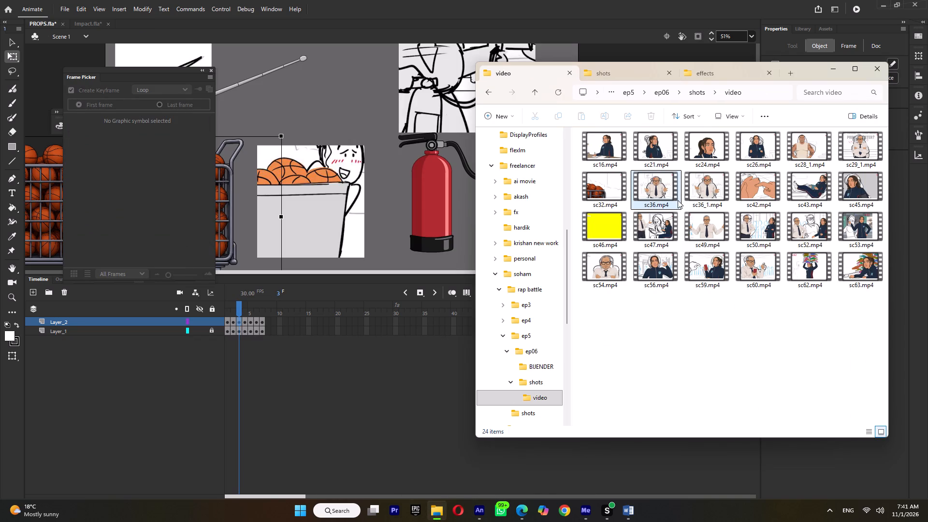
{"action": "left_click", "coordinate": [657, 188]}
{"action": "key", "text": "Delete"}
Rename the exported video sc36_1.mp4 as sc36.mp4.
{"action": "left_click", "coordinate": [652, 202]}
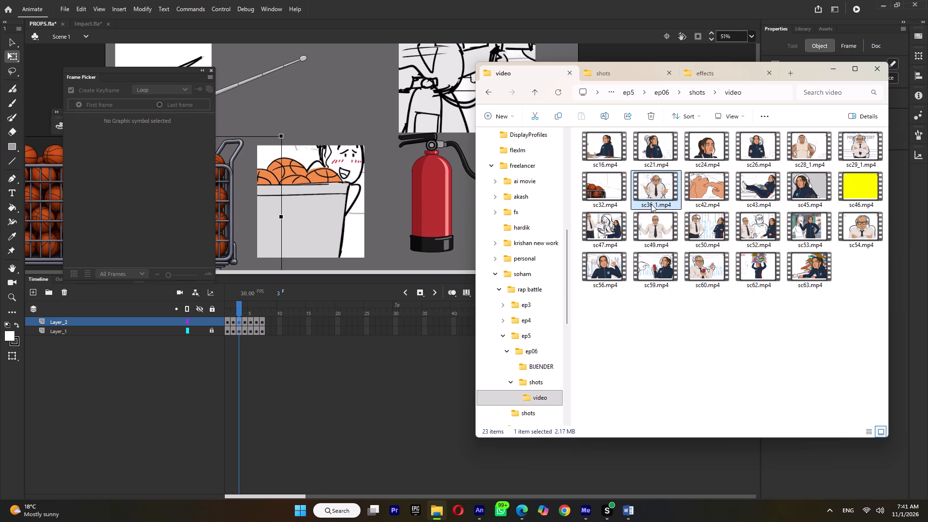
{"action": "left_click", "coordinate": [651, 204]}
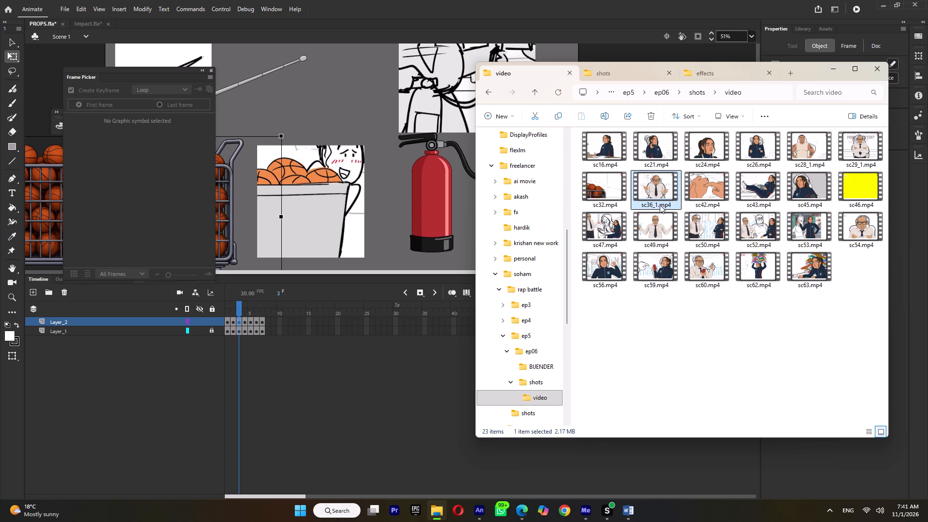
{"action": "left_click", "coordinate": [659, 203]}
{"action": "key", "text": "Left"}
{"action": "key", "text": "BackSpace"}
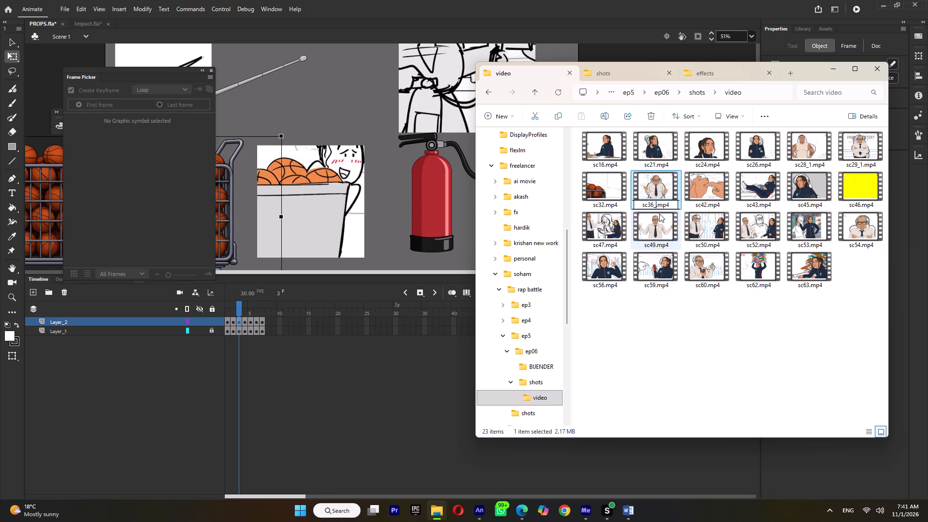
{"action": "key", "text": "BackSpace"}
{"action": "left_click", "coordinate": [660, 336]}
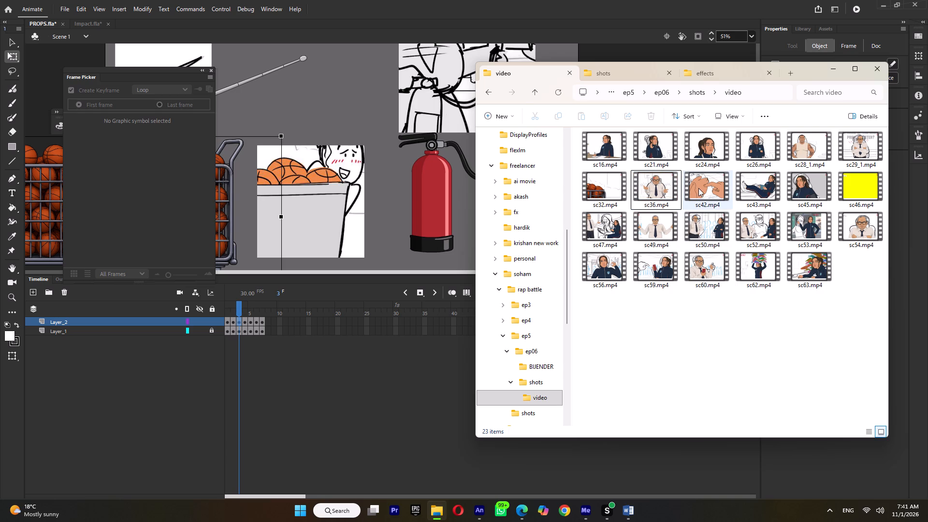
Play back the renamed sc36.mp4, followed by the sc32, sc29_1 and sc28_1 videos, to check the shots.
{"action": "double_click", "coordinate": [657, 198]}
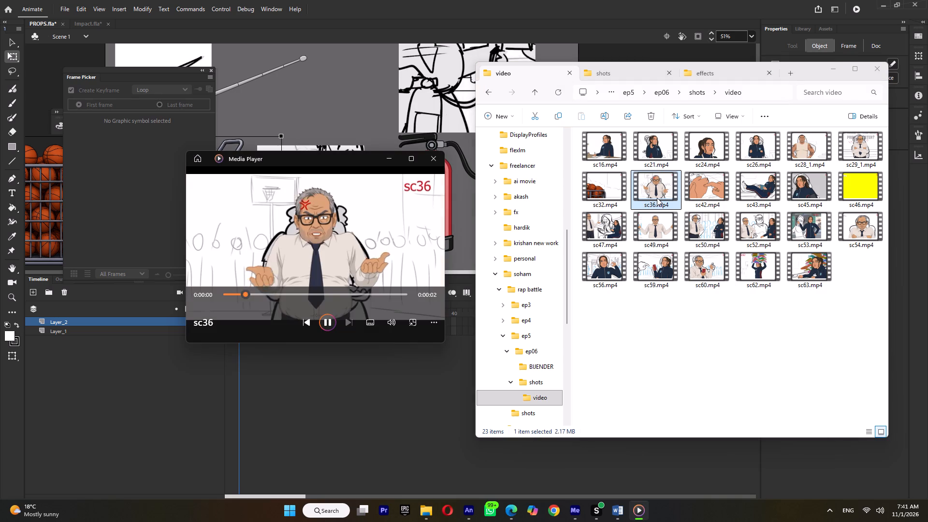
{"action": "left_click", "coordinate": [435, 160]}
{"action": "double_click", "coordinate": [597, 192]}
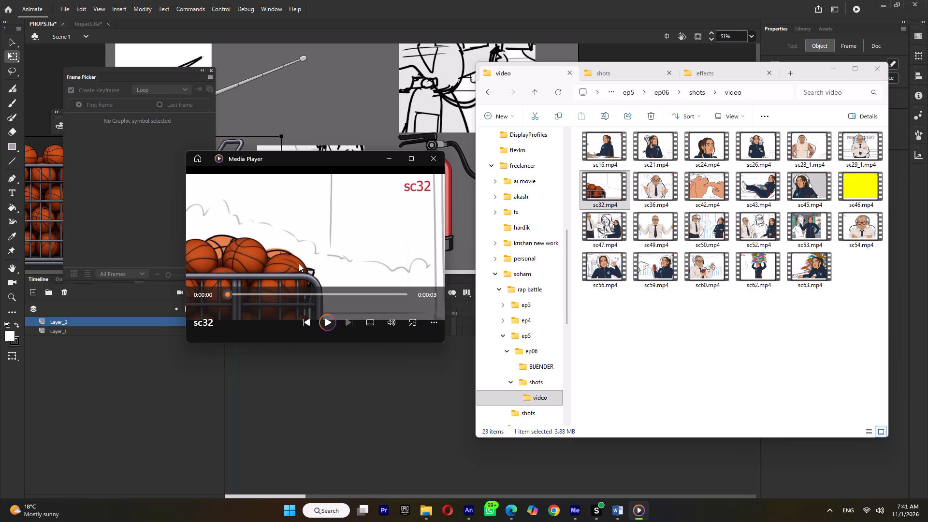
{"action": "double_click", "coordinate": [859, 155]}
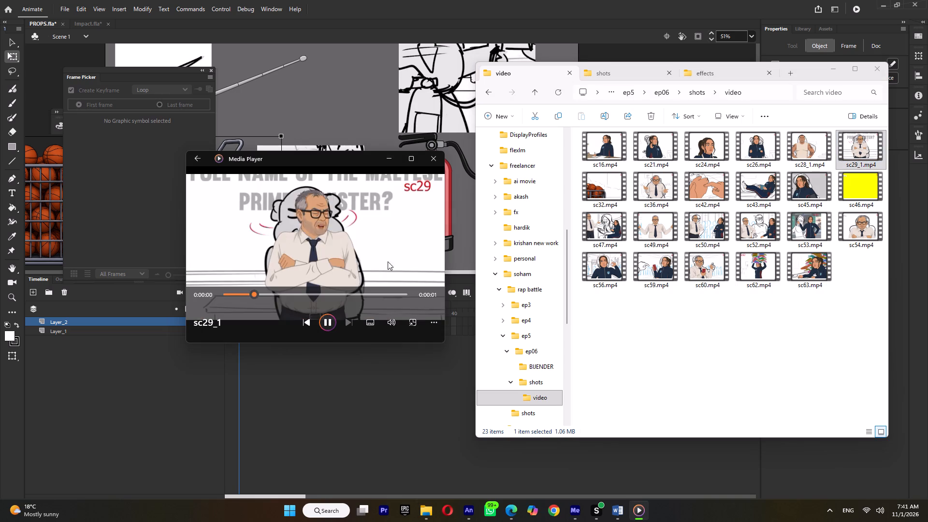
{"action": "double_click", "coordinate": [801, 154]}
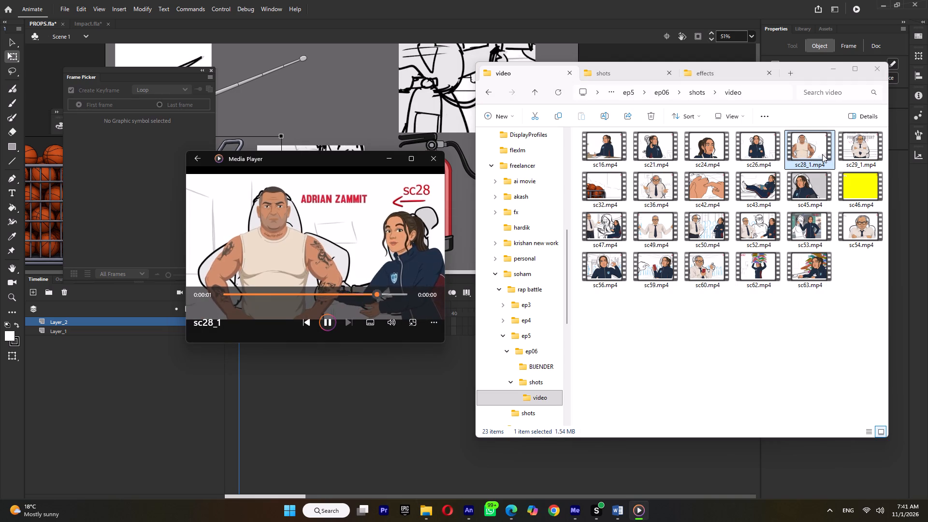
Review the exported shot videos in sequence from sc16 through sc42, replaying sc16, sc21 and sc24, and close the player.
{"action": "double_click", "coordinate": [602, 140]}
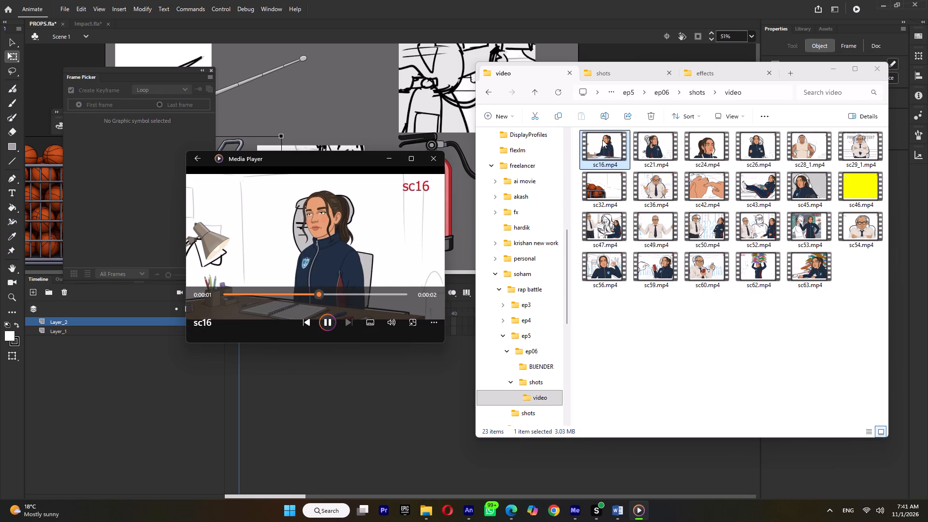
{"action": "double_click", "coordinate": [655, 148]}
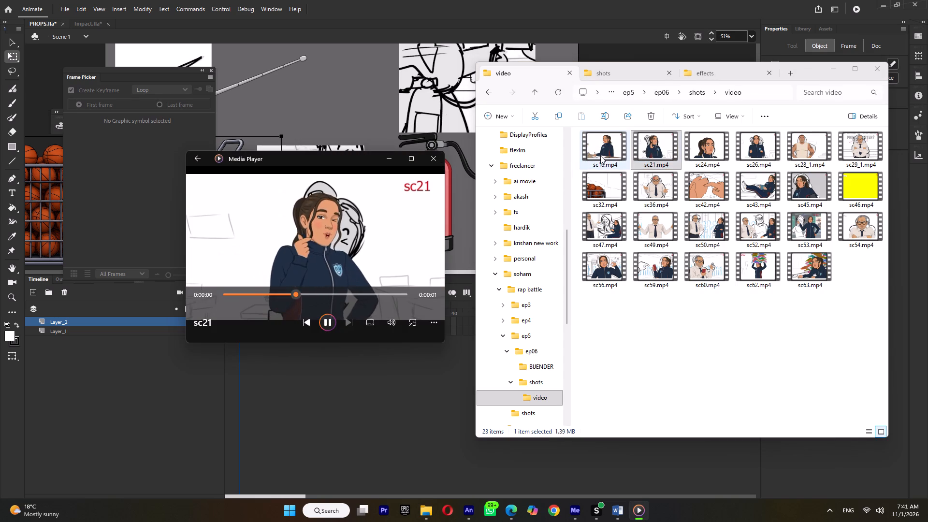
{"action": "double_click", "coordinate": [600, 156]}
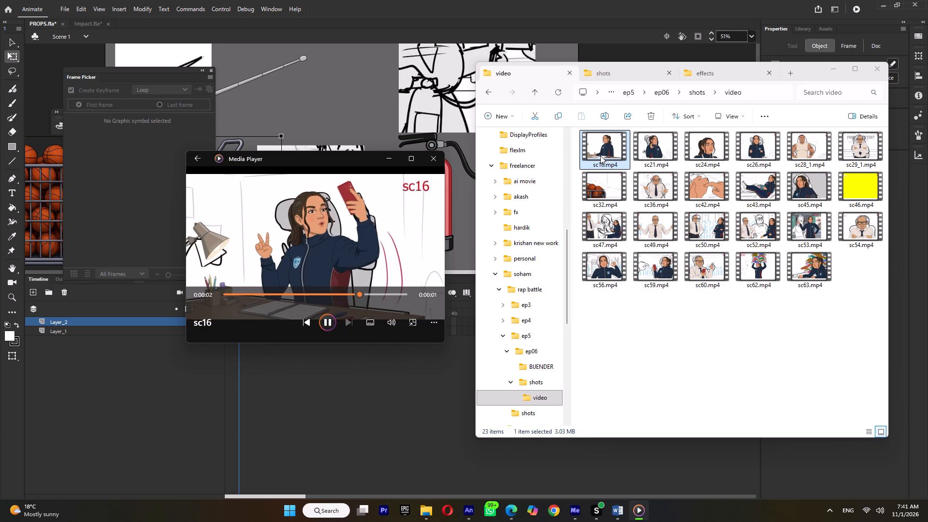
{"action": "double_click", "coordinate": [643, 148]}
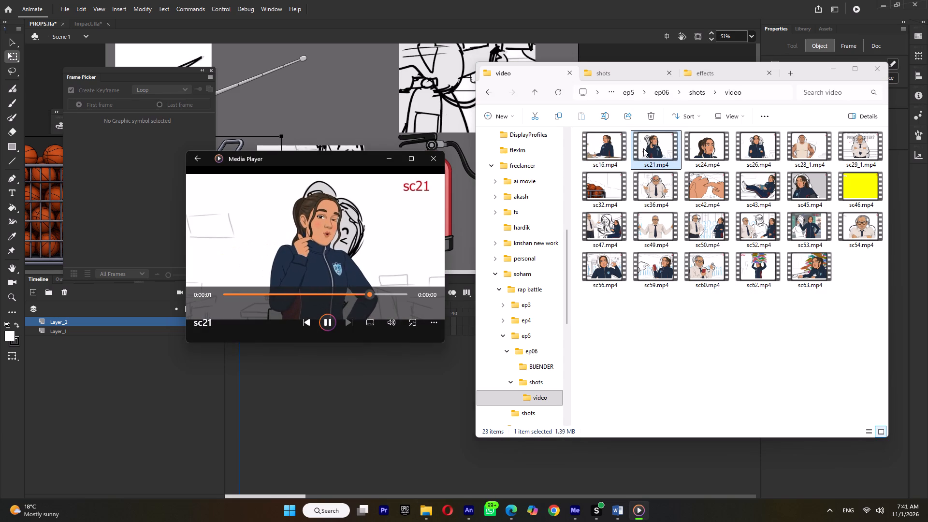
{"action": "double_click", "coordinate": [691, 148]}
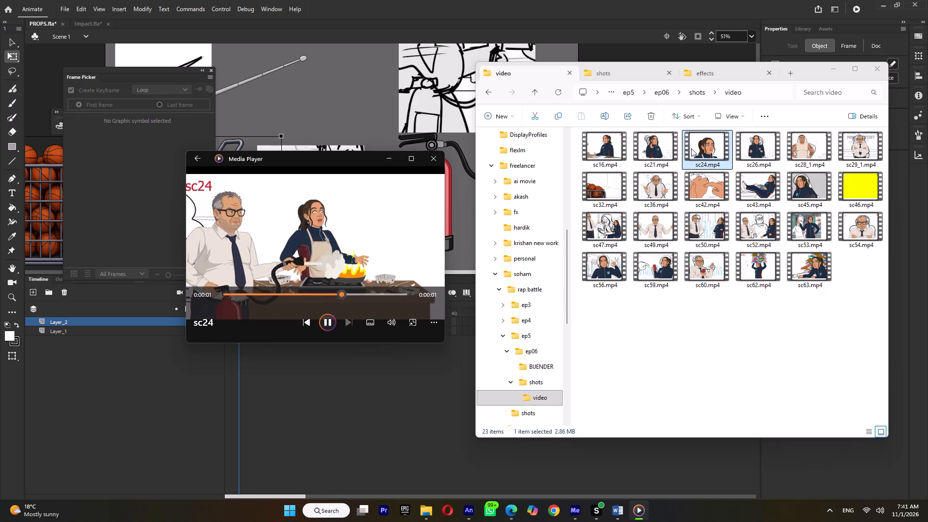
{"action": "double_click", "coordinate": [691, 148]}
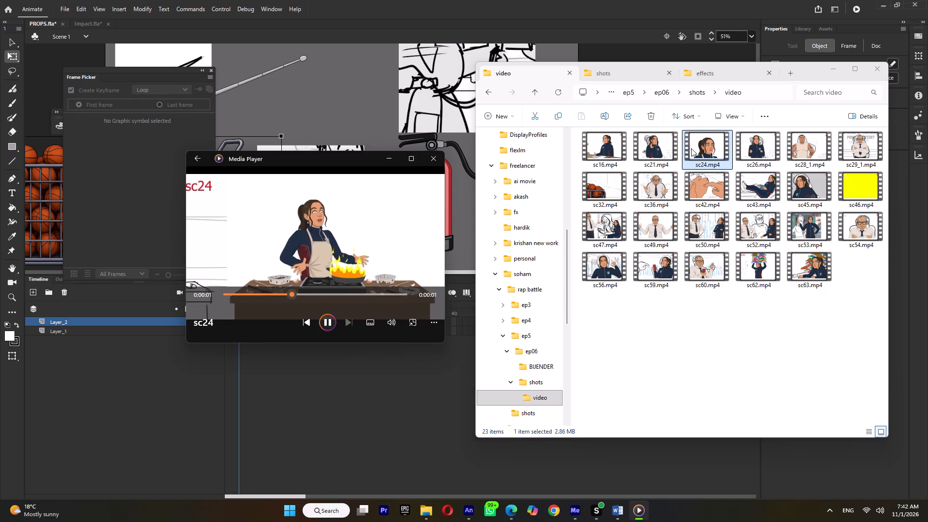
{"action": "double_click", "coordinate": [691, 148]}
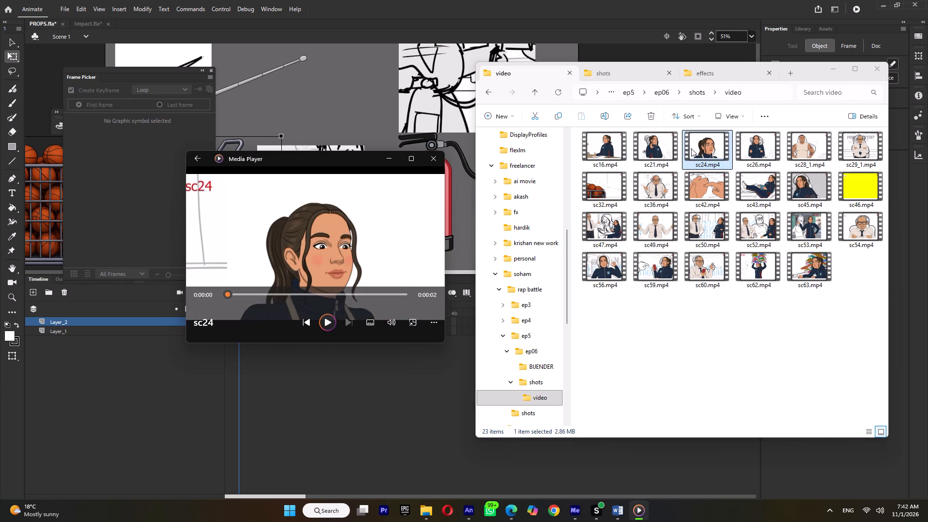
{"action": "double_click", "coordinate": [749, 155]}
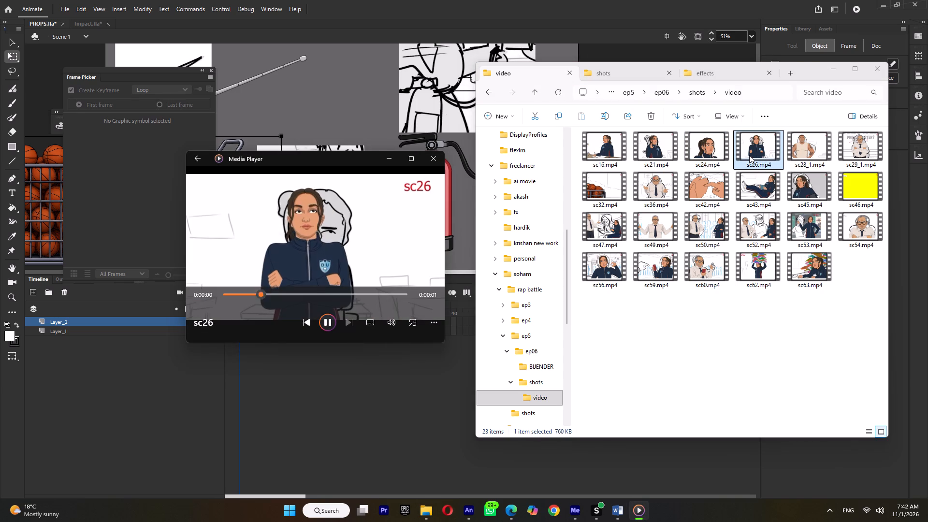
{"action": "double_click", "coordinate": [804, 152]}
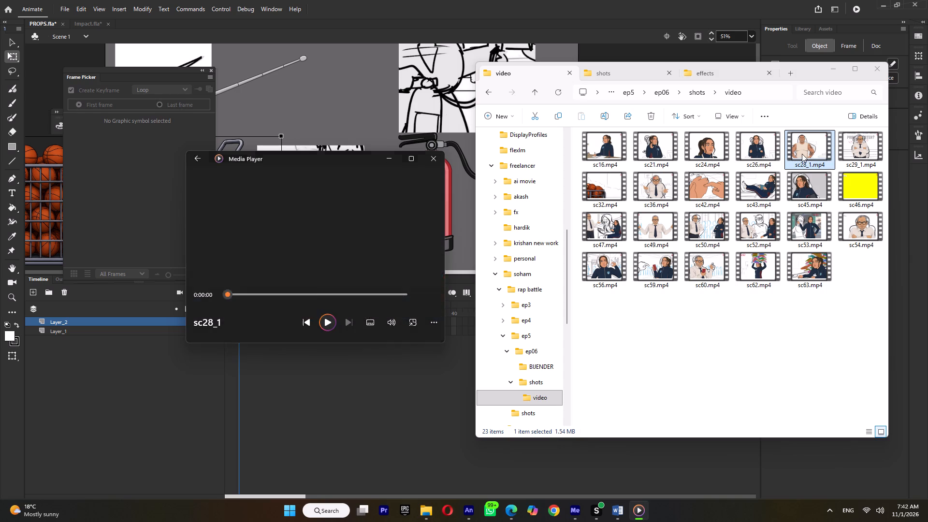
{"action": "double_click", "coordinate": [862, 143]}
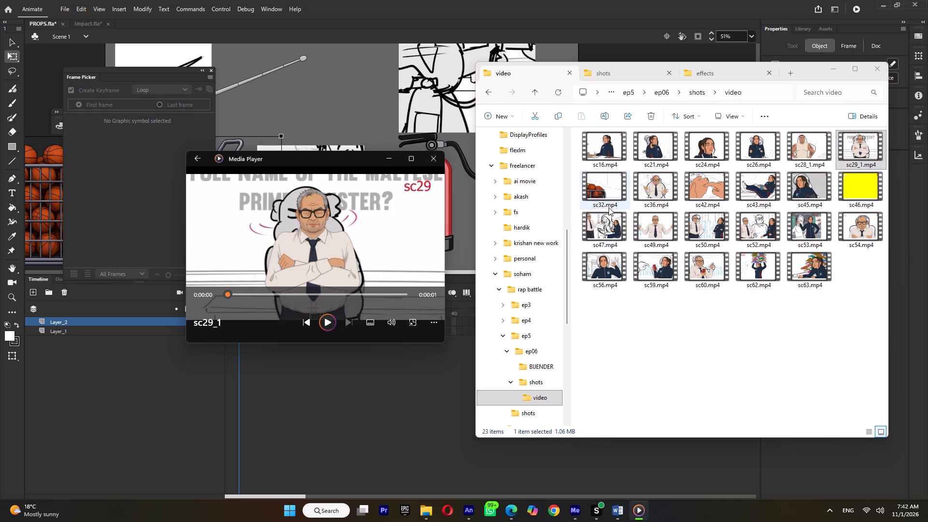
{"action": "double_click", "coordinate": [612, 184]}
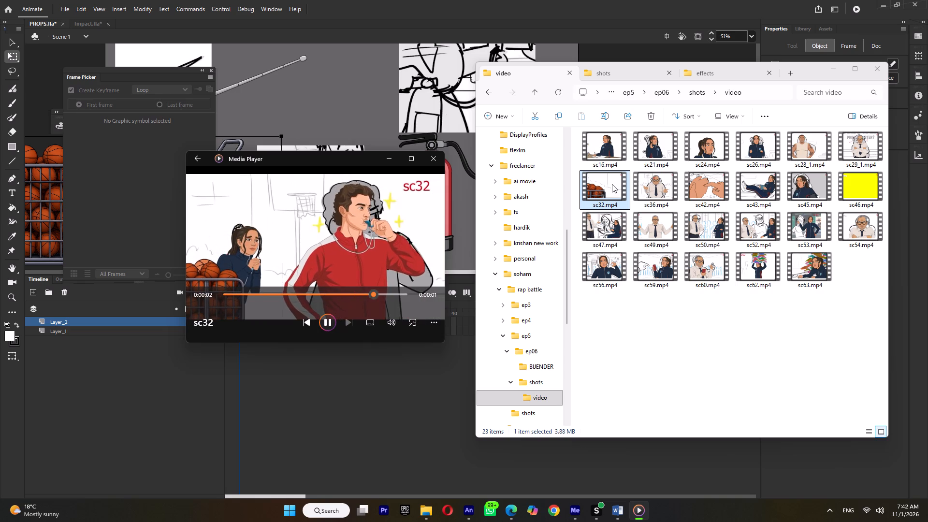
{"action": "double_click", "coordinate": [654, 190]}
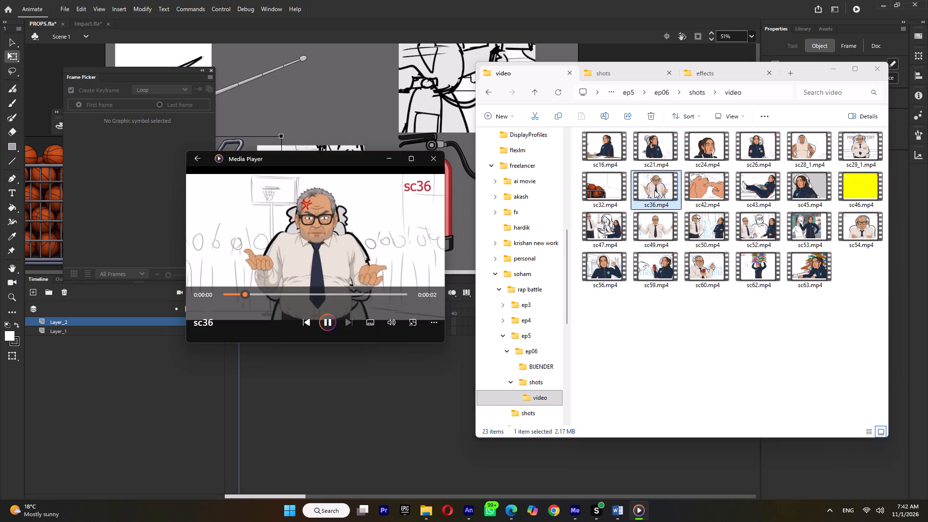
{"action": "double_click", "coordinate": [696, 191]}
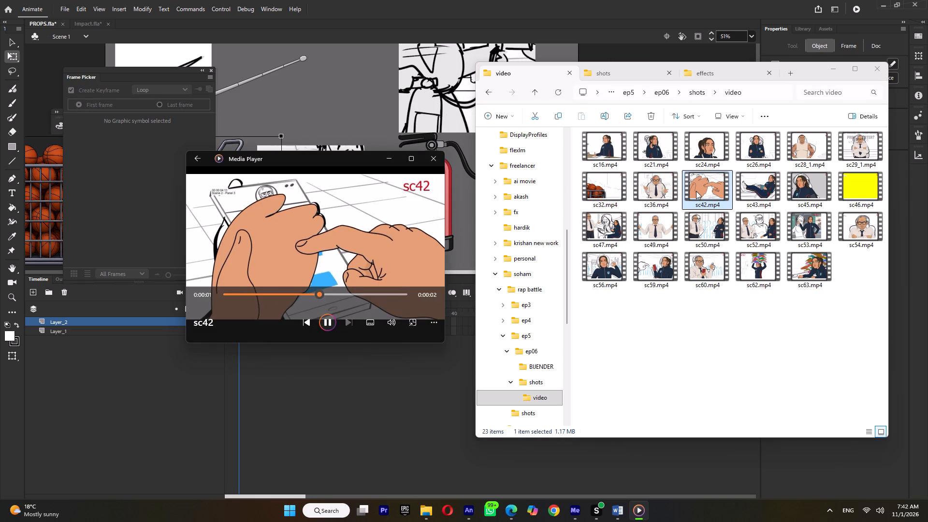
{"action": "left_click", "coordinate": [434, 164]}
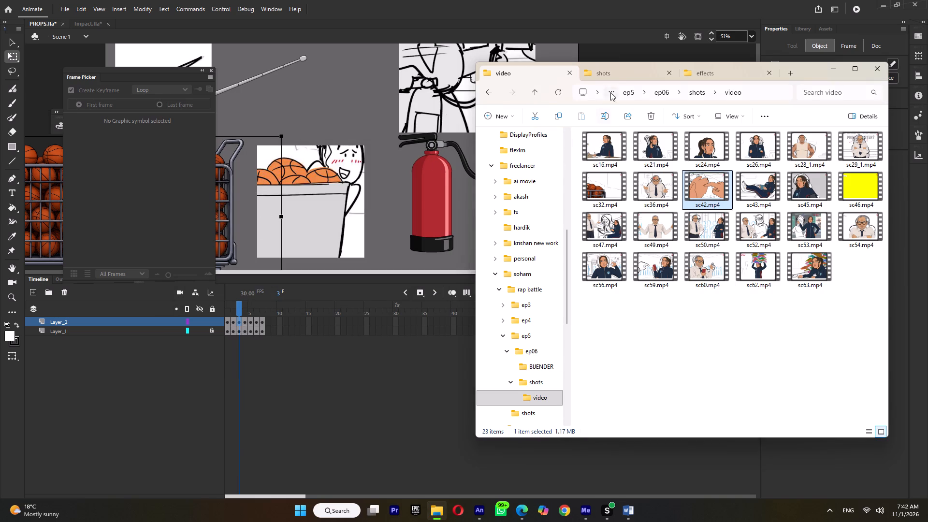
Open the sc42.fla Animate document from the ep06 shots folder.
{"action": "left_click", "coordinate": [612, 72]}
{"action": "double_click", "coordinate": [610, 271]}
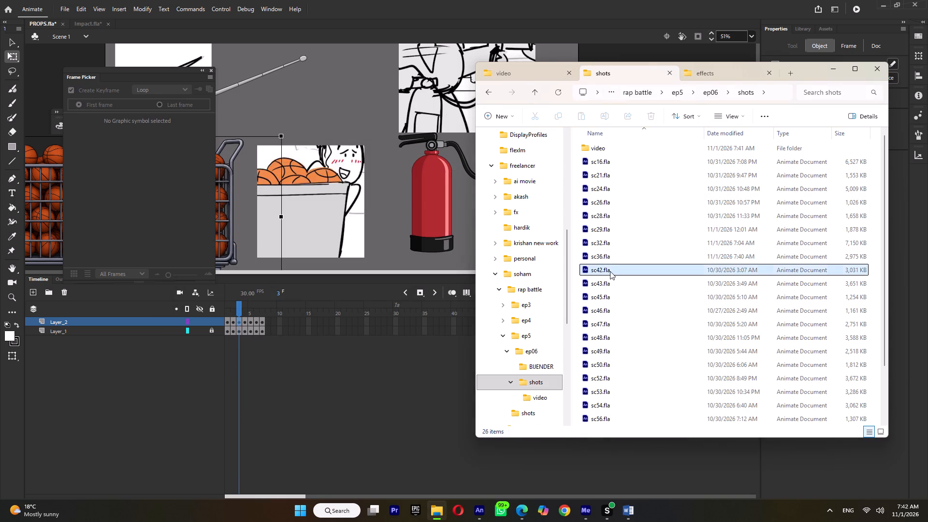
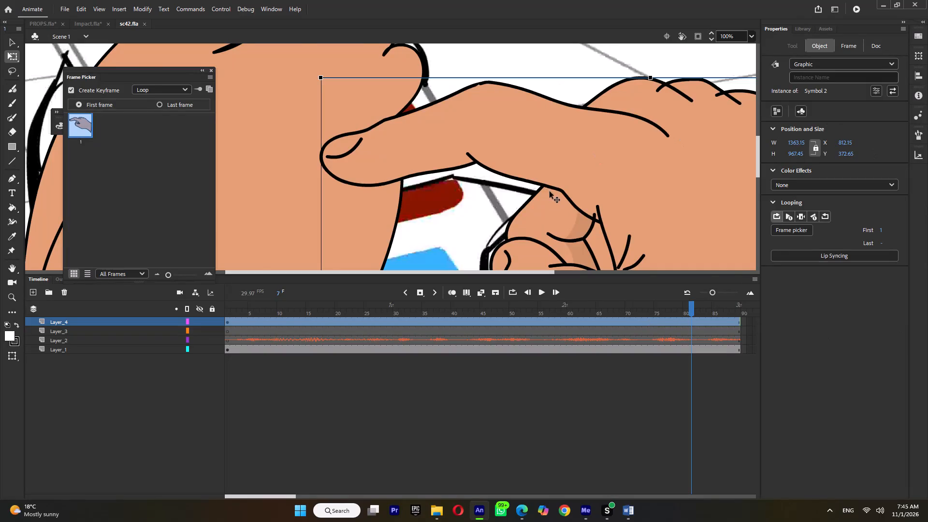
In PROPS.fla, find the red phone with the chat messages on frame 5 and open its symbol for editing.
{"action": "scroll", "coordinate": [525, 175], "scroll_direction": "down", "scroll_amount": 6, "text": "ctrl"}
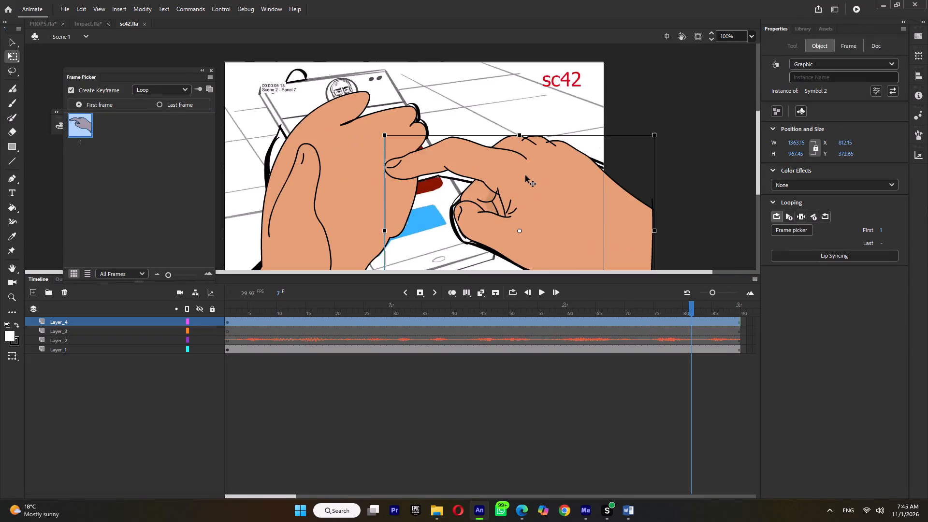
{"action": "scroll", "coordinate": [525, 175], "scroll_direction": "down", "scroll_amount": 1, "text": "ctrl"}
{"action": "left_click", "coordinate": [34, 22]}
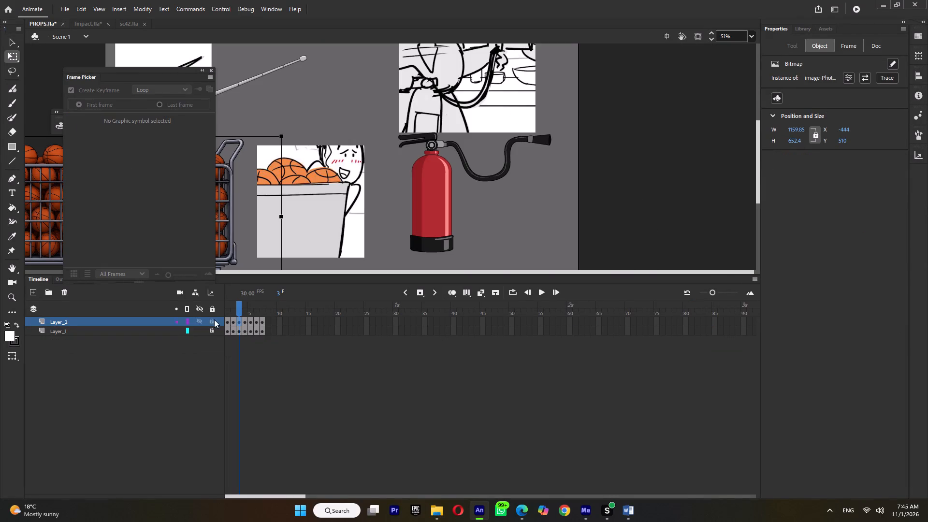
{"action": "left_click_drag", "start_coordinate": [236, 308], "coordinate": [225, 313]}
{"action": "scroll", "coordinate": [447, 194], "scroll_direction": "down", "scroll_amount": 6, "text": "ctrl"}
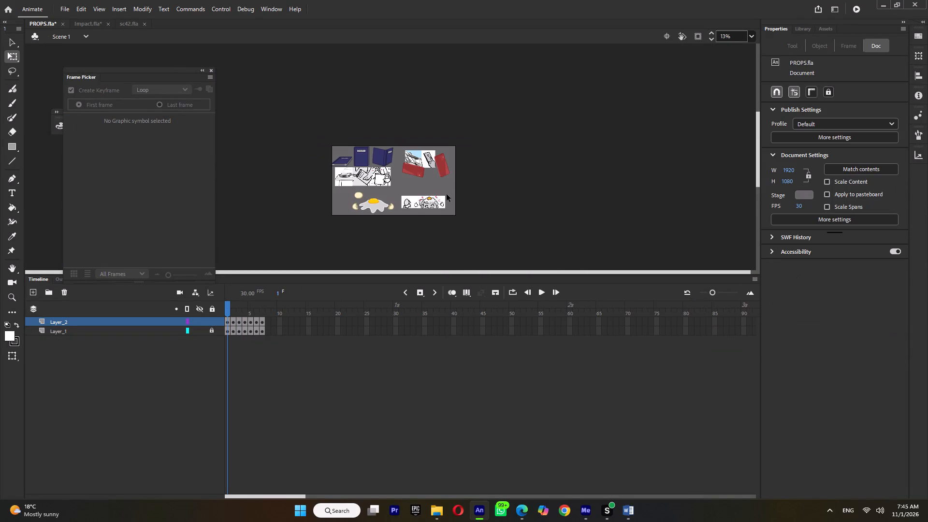
{"action": "scroll", "coordinate": [408, 200], "scroll_direction": "up", "scroll_amount": 3, "text": "ctrl"}
{"action": "left_click_drag", "start_coordinate": [232, 310], "coordinate": [233, 310]}
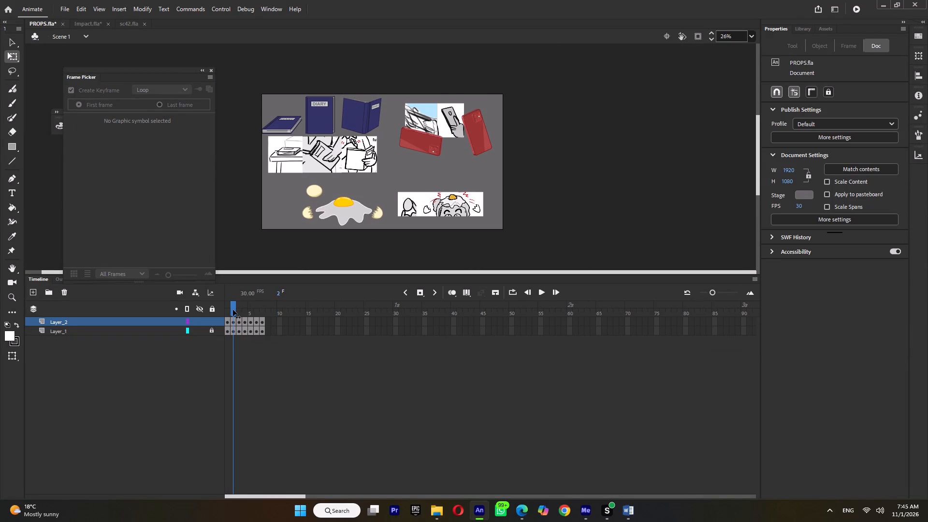
{"action": "left_click_drag", "start_coordinate": [233, 310], "coordinate": [246, 314]}
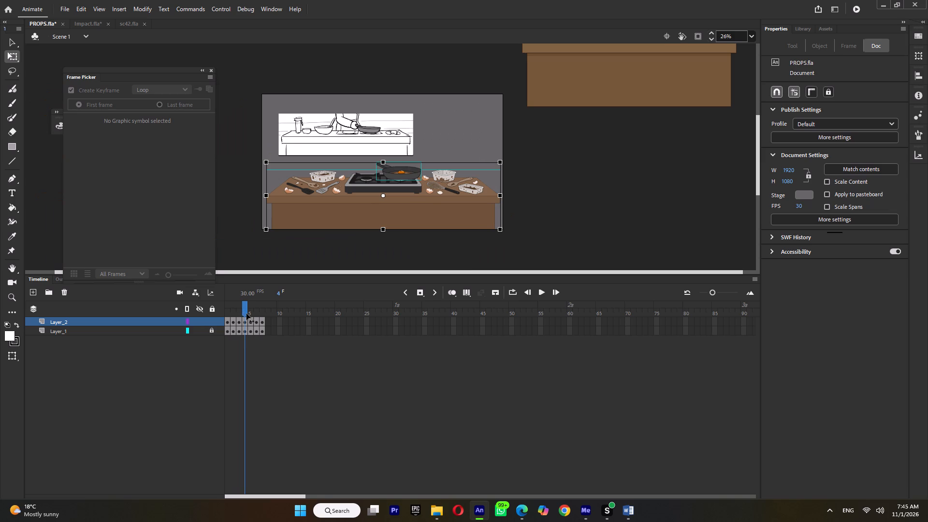
{"action": "left_click_drag", "start_coordinate": [246, 314], "coordinate": [249, 315]}
{"action": "left_click", "coordinate": [465, 170]}
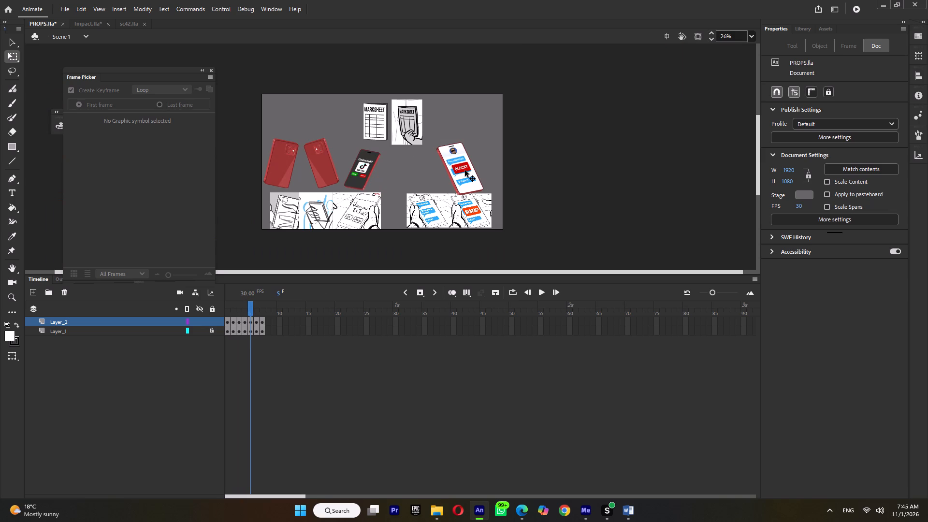
{"action": "double_click", "coordinate": [465, 181]}
{"action": "scroll", "coordinate": [466, 179], "scroll_direction": "up", "scroll_amount": 4, "text": "ctrl"}
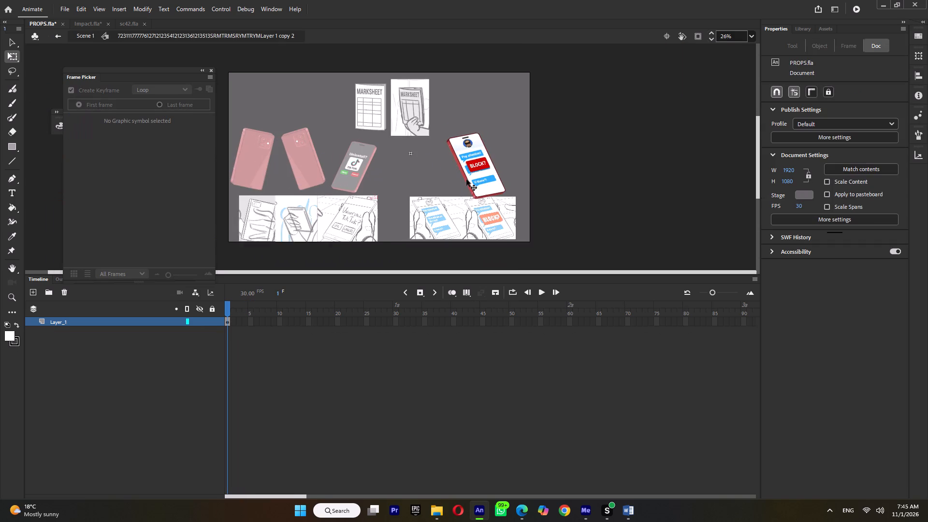
Examine the phone symbol's separate pieces: the message bubbles, BLOCK? banner and profile picture.
{"action": "left_click", "coordinate": [505, 182]}
{"action": "scroll", "coordinate": [505, 182], "scroll_direction": "up", "scroll_amount": 3, "text": "ctrl"}
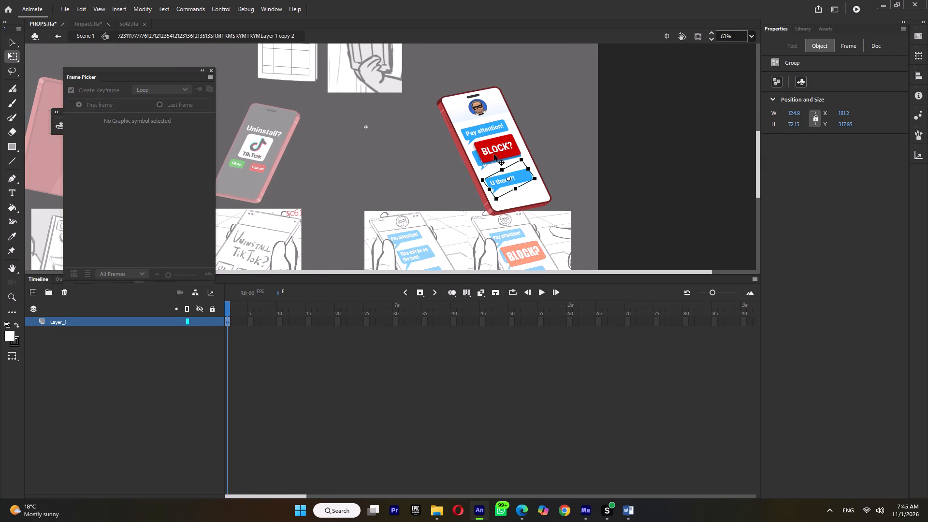
{"action": "left_click", "coordinate": [494, 154]}
{"action": "left_click", "coordinate": [484, 126]}
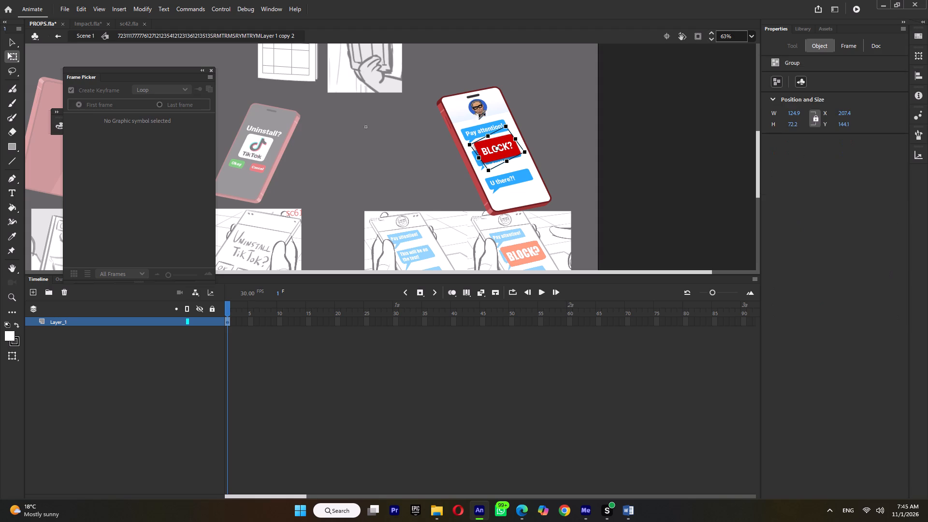
{"action": "left_click", "coordinate": [480, 108]}
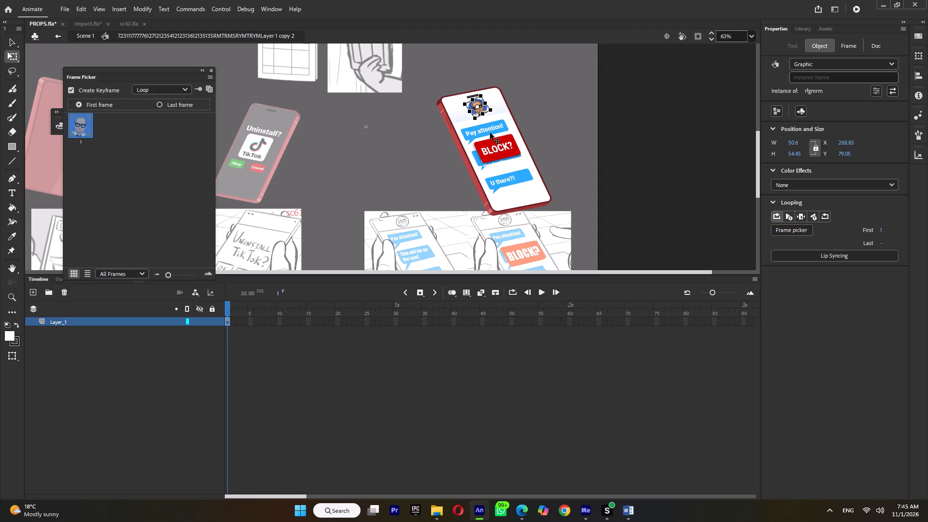
{"action": "left_click", "coordinate": [574, 65]}
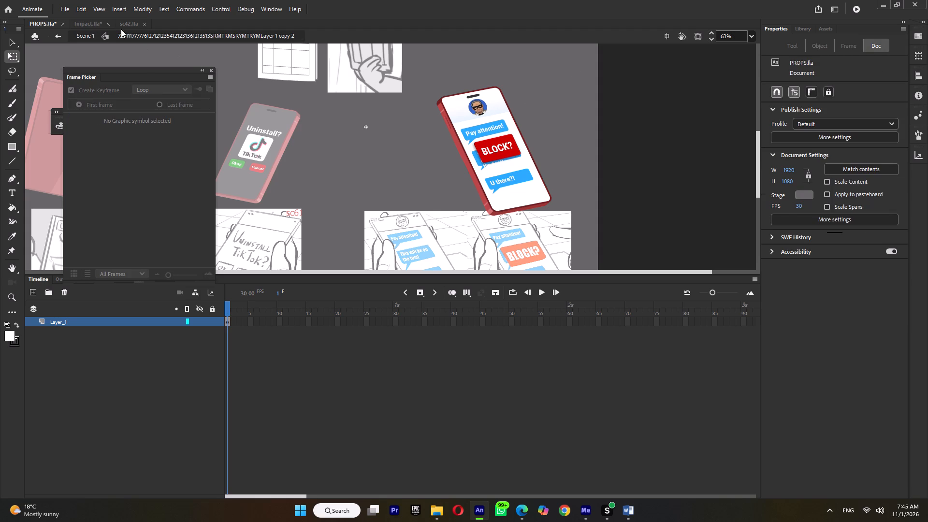
In sc42.fla, hide Layer_4 and scrub the storyboard to frame 20 to check when the message bubbles appear.
{"action": "left_click", "coordinate": [125, 28]}
{"action": "left_click_drag", "start_coordinate": [242, 307], "coordinate": [208, 317]}
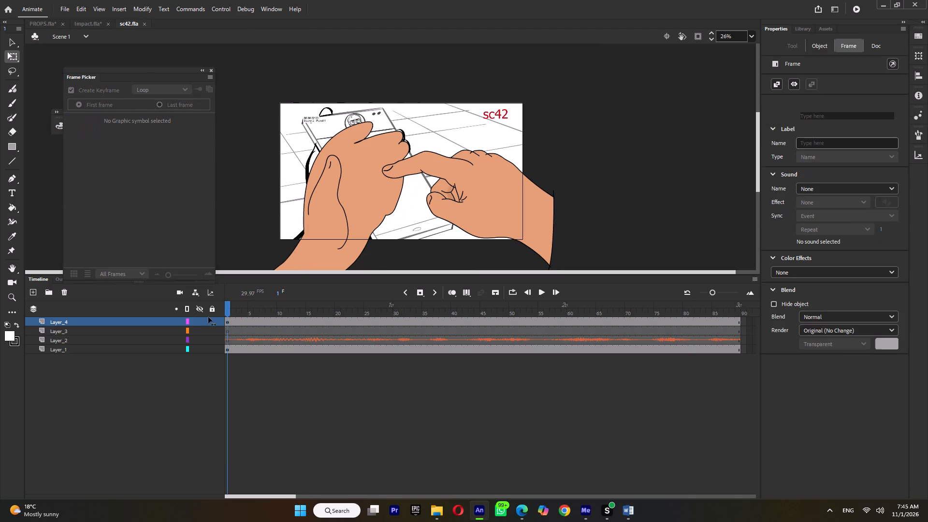
{"action": "left_click_drag", "start_coordinate": [208, 317], "coordinate": [200, 346]}
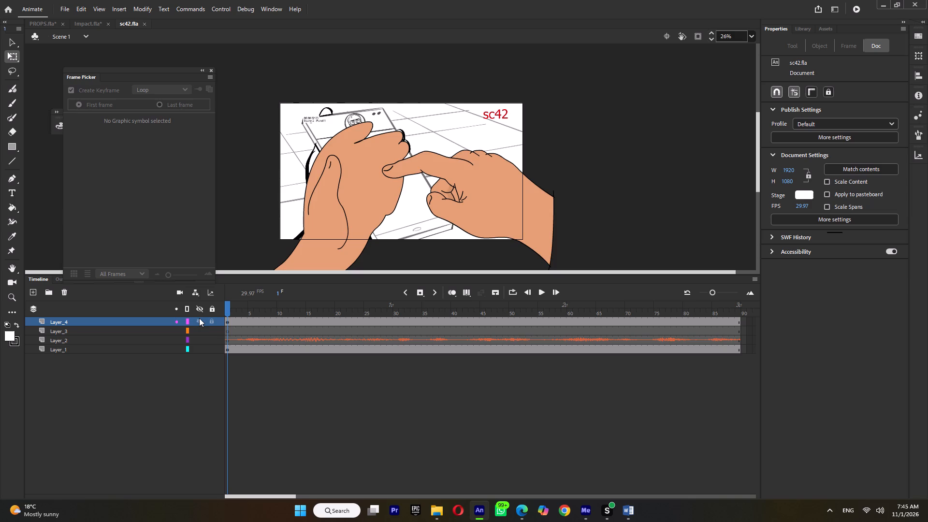
{"action": "left_click", "coordinate": [199, 319]}
{"action": "left_click_drag", "start_coordinate": [230, 317], "coordinate": [412, 323]}
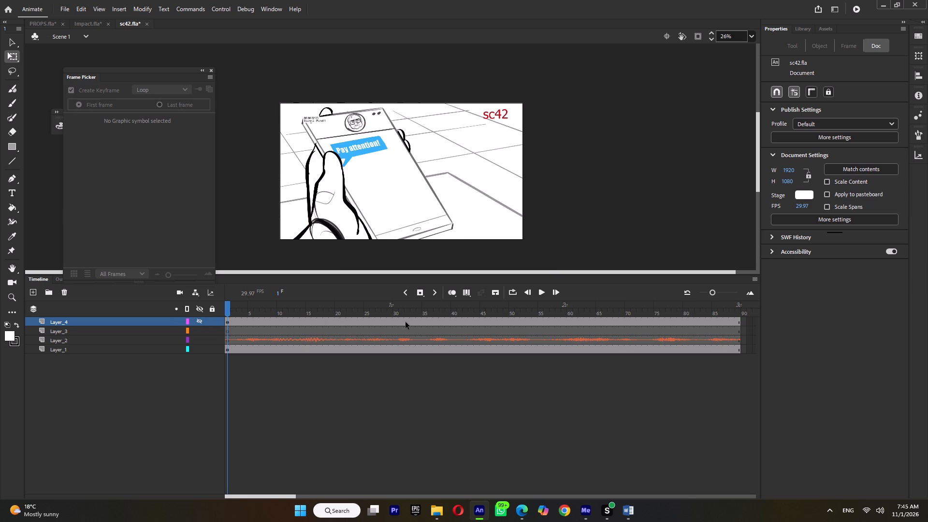
{"action": "left_click_drag", "start_coordinate": [247, 311], "coordinate": [339, 316]}
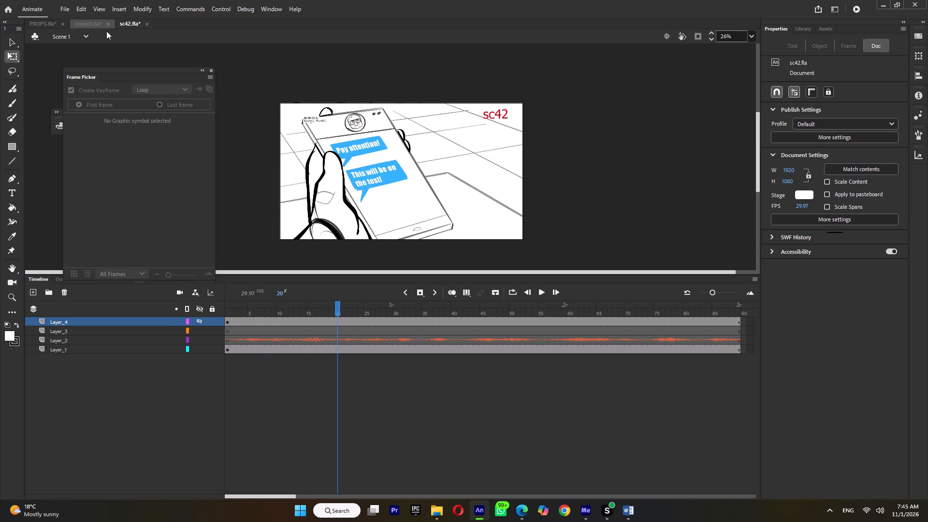
In the PROPS.fla phone symbol, group the phone body, profile picture and "Pay attention!" bubble, excluding the other two bubbles and BLOCK? banner.
{"action": "left_click", "coordinate": [32, 26]}
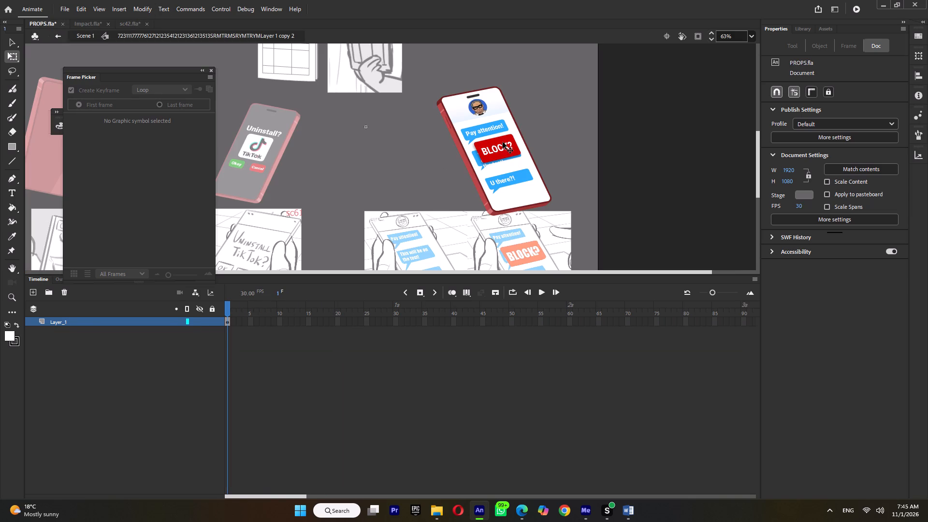
{"action": "left_click_drag", "start_coordinate": [557, 71], "coordinate": [398, 256]}
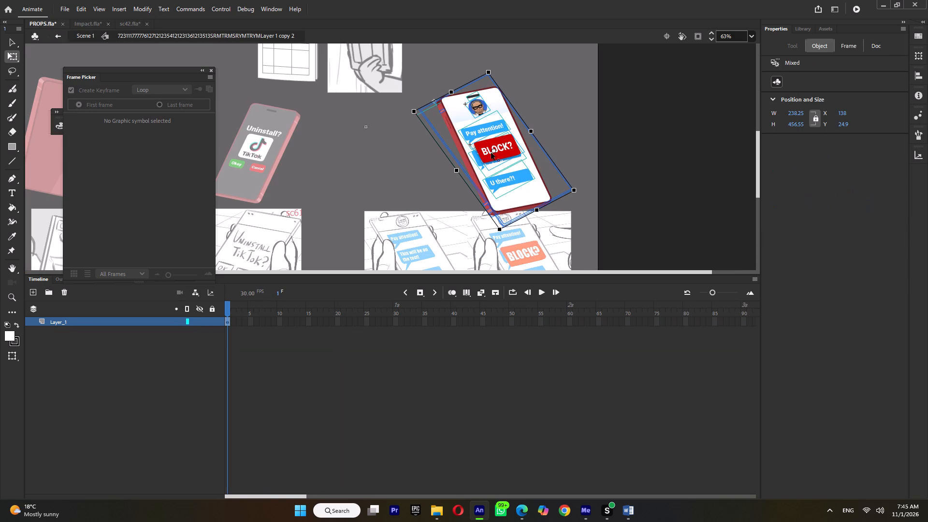
{"action": "left_click", "coordinate": [478, 165], "text": "shift"}
{"action": "left_click", "coordinate": [493, 181], "text": "shift"}
{"action": "left_click", "coordinate": [492, 149], "text": "shift"}
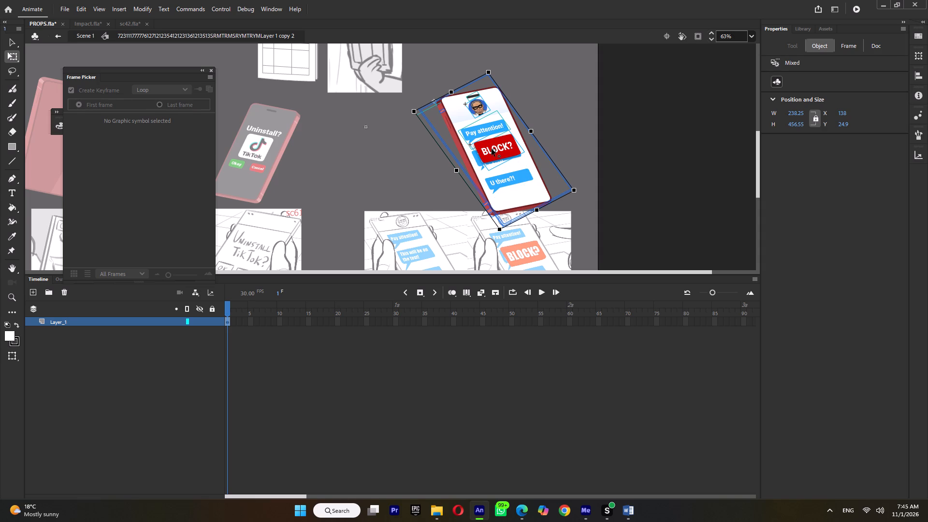
{"action": "left_click", "coordinate": [506, 153], "text": "shift"}
{"action": "key", "text": "ctrl+shift+d"}
{"action": "key", "text": "ctrl+z"}
{"action": "key", "text": "ctrl+g"}
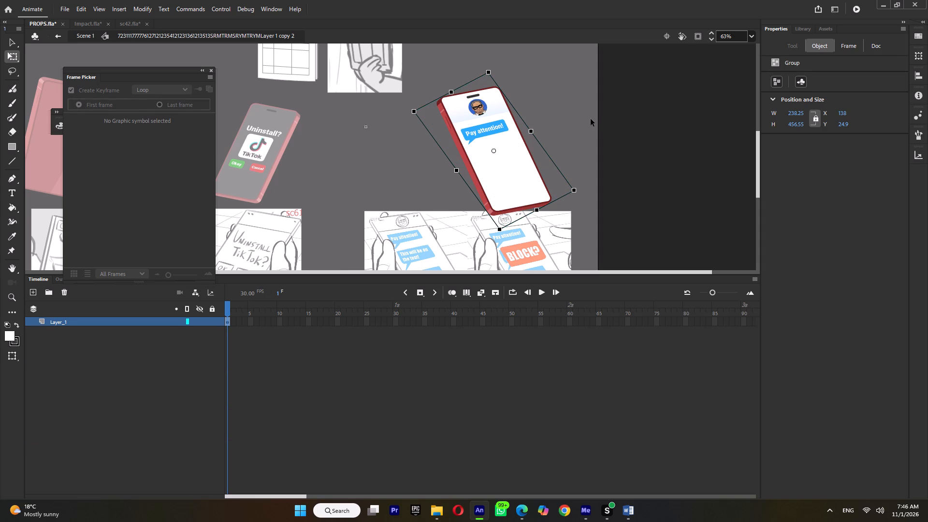
Distribute the phone group, the two remaining message bubbles and the BLOCK? banner to separate layers.
{"action": "key", "text": "ctrl+shift+d"}
{"action": "left_click", "coordinate": [96, 322]}
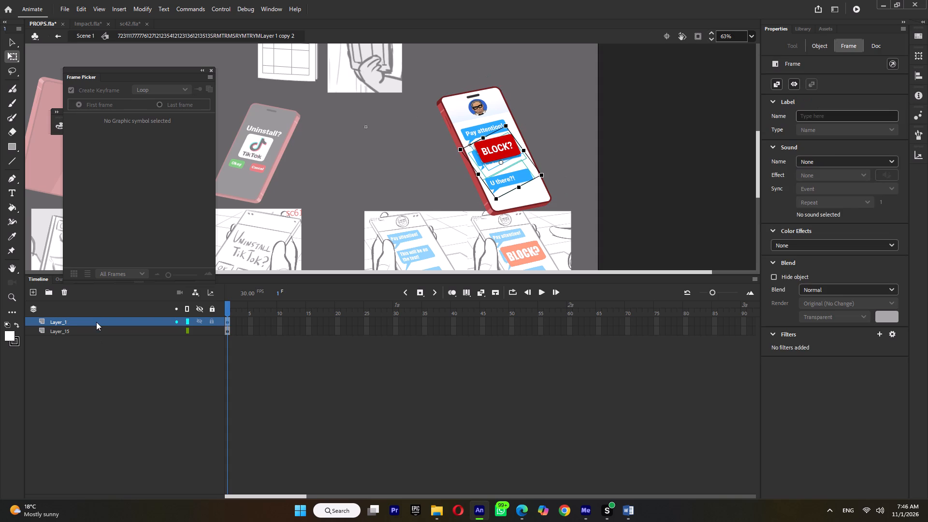
{"action": "key", "text": "ctrl+shift+d"}
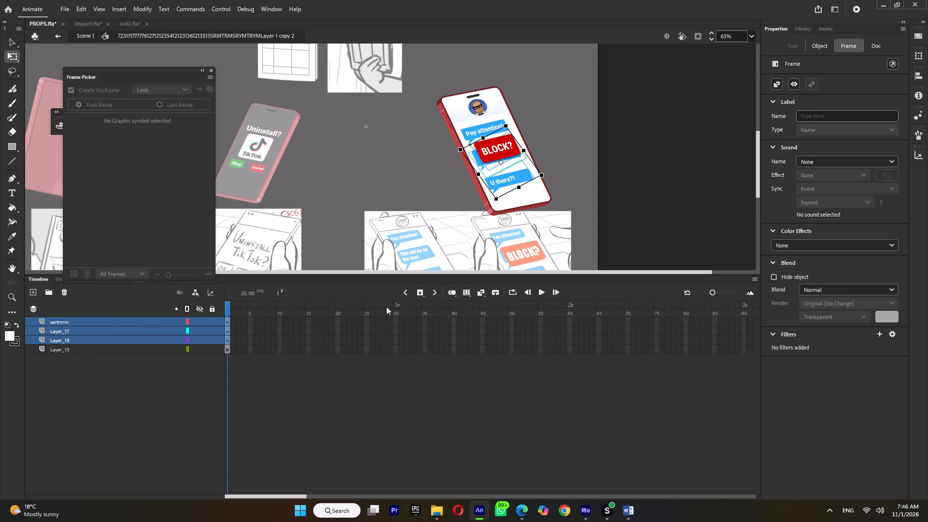
Extend all four layers of the phone symbol to about frame 74 as static frames, removing the tweens.
{"action": "double_click", "coordinate": [523, 300]}
{"action": "key", "text": "F5"}
{"action": "double_click", "coordinate": [520, 310]}
{"action": "key", "text": "F5"}
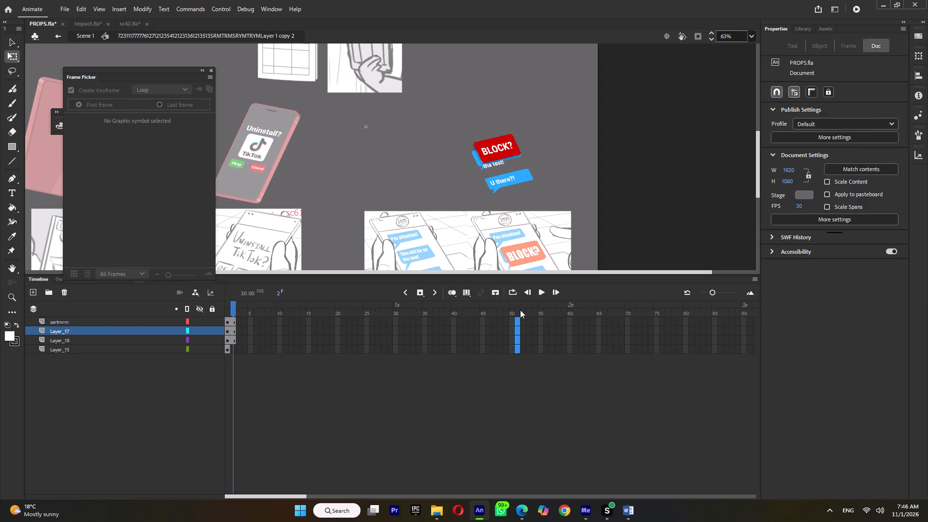
{"action": "key", "text": "ctrl+m"}
{"action": "left_click", "coordinate": [514, 297]}
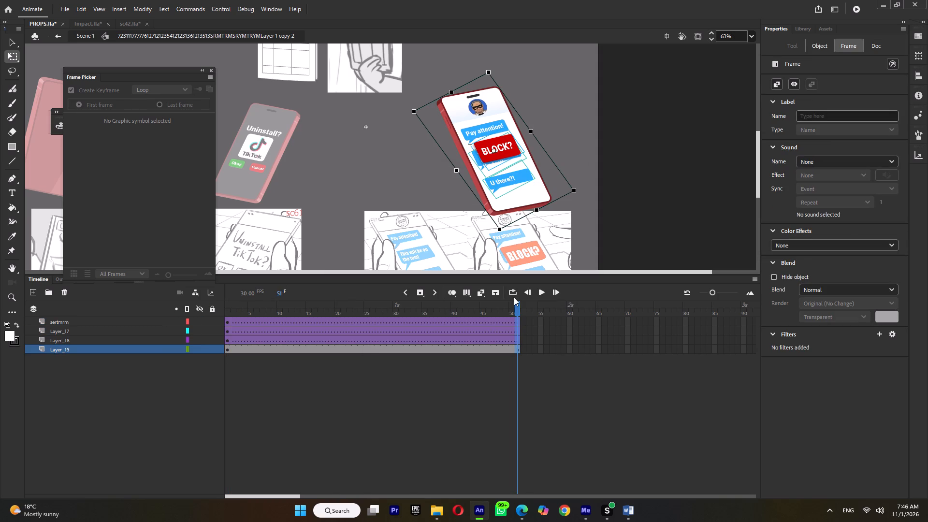
{"action": "key", "text": "ctrl+m"}
{"action": "left_click_drag", "start_coordinate": [542, 322], "coordinate": [648, 384]}
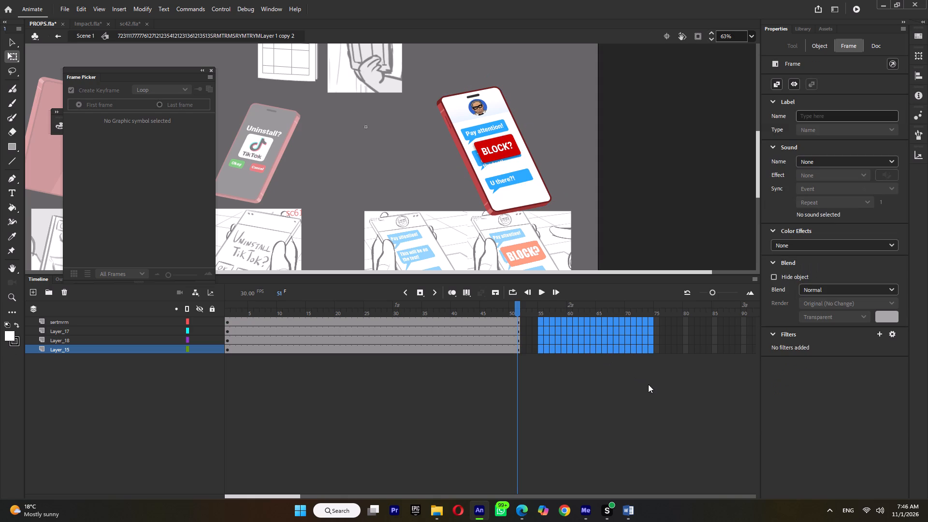
{"action": "key", "text": "F5"}
Return to the main PROPS.fla scene and copy the layered phone instance.
{"action": "double_click", "coordinate": [651, 206]}
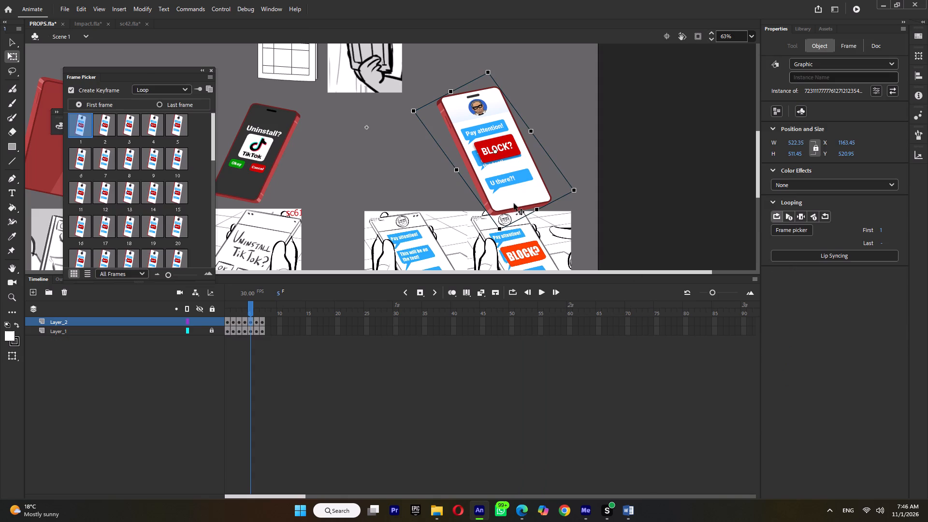
{"action": "right_click", "coordinate": [511, 190]}
{"action": "left_click", "coordinate": [542, 148]}
In sc42.fla, show Layer_4, distribute the pointing hand to its own layer, hide that layer and move it above Layer_4.
{"action": "left_click", "coordinate": [131, 26]}
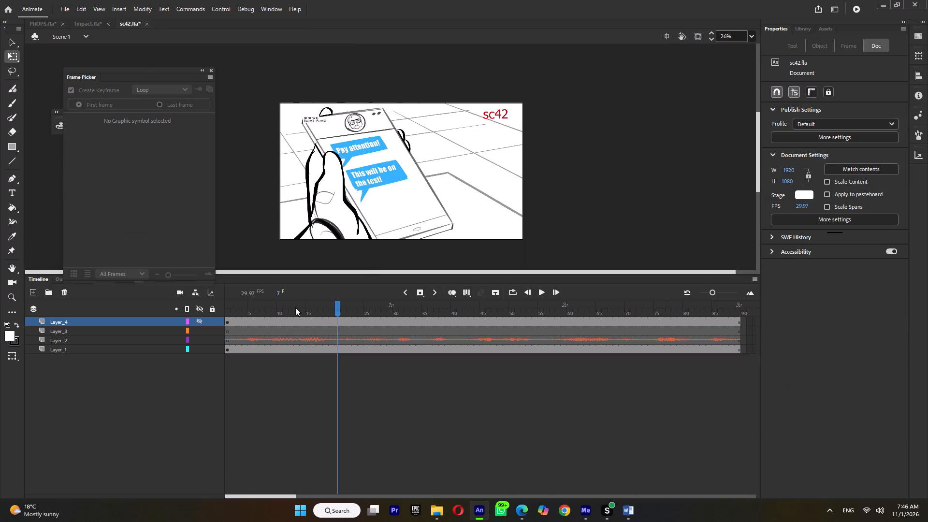
{"action": "left_click_drag", "start_coordinate": [295, 307], "coordinate": [183, 319]}
{"action": "left_click", "coordinate": [202, 320]}
{"action": "left_click", "coordinate": [127, 320]}
{"action": "left_click", "coordinate": [497, 221]}
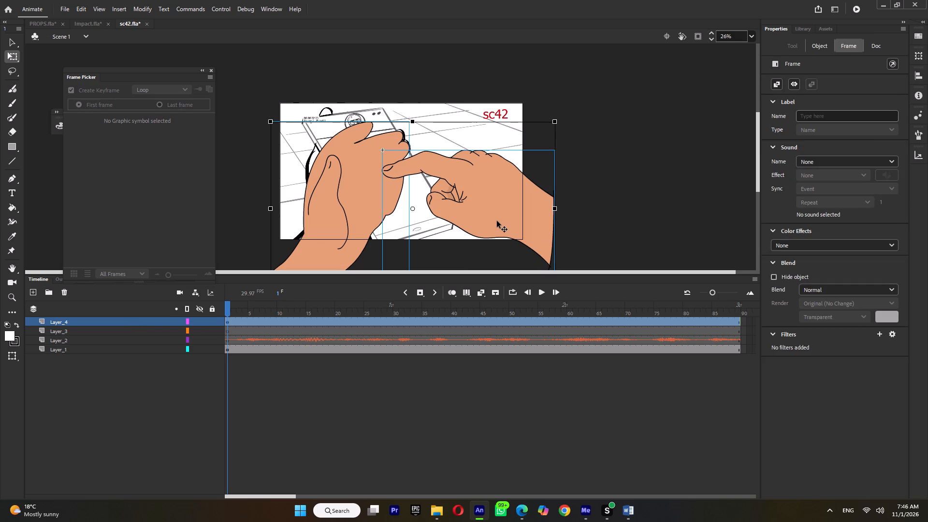
{"action": "left_click", "coordinate": [647, 179]}
{"action": "left_click", "coordinate": [467, 186]}
{"action": "key", "text": "ctrl+shift+d"}
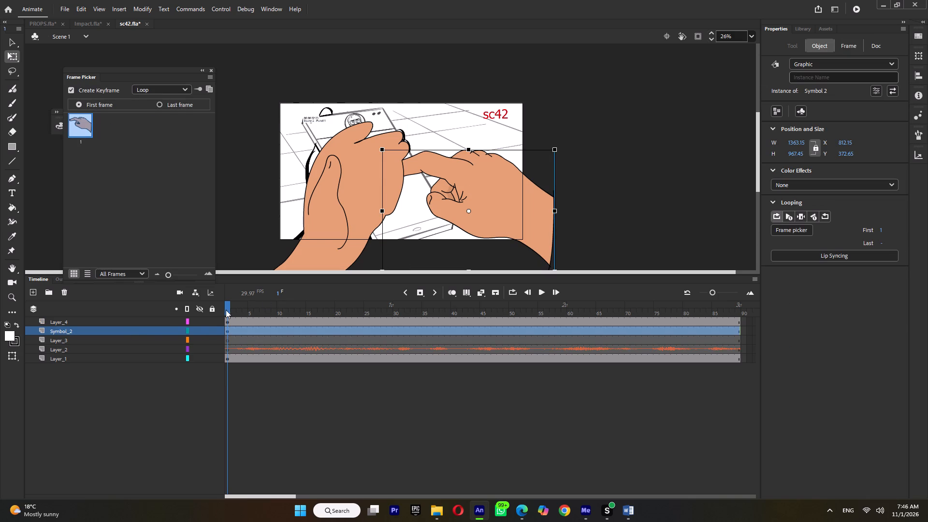
{"action": "left_click", "coordinate": [200, 328]}
{"action": "left_click_drag", "start_coordinate": [111, 326], "coordinate": [114, 317]}
Open the phone-holding hand symbol and distribute its thumb and palm pieces to separate layers.
{"action": "double_click", "coordinate": [352, 203]}
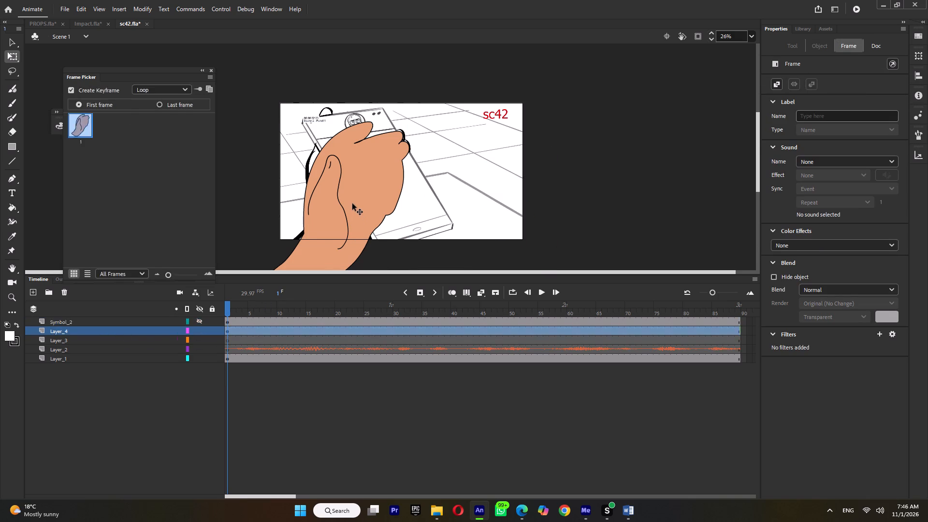
{"action": "left_click", "coordinate": [489, 203]}
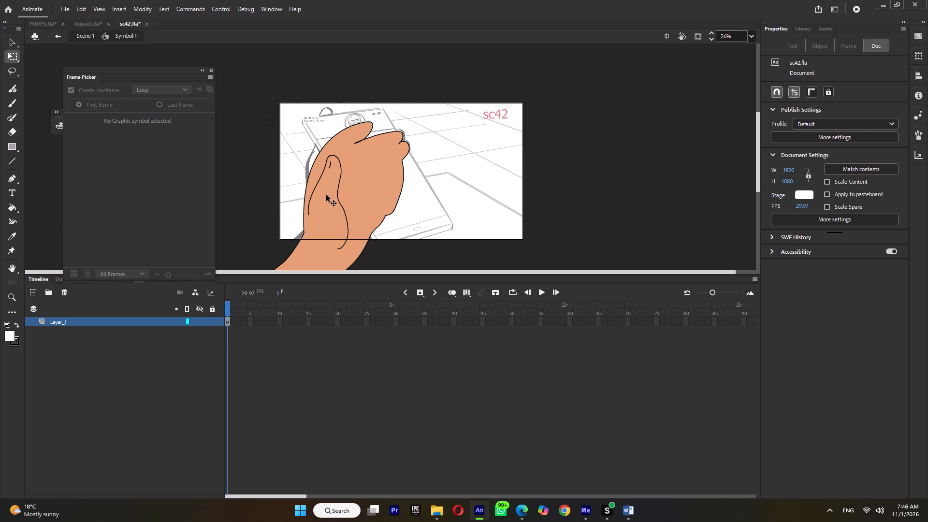
{"action": "left_click_drag", "start_coordinate": [478, 143], "coordinate": [287, 251]}
{"action": "key", "text": "ctrl+shift+d"}
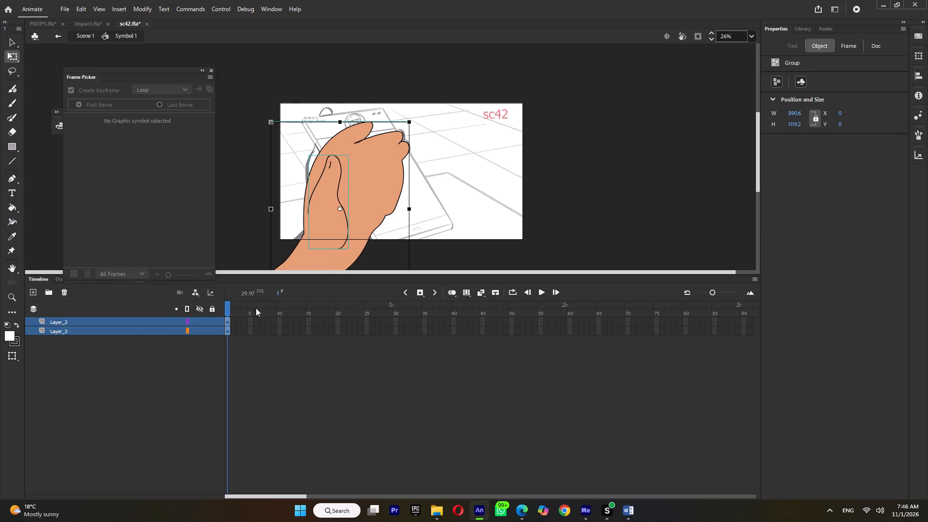
Paste the copied phone instance into Layer_3 of the hand symbol, putting duplicate library items into a folder.
{"action": "left_click", "coordinate": [88, 330]}
{"action": "right_click", "coordinate": [517, 179]}
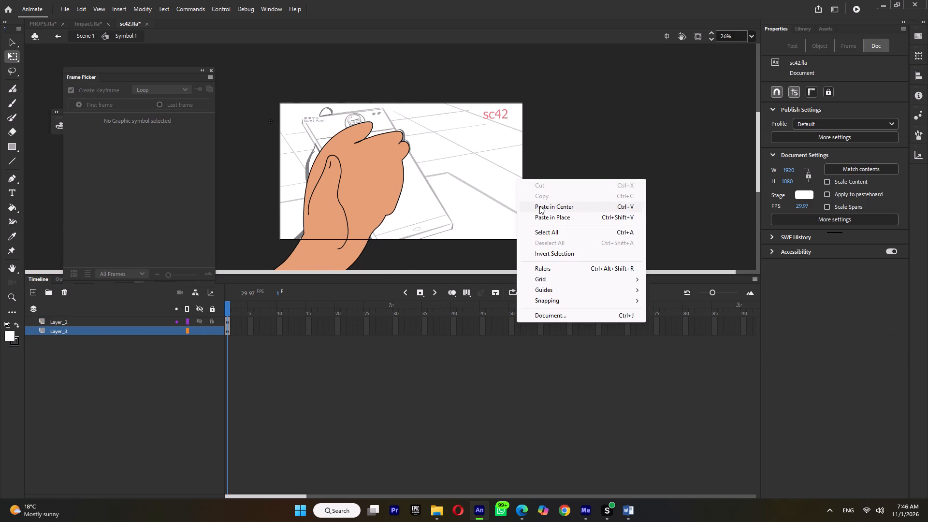
{"action": "left_click", "coordinate": [539, 206]}
{"action": "left_click", "coordinate": [431, 271]}
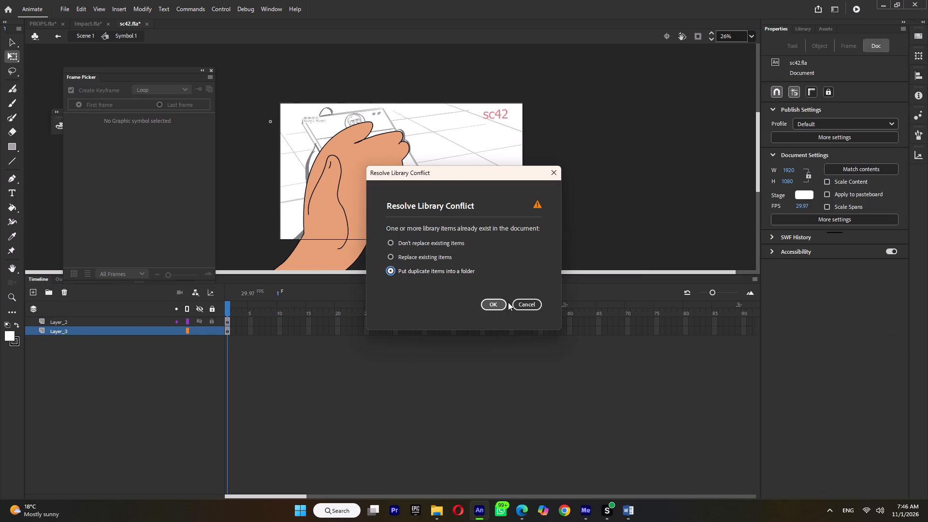
{"action": "left_click", "coordinate": [495, 303]}
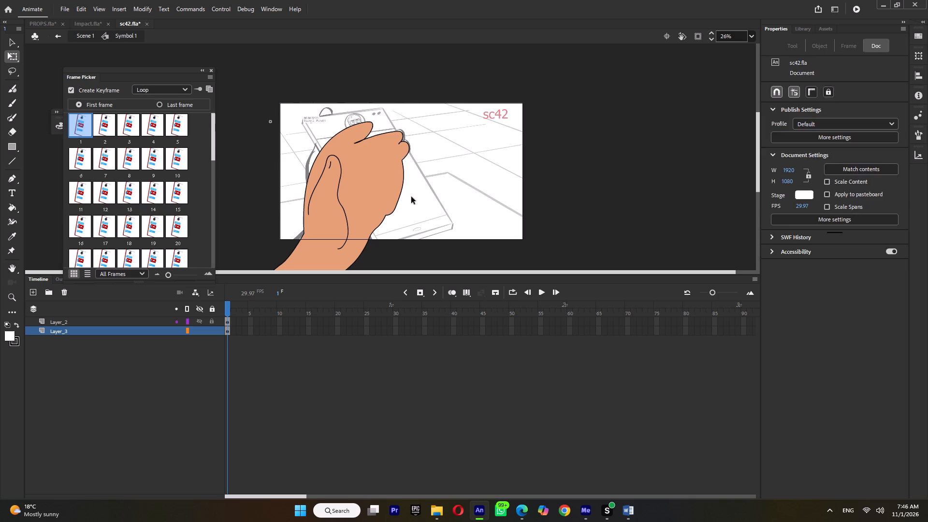
Enlarge and rotate the phone to about 1300 × 1221 px and position it in the hand over the sketched phone.
{"action": "left_click_drag", "start_coordinate": [432, 179], "coordinate": [461, 196], "text": "shift"}
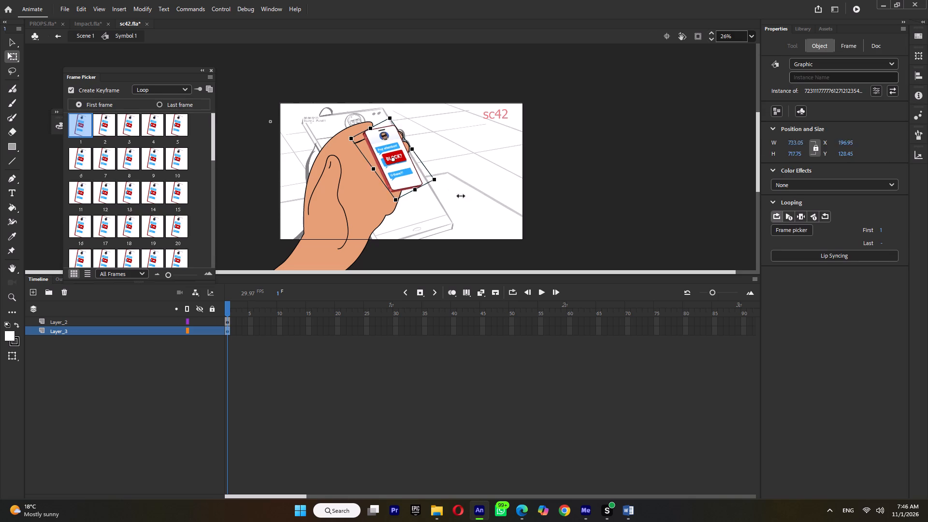
{"action": "left_click_drag", "start_coordinate": [461, 196], "coordinate": [482, 205], "text": "shift"}
{"action": "left_click_drag", "start_coordinate": [480, 210], "coordinate": [488, 201]}
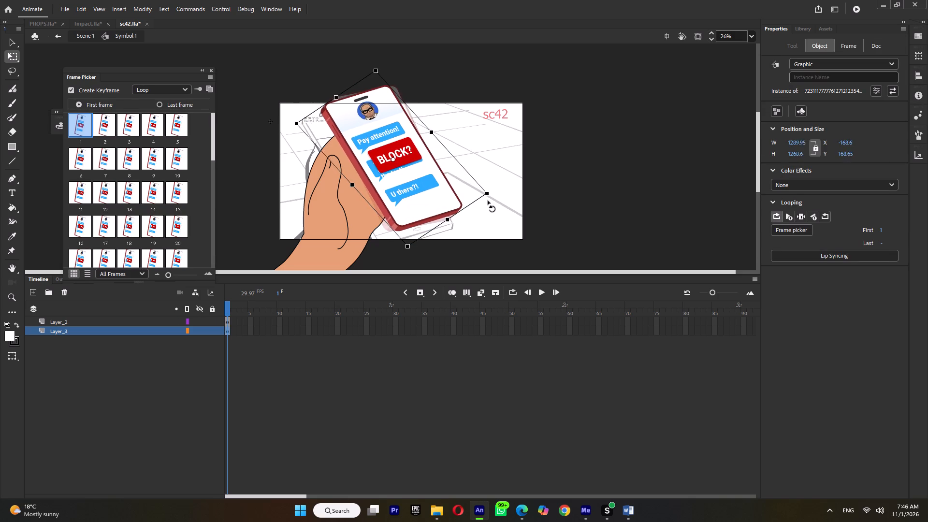
{"action": "left_click_drag", "start_coordinate": [488, 201], "coordinate": [487, 205]}
{"action": "left_click_drag", "start_coordinate": [427, 196], "coordinate": [407, 205]}
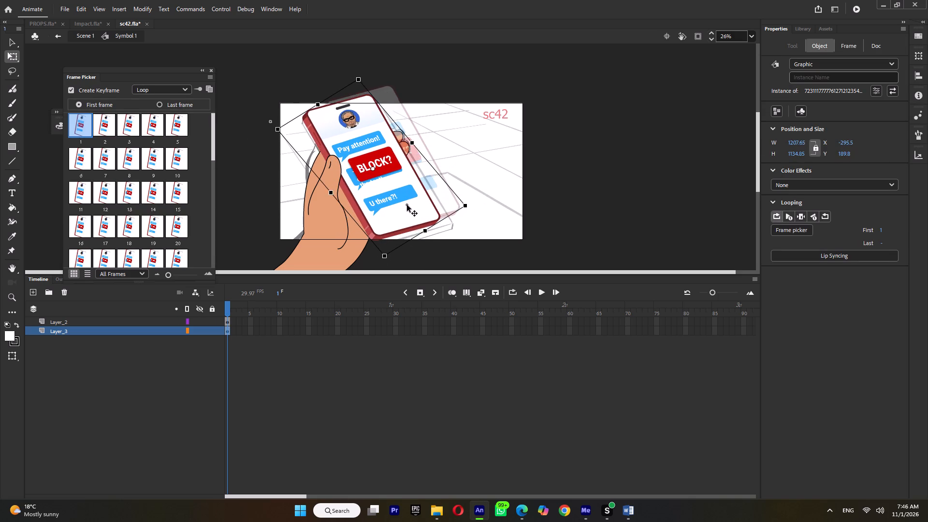
{"action": "left_click_drag", "start_coordinate": [407, 205], "coordinate": [409, 208]}
{"action": "left_click_drag", "start_coordinate": [409, 206], "coordinate": [415, 212]}
{"action": "left_click", "coordinate": [416, 212]}
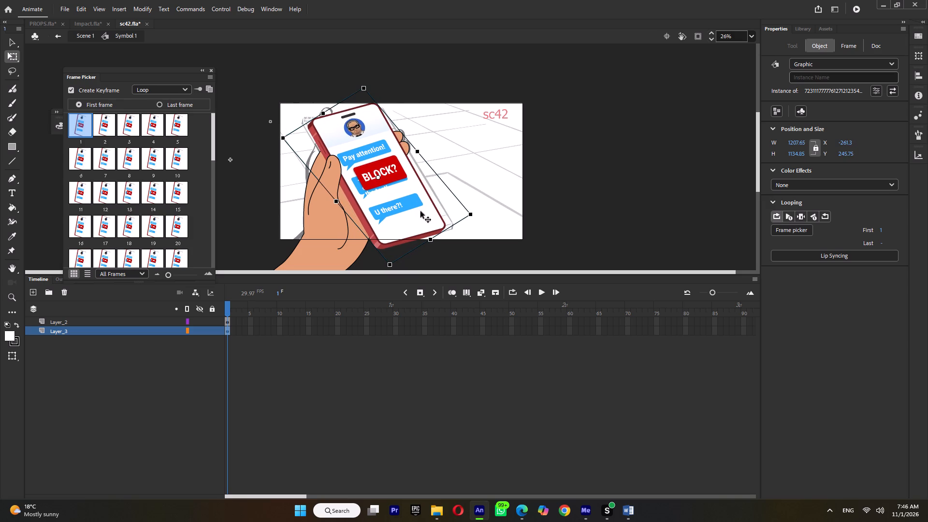
{"action": "left_click_drag", "start_coordinate": [469, 213], "coordinate": [476, 215], "text": "shift"}
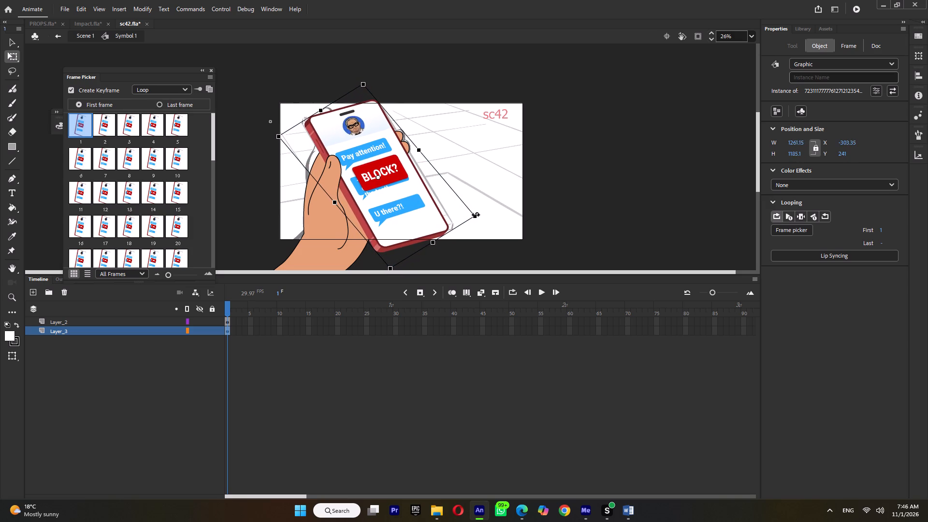
{"action": "left_click_drag", "start_coordinate": [476, 215], "coordinate": [480, 217], "text": "shift"}
{"action": "left_click_drag", "start_coordinate": [417, 220], "coordinate": [565, 208]}
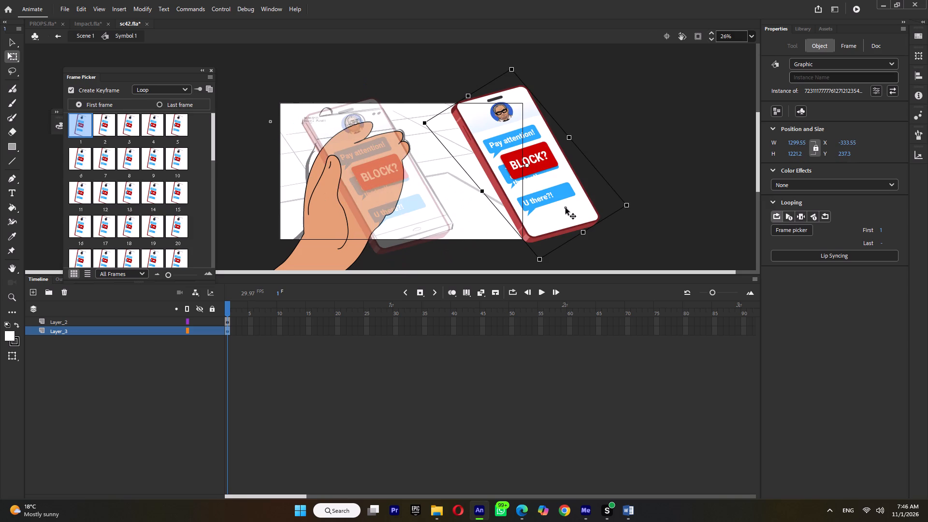
{"action": "key", "text": "ctrl+z"}
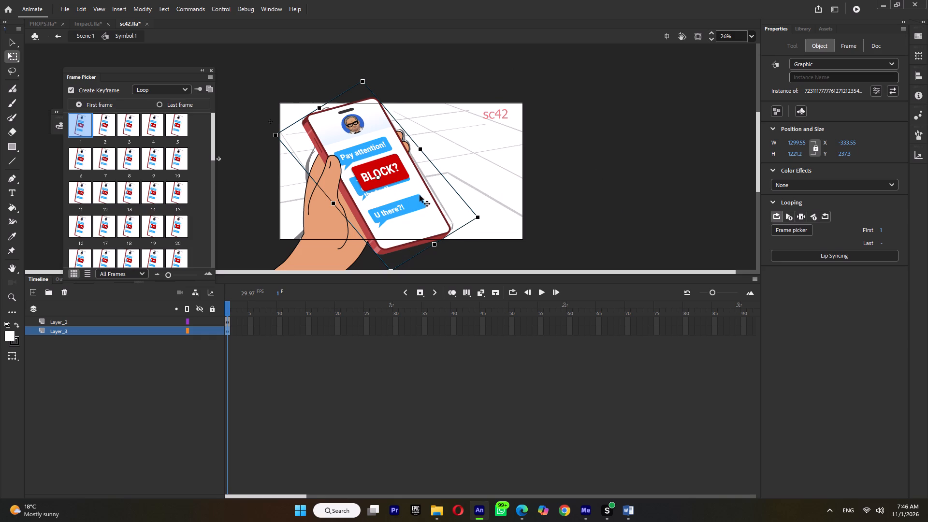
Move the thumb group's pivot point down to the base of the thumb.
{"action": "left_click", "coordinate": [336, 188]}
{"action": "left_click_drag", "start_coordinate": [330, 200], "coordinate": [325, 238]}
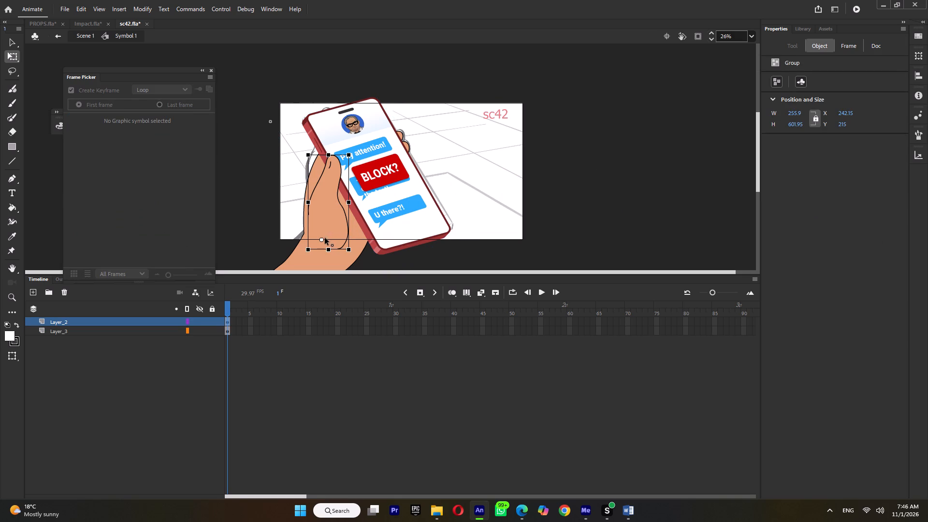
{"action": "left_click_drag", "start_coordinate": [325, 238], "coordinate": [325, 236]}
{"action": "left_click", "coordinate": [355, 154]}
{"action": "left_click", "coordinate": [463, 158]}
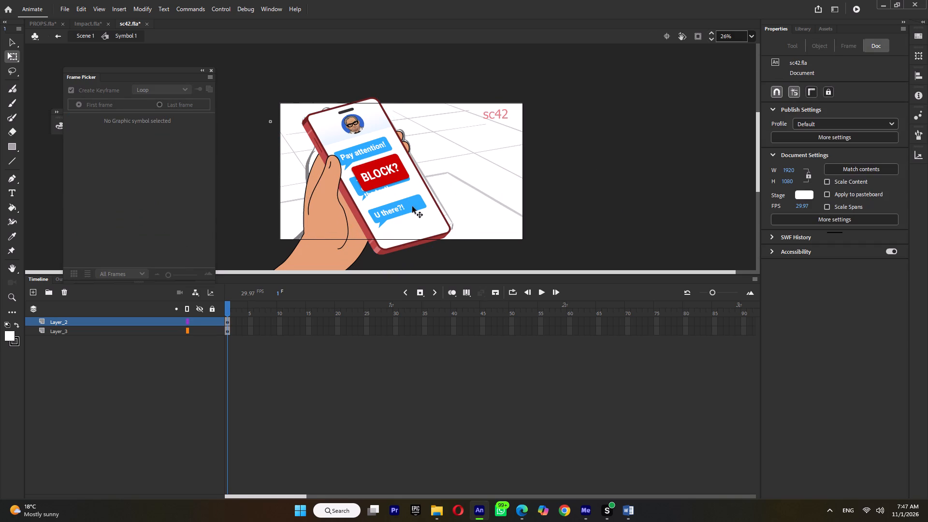
Scale the phone to about 1242 × 1167 px and nudge it up and slightly right to fit the hand.
{"action": "left_click", "coordinate": [412, 206]}
{"action": "left_click", "coordinate": [477, 218], "text": "shift"}
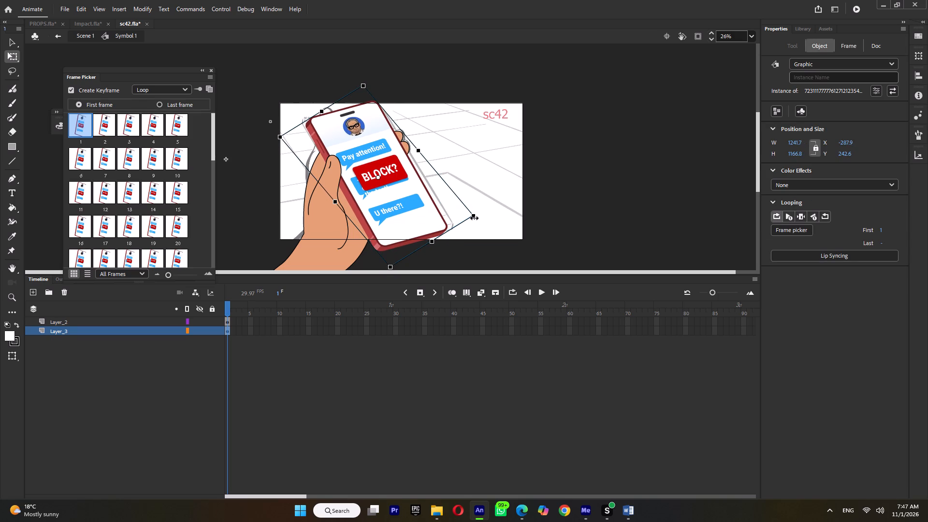
{"action": "key", "text": "Up"}
{"action": "key", "text": "Up"}
{"action": "key", "text": "Up"}
{"action": "key", "text": "Up"}
{"action": "key", "text": "Up"}
{"action": "key", "text": "Up"}
{"action": "key", "text": "Up"}
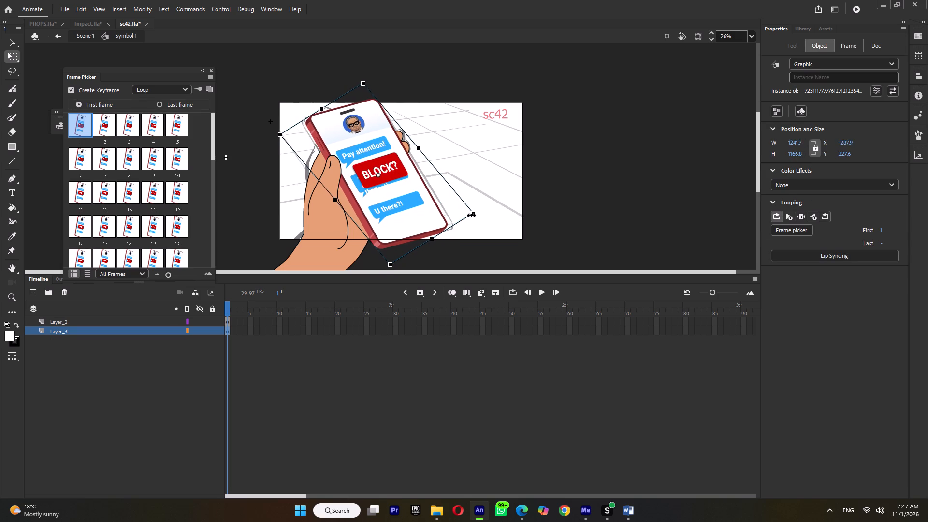
{"action": "key", "text": "Up"}
{"action": "key", "text": "Up"}
{"action": "key", "text": "Right"}
{"action": "key", "text": "Right"}
{"action": "left_click", "coordinate": [459, 222]}
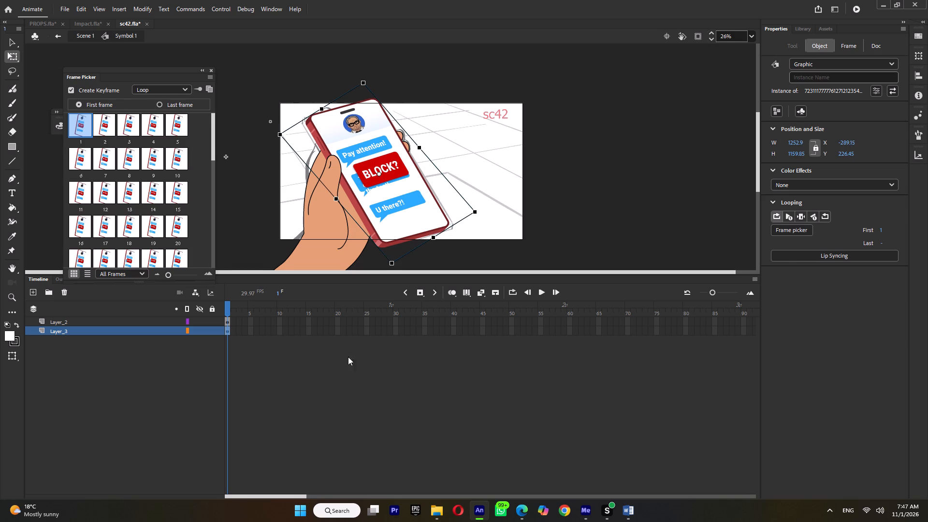
{"action": "key", "text": "ctrl+z"}
Extend both layers of the hand symbol well past frame 90 by inserting frames.
{"action": "left_click_drag", "start_coordinate": [276, 322], "coordinate": [479, 371]}
{"action": "key", "text": "F5"}
{"action": "key", "text": "F5"}
{"action": "key", "text": "F5"}
{"action": "key", "text": "F5"}
{"action": "key", "text": "F5"}
{"action": "key", "text": "F5"}
{"action": "key", "text": "F5"}
{"action": "key", "text": "F5"}
{"action": "key", "text": "F5"}
{"action": "key", "text": "F5"}
{"action": "key", "text": "F5"}
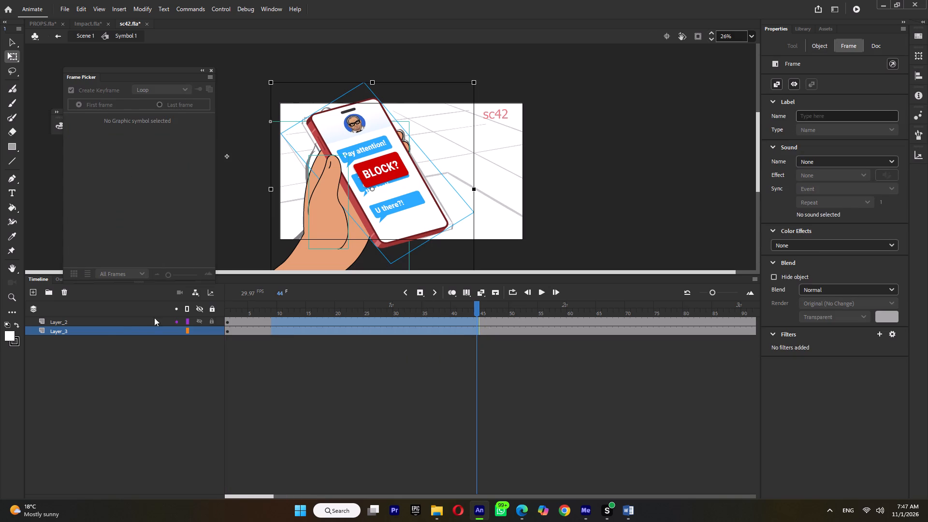
Distribute Layer_3's phone and hand artwork to separate layers.
{"action": "left_click", "coordinate": [107, 333]}
{"action": "key", "text": "ctrl+shift+d"}
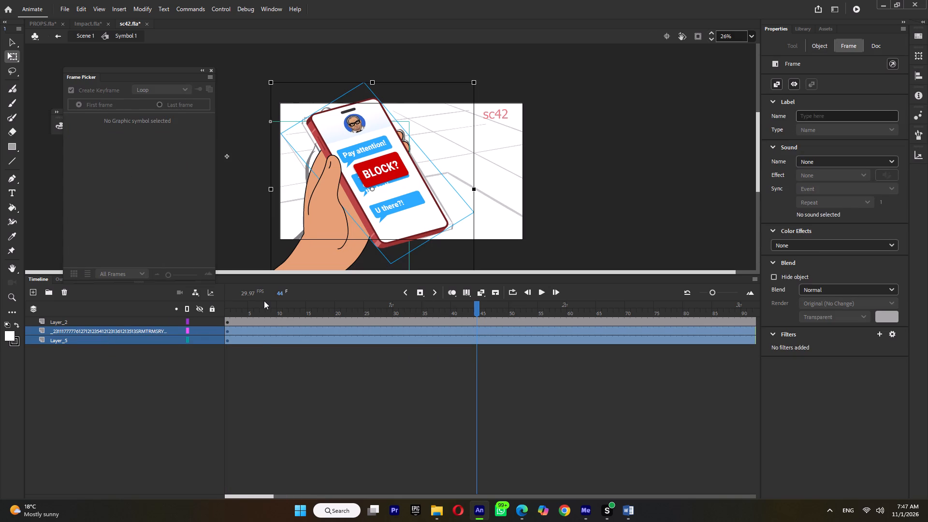
At frame 7, convert the thumb and hand artwork groups to symbols.
{"action": "double_click", "coordinate": [260, 308]}
{"action": "key", "text": "ctrl+m"}
{"action": "key", "text": "ctrl+m"}
{"action": "left_click", "coordinate": [592, 216]}
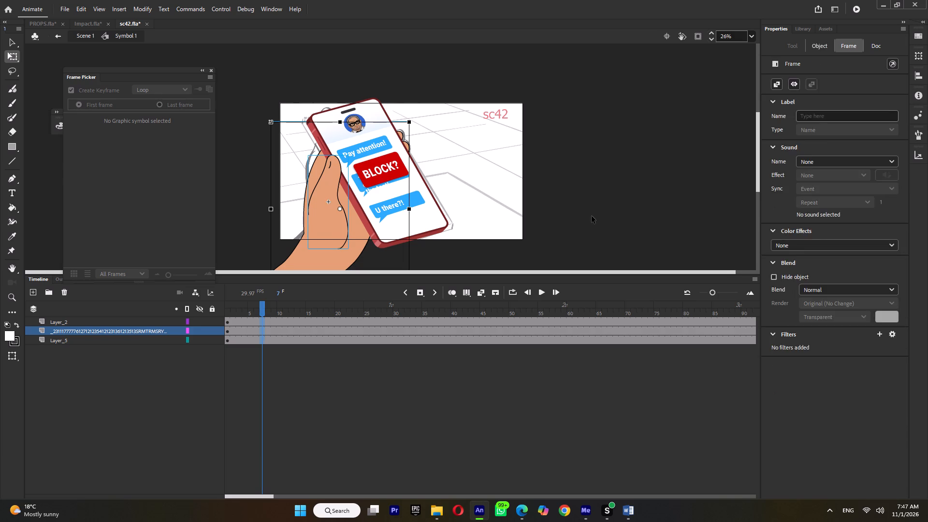
Move the thumb's pivot to its base and the hand's pivot down to the forearm, and return to the main scene.
{"action": "left_click", "coordinate": [330, 235]}
{"action": "left_click_drag", "start_coordinate": [328, 202], "coordinate": [325, 244]}
{"action": "left_click", "coordinate": [302, 261]}
{"action": "left_click_drag", "start_coordinate": [340, 209], "coordinate": [291, 286]}
{"action": "double_click", "coordinate": [534, 150]}
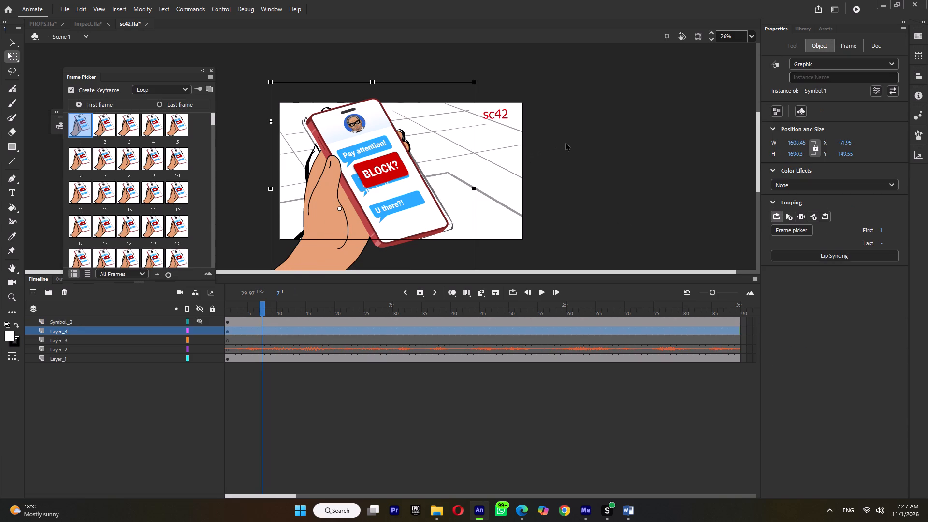
Move Layer_1's sc42 storyboard reference beside the coloured phone and scrub to frame 75 to examine its message and BLOCK timing.
{"action": "left_click", "coordinate": [524, 164]}
{"action": "left_click_drag", "start_coordinate": [487, 171], "coordinate": [612, 161]}
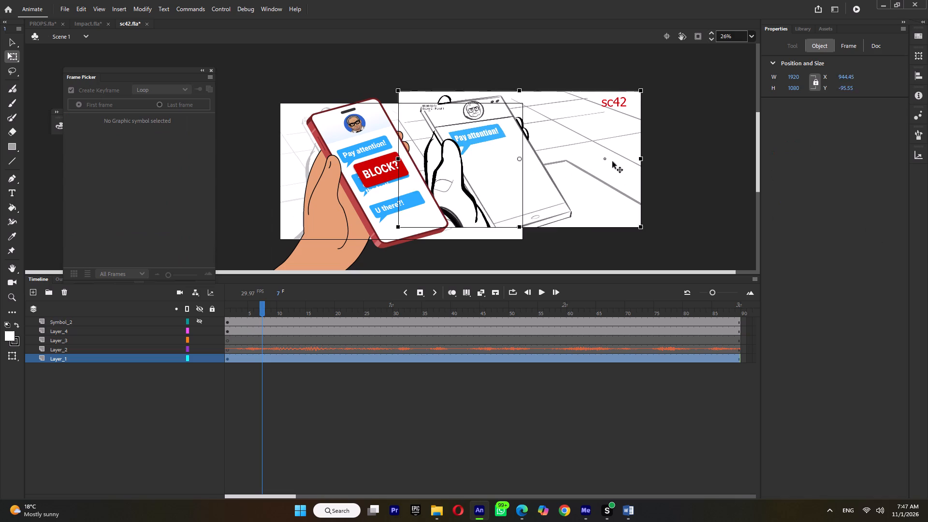
{"action": "left_click_drag", "start_coordinate": [612, 161], "coordinate": [669, 167]}
{"action": "left_click_drag", "start_coordinate": [304, 304], "coordinate": [491, 327]}
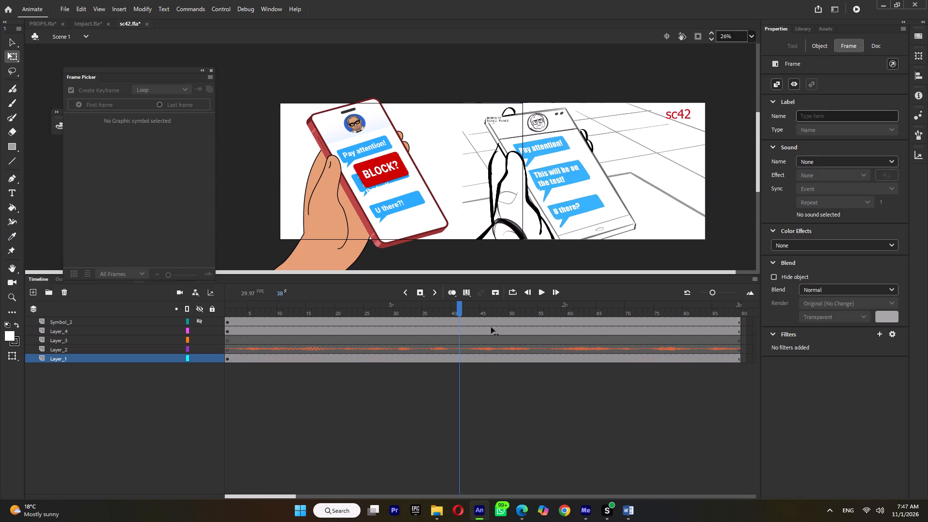
{"action": "left_click_drag", "start_coordinate": [491, 327], "coordinate": [609, 329]}
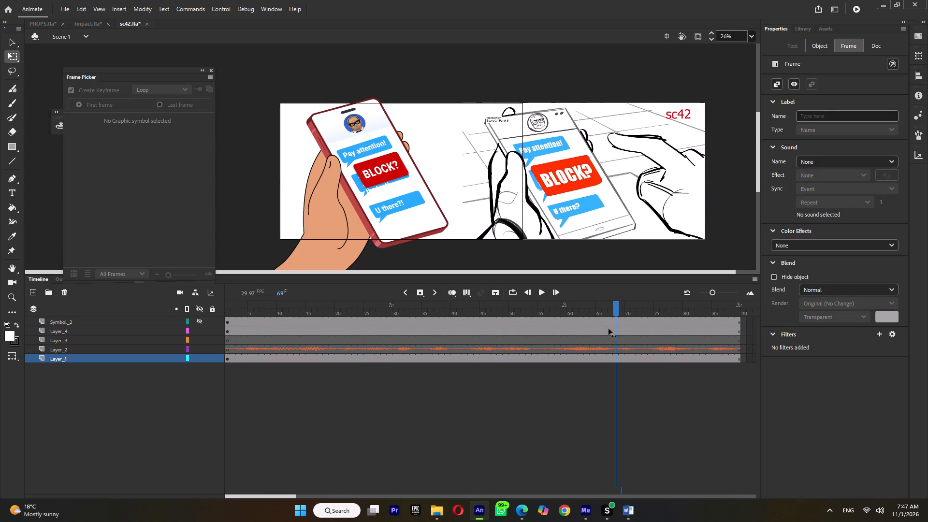
{"action": "left_click_drag", "start_coordinate": [609, 329], "coordinate": [654, 337]}
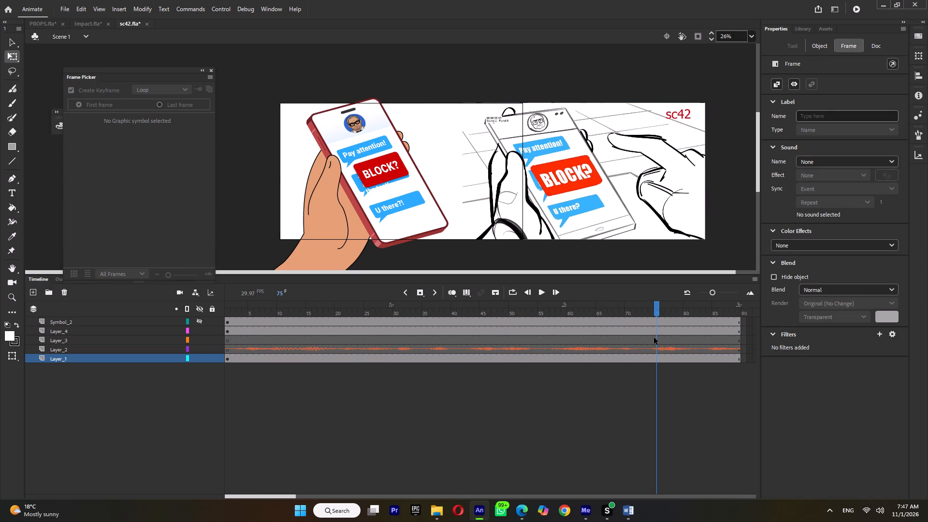
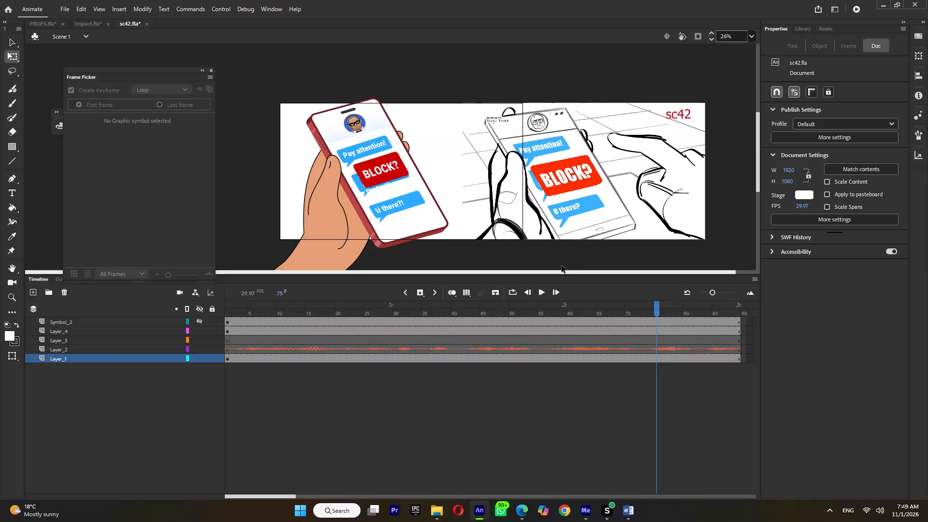
Show the Symbol_2 pointing hand and compare it with the storyboard's tapping motion between frames 63 and 80.
{"action": "left_click_drag", "start_coordinate": [301, 307], "coordinate": [301, 307]}
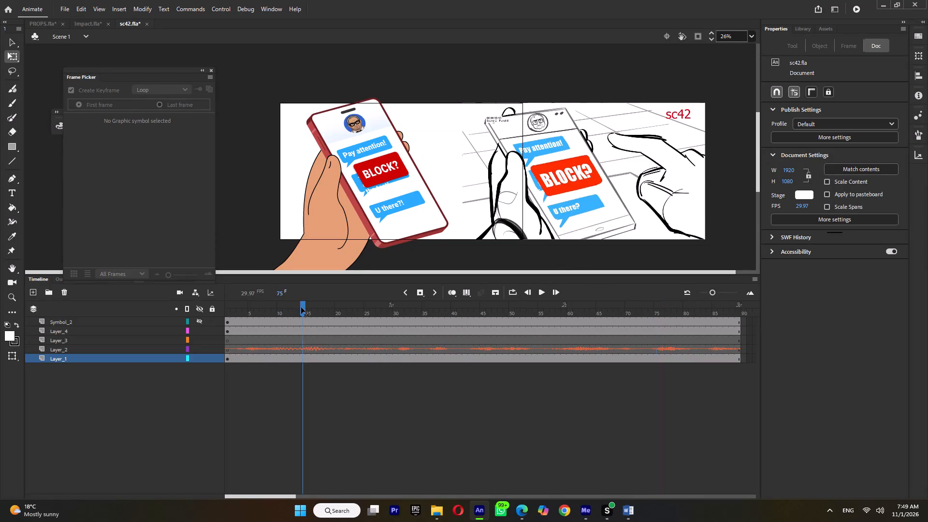
{"action": "left_click_drag", "start_coordinate": [301, 307], "coordinate": [593, 338]}
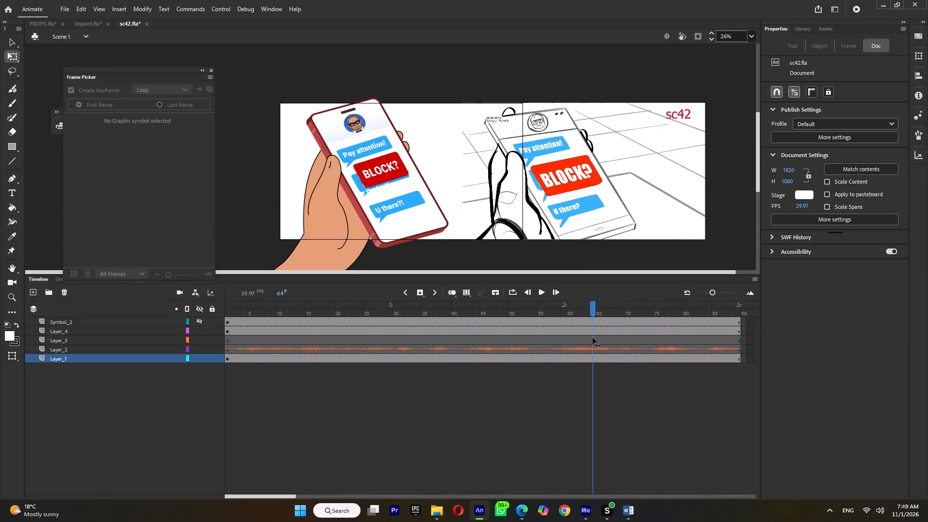
{"action": "left_click_drag", "start_coordinate": [593, 338], "coordinate": [605, 340]}
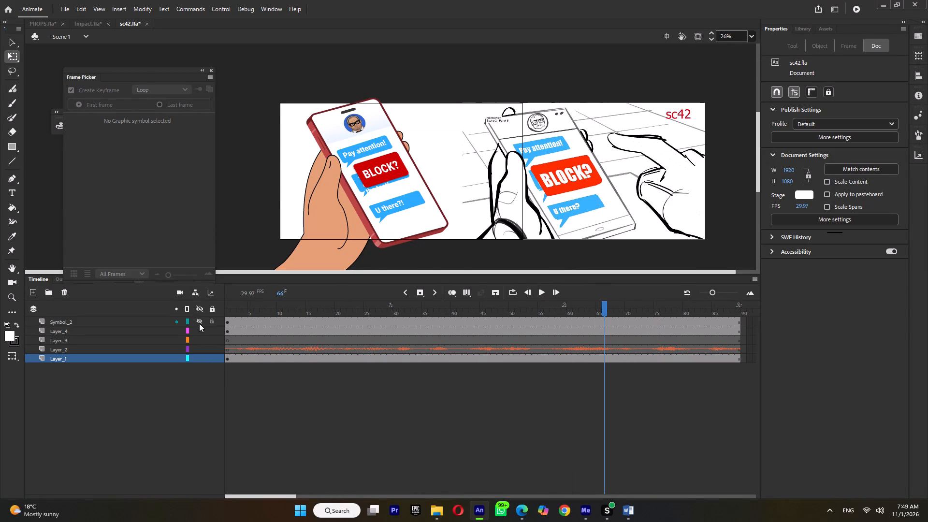
{"action": "left_click", "coordinate": [199, 321]}
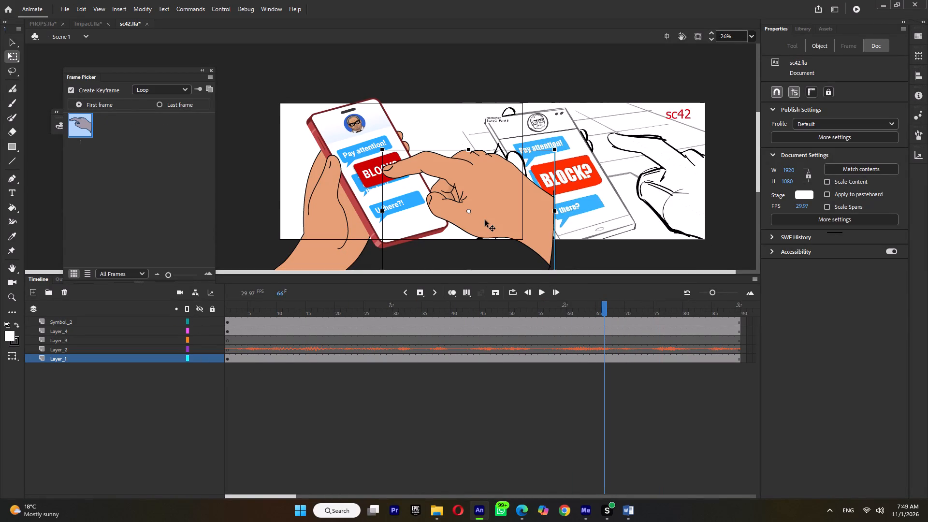
{"action": "left_click_drag", "start_coordinate": [613, 305], "coordinate": [688, 318]}
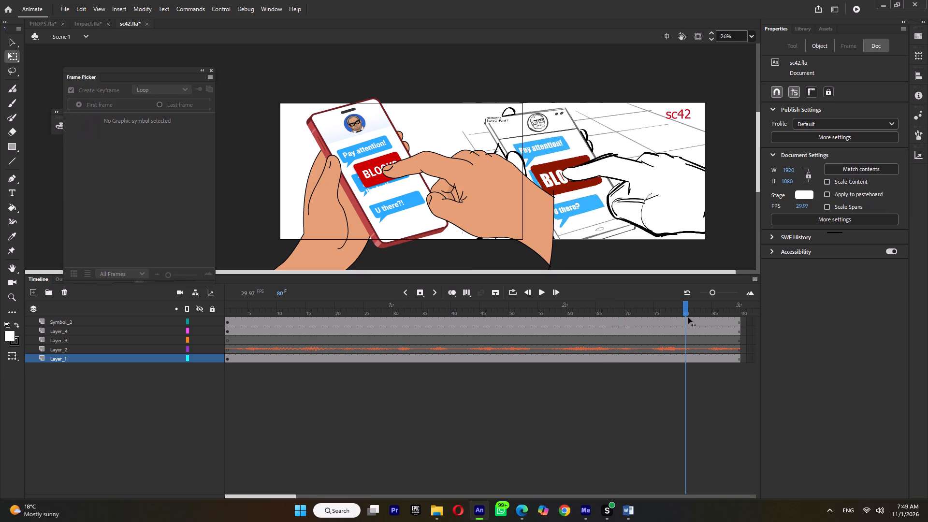
{"action": "left_click_drag", "start_coordinate": [688, 318], "coordinate": [594, 327]}
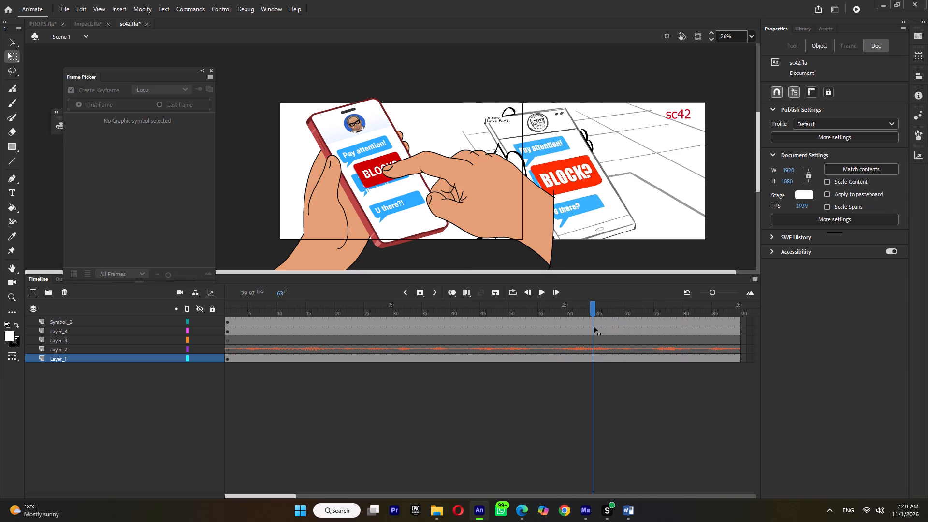
{"action": "left_click_drag", "start_coordinate": [594, 327], "coordinate": [606, 327]}
At frame 66, rotate the pointing hand clockwise and shift it away from the coloured phone's BLOCK? button.
{"action": "left_click", "coordinate": [489, 212]}
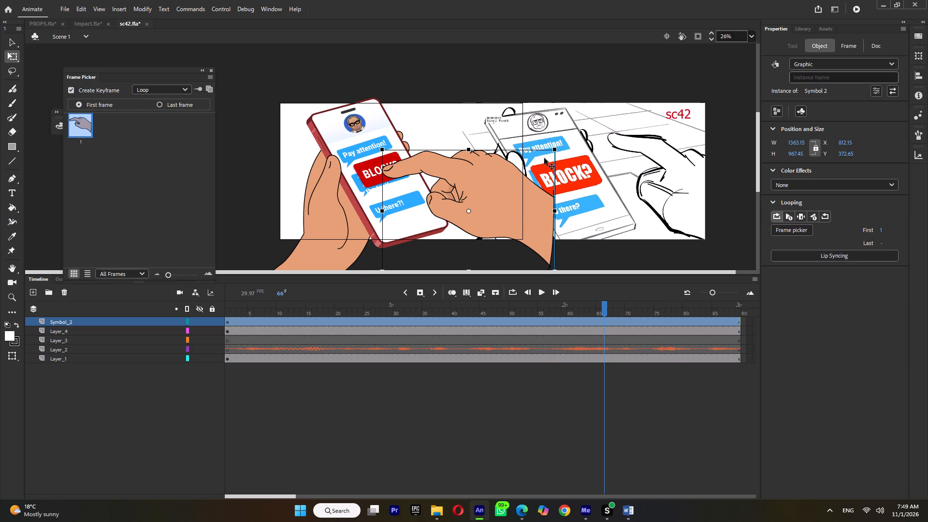
{"action": "left_click_drag", "start_coordinate": [564, 150], "coordinate": [572, 172]}
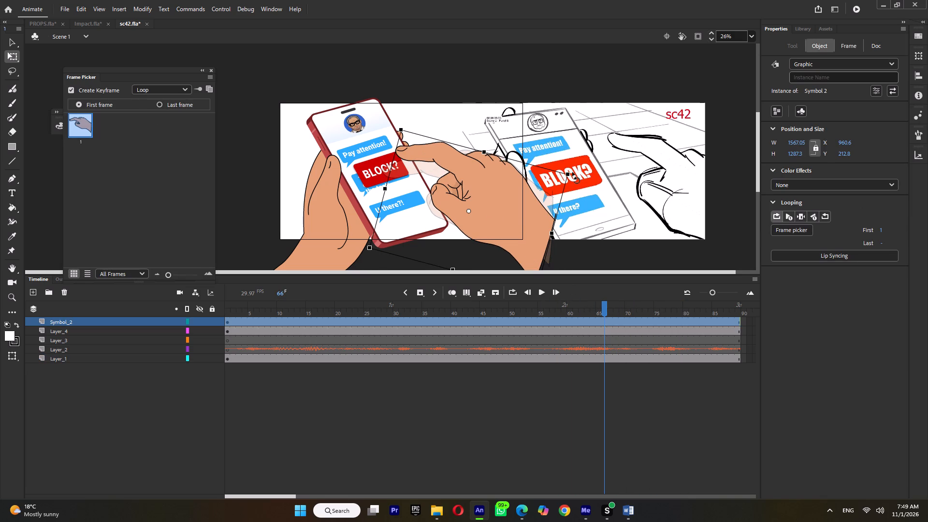
{"action": "left_click_drag", "start_coordinate": [572, 172], "coordinate": [571, 172]}
{"action": "left_click_drag", "start_coordinate": [508, 212], "coordinate": [531, 204]}
Inside the pointing-hand symbol, distribute the index finger and hand groups to separate layers.
{"action": "triple_click", "coordinate": [434, 145]}
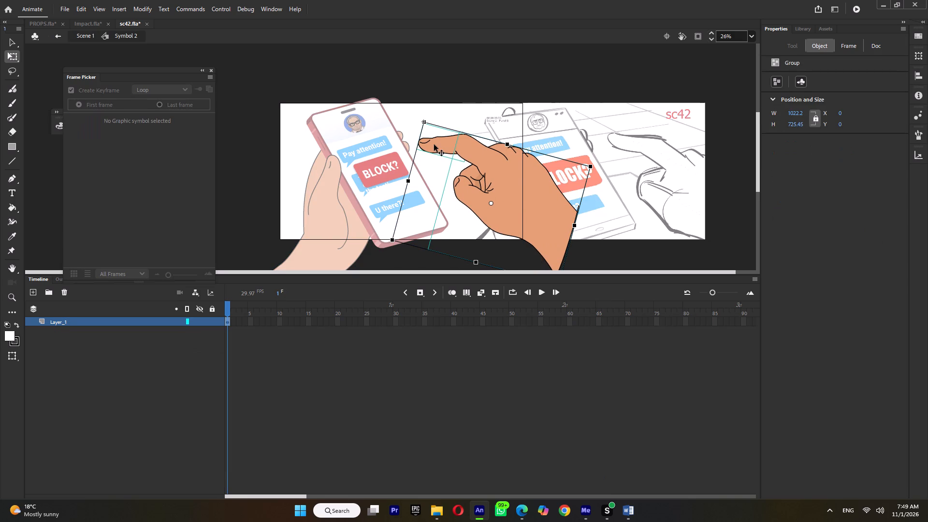
{"action": "key", "text": "ctrl+shift+d"}
Extend both layers of the pointing-hand symbol with extra frames to well past frame 90.
{"action": "left_click_drag", "start_coordinate": [246, 321], "coordinate": [246, 322]}
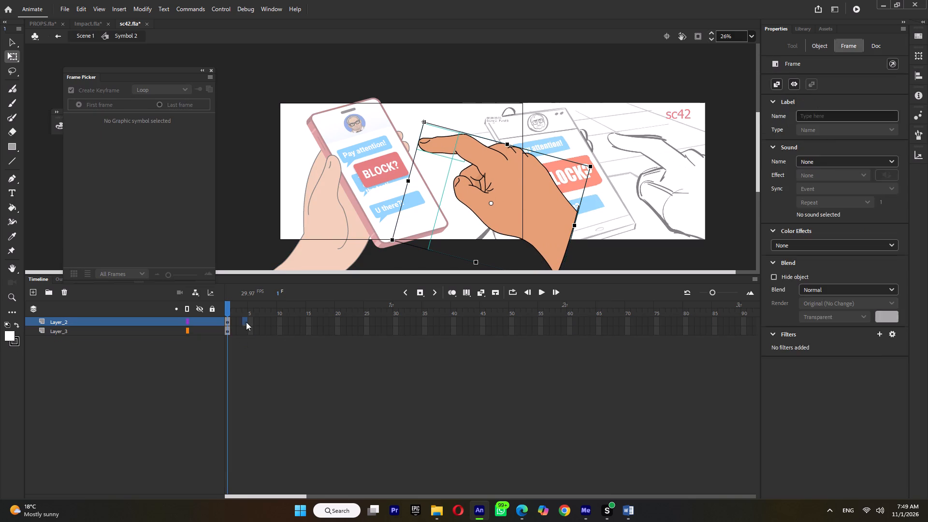
{"action": "left_click_drag", "start_coordinate": [246, 322], "coordinate": [355, 362]}
{"action": "key", "text": "F5"}
{"action": "key", "text": "F5"}
{"action": "key", "text": "F5"}
{"action": "key", "text": "F5"}
{"action": "key", "text": "F5"}
{"action": "key", "text": "F5"}
{"action": "key", "text": "F5"}
{"action": "key", "text": "F5"}
{"action": "key", "text": "F5"}
{"action": "key", "text": "F5"}
{"action": "key", "text": "F5"}
At frame 1, move the index fingertip group's pivot to the joint where it meets the rest of the hand.
{"action": "left_click_drag", "start_coordinate": [264, 302], "coordinate": [195, 315]}
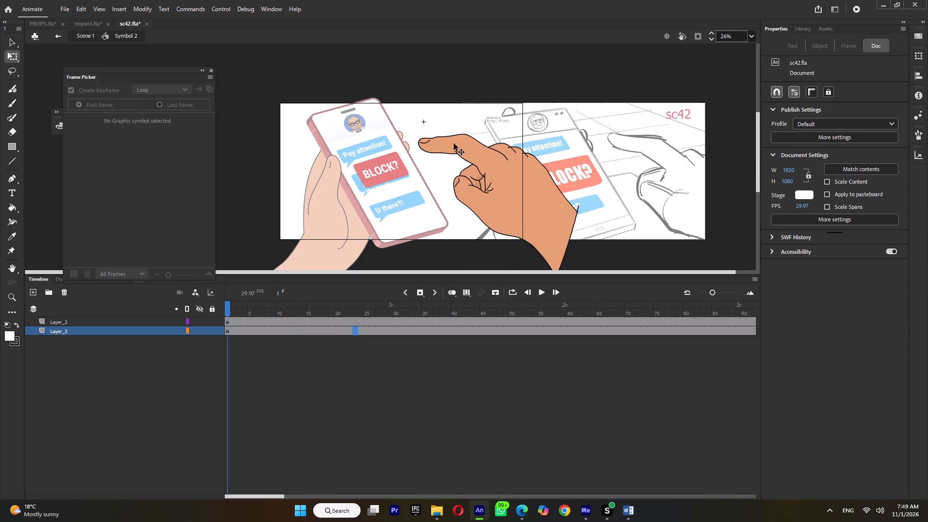
{"action": "left_click", "coordinate": [432, 147]}
{"action": "left_click_drag", "start_coordinate": [443, 143], "coordinate": [463, 145]}
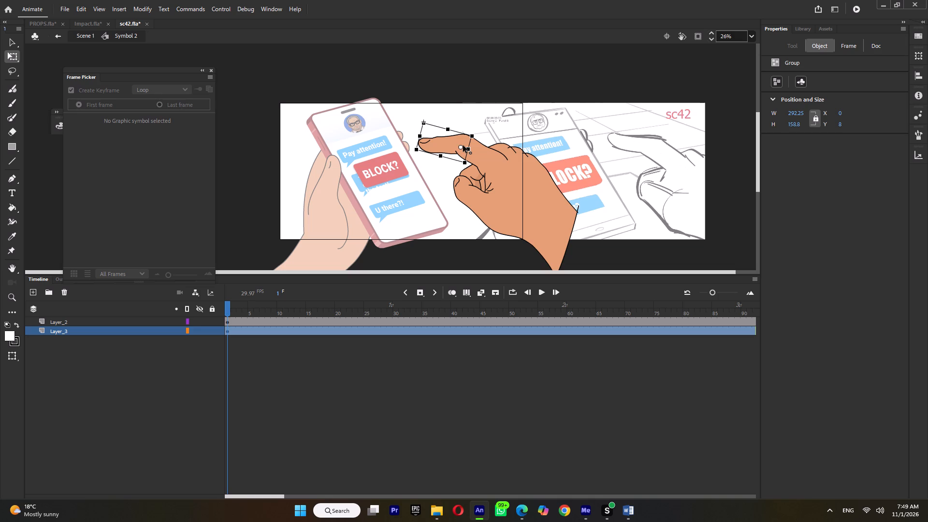
{"action": "left_click_drag", "start_coordinate": [463, 145], "coordinate": [464, 143]}
{"action": "scroll", "coordinate": [469, 144], "scroll_direction": "up", "scroll_amount": 5, "text": "ctrl"}
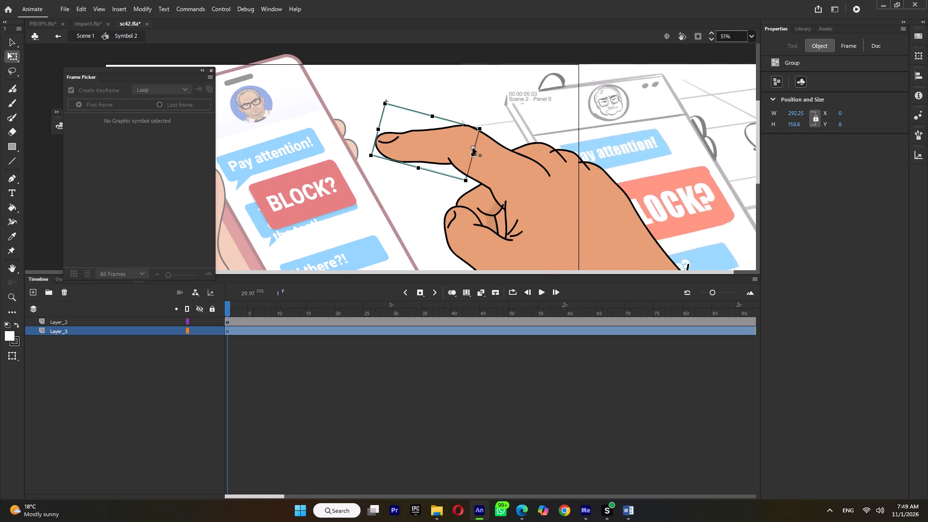
{"action": "left_click_drag", "start_coordinate": [473, 148], "coordinate": [458, 144]}
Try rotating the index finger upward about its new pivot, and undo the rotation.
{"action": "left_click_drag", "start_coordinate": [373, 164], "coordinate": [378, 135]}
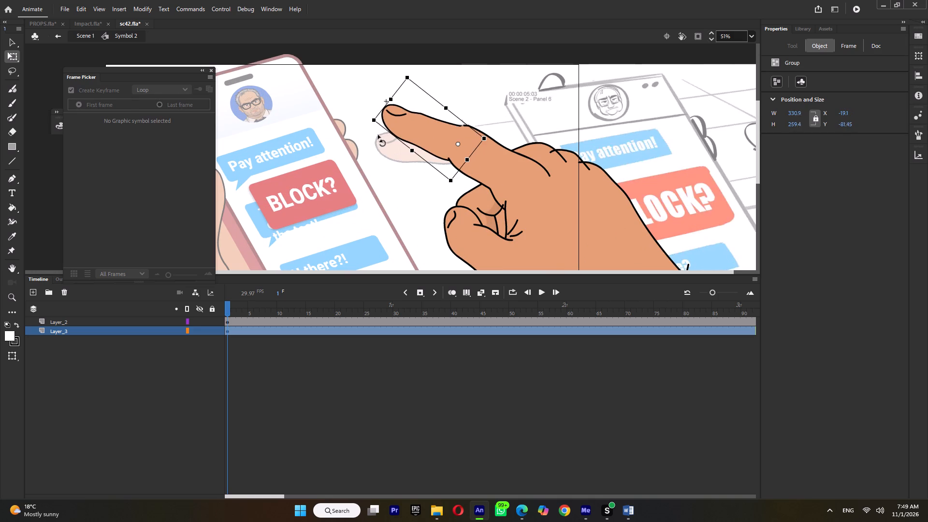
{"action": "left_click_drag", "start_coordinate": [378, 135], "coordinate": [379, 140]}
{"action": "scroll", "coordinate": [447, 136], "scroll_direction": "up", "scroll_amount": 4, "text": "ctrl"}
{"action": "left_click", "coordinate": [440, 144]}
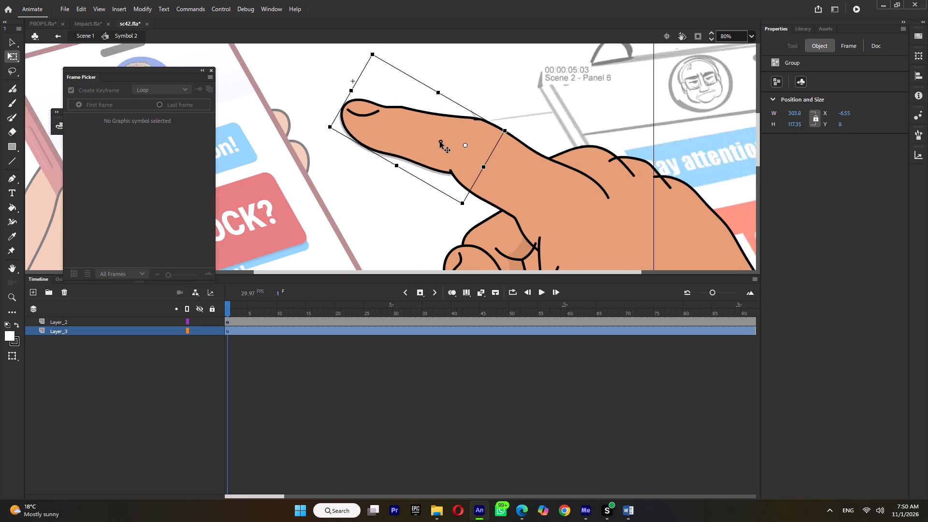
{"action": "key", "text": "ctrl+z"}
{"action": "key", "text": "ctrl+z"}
Insert keyframes at frame 45 on both the hand and finger layers.
{"action": "scroll", "coordinate": [440, 142], "scroll_direction": "down", "scroll_amount": 6, "text": "ctrl"}
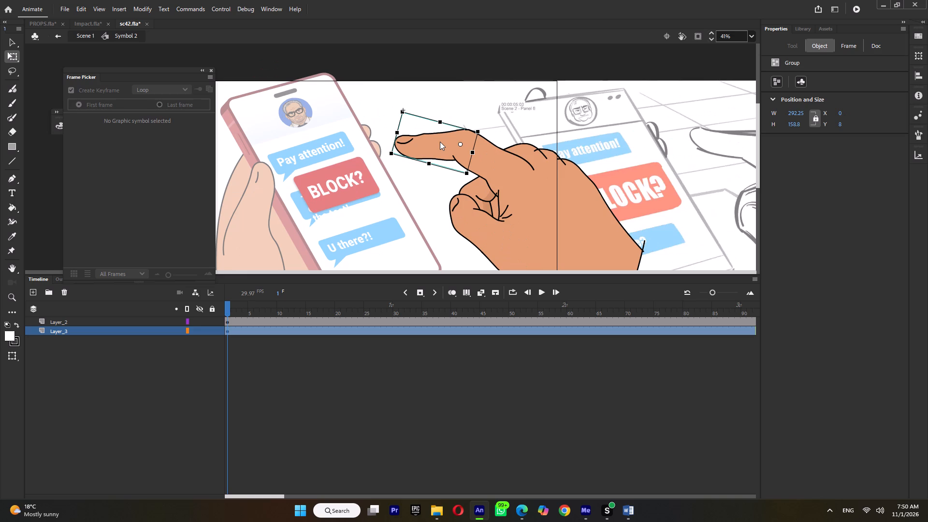
{"action": "double_click", "coordinate": [639, 312]}
{"action": "double_click", "coordinate": [481, 308]}
{"action": "key", "text": "F6"}
In the span before frame 45, rotate the index finger upward and nudge it up slightly to meet the hand.
{"action": "left_click", "coordinate": [428, 312]}
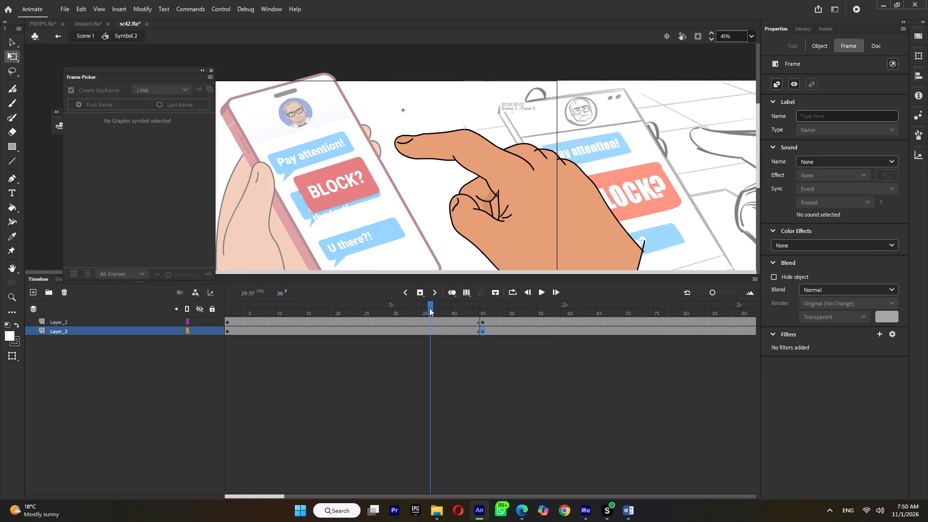
{"action": "left_click", "coordinate": [418, 138]}
{"action": "left_click_drag", "start_coordinate": [393, 161], "coordinate": [394, 144]}
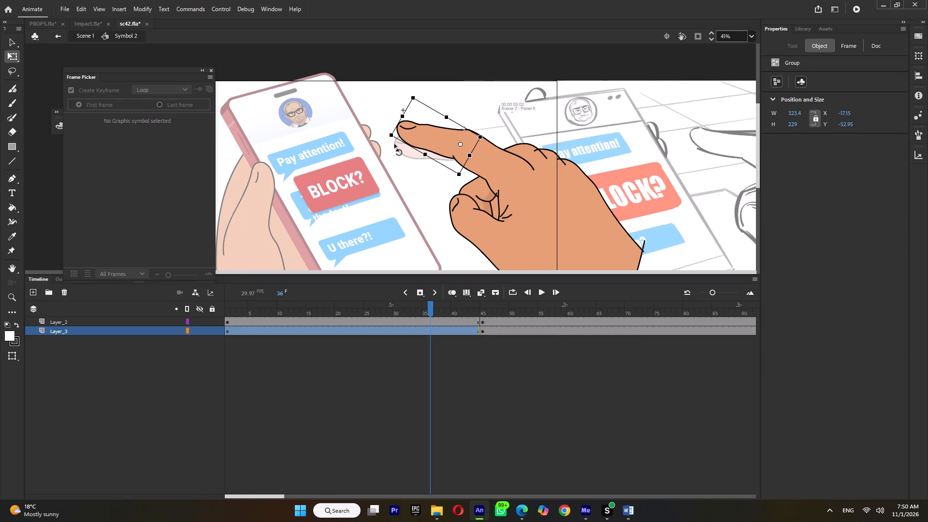
{"action": "left_click_drag", "start_coordinate": [394, 144], "coordinate": [395, 144]}
{"action": "key", "text": "Up"}
{"action": "key", "text": "Up"}
{"action": "key", "text": "Up"}
{"action": "key", "text": "Up"}
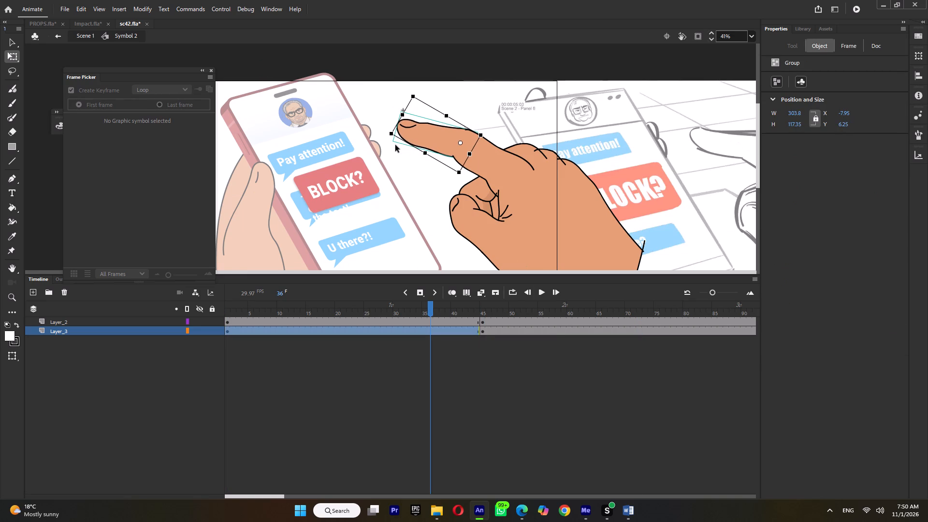
{"action": "scroll", "coordinate": [470, 188], "scroll_direction": "down", "scroll_amount": 5, "text": "ctrl"}
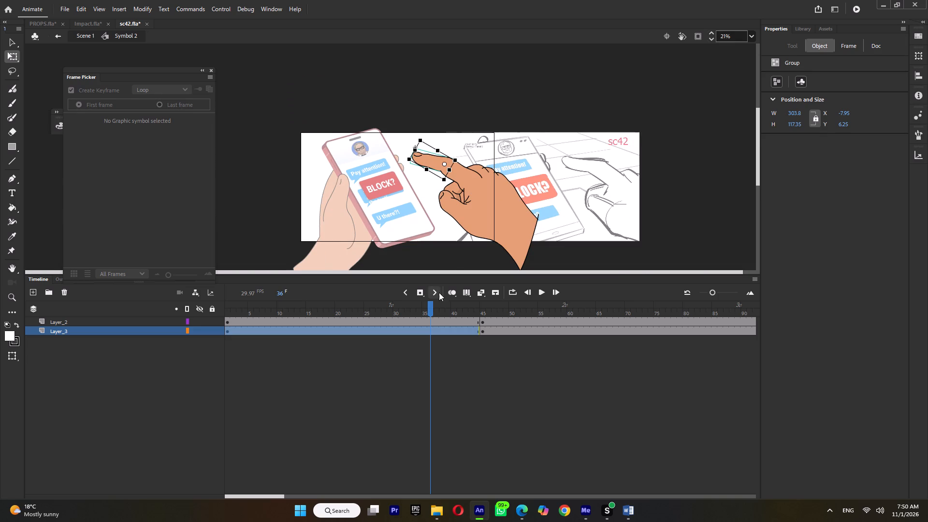
Check the finger pose at frame 45, return to Scene 1, and scrub to examine the hand's timing against the storyboard.
{"action": "left_click", "coordinate": [484, 312]}
{"action": "double_click", "coordinate": [561, 222]}
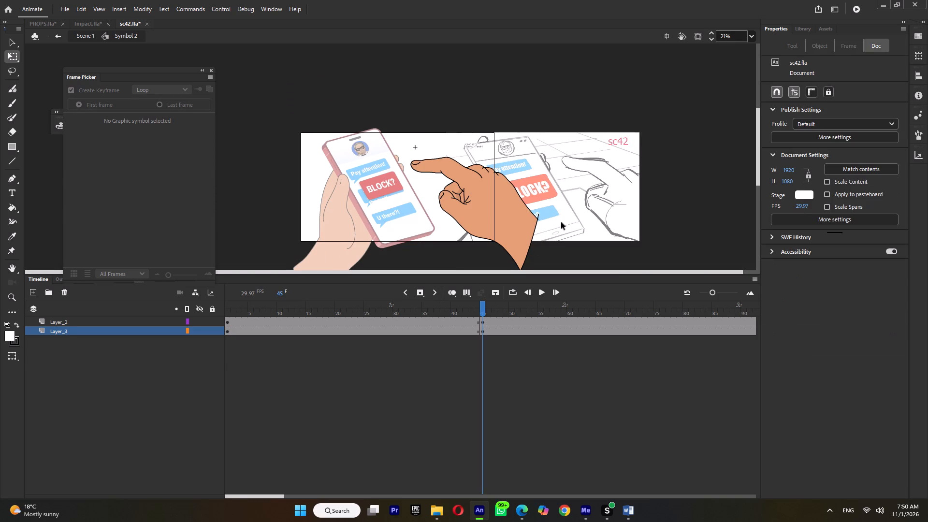
{"action": "left_click_drag", "start_coordinate": [477, 314], "coordinate": [598, 334]}
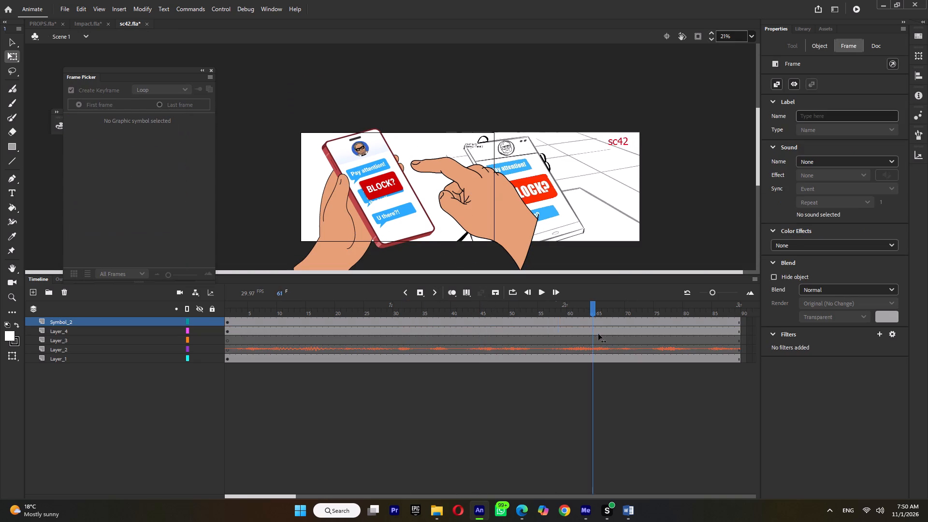
{"action": "left_click_drag", "start_coordinate": [598, 334], "coordinate": [81, 385]}
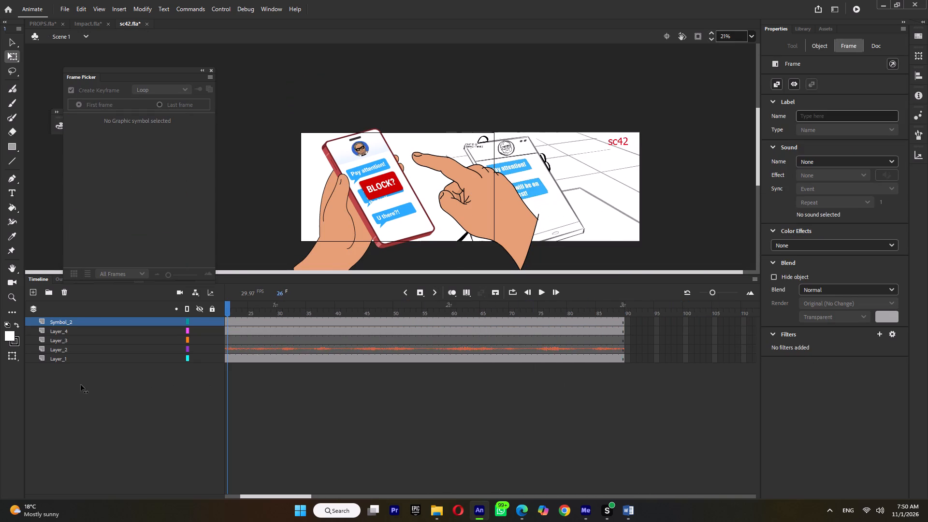
{"action": "left_click_drag", "start_coordinate": [81, 385], "coordinate": [507, 381]}
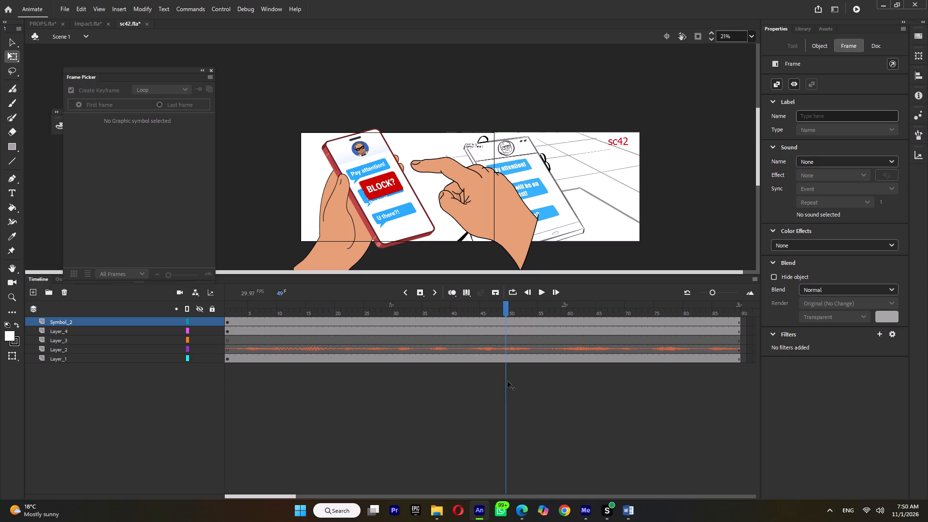
{"action": "left_click_drag", "start_coordinate": [507, 381], "coordinate": [655, 382]}
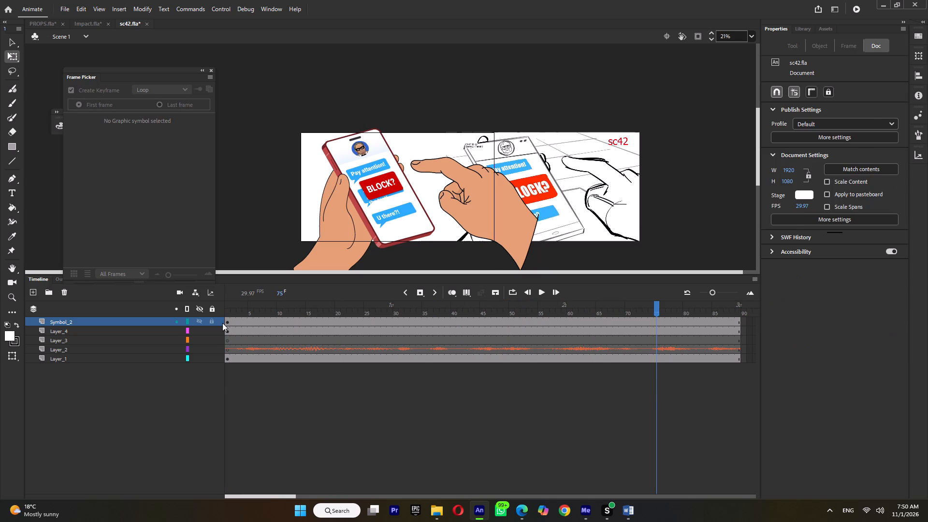
Move Symbol_2's starting keyframe to frame 52.
{"action": "left_click", "coordinate": [222, 323]}
{"action": "left_click_drag", "start_coordinate": [227, 321], "coordinate": [523, 319]}
Remove Symbol_2's surplus frames beyond frame 89 so the layer ends with the others.
{"action": "left_click", "coordinate": [741, 321]}
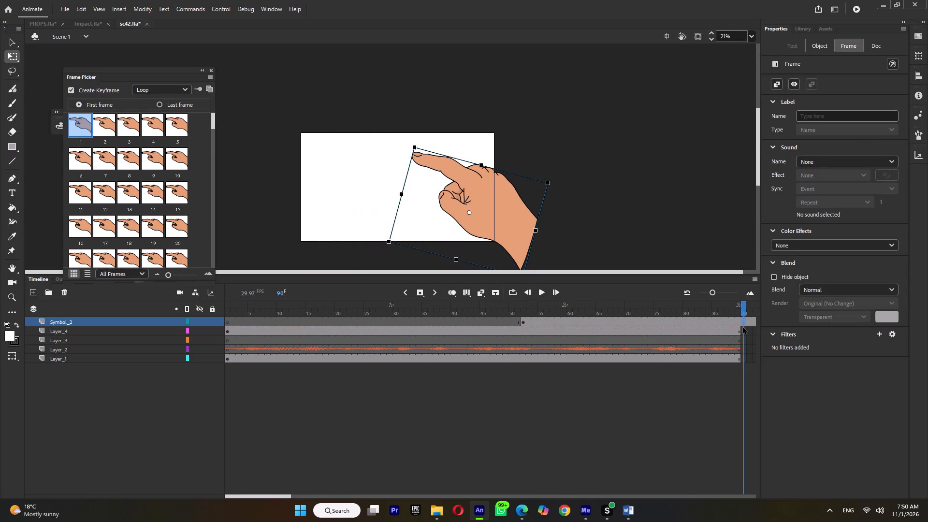
{"action": "key", "text": "shift+F7"}
{"action": "key", "text": "F7"}
{"action": "left_click_drag", "start_coordinate": [748, 337], "coordinate": [747, 331]}
{"action": "left_click_drag", "start_coordinate": [744, 319], "coordinate": [751, 319]}
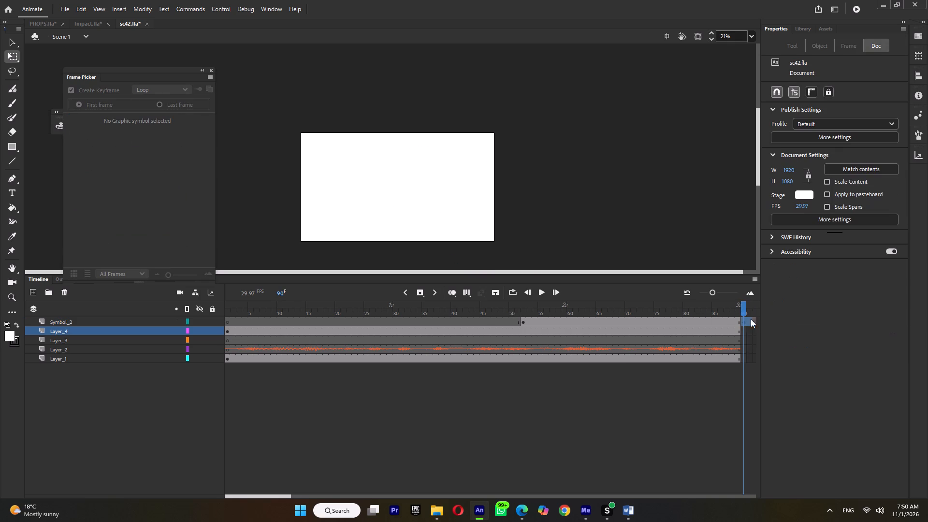
{"action": "left_click_drag", "start_coordinate": [751, 319], "coordinate": [826, 321]}
{"action": "key", "text": "shift+F5"}
{"action": "key", "text": "shift+F5"}
{"action": "key", "text": "shift+F5"}
{"action": "key", "text": "shift+F5"}
{"action": "key", "text": "shift+F5"}
{"action": "key", "text": "shift+F5"}
{"action": "key", "text": "shift+F5"}
{"action": "key", "text": "shift+F5"}
{"action": "key", "text": "shift+F5"}
{"action": "key", "text": "shift+F5"}
{"action": "key", "text": "shift+F5"}
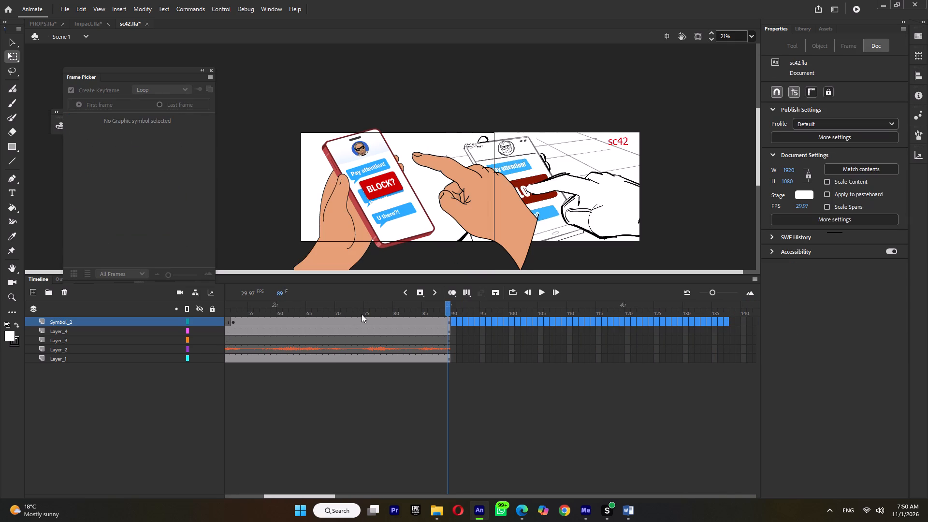
Open the pointing-hand symbol from scene frame 66 and insert keyframes on both layers at its frame 15.
{"action": "left_click_drag", "start_coordinate": [363, 311], "coordinate": [319, 335]}
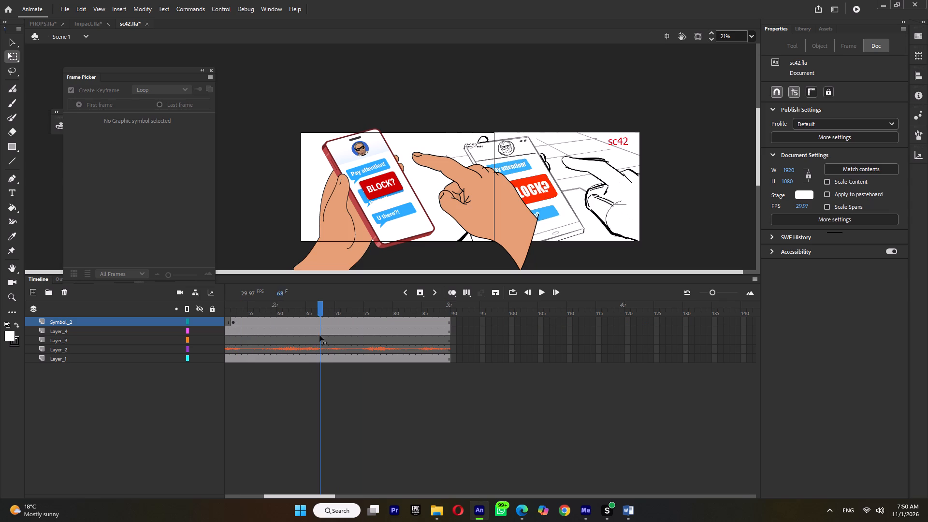
{"action": "left_click_drag", "start_coordinate": [319, 335], "coordinate": [313, 342]}
{"action": "left_click", "coordinate": [315, 322]}
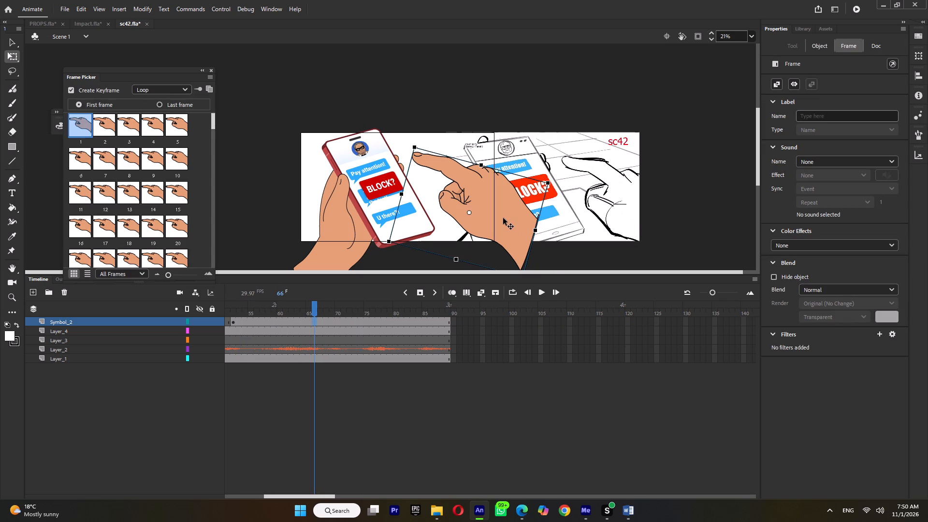
{"action": "double_click", "coordinate": [503, 218]}
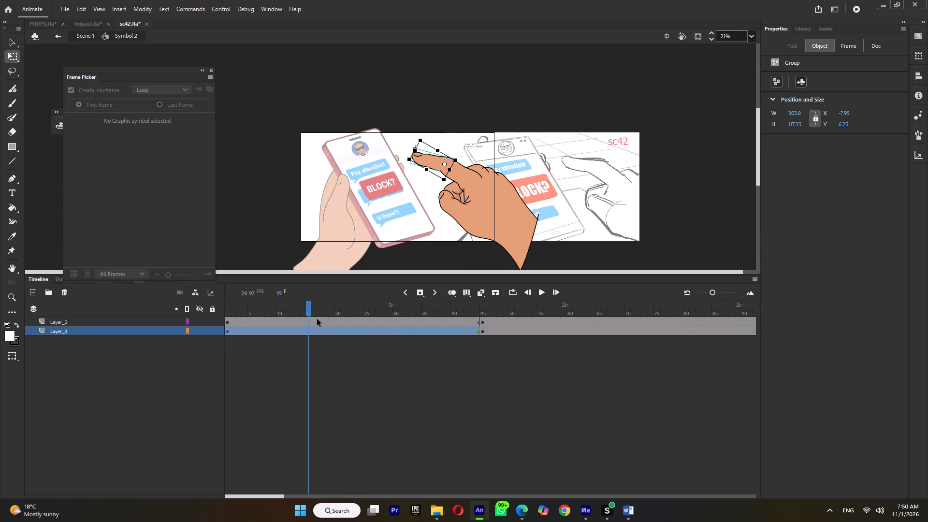
{"action": "double_click", "coordinate": [308, 312]}
{"action": "key", "text": "F6"}
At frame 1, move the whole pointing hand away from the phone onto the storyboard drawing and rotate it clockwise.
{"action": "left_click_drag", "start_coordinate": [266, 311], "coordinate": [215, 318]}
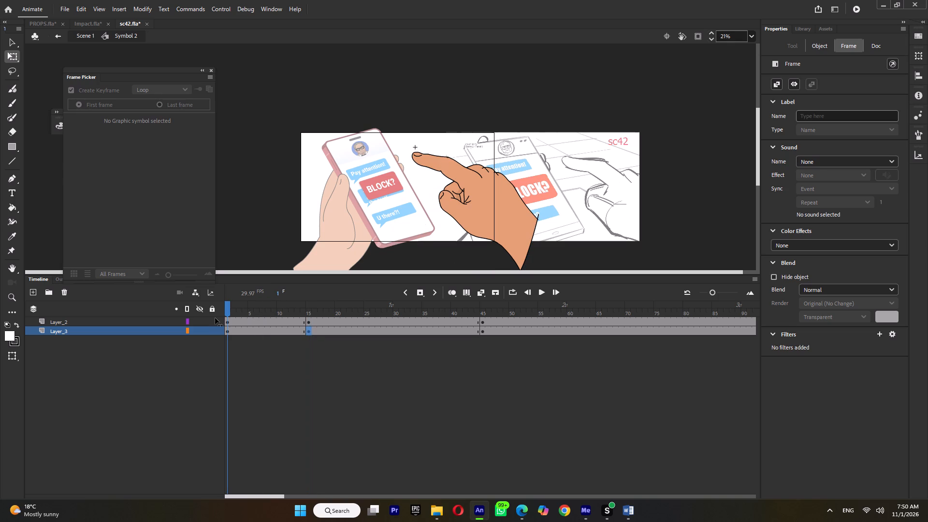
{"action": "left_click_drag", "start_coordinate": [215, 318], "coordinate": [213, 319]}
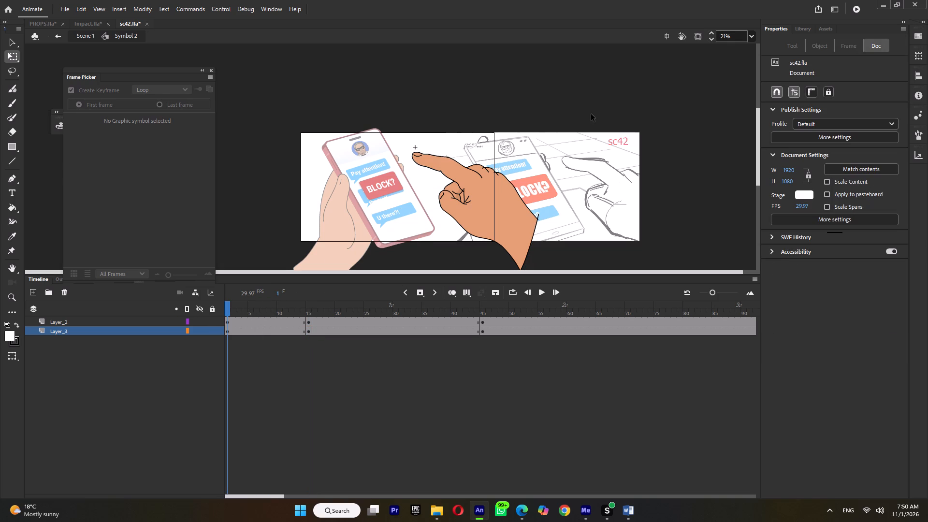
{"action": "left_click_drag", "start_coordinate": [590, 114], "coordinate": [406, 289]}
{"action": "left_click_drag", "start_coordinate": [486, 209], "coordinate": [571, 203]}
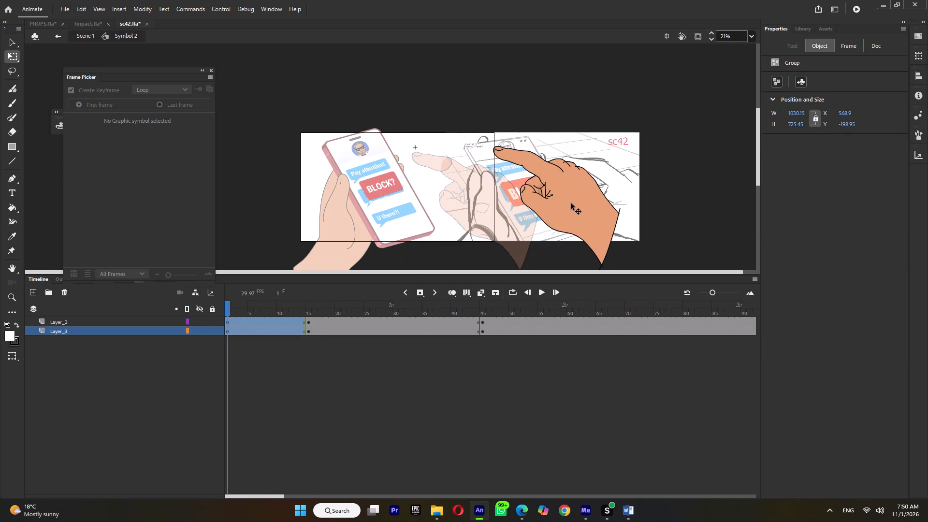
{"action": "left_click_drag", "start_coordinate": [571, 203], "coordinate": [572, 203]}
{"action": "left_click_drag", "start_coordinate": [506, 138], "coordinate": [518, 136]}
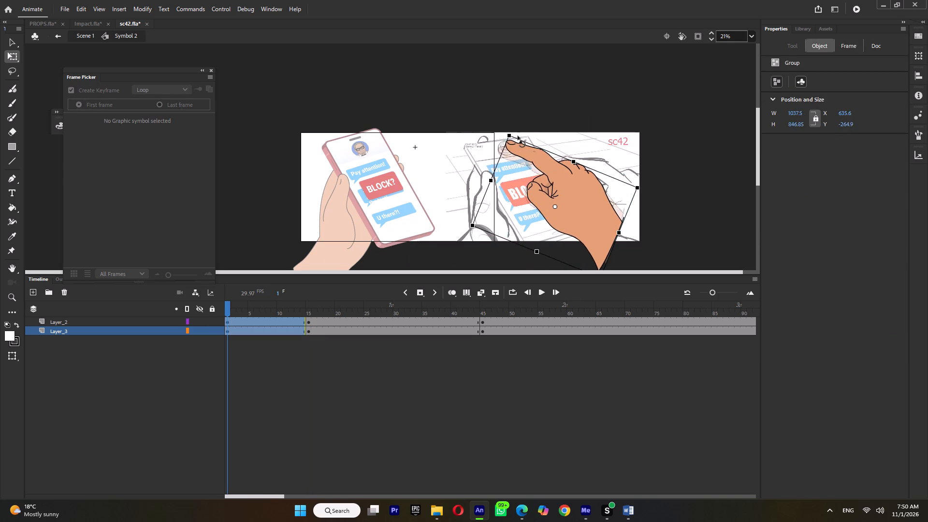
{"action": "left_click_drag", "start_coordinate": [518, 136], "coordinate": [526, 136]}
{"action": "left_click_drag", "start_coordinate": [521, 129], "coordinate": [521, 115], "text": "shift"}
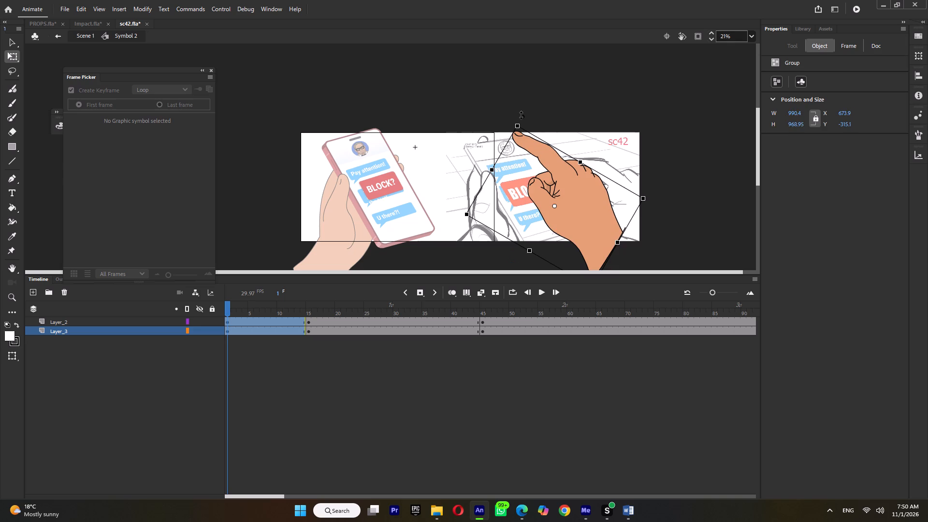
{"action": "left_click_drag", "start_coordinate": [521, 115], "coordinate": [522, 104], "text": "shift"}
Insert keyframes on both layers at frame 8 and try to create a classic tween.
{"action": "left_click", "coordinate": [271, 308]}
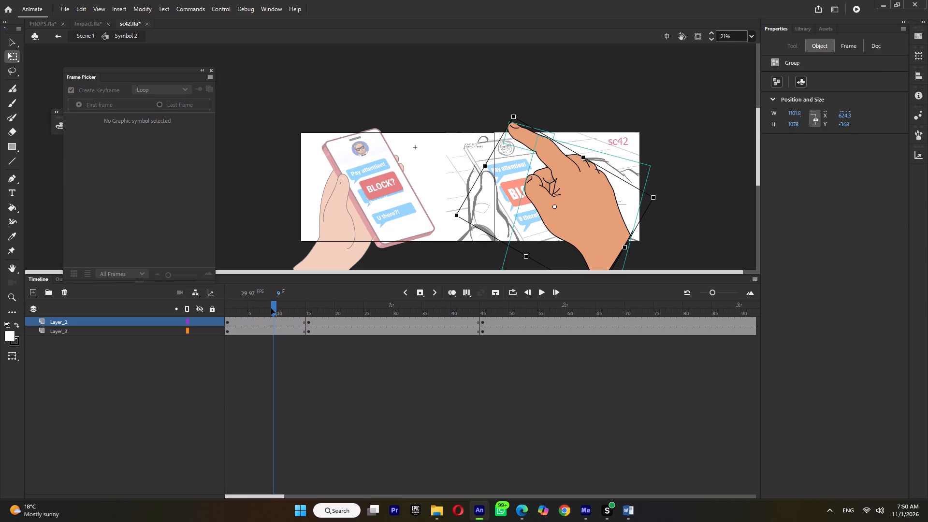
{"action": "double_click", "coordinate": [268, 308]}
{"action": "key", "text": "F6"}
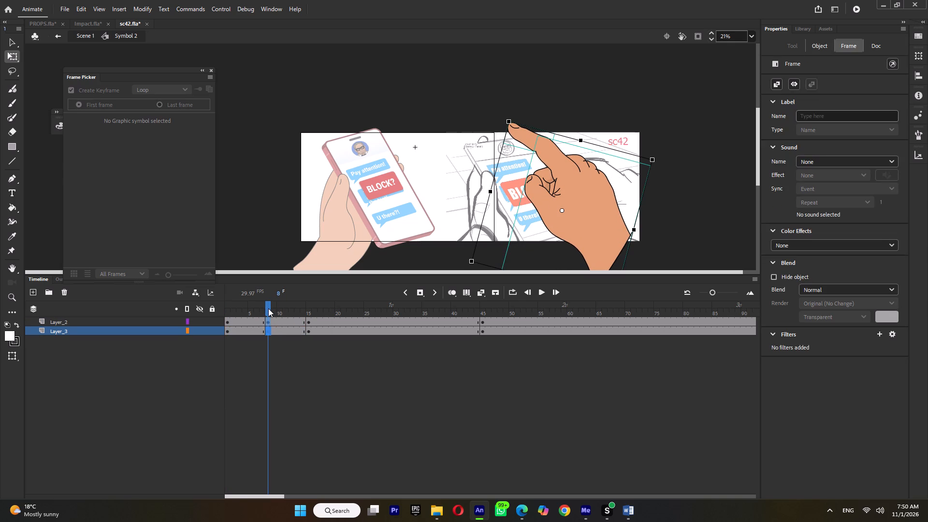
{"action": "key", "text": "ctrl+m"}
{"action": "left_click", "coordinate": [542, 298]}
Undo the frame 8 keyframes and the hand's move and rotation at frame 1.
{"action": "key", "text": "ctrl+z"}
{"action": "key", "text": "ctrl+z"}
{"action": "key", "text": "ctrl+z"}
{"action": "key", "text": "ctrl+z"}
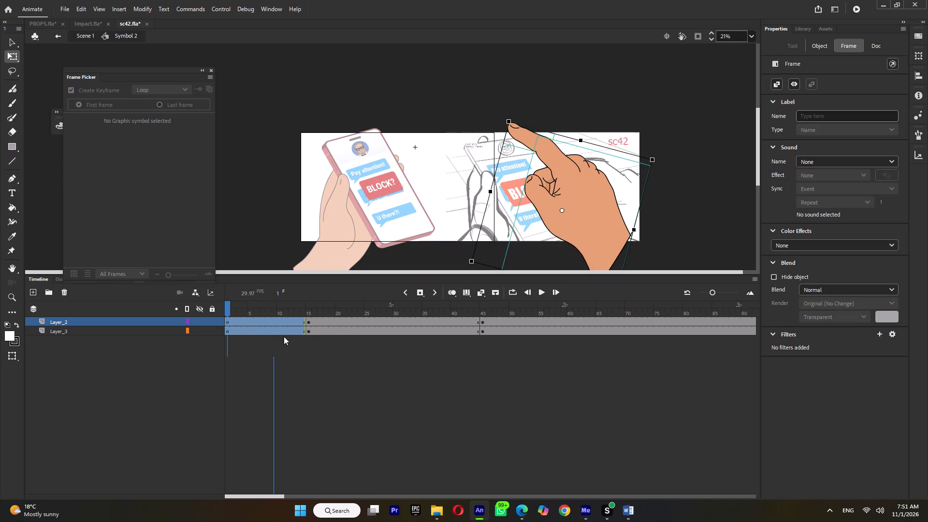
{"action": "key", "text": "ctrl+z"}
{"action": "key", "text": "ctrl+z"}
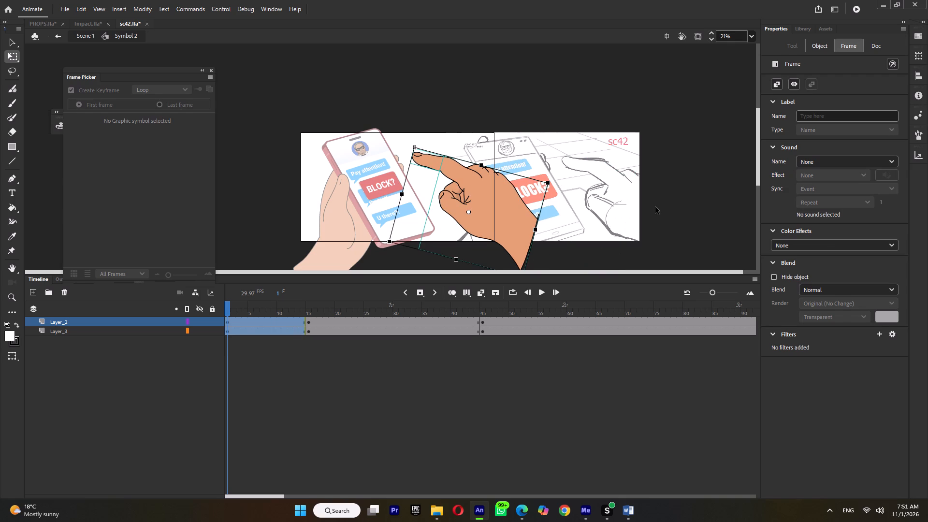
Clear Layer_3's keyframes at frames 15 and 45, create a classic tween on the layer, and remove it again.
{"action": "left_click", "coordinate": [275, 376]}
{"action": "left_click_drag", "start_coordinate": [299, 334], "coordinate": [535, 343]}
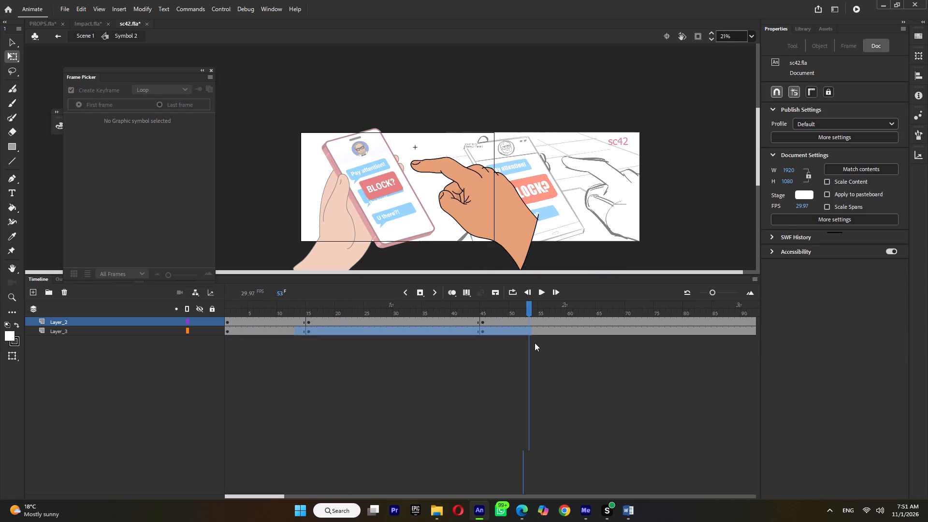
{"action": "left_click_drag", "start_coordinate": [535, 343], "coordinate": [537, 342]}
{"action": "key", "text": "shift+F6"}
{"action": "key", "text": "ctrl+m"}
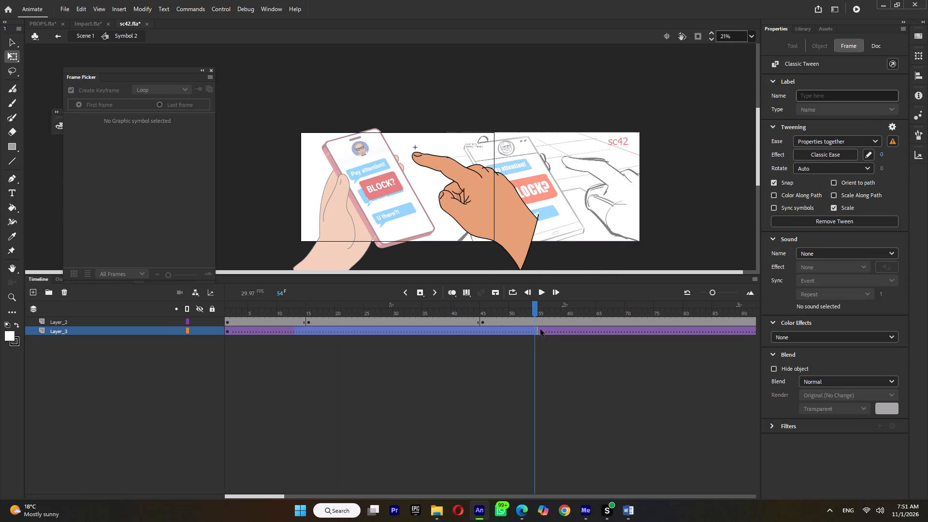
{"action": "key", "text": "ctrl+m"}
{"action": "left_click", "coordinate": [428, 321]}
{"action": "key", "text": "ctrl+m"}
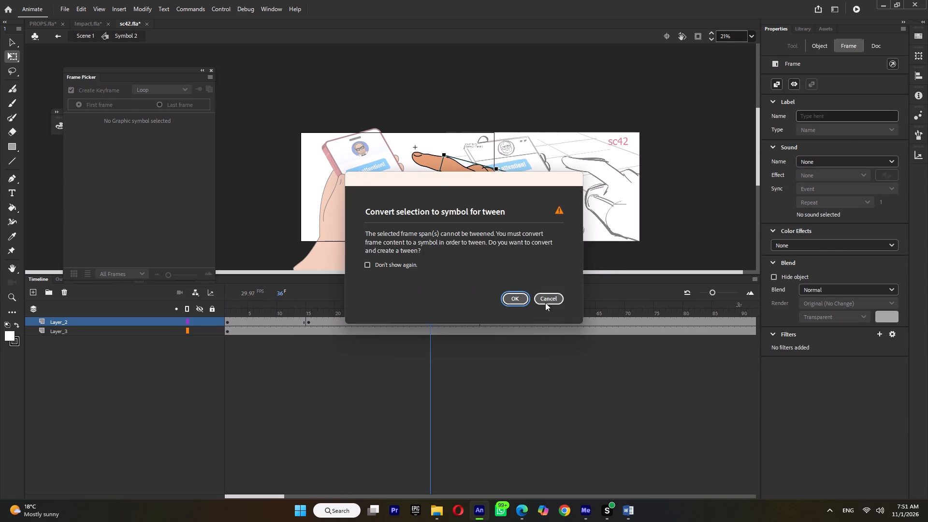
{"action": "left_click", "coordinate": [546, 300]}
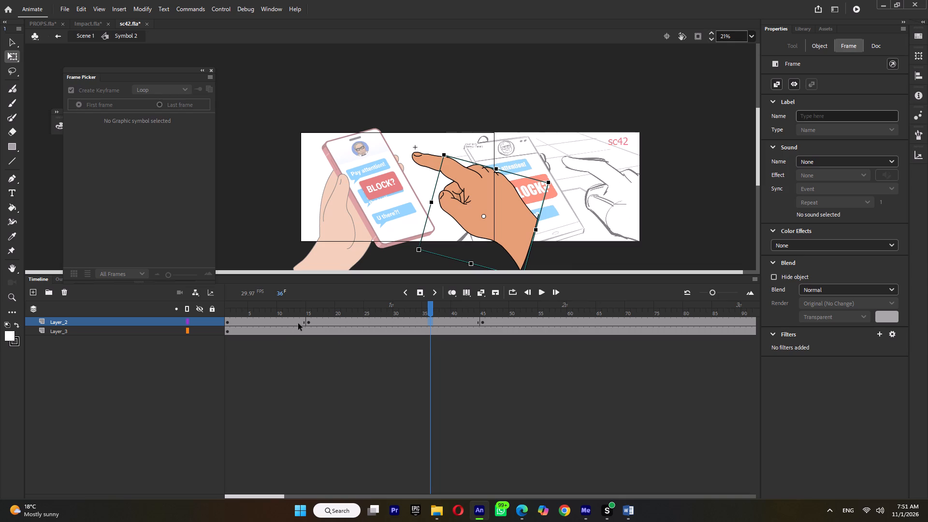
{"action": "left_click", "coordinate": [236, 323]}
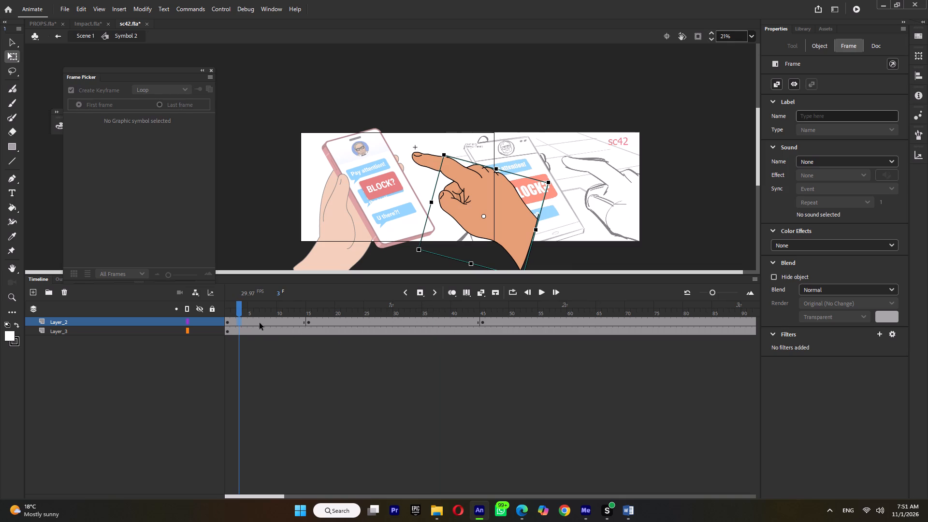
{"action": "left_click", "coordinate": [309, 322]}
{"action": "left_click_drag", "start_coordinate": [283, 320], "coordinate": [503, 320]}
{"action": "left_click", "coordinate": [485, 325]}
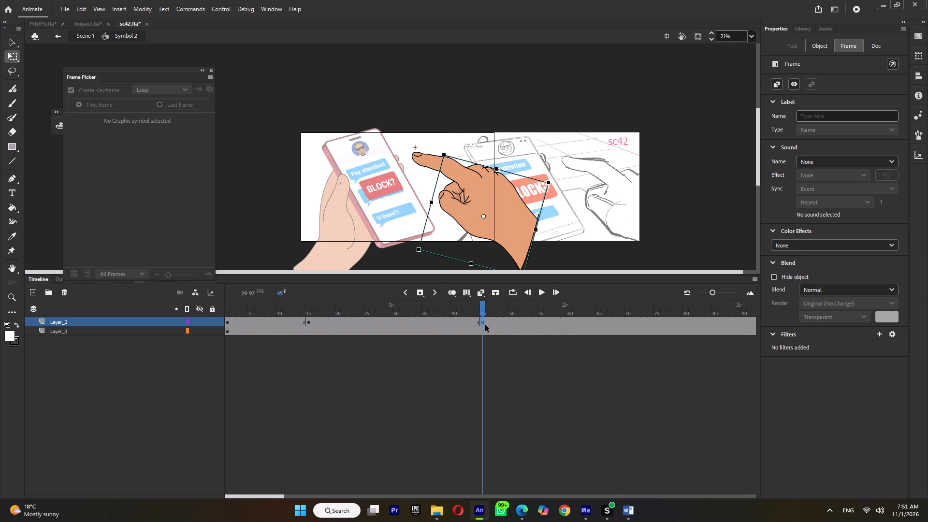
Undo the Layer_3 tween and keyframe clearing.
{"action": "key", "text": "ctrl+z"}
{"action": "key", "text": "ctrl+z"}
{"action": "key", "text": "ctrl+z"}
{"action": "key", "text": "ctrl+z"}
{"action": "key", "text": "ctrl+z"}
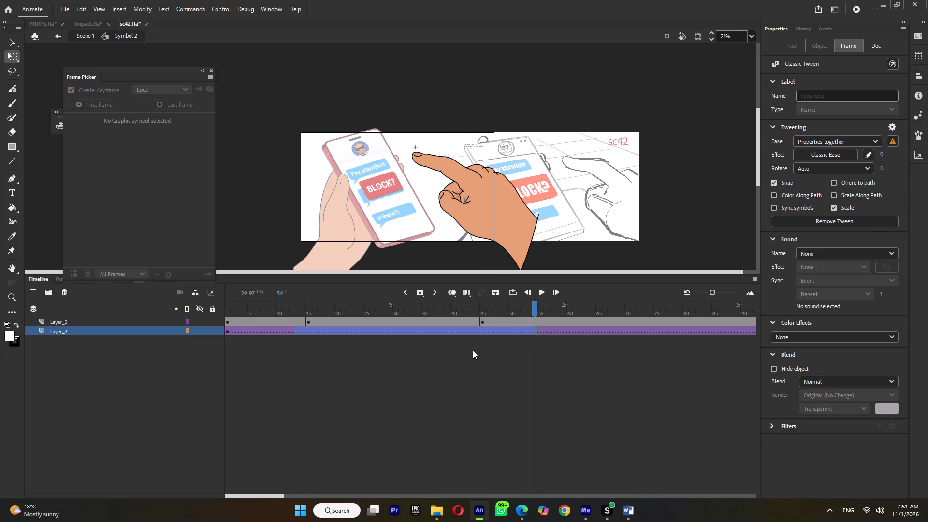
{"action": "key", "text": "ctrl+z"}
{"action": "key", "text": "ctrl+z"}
Clear Layer_2's keyframes at frames 15 and 45, create a classic tween on the layer, and remove it again.
{"action": "left_click", "coordinate": [446, 360]}
{"action": "left_click_drag", "start_coordinate": [297, 322], "coordinate": [451, 316]}
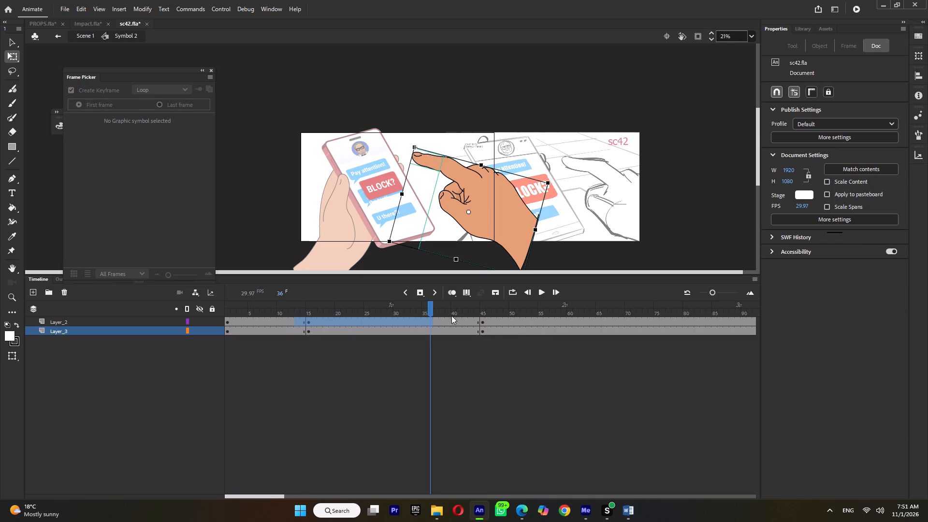
{"action": "left_click_drag", "start_coordinate": [451, 316], "coordinate": [495, 313]}
{"action": "key", "text": "shift+F6"}
{"action": "key", "text": "ctrl+m"}
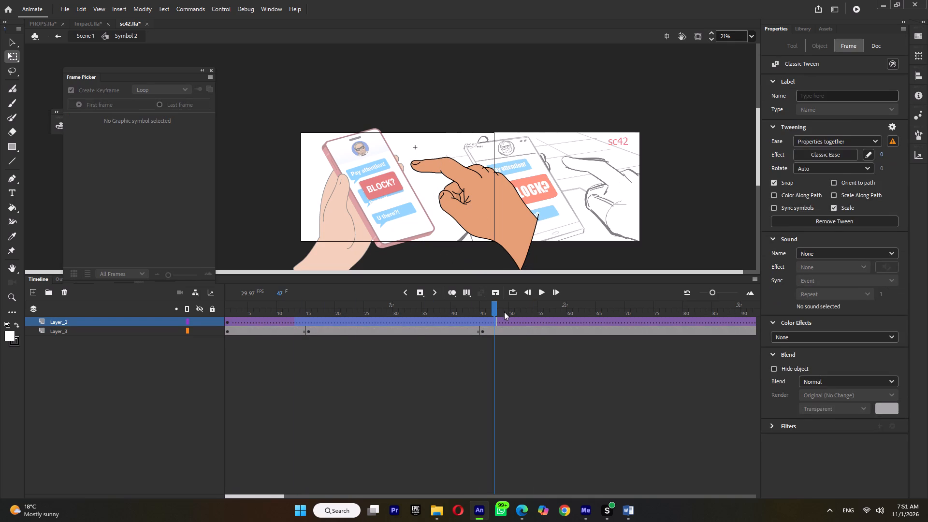
{"action": "key", "text": "ctrl+m"}
Insert a keyframe on Layer_2 at frame 15, matching Layer_3's keyframe.
{"action": "double_click", "coordinate": [309, 311]}
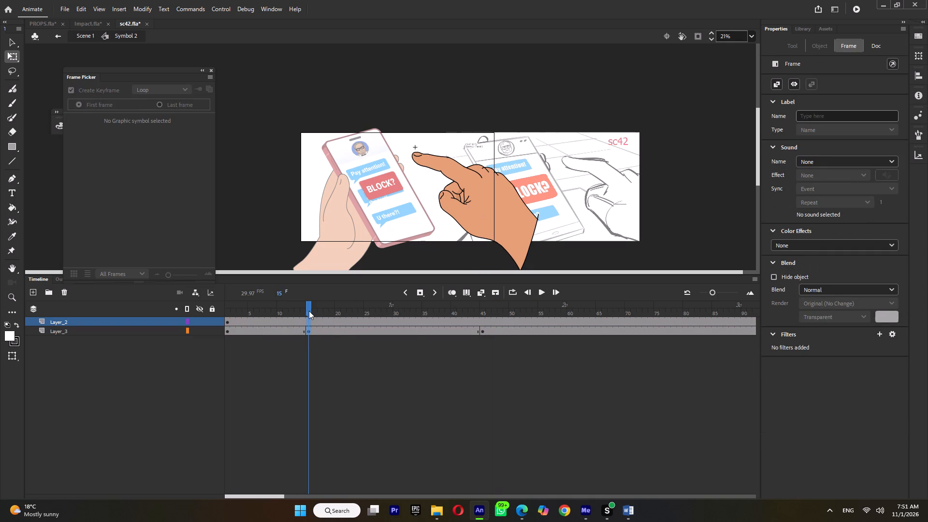
{"action": "key", "text": "F6"}
At frame 7, rotate the whole hand clockwise and move it off the phone to about X 630, Y -278.
{"action": "left_click", "coordinate": [265, 311]}
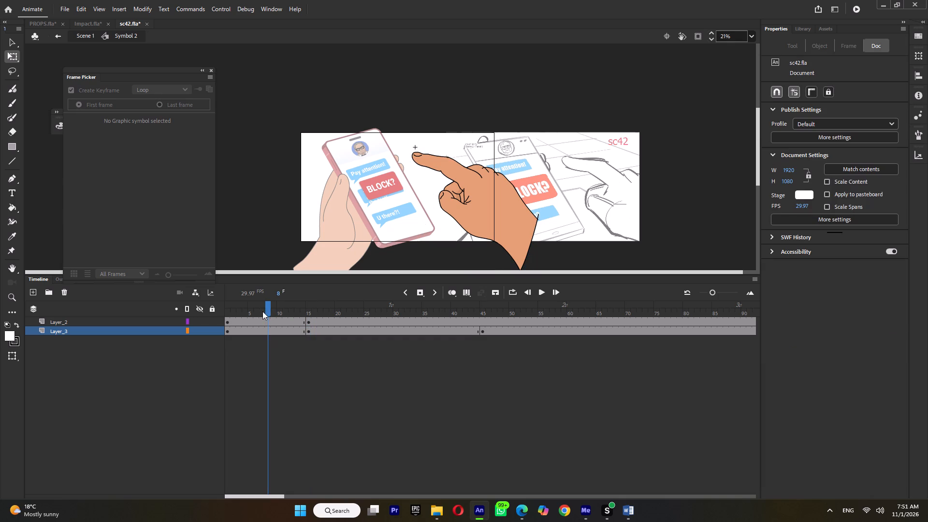
{"action": "double_click", "coordinate": [261, 311]}
{"action": "left_click_drag", "start_coordinate": [566, 121], "coordinate": [399, 312]}
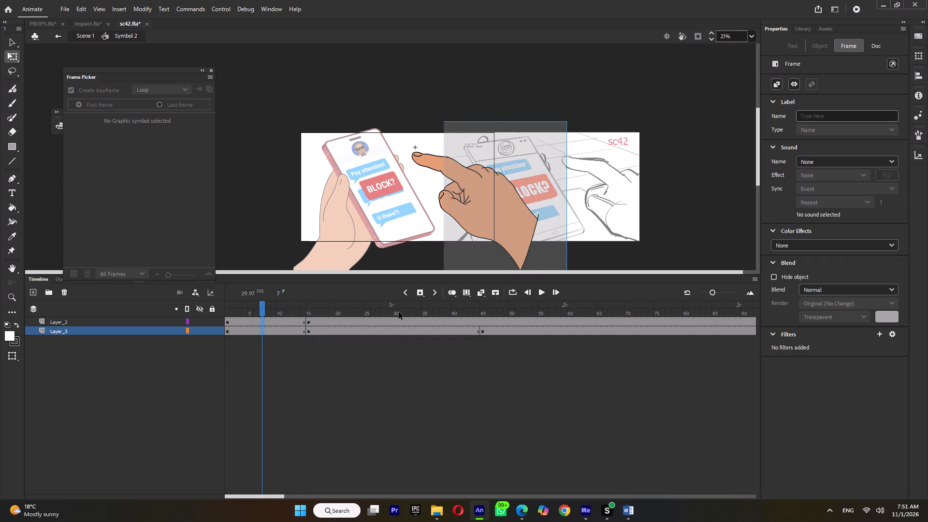
{"action": "left_click_drag", "start_coordinate": [399, 312], "coordinate": [394, 318]}
{"action": "left_click_drag", "start_coordinate": [553, 184], "coordinate": [556, 194]}
{"action": "left_click_drag", "start_coordinate": [552, 194], "coordinate": [565, 190], "text": "shift"}
{"action": "left_click_drag", "start_coordinate": [494, 204], "coordinate": [520, 200]}
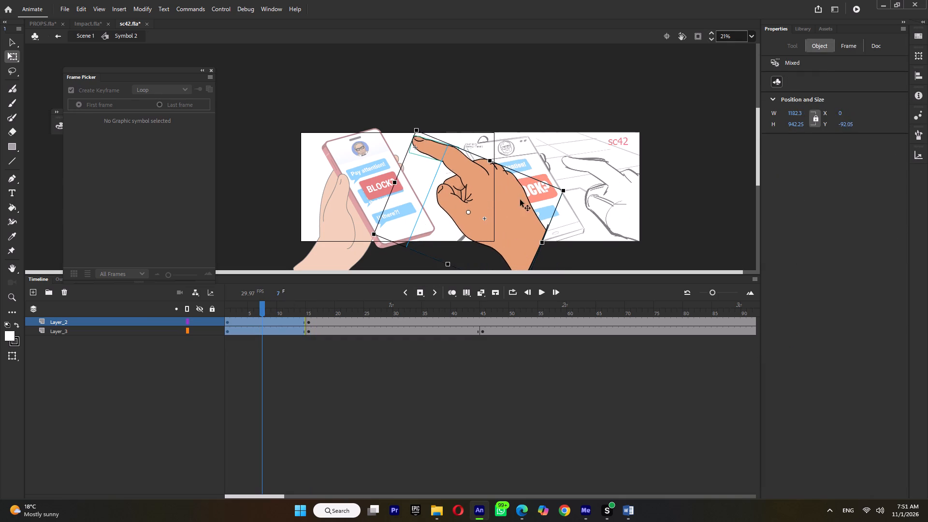
{"action": "left_click_drag", "start_coordinate": [520, 200], "coordinate": [587, 203]}
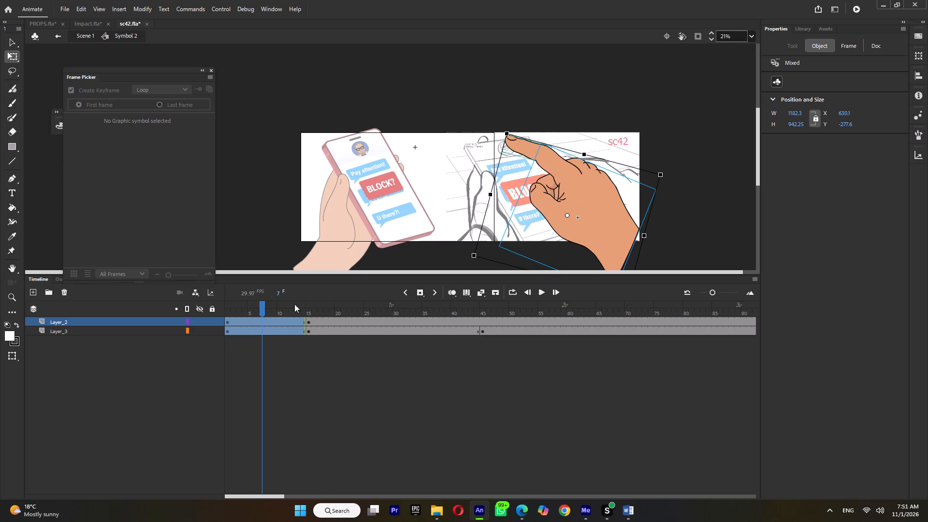
Insert keyframes on both layers at frames 8 and 21.
{"action": "double_click", "coordinate": [270, 309]}
{"action": "key", "text": "F6"}
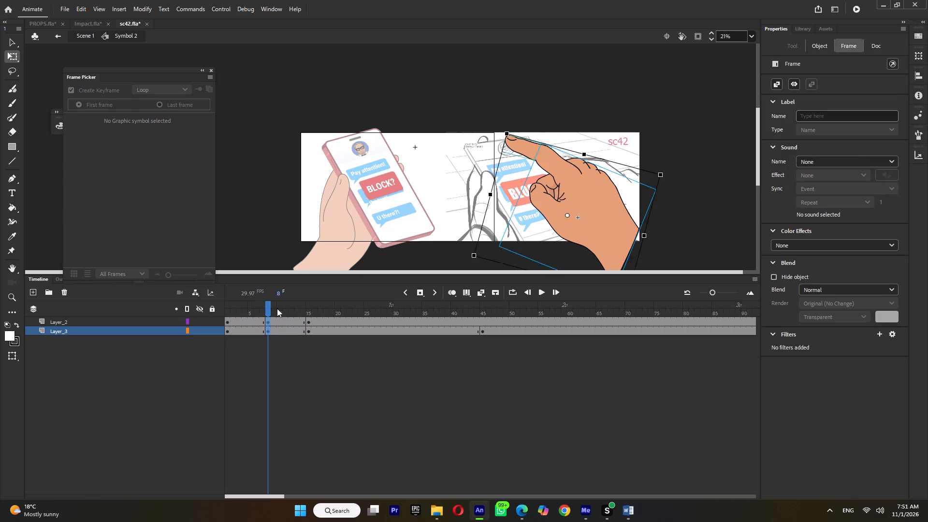
{"action": "left_click_drag", "start_coordinate": [277, 308], "coordinate": [324, 316]}
{"action": "left_click", "coordinate": [340, 311]}
{"action": "double_click", "coordinate": [345, 311]}
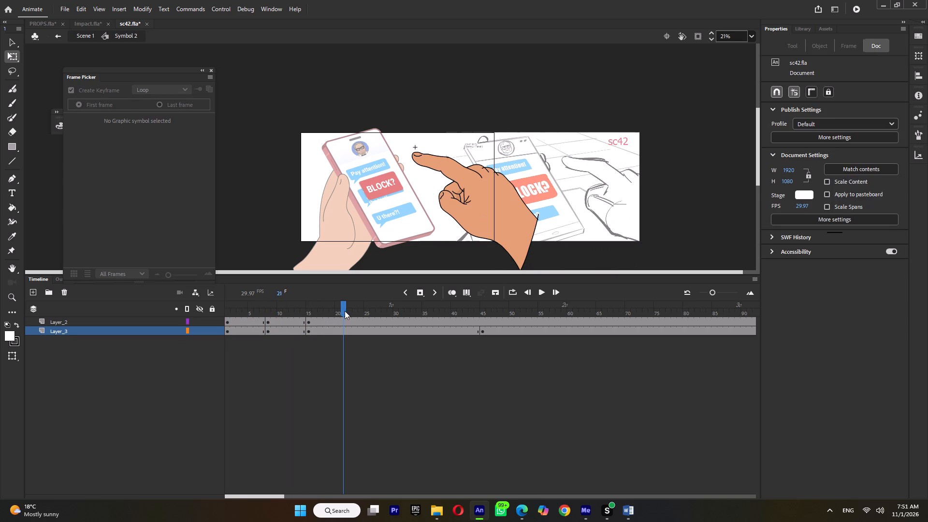
{"action": "key", "text": "F6"}
At frame 15, select the whole hand and move its transformation point down near the wrist.
{"action": "left_click", "coordinate": [291, 311]}
{"action": "left_click", "coordinate": [309, 311]}
{"action": "left_click_drag", "start_coordinate": [500, 131], "coordinate": [451, 218]}
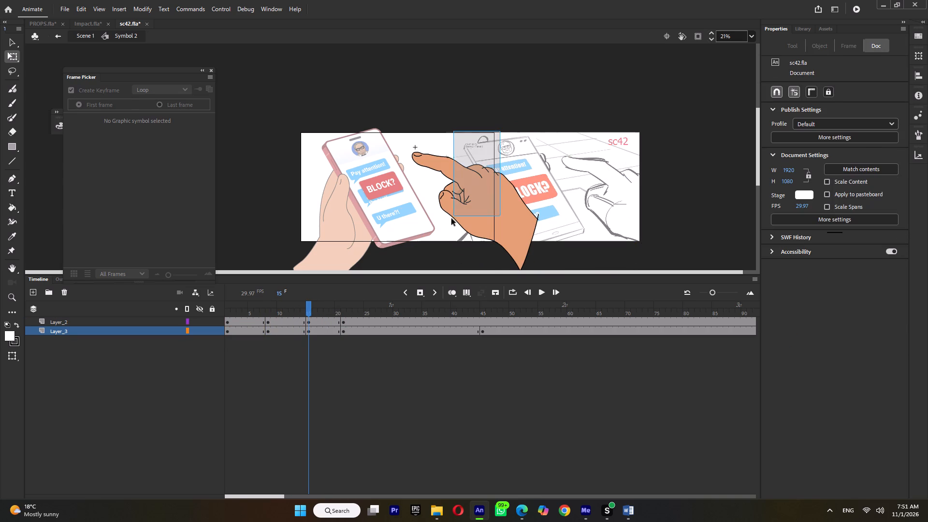
{"action": "left_click_drag", "start_coordinate": [451, 218], "coordinate": [445, 226]}
{"action": "left_click_drag", "start_coordinate": [469, 212], "coordinate": [520, 236]}
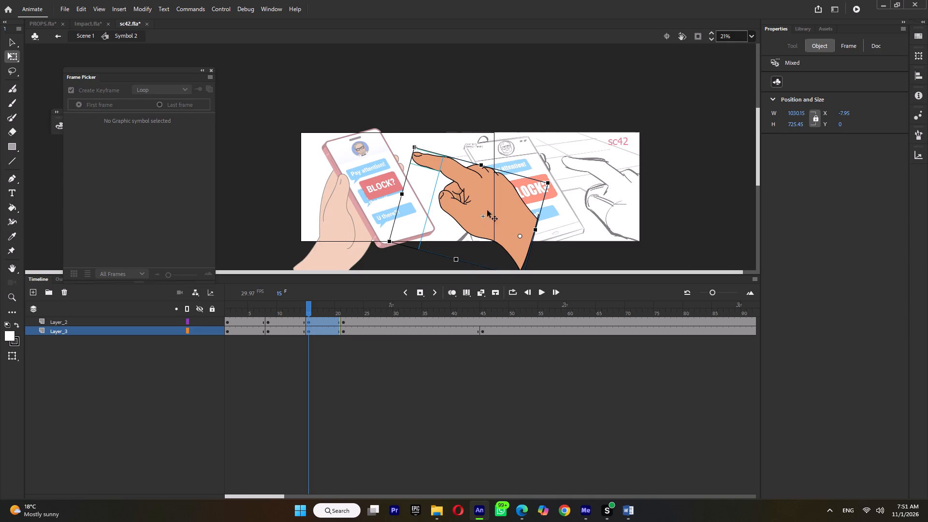
Select the pointing finger at frame 15 and adjust its rotation slightly.
{"action": "scroll", "coordinate": [409, 139], "scroll_direction": "up", "scroll_amount": 10, "text": "ctrl"}
{"action": "left_click", "coordinate": [404, 143]}
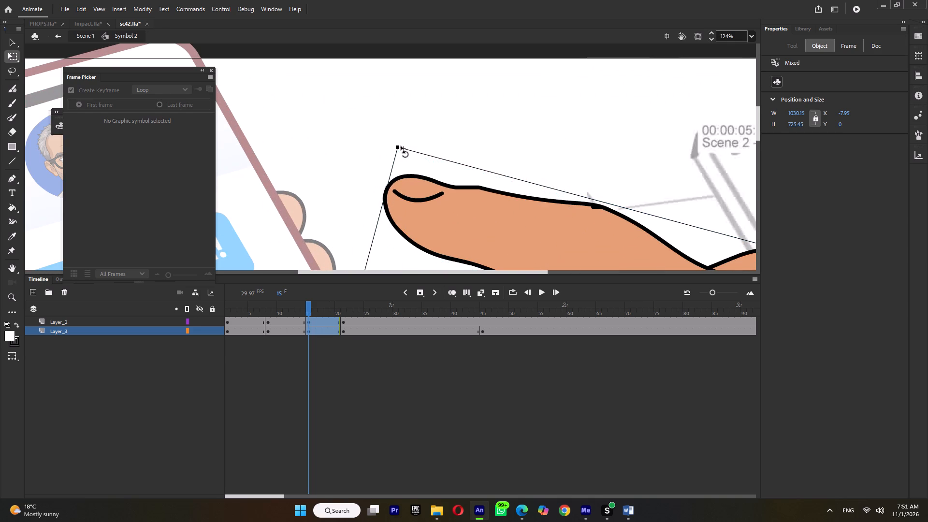
{"action": "scroll", "coordinate": [401, 147], "scroll_direction": "down", "scroll_amount": 6, "text": "ctrl"}
{"action": "left_click", "coordinate": [442, 112]}
{"action": "left_click", "coordinate": [415, 189]}
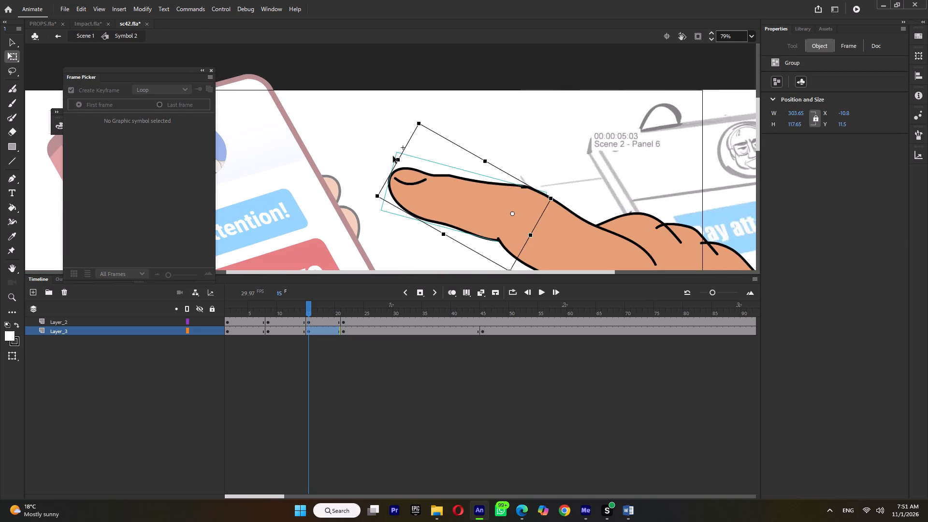
{"action": "scroll", "coordinate": [393, 156], "scroll_direction": "up", "scroll_amount": 4, "text": "ctrl"}
{"action": "left_click_drag", "start_coordinate": [448, 89], "coordinate": [442, 93]}
{"action": "scroll", "coordinate": [442, 93], "scroll_direction": "down", "scroll_amount": 4, "text": "ctrl"}
Create classic tweens on both layers between frames 8 and 21, converting the frame contents to symbols.
{"action": "left_click_drag", "start_coordinate": [286, 320], "coordinate": [315, 338]}
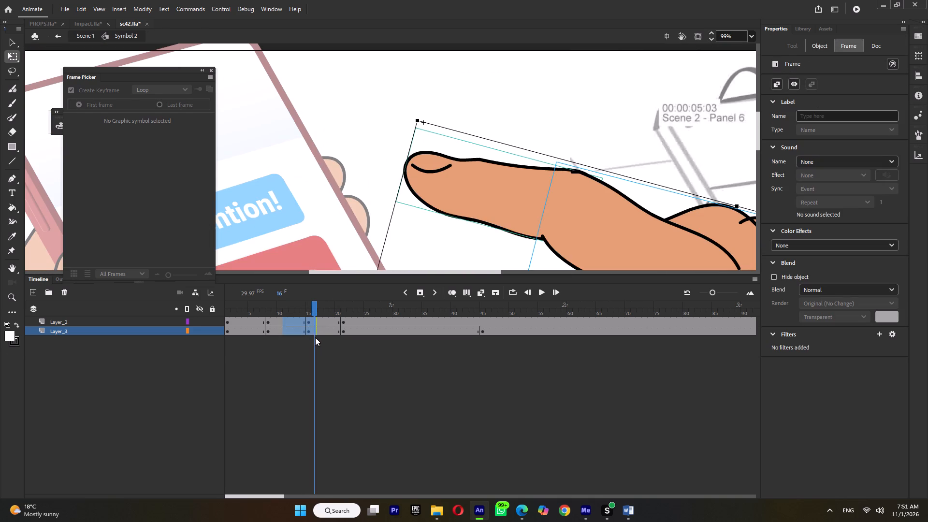
{"action": "key", "text": "ctrl+m"}
{"action": "scroll", "coordinate": [384, 235], "scroll_direction": "down", "scroll_amount": 2, "text": "ctrl"}
{"action": "left_click", "coordinate": [508, 297]}
{"action": "scroll", "coordinate": [461, 204], "scroll_direction": "down", "scroll_amount": 6, "text": "ctrl"}
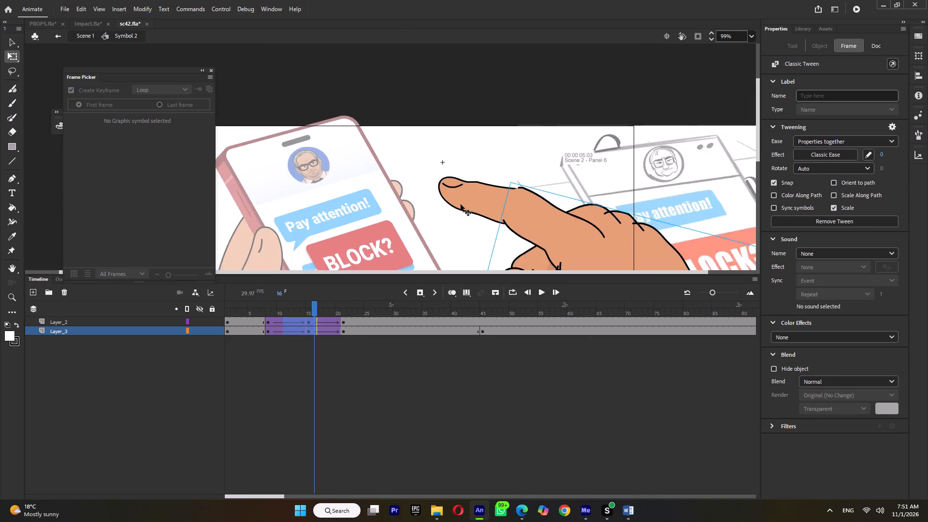
Play back the tweened hand motion and check the keyframes at frames 8, 15 and 21.
{"action": "scroll", "coordinate": [461, 204], "scroll_direction": "down", "scroll_amount": 3, "text": "ctrl"}
{"action": "left_click", "coordinate": [263, 308]}
{"action": "key", "text": "Return"}
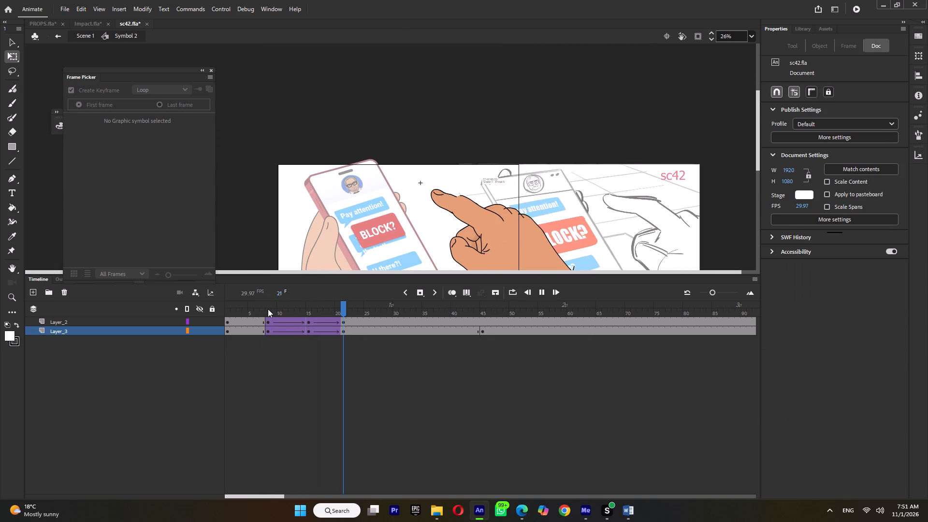
{"action": "left_click", "coordinate": [270, 308]}
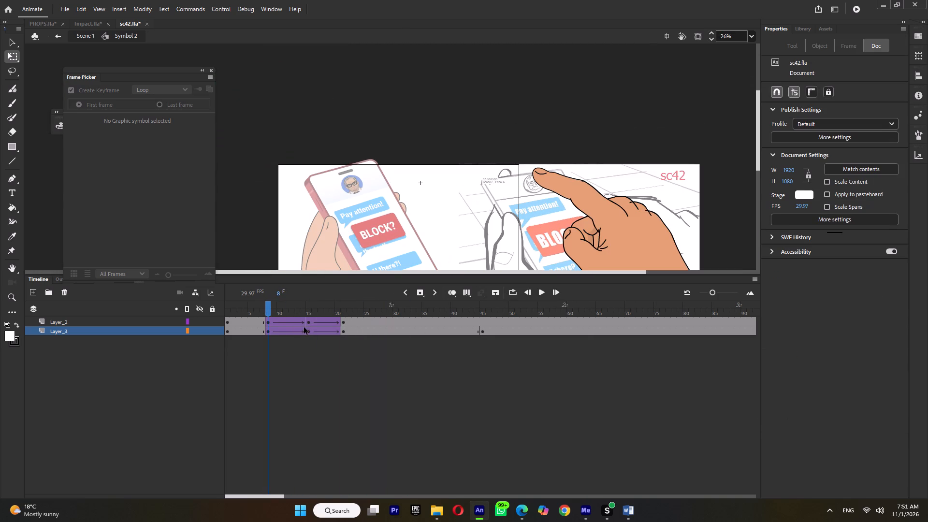
{"action": "key", "text": "ctrl+z"}
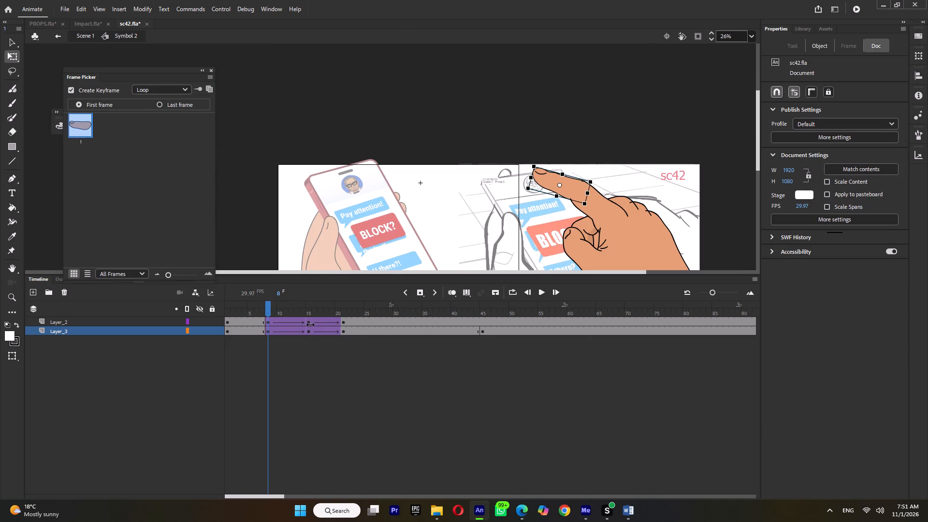
{"action": "left_click", "coordinate": [311, 323]}
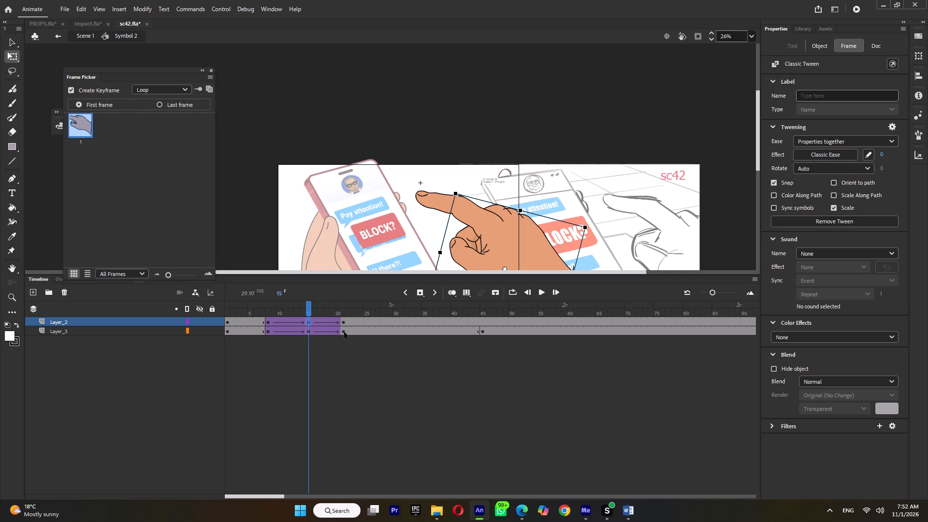
{"action": "left_click", "coordinate": [344, 330]}
{"action": "right_click", "coordinate": [344, 330]}
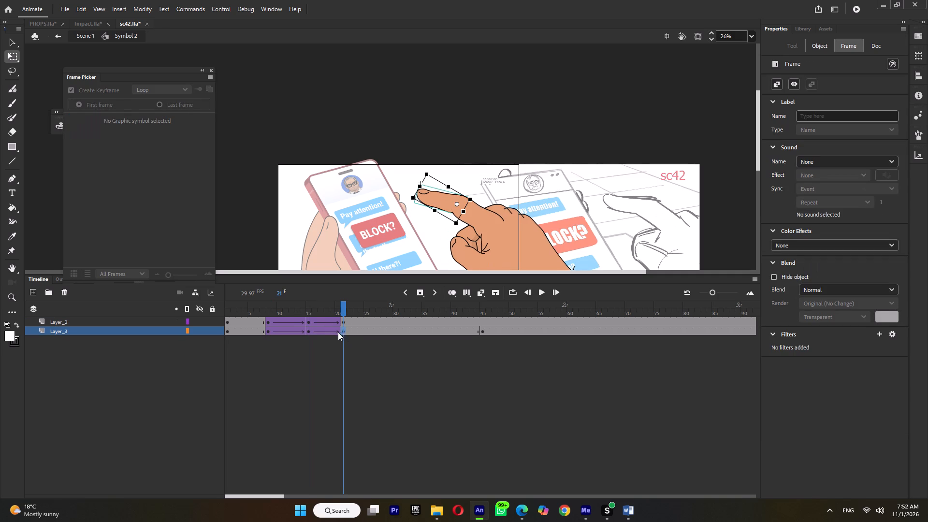
{"action": "left_click", "coordinate": [307, 331]}
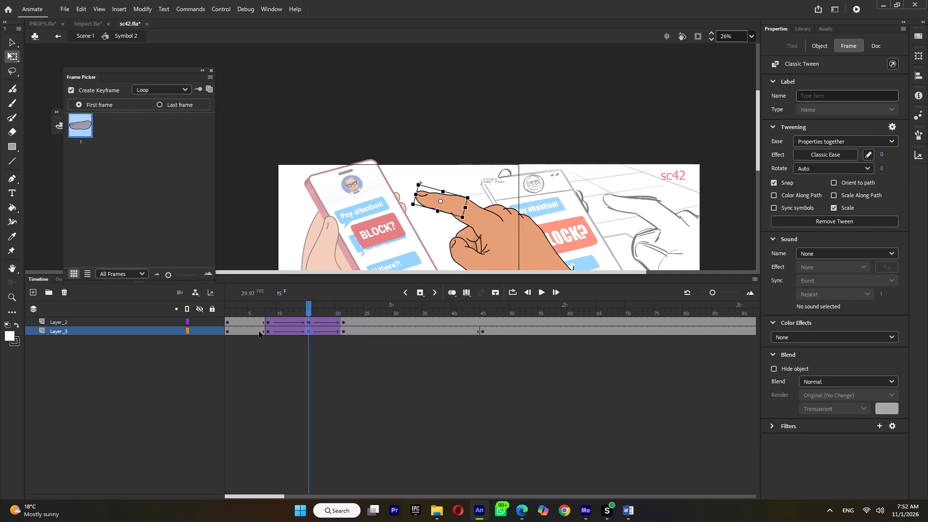
Undo the tweens, the keyframes at frames 8 and 21, and the earlier transformations of the hand's opening pose.
{"action": "key", "text": "ctrl+z"}
{"action": "key", "text": "ctrl+z"}
{"action": "key", "text": "ctrl+z"}
{"action": "key", "text": "ctrl+z"}
{"action": "key", "text": "ctrl+z"}
{"action": "key", "text": "ctrl+z"}
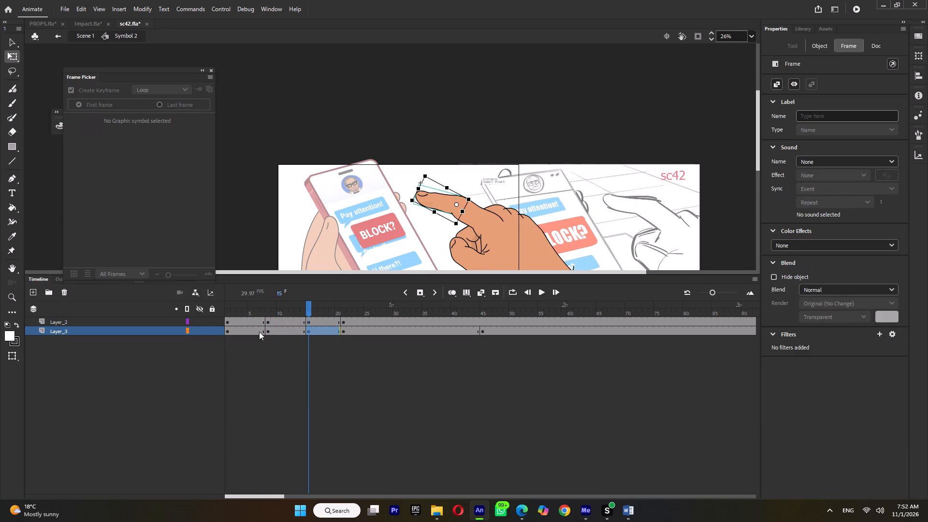
{"action": "key", "text": "ctrl+z"}
{"action": "key", "text": "ctrl+z"}
{"action": "key", "text": "ctrl+z"}
{"action": "key", "text": "ctrl+z"}
{"action": "key", "text": "ctrl+z"}
{"action": "key", "text": "ctrl+z"}
{"action": "key", "text": "ctrl+z"}
{"action": "key", "text": "ctrl+z"}
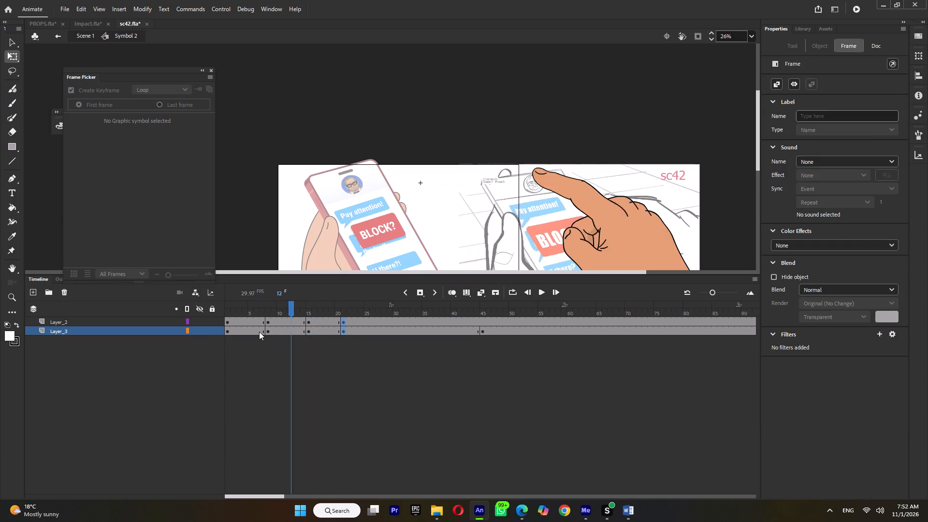
{"action": "key", "text": "ctrl+z"}
{"action": "key", "text": "ctrl+z"}
{"action": "key", "text": "ctrl+z"}
{"action": "key", "text": "ctrl+z"}
{"action": "key", "text": "ctrl+z"}
{"action": "key", "text": "ctrl+z"}
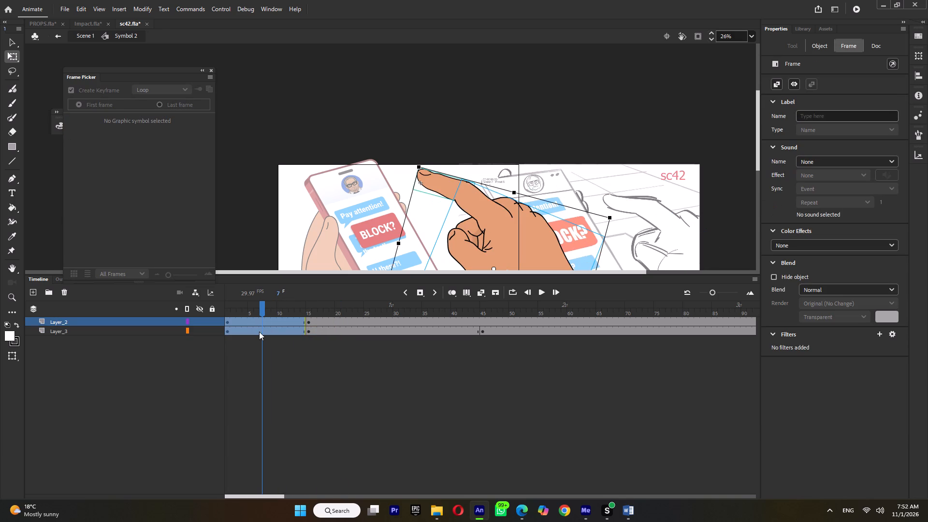
{"action": "key", "text": "ctrl+z"}
{"action": "key", "text": "ctrl+z"}
{"action": "key", "text": "ctrl+z"}
{"action": "key", "text": "ctrl+z"}
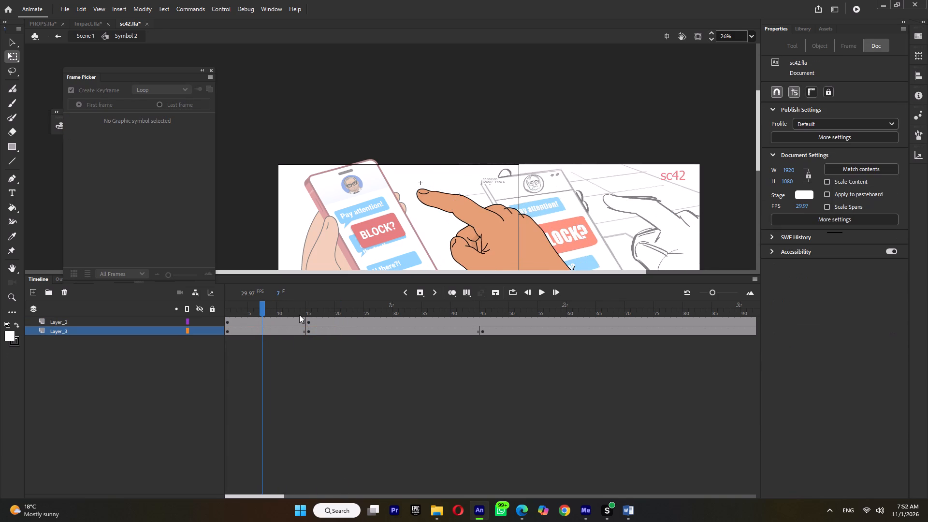
Convert the finger in Layer_3's first span to a symbol by creating a classic tween, and remove the tween.
{"action": "left_click_drag", "start_coordinate": [301, 321], "coordinate": [432, 343]}
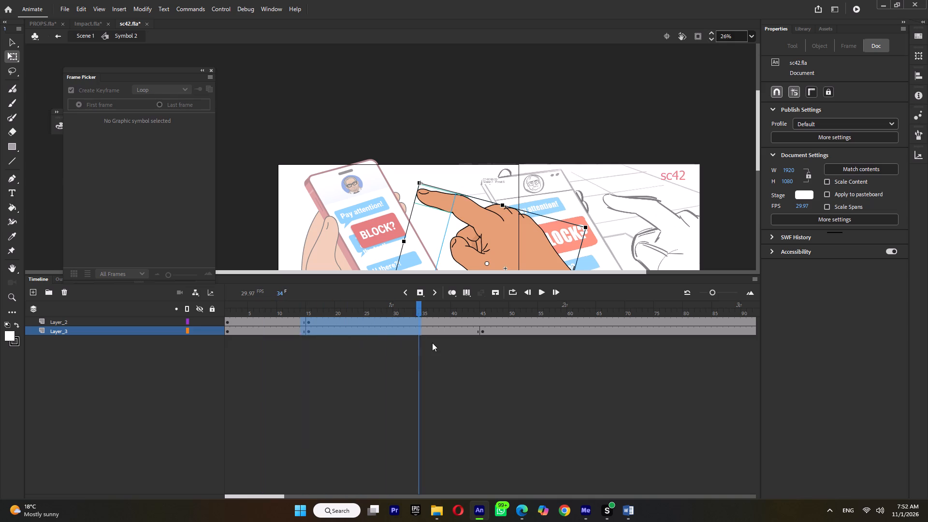
{"action": "left_click_drag", "start_coordinate": [432, 343], "coordinate": [434, 343]}
{"action": "left_click", "coordinate": [260, 337]}
{"action": "left_click", "coordinate": [260, 333]}
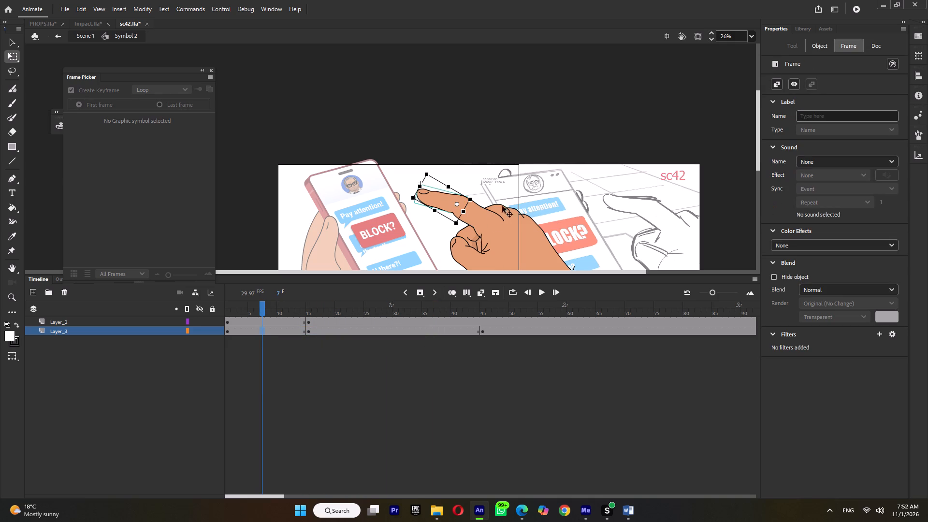
{"action": "key", "text": "ctrl+m"}
{"action": "left_click", "coordinate": [514, 299]}
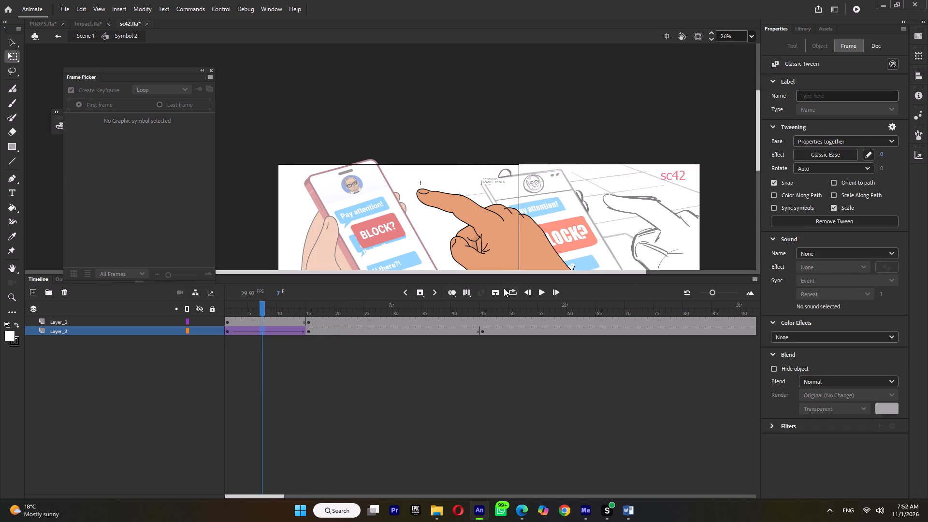
{"action": "key", "text": "ctrl+m"}
Move the finger's transformation point to its base near the knuckle.
{"action": "scroll", "coordinate": [447, 204], "scroll_direction": "up", "scroll_amount": 3, "text": "ctrl"}
{"action": "left_click_drag", "start_coordinate": [437, 196], "coordinate": [468, 204]}
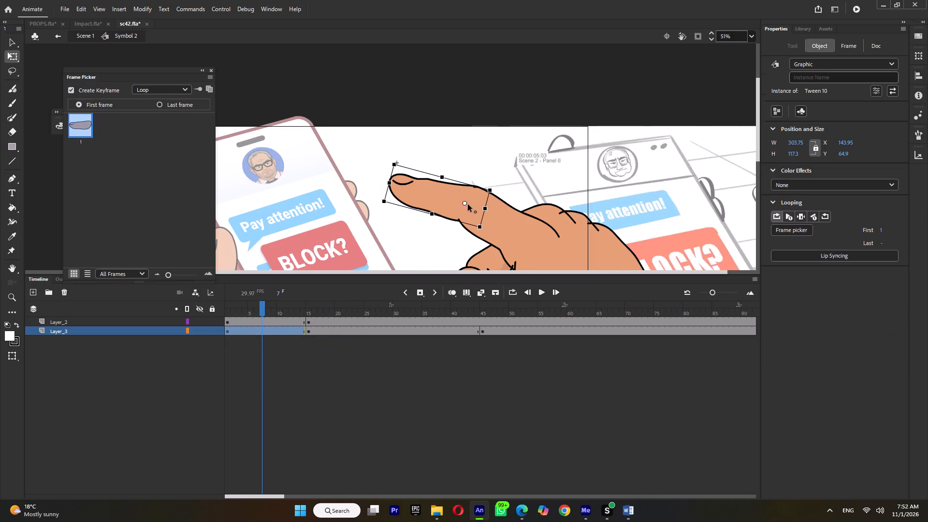
{"action": "left_click_drag", "start_coordinate": [468, 204], "coordinate": [473, 205]}
Clear and reinsert Layer_3's keyframes at frames 15 and 45 so they carry the converted finger symbol.
{"action": "left_click", "coordinate": [308, 332]}
{"action": "key", "text": "shift+F6"}
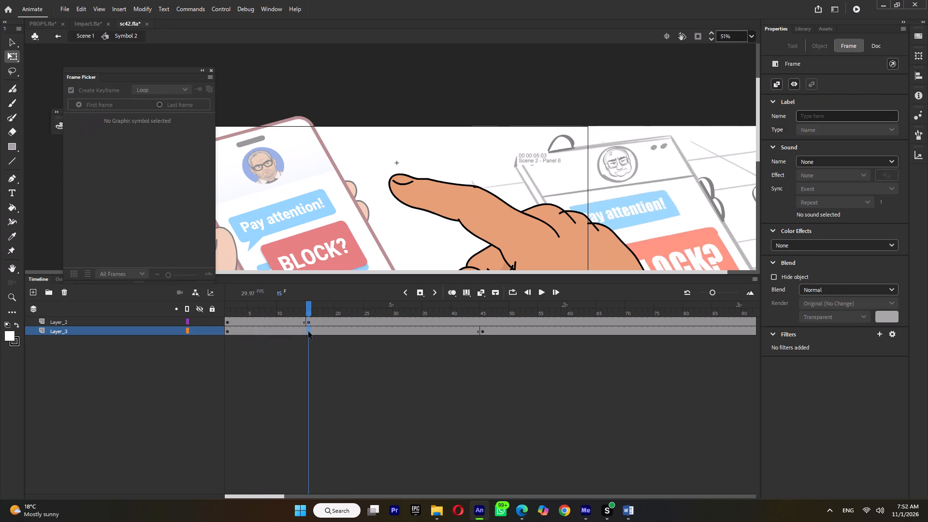
{"action": "key", "text": "F6"}
{"action": "left_click", "coordinate": [482, 332]}
{"action": "key", "text": "shift+F6"}
{"action": "key", "text": "F6"}
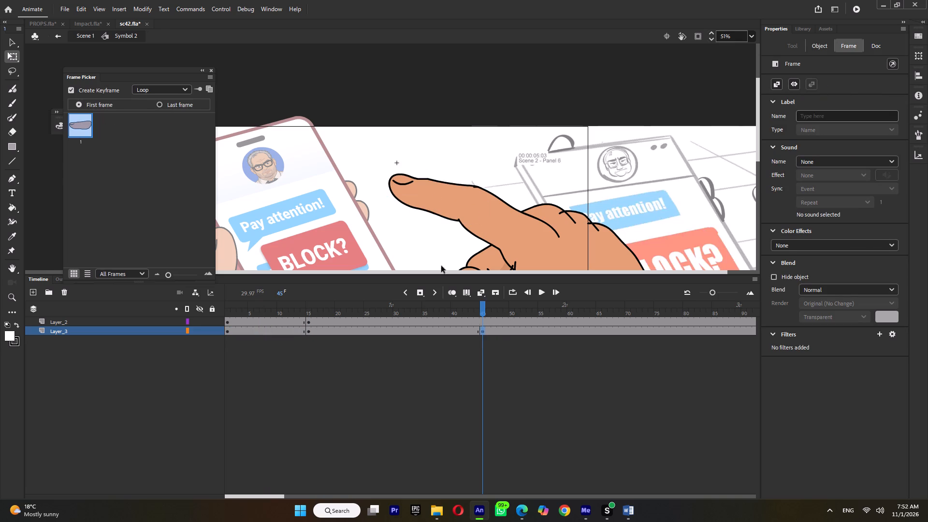
At frame 45, rotate the finger about its base until roughly level and nudge it down slightly.
{"action": "left_click_drag", "start_coordinate": [377, 205], "coordinate": [376, 223]}
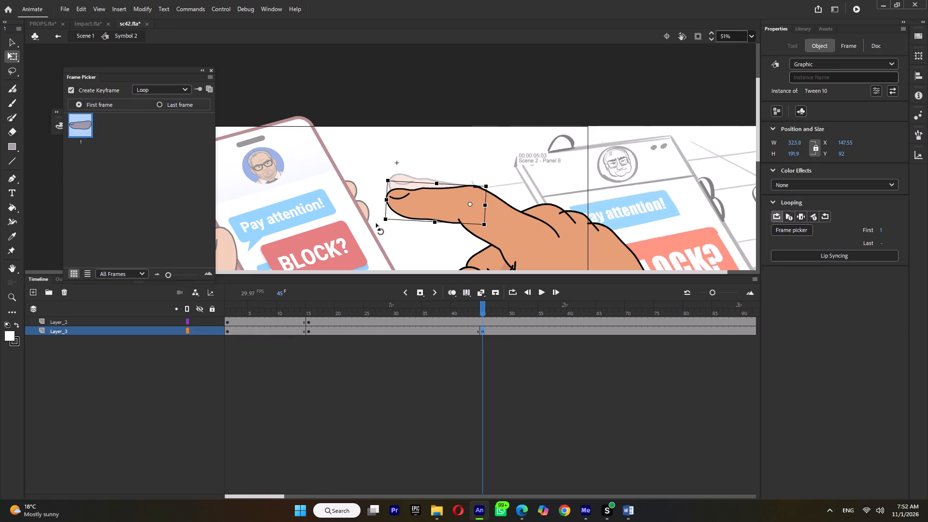
{"action": "left_click_drag", "start_coordinate": [376, 223], "coordinate": [376, 227]}
{"action": "key", "text": "Down"}
{"action": "key", "text": "Down"}
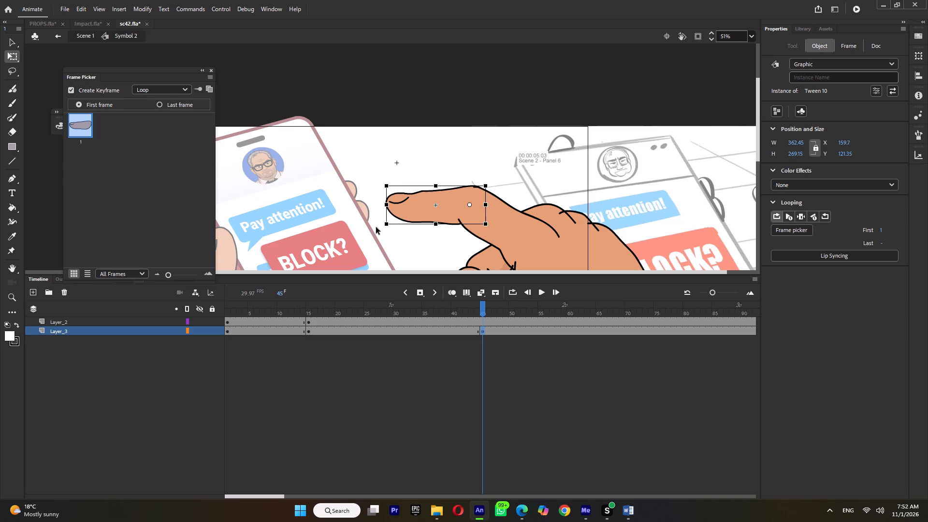
{"action": "key", "text": "Down"}
{"action": "left_click", "coordinate": [557, 155]}
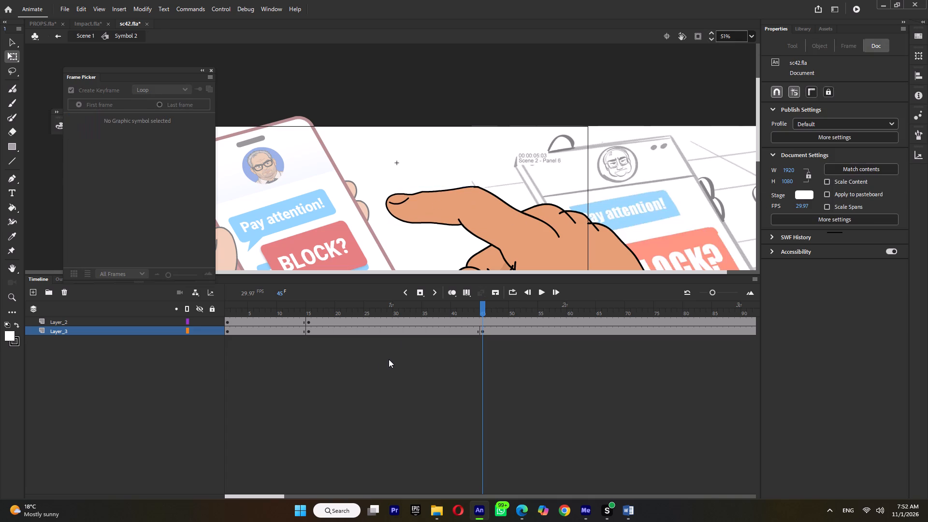
Insert a keyframe on Layer_2 at frame 45.
{"action": "left_click", "coordinate": [308, 319]}
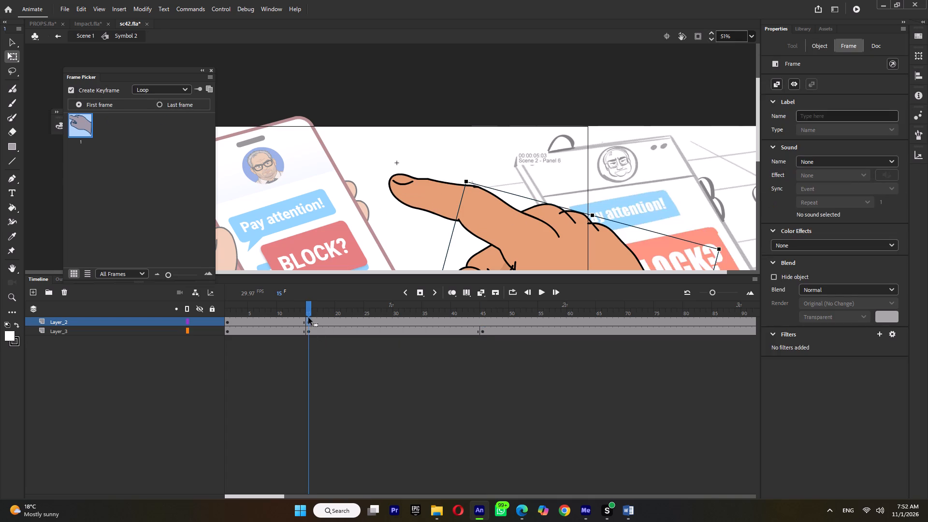
{"action": "scroll", "coordinate": [369, 214], "scroll_direction": "down", "scroll_amount": 6, "text": "ctrl"}
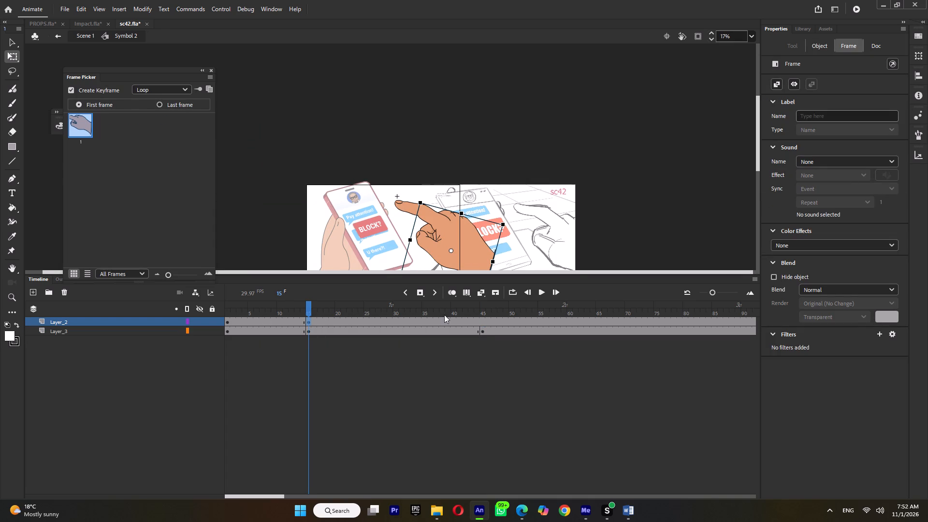
{"action": "left_click", "coordinate": [483, 322]}
{"action": "key", "text": "F6"}
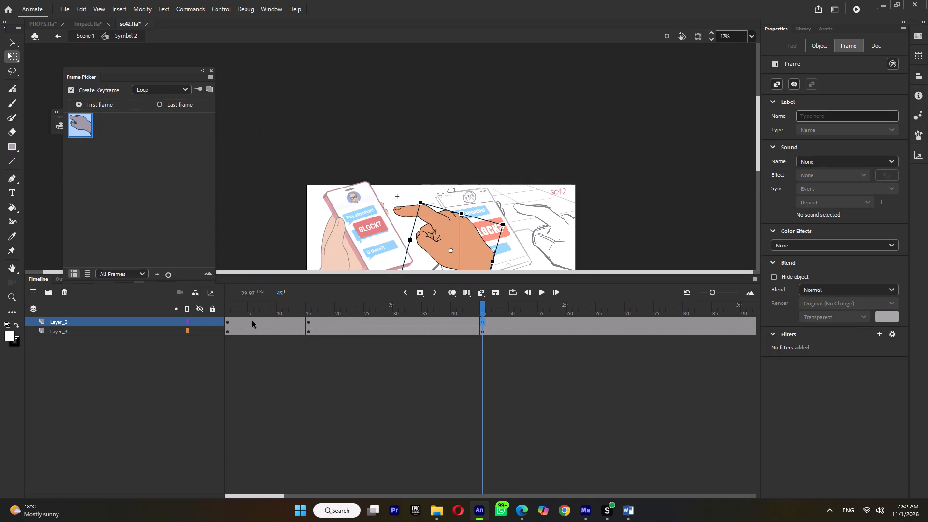
In the opening span, select the whole hand, enlarge and rotate it, and move it away from the phone over the sketch.
{"action": "left_click", "coordinate": [263, 311]}
{"action": "left_click_drag", "start_coordinate": [463, 176], "coordinate": [391, 287]}
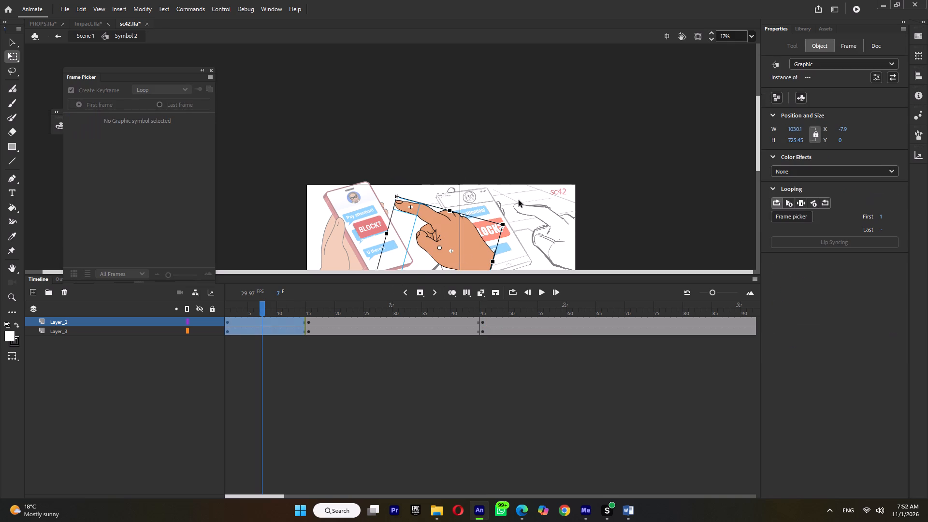
{"action": "left_click_drag", "start_coordinate": [500, 226], "coordinate": [512, 220], "text": "shift"}
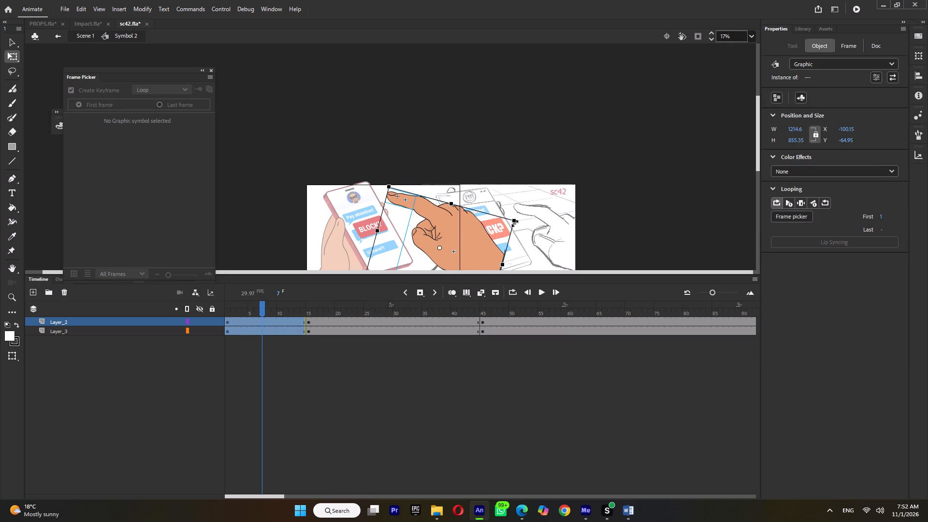
{"action": "left_click_drag", "start_coordinate": [517, 224], "coordinate": [519, 238]}
{"action": "left_click_drag", "start_coordinate": [445, 251], "coordinate": [468, 247]}
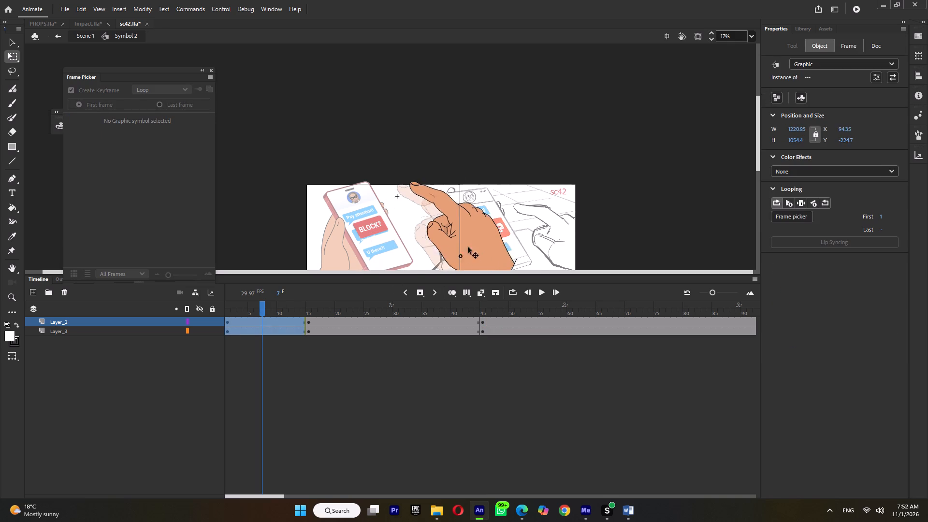
{"action": "left_click_drag", "start_coordinate": [468, 247], "coordinate": [512, 246]}
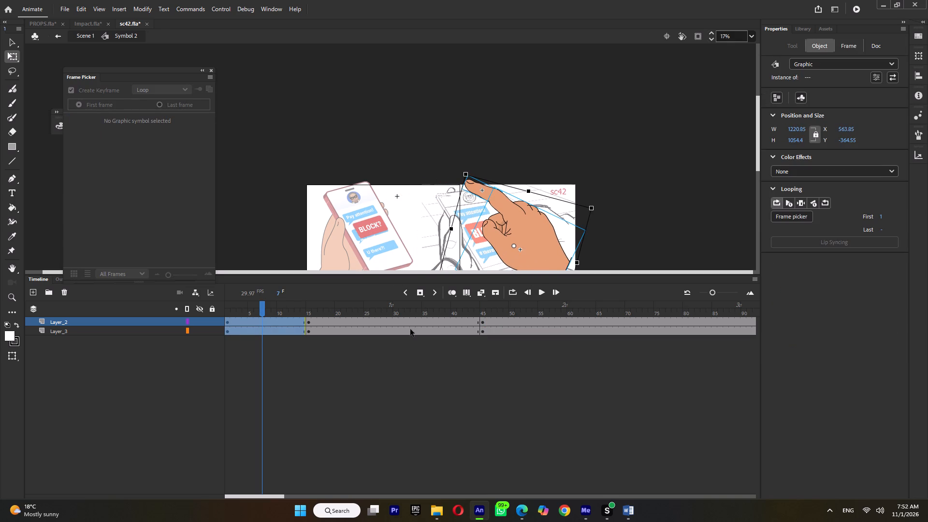
Insert keyframes on both layers at frames 8 and 22.
{"action": "double_click", "coordinate": [270, 312]}
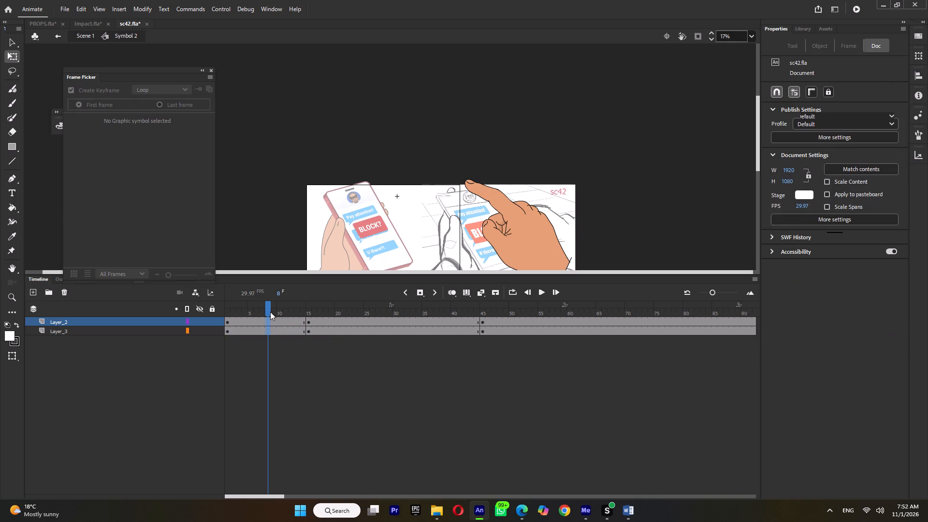
{"action": "key", "text": "F6"}
{"action": "left_click", "coordinate": [345, 310]}
{"action": "double_click", "coordinate": [347, 314]}
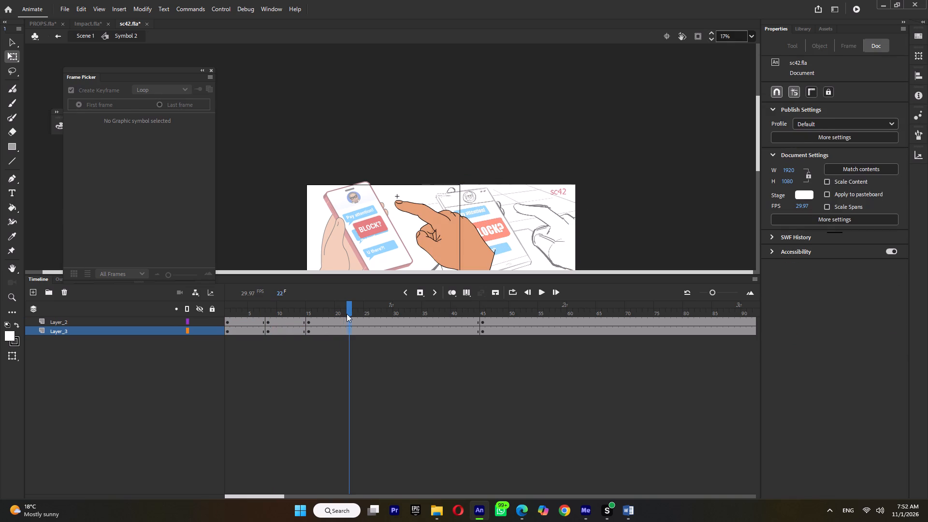
{"action": "key", "text": "F6"}
In the frame 15 span, move the whole hand's transformation point down near the wrist and rotate the hand slightly counterclockwise.
{"action": "left_click", "coordinate": [287, 312]}
{"action": "left_click", "coordinate": [313, 313]}
{"action": "left_click_drag", "start_coordinate": [454, 192], "coordinate": [402, 258]}
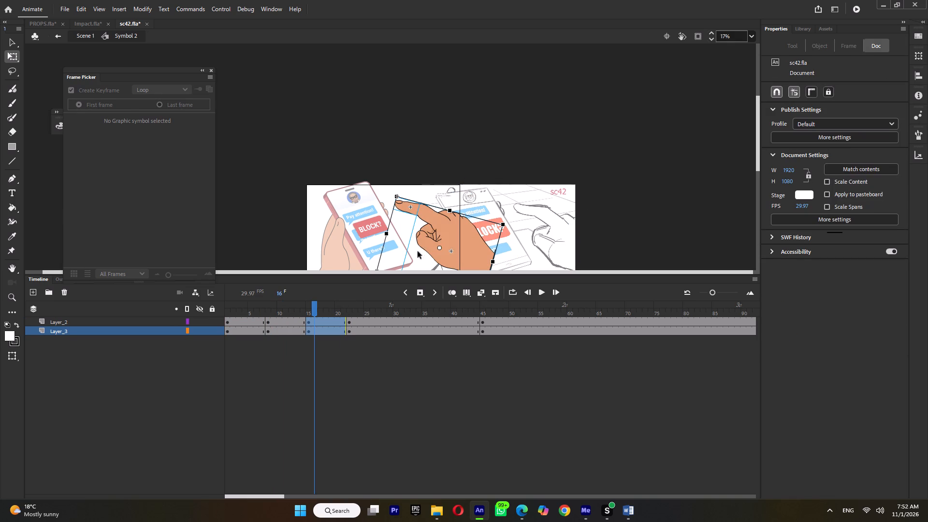
{"action": "left_click_drag", "start_coordinate": [440, 247], "coordinate": [479, 264]}
{"action": "scroll", "coordinate": [402, 204], "scroll_direction": "up", "scroll_amount": 1, "text": "ctrl"}
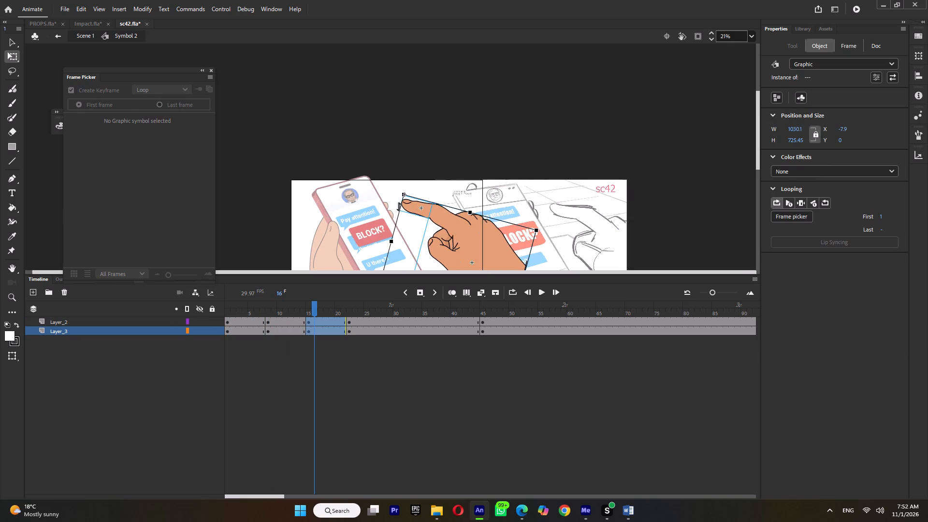
{"action": "scroll", "coordinate": [397, 199], "scroll_direction": "up", "scroll_amount": 11, "text": "ctrl"}
{"action": "left_click_drag", "start_coordinate": [402, 170], "coordinate": [399, 173]}
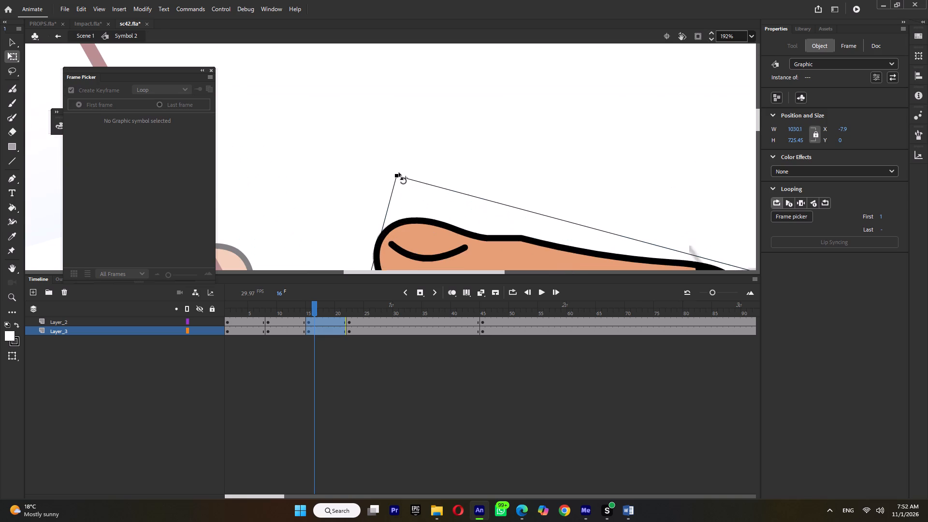
{"action": "left_click_drag", "start_coordinate": [399, 173], "coordinate": [400, 175]}
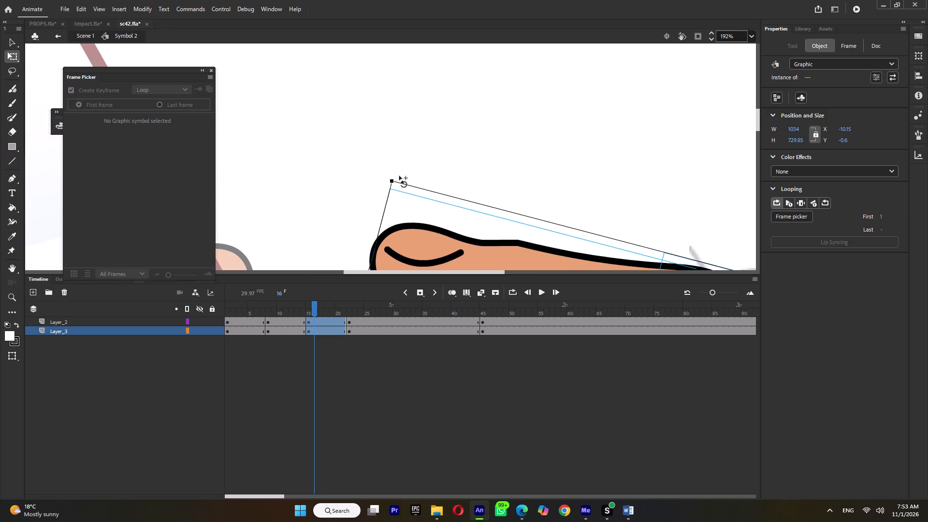
Select only the pointing finger in the frame 15 span and rotate it slightly counterclockwise about its base.
{"action": "scroll", "coordinate": [399, 176], "scroll_direction": "down", "scroll_amount": 9, "text": "ctrl"}
{"action": "left_click", "coordinate": [453, 155]}
{"action": "left_click", "coordinate": [425, 210]}
{"action": "scroll", "coordinate": [397, 198], "scroll_direction": "up", "scroll_amount": 4, "text": "ctrl"}
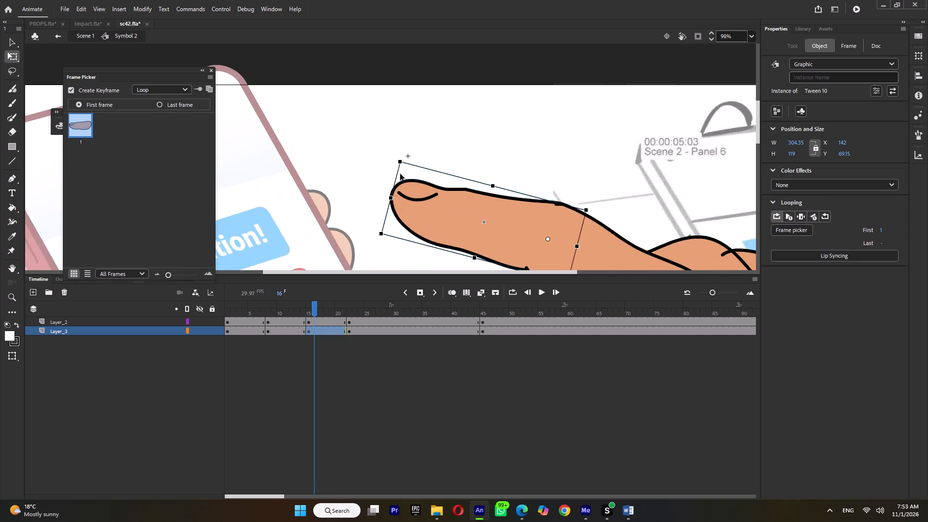
{"action": "scroll", "coordinate": [403, 171], "scroll_direction": "up", "scroll_amount": 3, "text": "ctrl"}
{"action": "left_click_drag", "start_coordinate": [404, 150], "coordinate": [399, 159]}
Create classic tweens on both layers between frames 8 and 22.
{"action": "scroll", "coordinate": [398, 160], "scroll_direction": "down", "scroll_amount": 9, "text": "ctrl"}
{"action": "left_click_drag", "start_coordinate": [298, 322], "coordinate": [317, 340]}
{"action": "key", "text": "ctrl+m"}
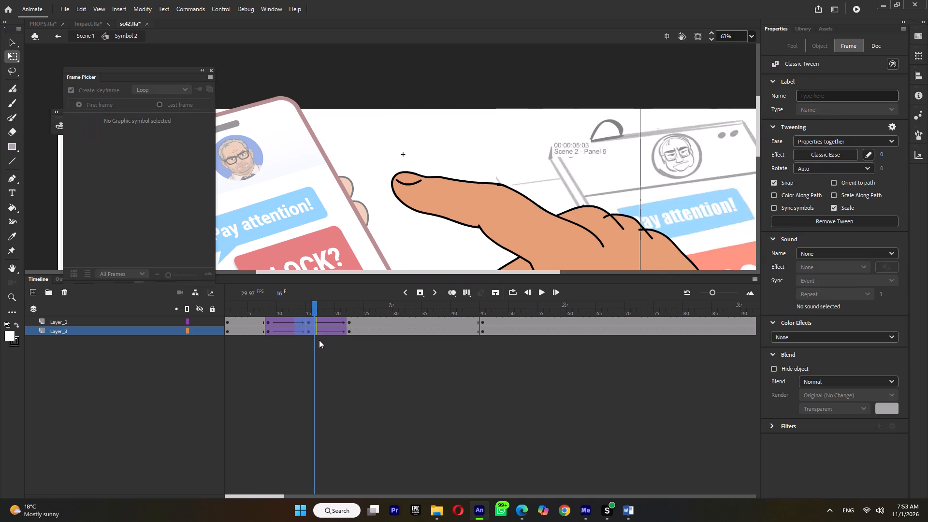
Apply a Quad Ease-In-Out effect to the selected classic tweens on both layers.
{"action": "left_click", "coordinate": [829, 155]}
{"action": "left_click", "coordinate": [606, 199]}
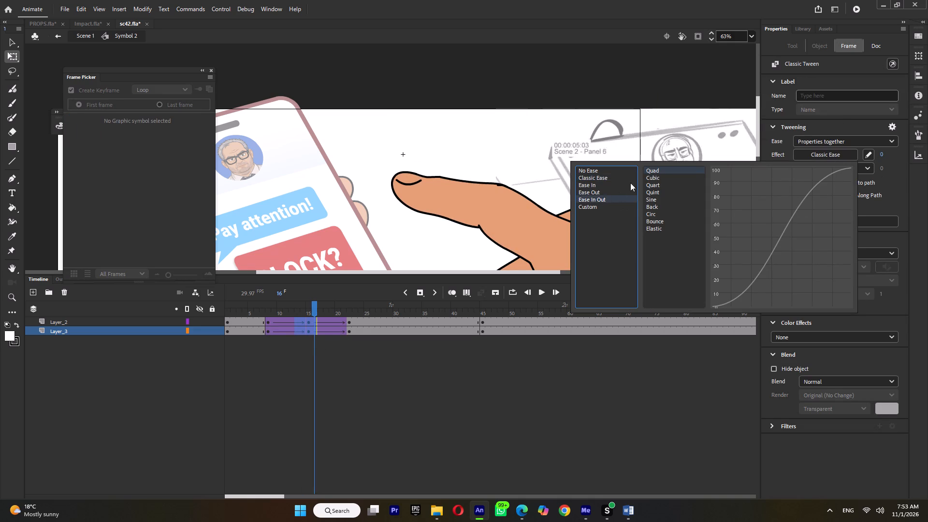
{"action": "double_click", "coordinate": [652, 168]}
Play back the hand animation from frame 8 to check the eased tapping motion.
{"action": "scroll", "coordinate": [569, 166], "scroll_direction": "down", "scroll_amount": 10, "text": "ctrl"}
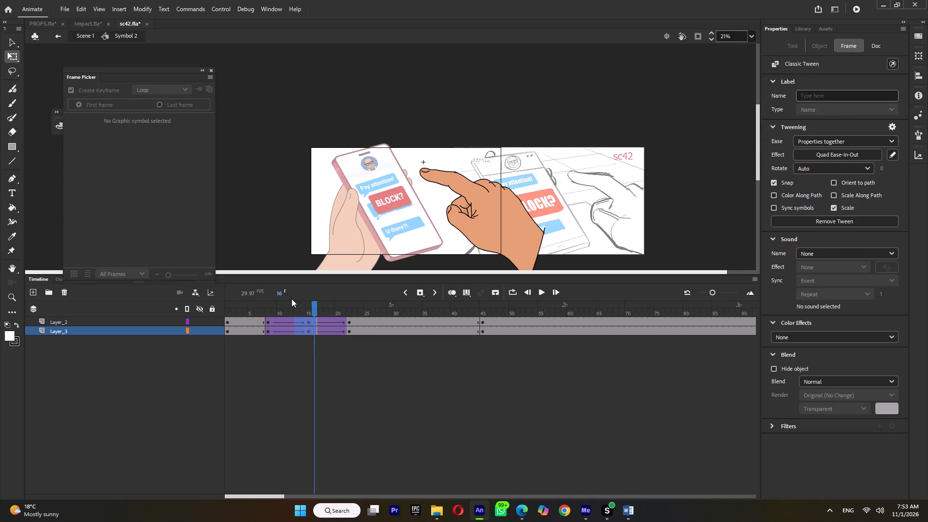
{"action": "left_click", "coordinate": [270, 308]}
{"action": "key", "text": "Return"}
{"action": "left_click", "coordinate": [270, 308]}
{"action": "key", "text": "Return"}
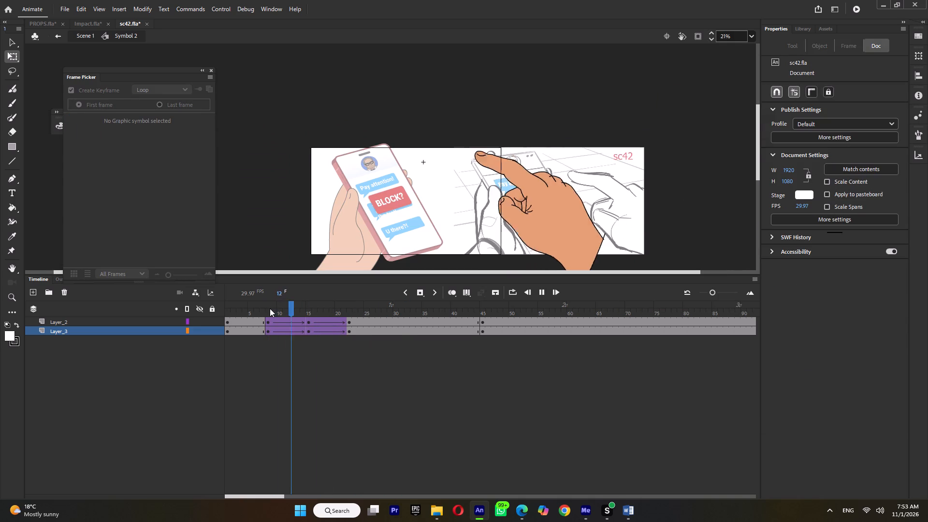
{"action": "key", "text": "Return"}
{"action": "key", "text": "Return"}
{"action": "key", "text": "Return"}
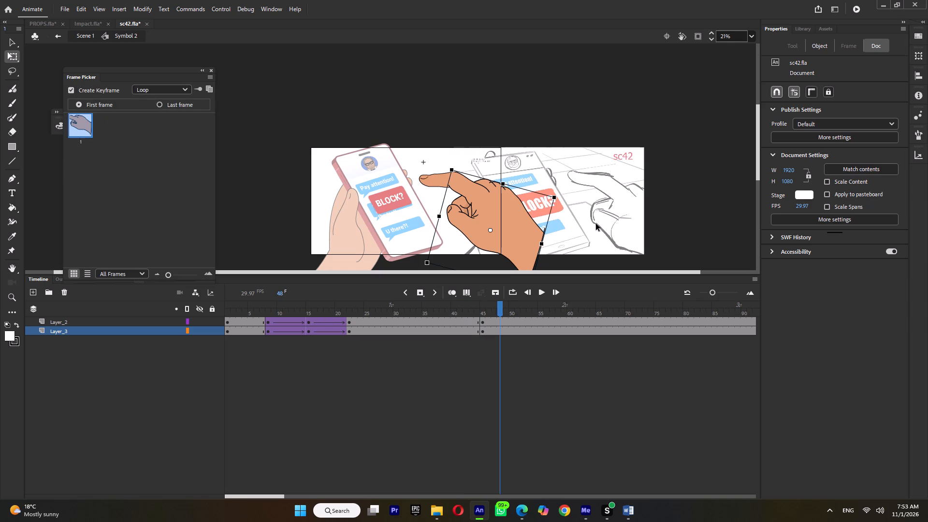
Inside the hand symbol's group, delete the two short stray outline segments sticking out at the knuckles.
{"action": "double_click", "coordinate": [522, 228]}
{"action": "scroll", "coordinate": [497, 185], "scroll_direction": "up", "scroll_amount": 4, "text": "ctrl"}
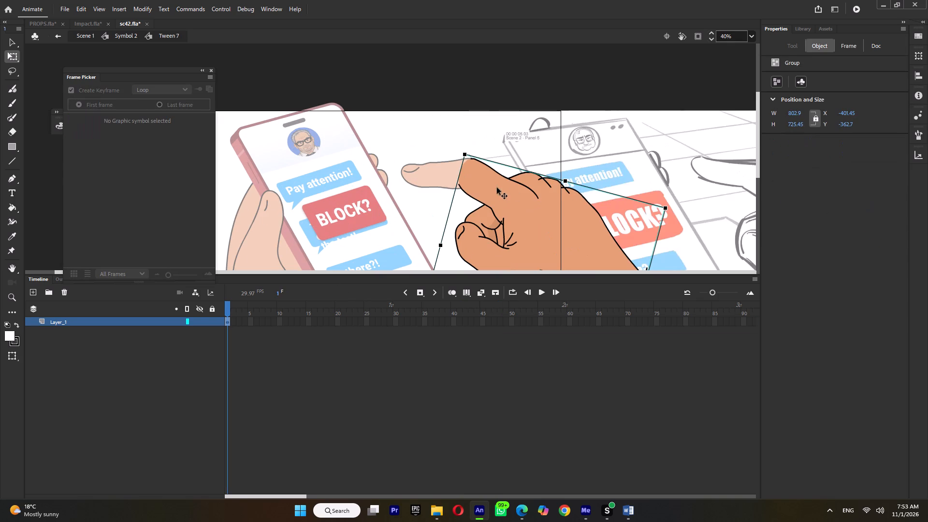
{"action": "double_click", "coordinate": [550, 185]}
{"action": "scroll", "coordinate": [550, 185], "scroll_direction": "up", "scroll_amount": 3, "text": "ctrl"}
{"action": "left_click", "coordinate": [535, 176]}
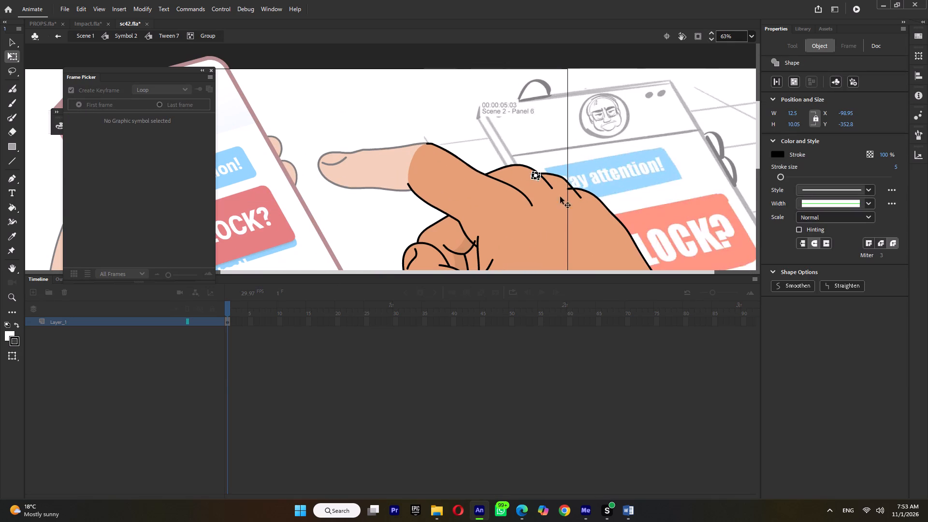
{"action": "key", "text": "Delete"}
{"action": "left_click", "coordinate": [579, 195]}
{"action": "left_click", "coordinate": [577, 162]}
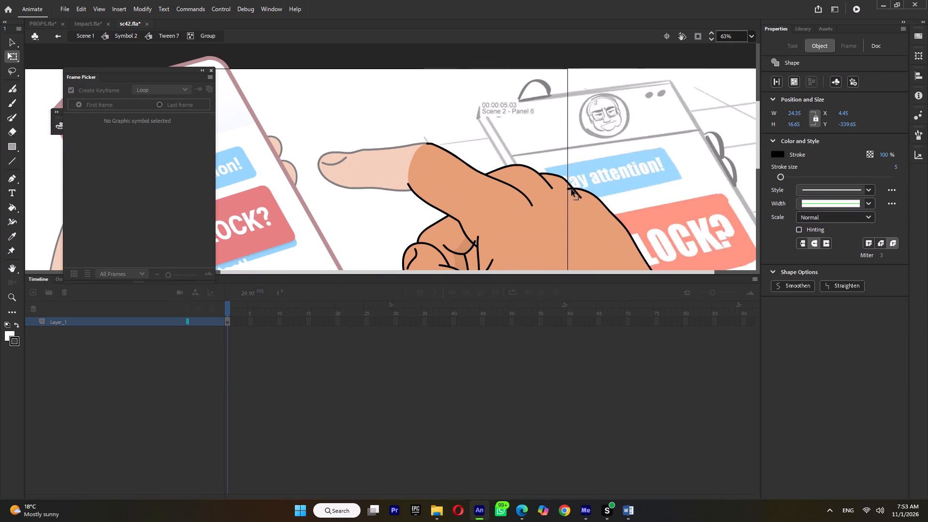
{"action": "left_click", "coordinate": [569, 190]}
{"action": "key", "text": "Delete"}
{"action": "triple_click", "coordinate": [617, 152]}
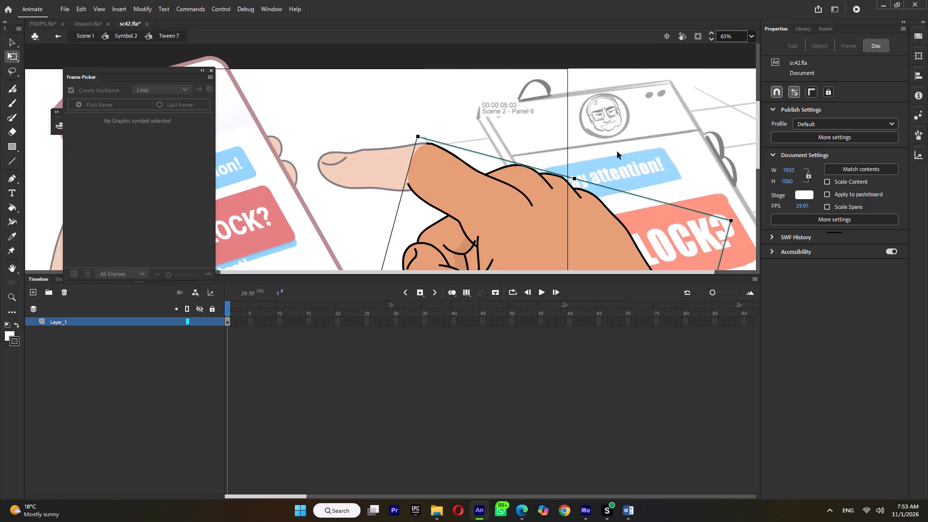
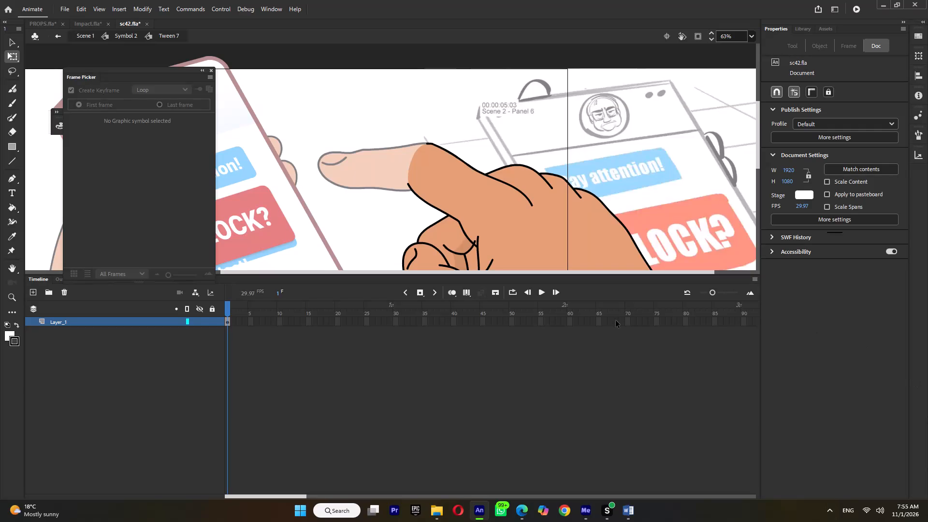
Return to the main scene and play back the hand tap from around frame 50.
{"action": "scroll", "coordinate": [534, 148], "scroll_direction": "down", "scroll_amount": 10, "text": "ctrl"}
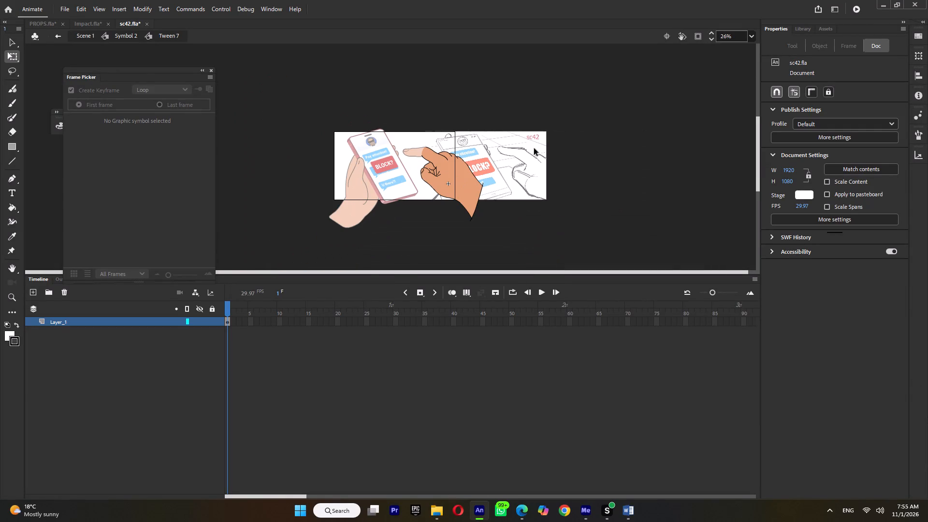
{"action": "triple_click", "coordinate": [546, 103]}
{"action": "left_click", "coordinate": [546, 103]}
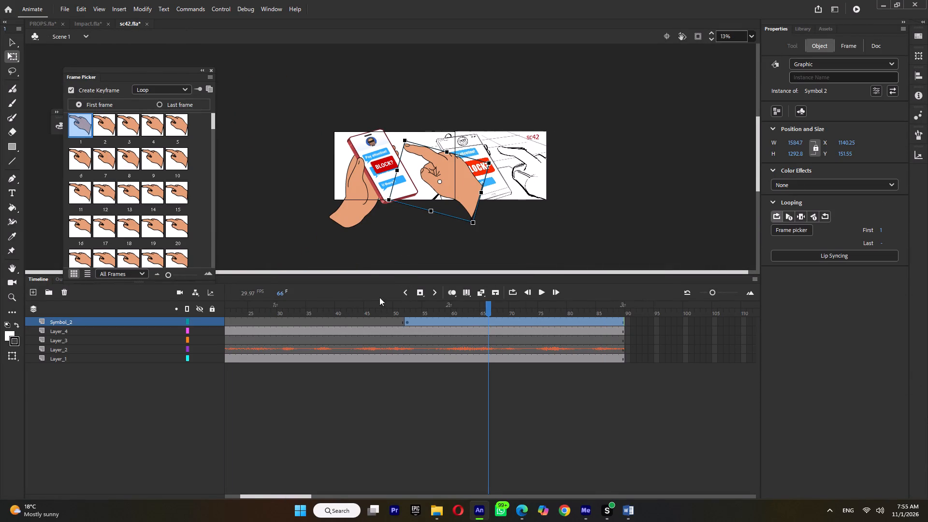
{"action": "left_click", "coordinate": [396, 309]}
{"action": "key", "text": "Return"}
{"action": "key", "text": "Return"}
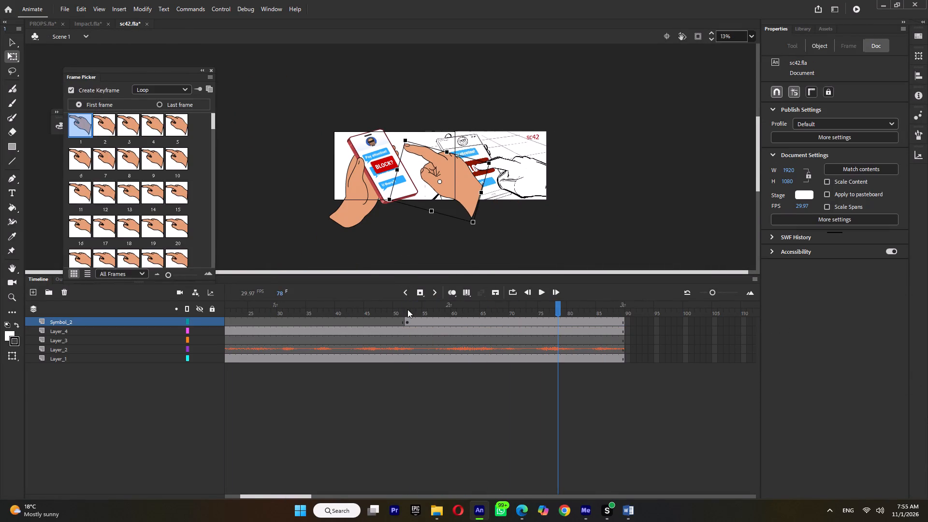
{"action": "left_click", "coordinate": [407, 309]}
{"action": "key", "text": "Return"}
{"action": "key", "text": "Return"}
{"action": "key", "text": "Return"}
{"action": "key", "text": "Return"}
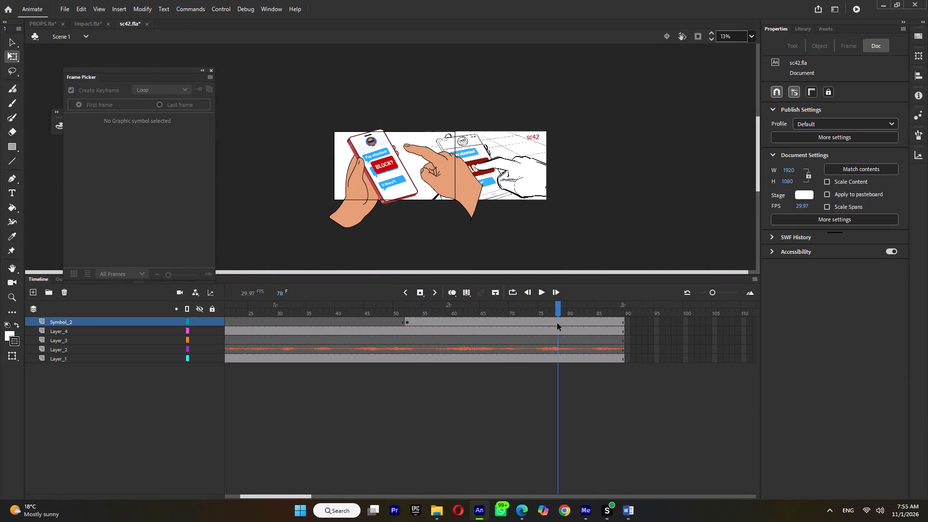
Match the storyboard's BLOCK press at main frame 77 by inserting keyframes on both layers at frame 26 inside Symbol 2.
{"action": "left_click_drag", "start_coordinate": [540, 312], "coordinate": [550, 318]}
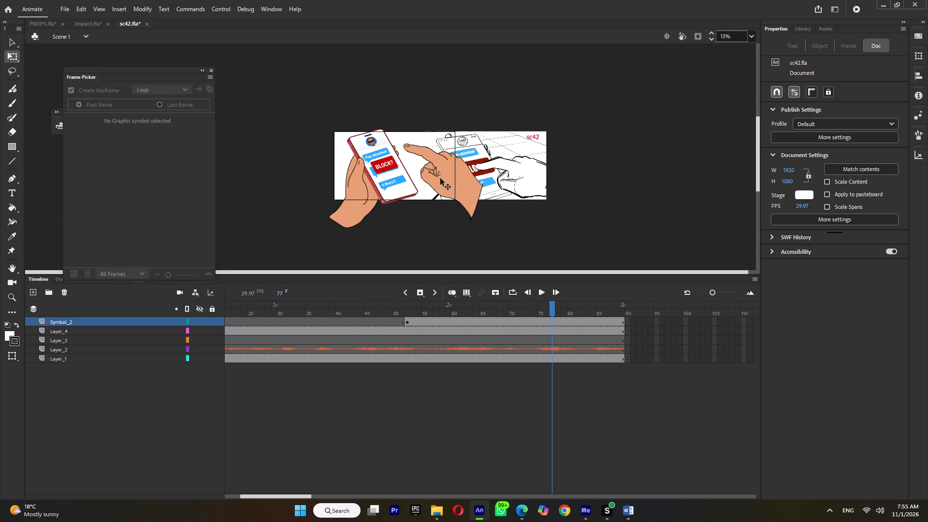
{"action": "left_click", "coordinate": [502, 158]}
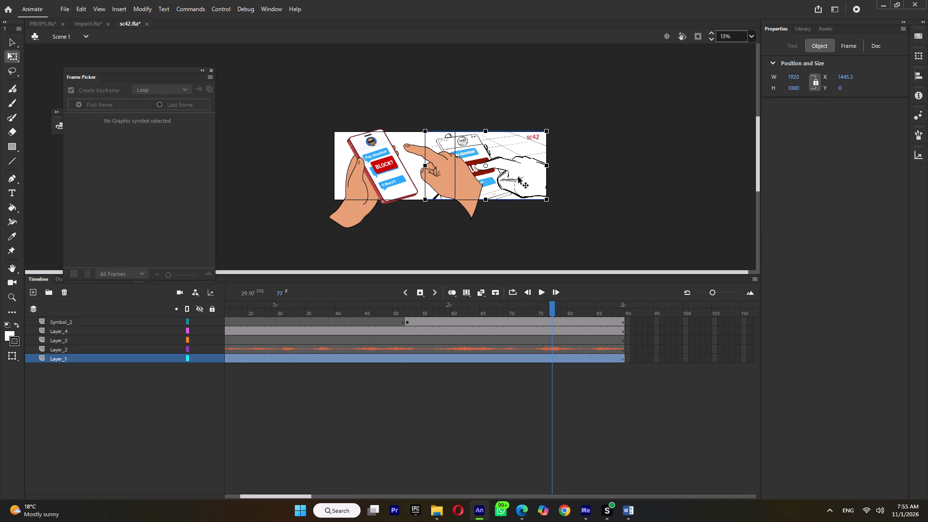
{"action": "double_click", "coordinate": [448, 177]}
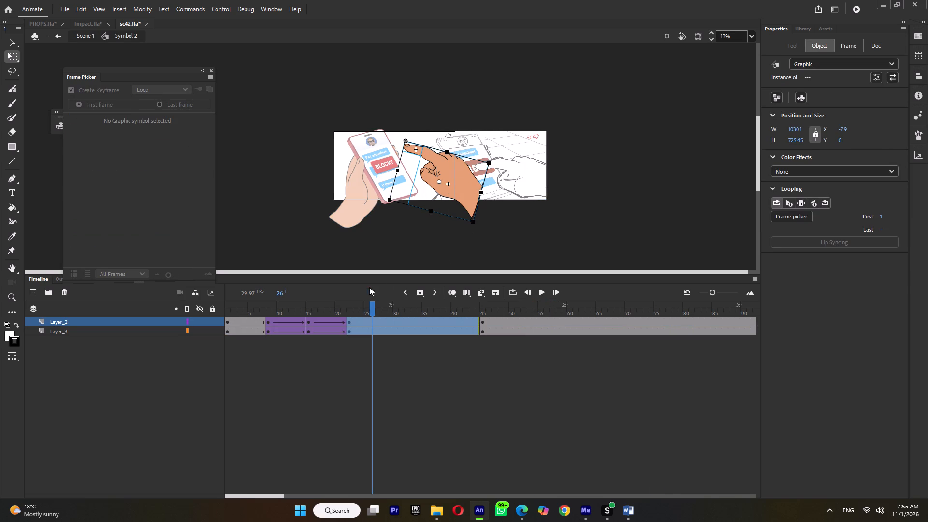
{"action": "double_click", "coordinate": [553, 236]}
{"action": "left_click_drag", "start_coordinate": [478, 307], "coordinate": [468, 313]}
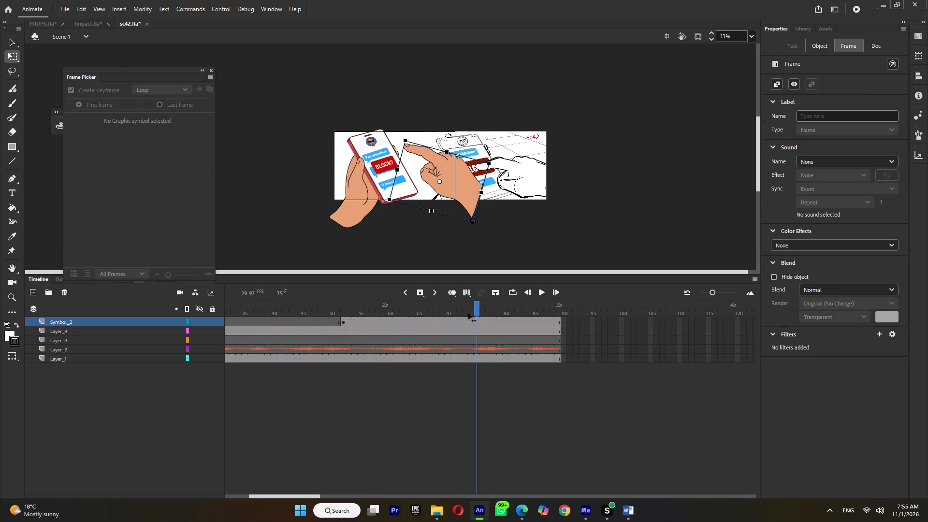
{"action": "left_click_drag", "start_coordinate": [468, 313], "coordinate": [418, 329]}
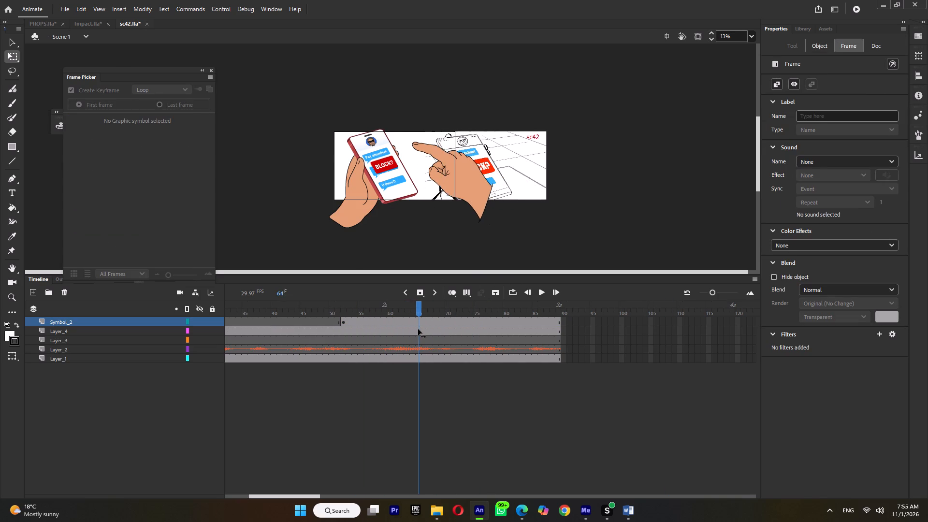
{"action": "left_click_drag", "start_coordinate": [418, 329], "coordinate": [487, 331]}
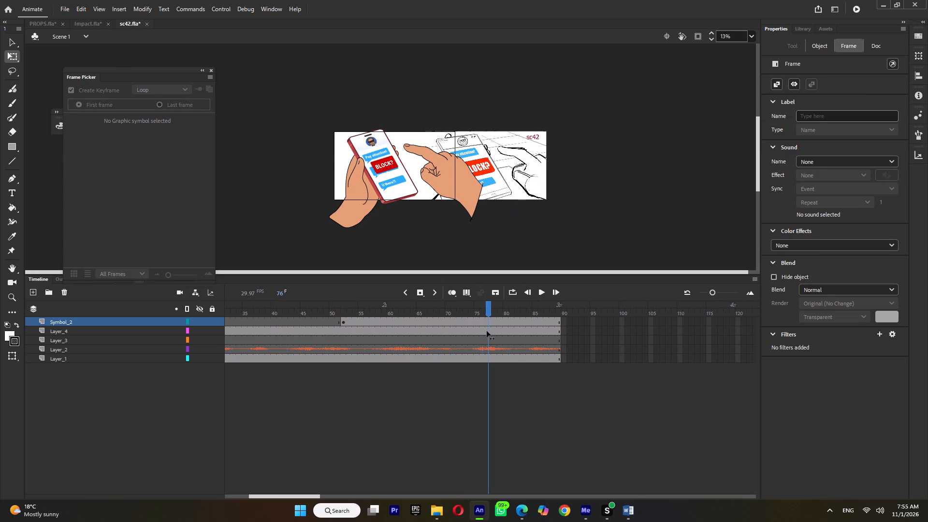
{"action": "left_click_drag", "start_coordinate": [487, 331], "coordinate": [490, 331]}
{"action": "double_click", "coordinate": [448, 177]}
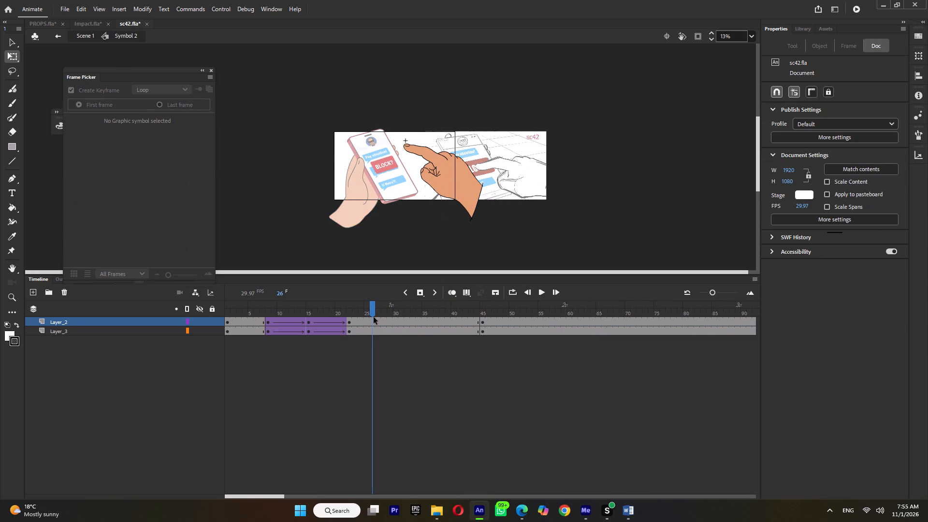
{"action": "double_click", "coordinate": [372, 309]}
{"action": "key", "text": "F6"}
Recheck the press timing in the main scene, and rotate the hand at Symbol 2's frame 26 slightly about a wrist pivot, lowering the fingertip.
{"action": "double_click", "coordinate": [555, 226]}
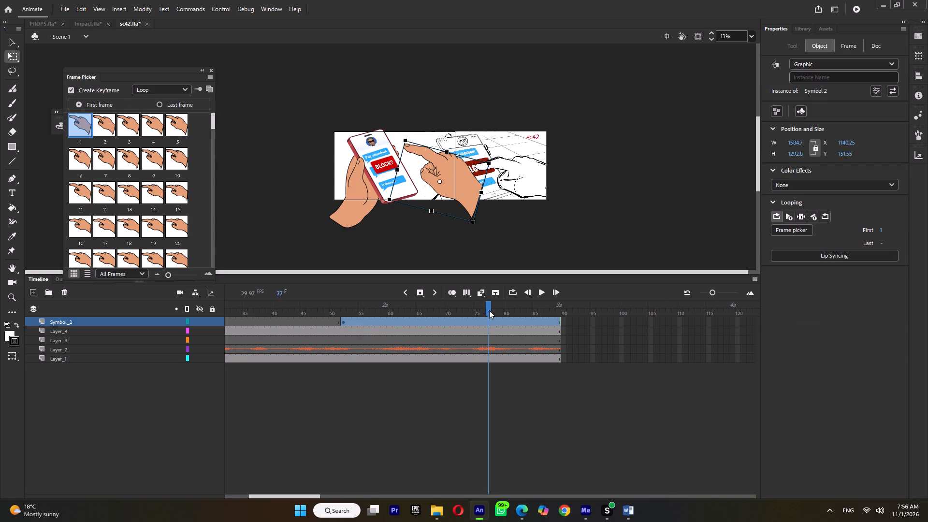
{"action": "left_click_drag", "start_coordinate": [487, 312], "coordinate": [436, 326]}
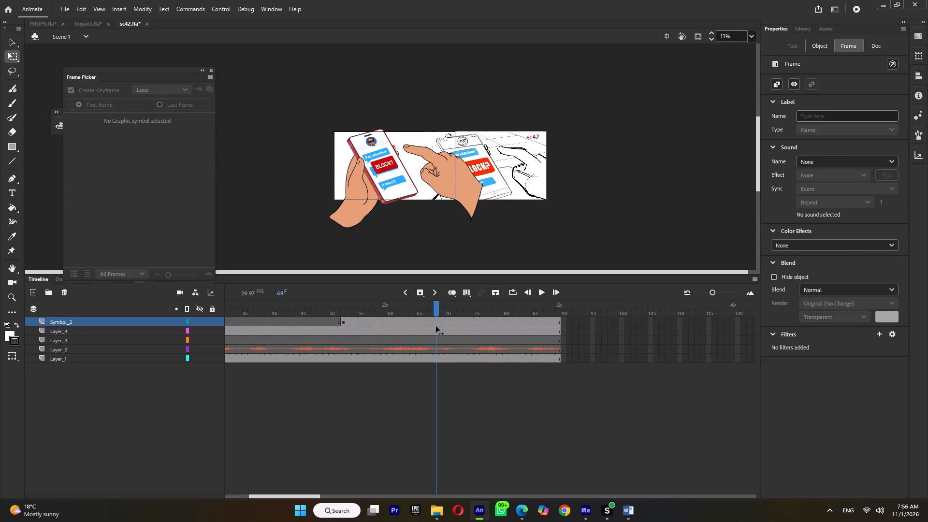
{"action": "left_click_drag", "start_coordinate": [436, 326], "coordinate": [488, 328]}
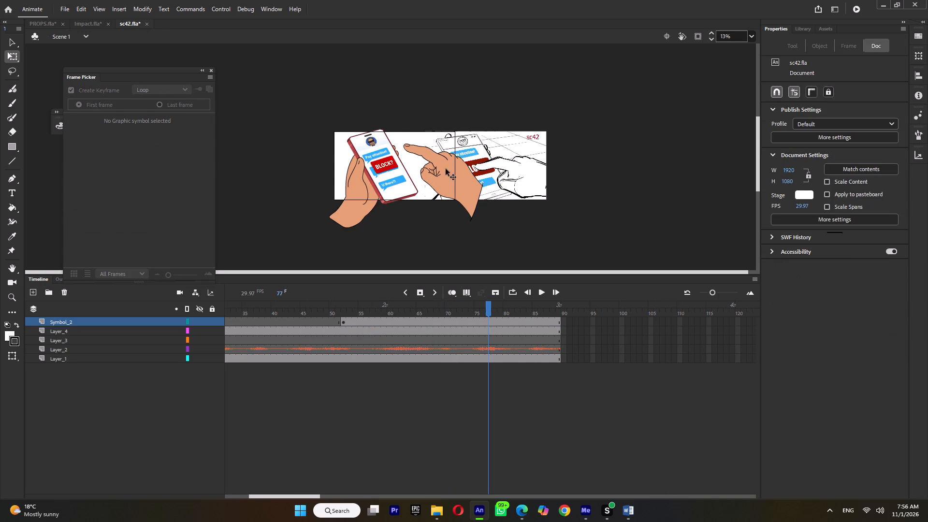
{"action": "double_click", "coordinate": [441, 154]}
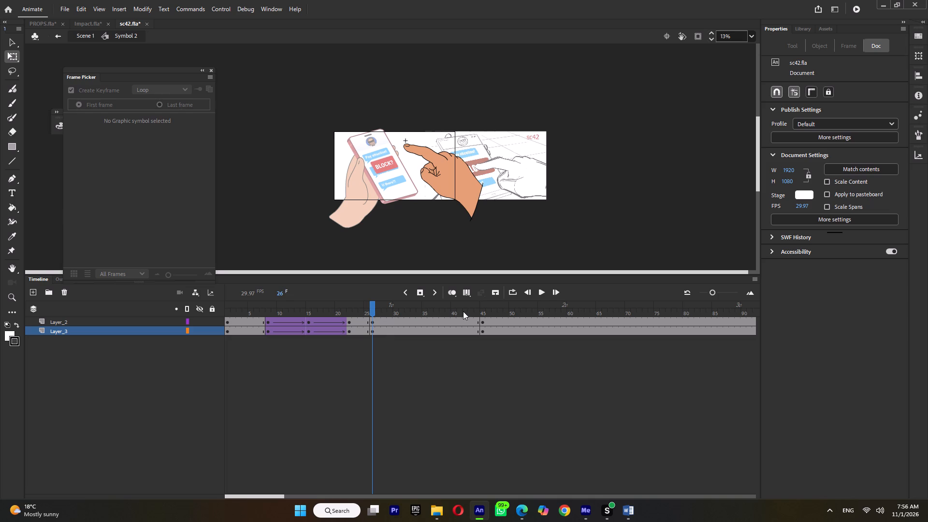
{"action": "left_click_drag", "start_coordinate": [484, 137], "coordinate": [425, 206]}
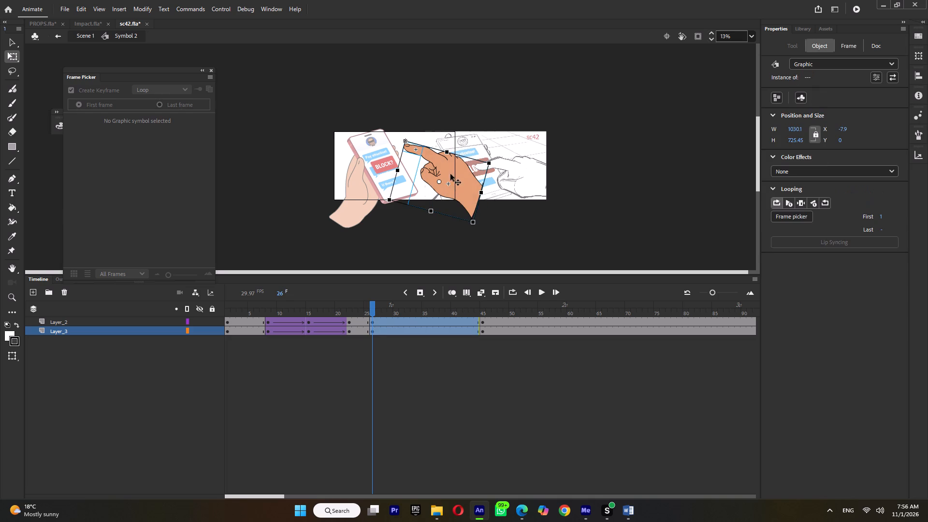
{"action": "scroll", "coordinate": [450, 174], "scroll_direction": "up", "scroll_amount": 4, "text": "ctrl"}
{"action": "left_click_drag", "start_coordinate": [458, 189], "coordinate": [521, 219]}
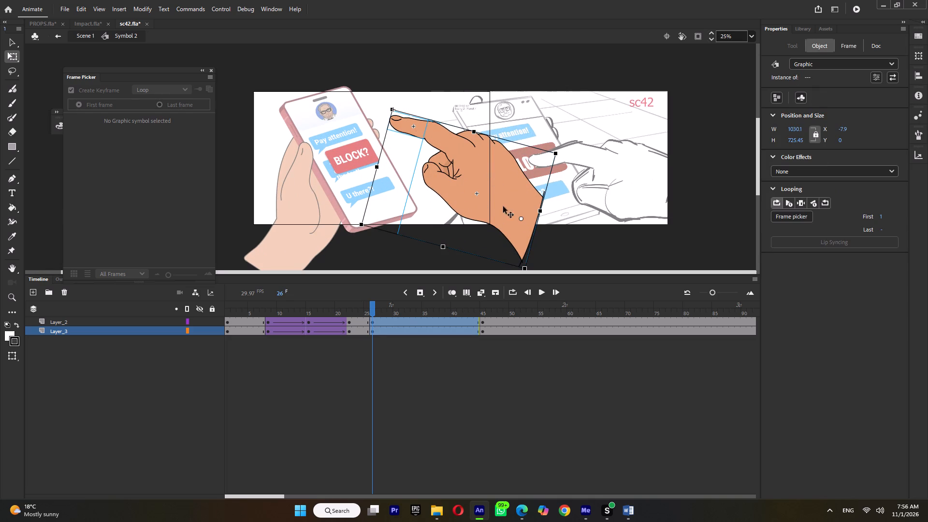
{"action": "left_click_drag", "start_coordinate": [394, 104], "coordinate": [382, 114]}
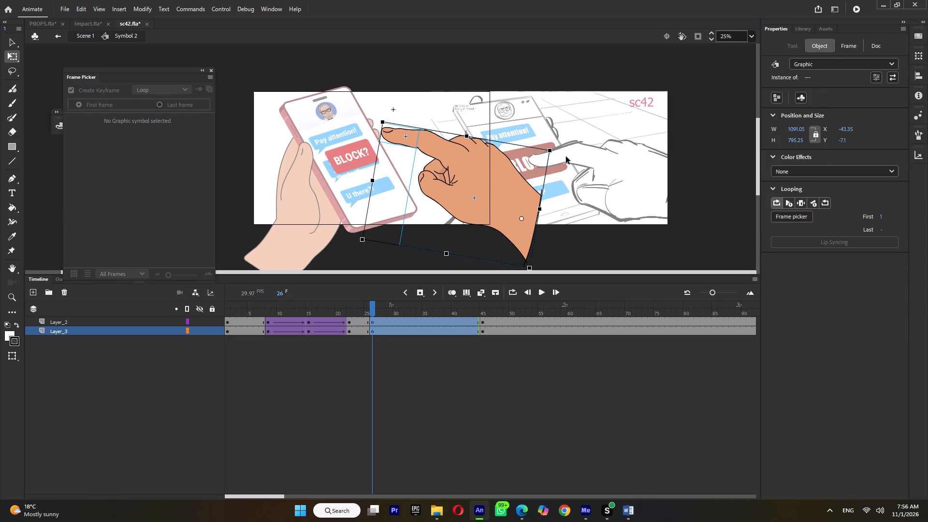
Move both layers' keyframes from frame 45 to frame 26, replacing the keyframes there.
{"action": "left_click", "coordinate": [566, 157]}
{"action": "left_click_drag", "start_coordinate": [483, 322], "coordinate": [482, 333]}
{"action": "left_click_drag", "start_coordinate": [482, 322], "coordinate": [367, 326]}
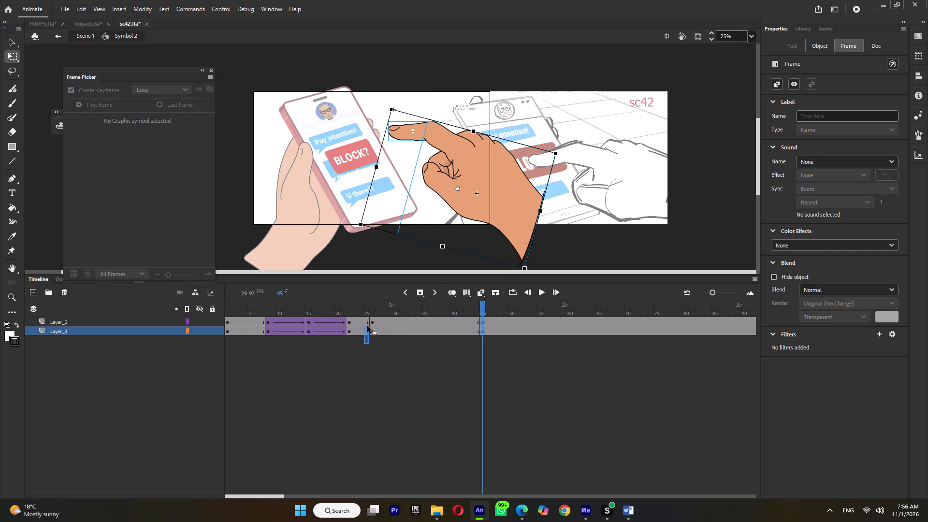
{"action": "left_click_drag", "start_coordinate": [367, 326], "coordinate": [373, 322]}
Move and rotate the whole hand at frame 26 so the fingertip rests on the coloured phone's BLOCK button.
{"action": "left_click_drag", "start_coordinate": [501, 201], "coordinate": [483, 205]}
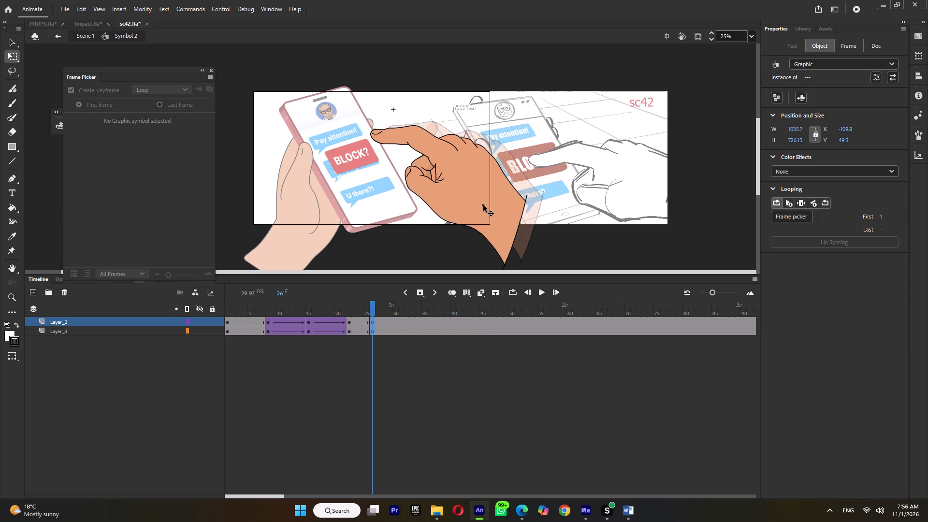
{"action": "left_click_drag", "start_coordinate": [483, 205], "coordinate": [485, 202]}
{"action": "left_click_drag", "start_coordinate": [546, 155], "coordinate": [545, 150]}
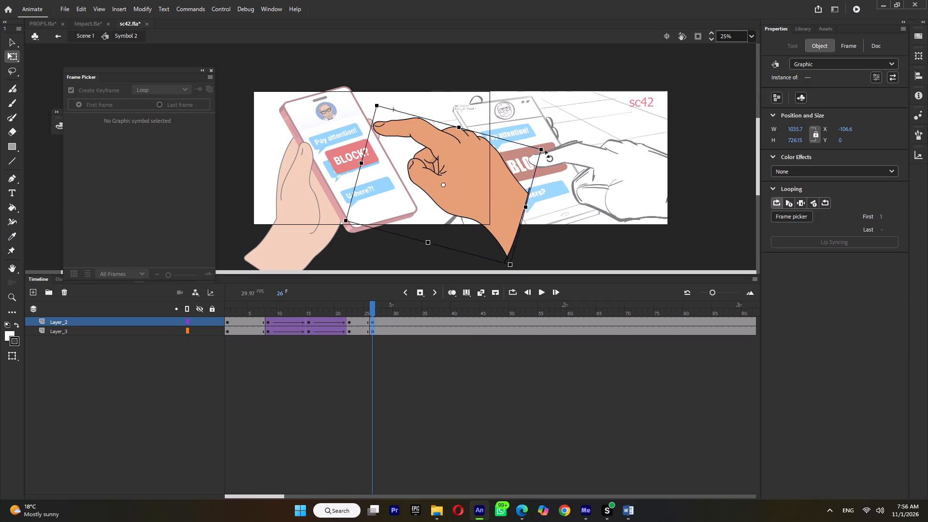
{"action": "left_click_drag", "start_coordinate": [545, 150], "coordinate": [540, 142]}
{"action": "left_click_drag", "start_coordinate": [485, 183], "coordinate": [476, 187]}
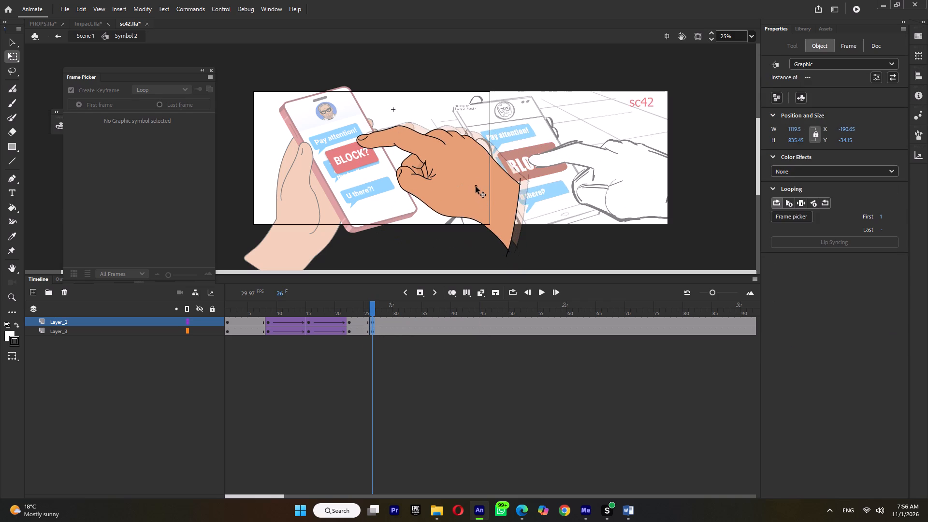
{"action": "left_click_drag", "start_coordinate": [476, 187], "coordinate": [472, 188]}
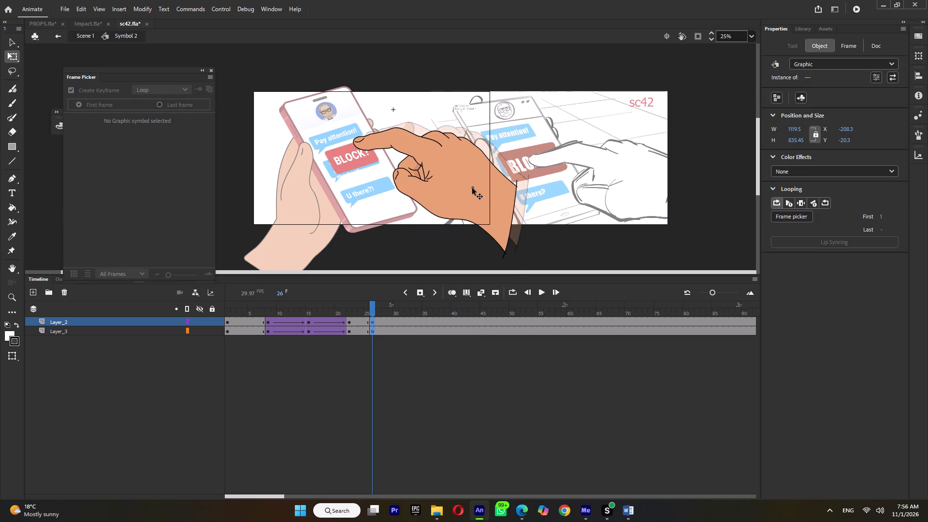
{"action": "left_click_drag", "start_coordinate": [472, 188], "coordinate": [471, 191]}
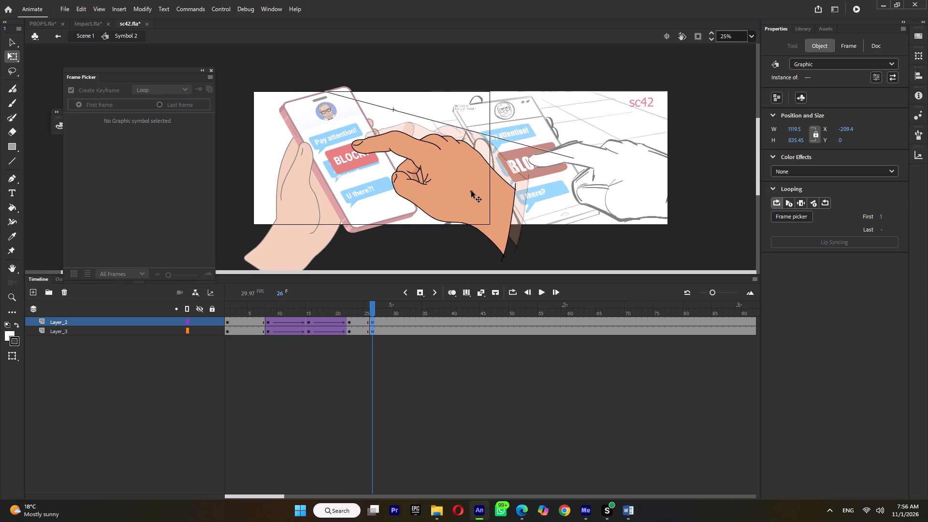
{"action": "left_click_drag", "start_coordinate": [471, 191], "coordinate": [470, 192]}
{"action": "left_click", "coordinate": [475, 189]}
{"action": "left_click", "coordinate": [597, 209]}
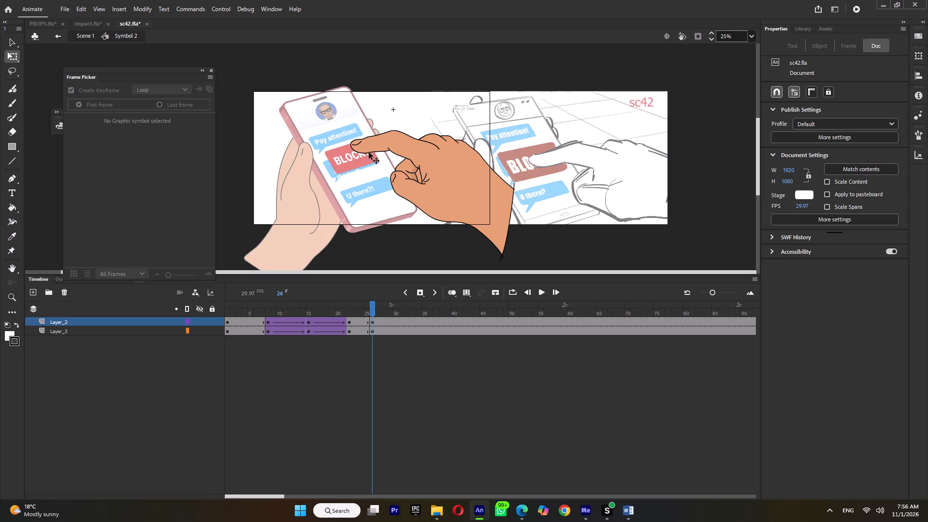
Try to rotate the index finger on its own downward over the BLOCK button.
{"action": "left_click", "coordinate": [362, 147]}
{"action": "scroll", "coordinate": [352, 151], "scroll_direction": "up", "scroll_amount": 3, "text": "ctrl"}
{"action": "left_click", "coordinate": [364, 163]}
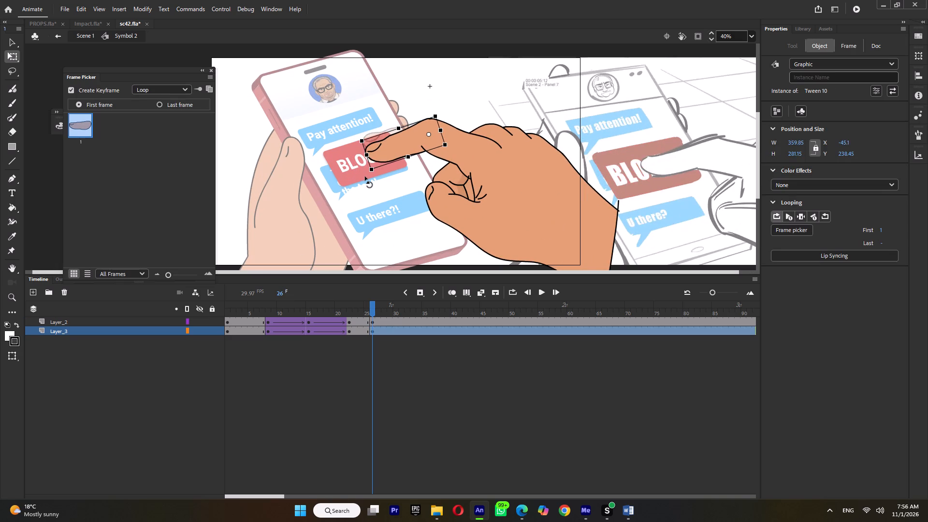
Set the hand's pivot near the wrist and rotate the whole hand slightly so the fingertip presses lower on the BLOCK button.
{"action": "left_click", "coordinate": [518, 187], "text": "shift"}
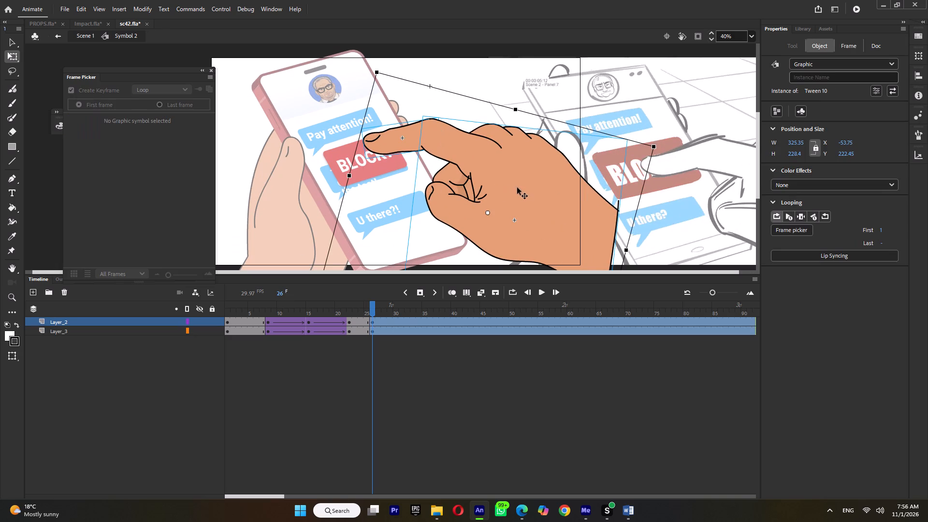
{"action": "left_click_drag", "start_coordinate": [488, 211], "coordinate": [596, 250]}
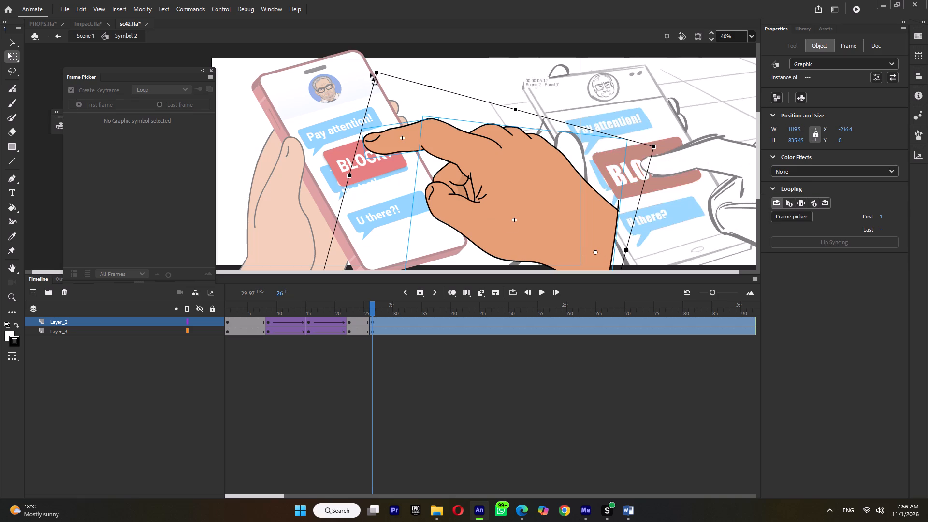
{"action": "left_click_drag", "start_coordinate": [370, 74], "coordinate": [364, 88]}
{"action": "scroll", "coordinate": [405, 133], "scroll_direction": "down", "scroll_amount": 5, "text": "ctrl"}
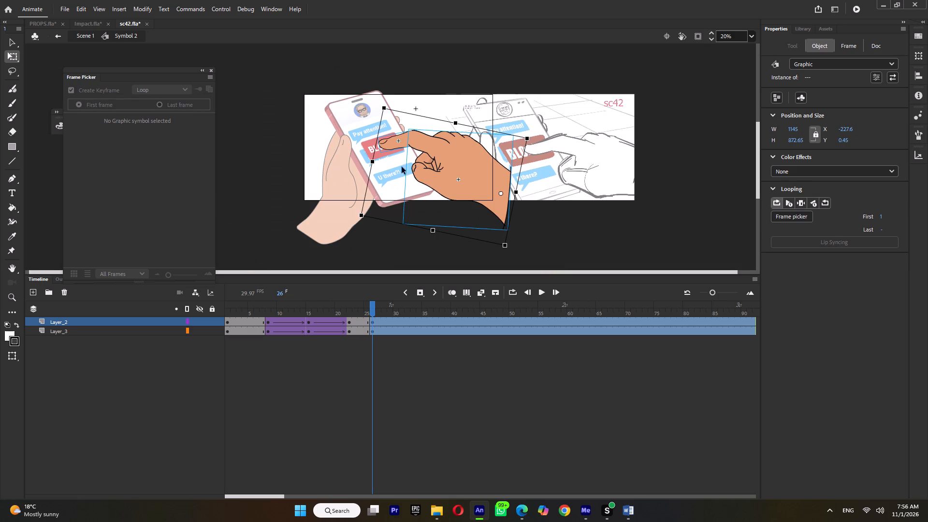
Check the press timing by scrubbing the main timeline and comparing frames 25 and 26 inside the hand symbol.
{"action": "left_click", "coordinate": [362, 310]}
{"action": "left_click", "coordinate": [373, 310]}
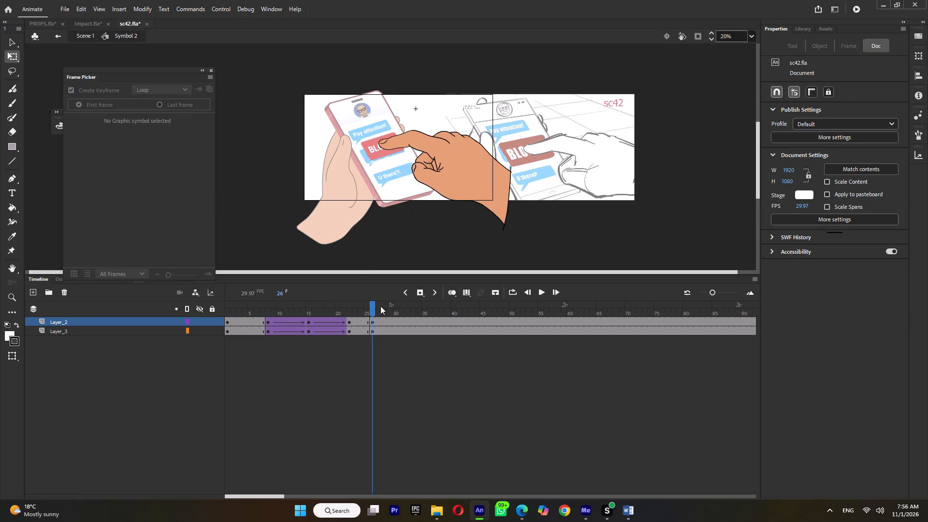
{"action": "left_click", "coordinate": [471, 271]}
{"action": "double_click", "coordinate": [469, 246]}
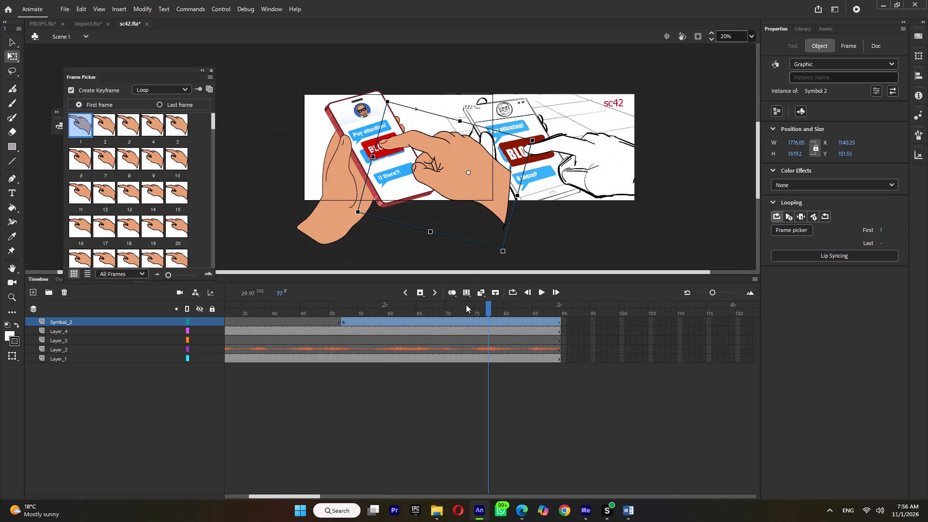
{"action": "left_click_drag", "start_coordinate": [483, 309], "coordinate": [562, 319]}
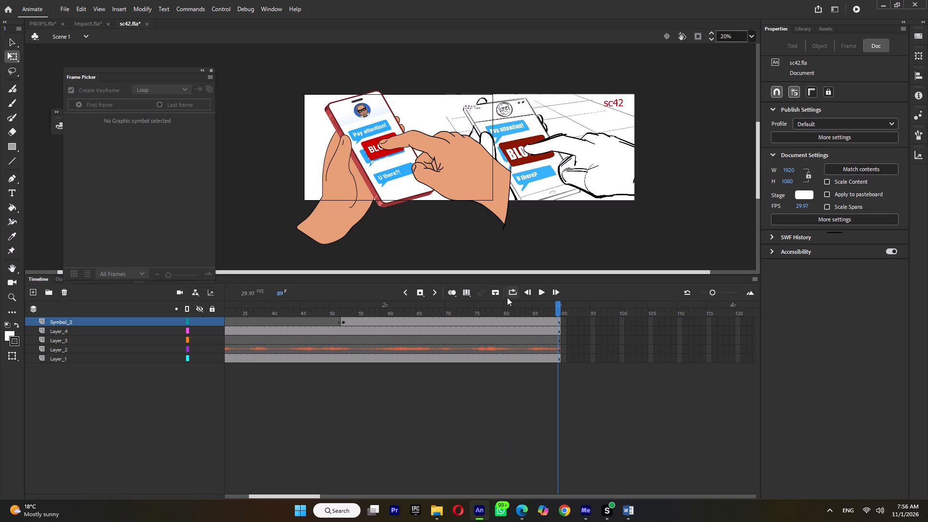
{"action": "left_click_drag", "start_coordinate": [479, 305], "coordinate": [539, 319]}
{"action": "double_click", "coordinate": [432, 168]}
{"action": "left_click", "coordinate": [365, 307]}
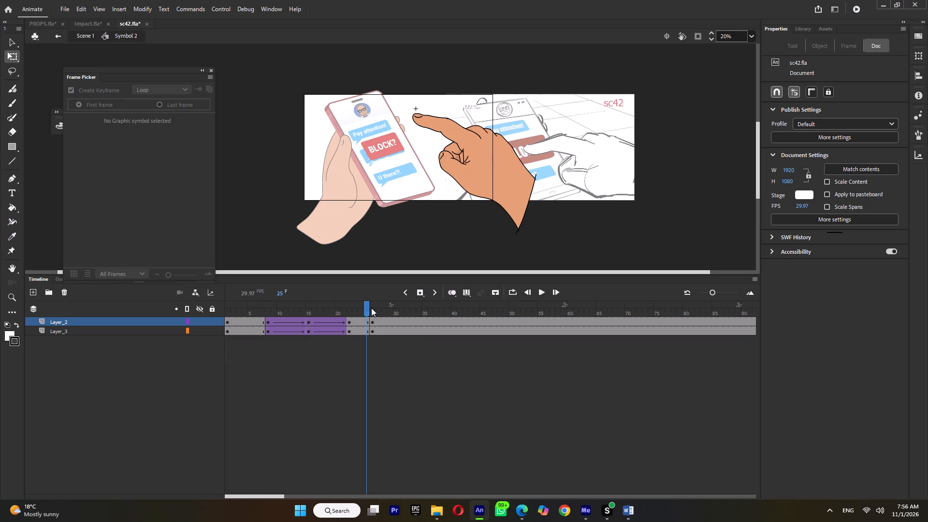
{"action": "left_click", "coordinate": [371, 308]}
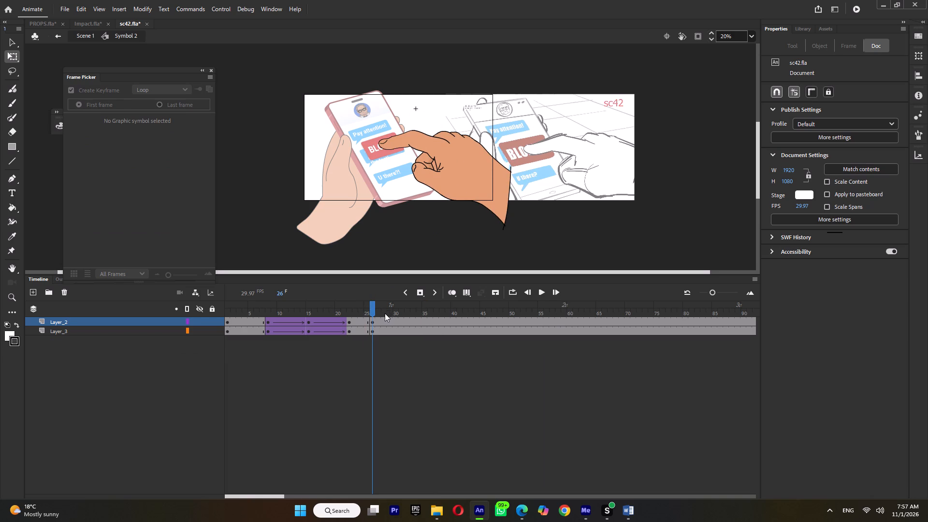
Shift the pointing hand's approach keyframes earlier on both layers so they fall at frames 6, 13 and 19.
{"action": "double_click", "coordinate": [348, 313]}
{"action": "left_click_drag", "start_coordinate": [348, 320], "coordinate": [342, 320]}
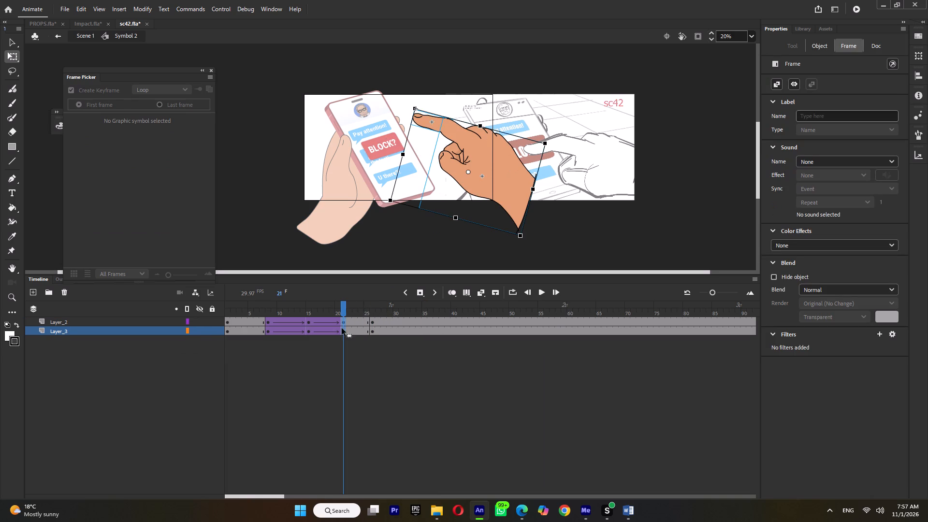
{"action": "left_click_drag", "start_coordinate": [268, 320], "coordinate": [342, 340]}
{"action": "left_click_drag", "start_coordinate": [330, 318], "coordinate": [324, 318]}
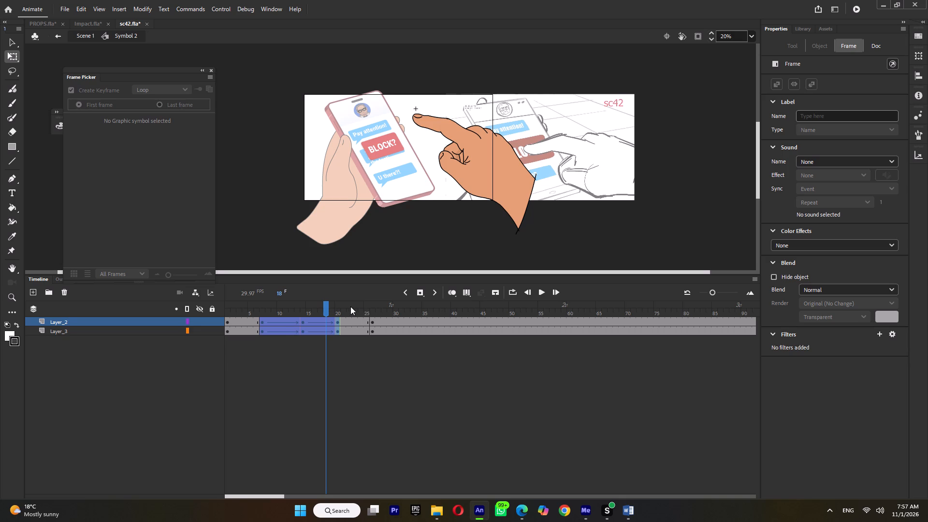
{"action": "left_click", "coordinate": [268, 321]}
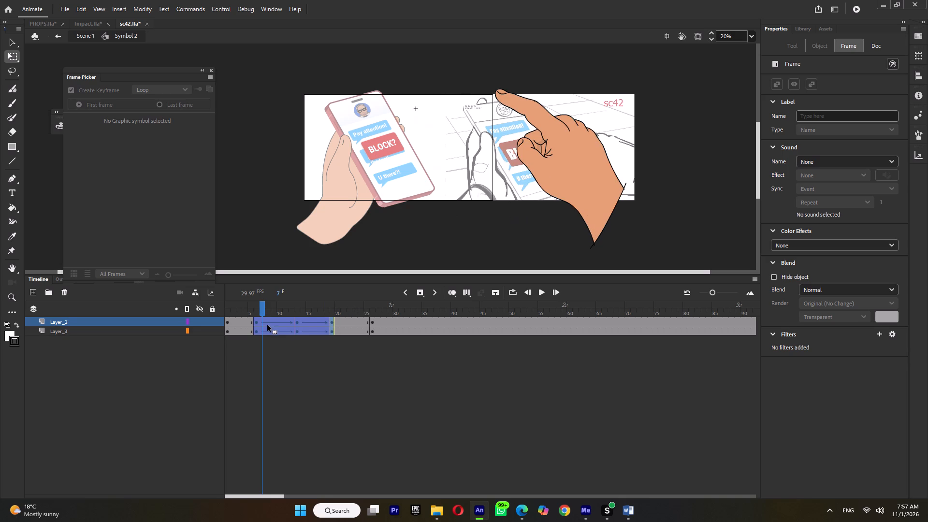
Insert keyframes on both hand layers at frames 22 and 31.
{"action": "left_click", "coordinate": [356, 307]}
{"action": "left_click", "coordinate": [356, 307]}
{"action": "double_click", "coordinate": [350, 309]}
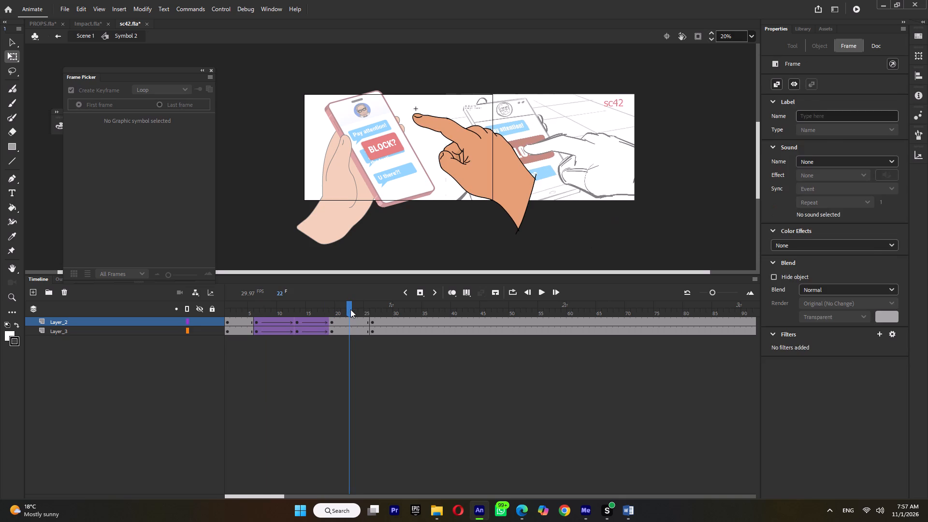
{"action": "key", "text": "F6"}
{"action": "left_click", "coordinate": [373, 314]}
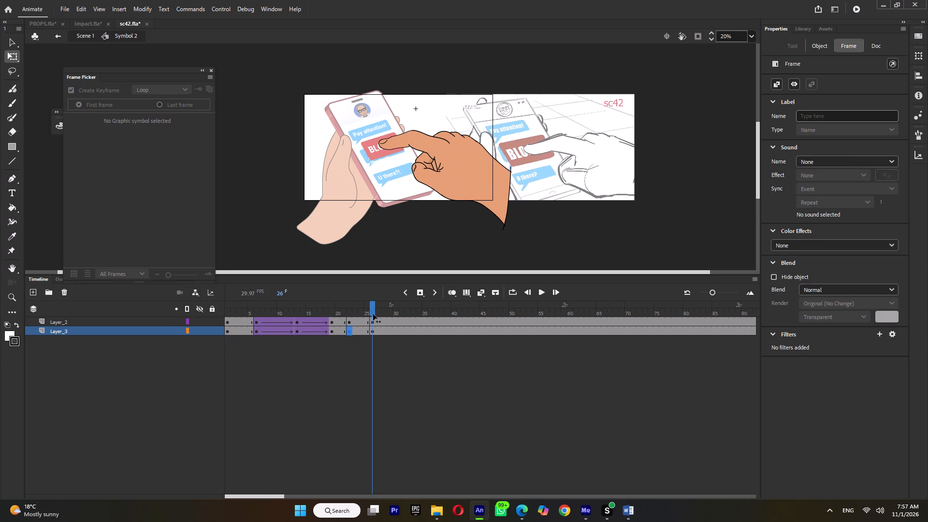
{"action": "left_click", "coordinate": [391, 313]}
{"action": "double_click", "coordinate": [398, 313]}
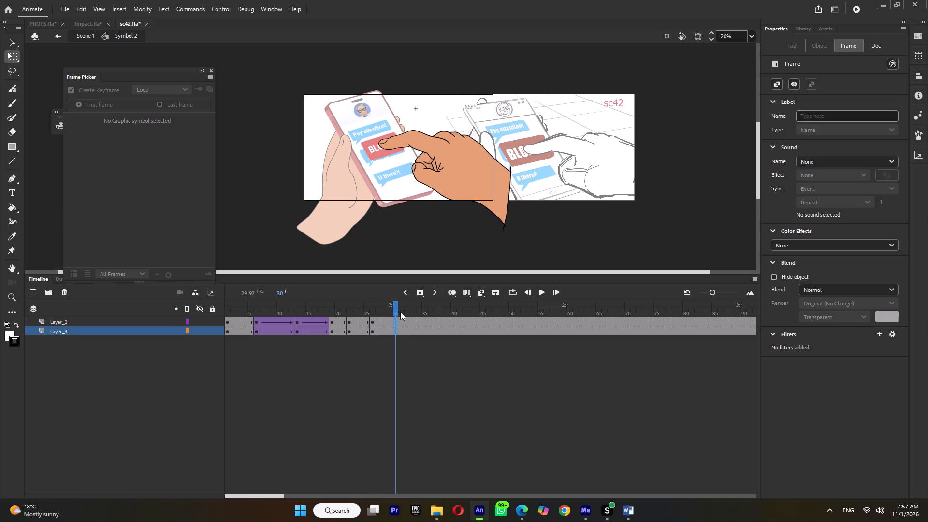
{"action": "double_click", "coordinate": [400, 310]}
{"action": "key", "text": "F6"}
At frame 26, set the whole hand's pivot near the wrist and rotate it slightly so the fingertip presses lower on BLOCK.
{"action": "left_click", "coordinate": [348, 310]}
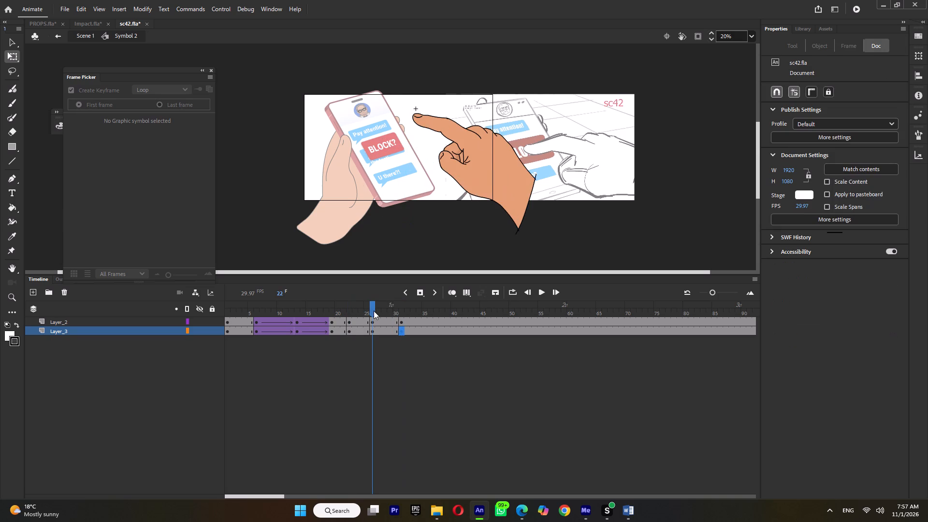
{"action": "left_click", "coordinate": [374, 311]}
{"action": "left_click_drag", "start_coordinate": [521, 108], "coordinate": [364, 219]}
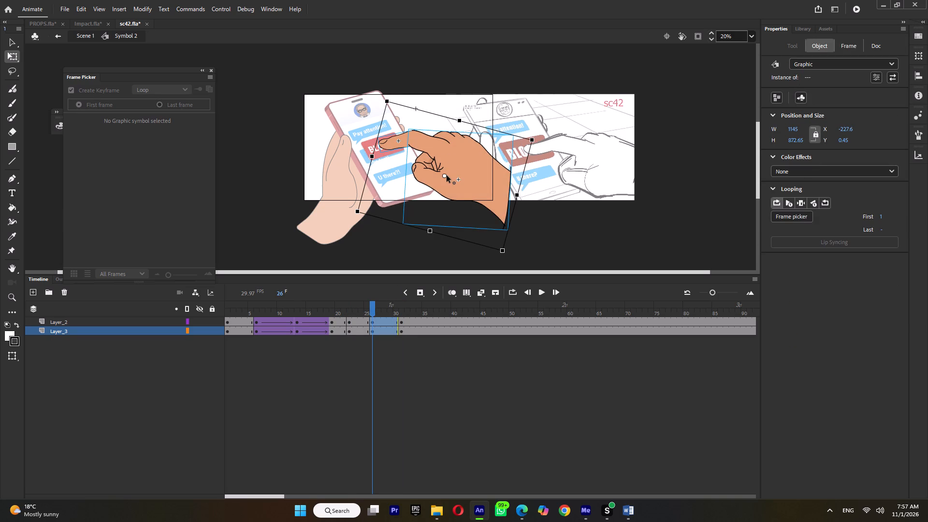
{"action": "left_click_drag", "start_coordinate": [447, 175], "coordinate": [500, 196]}
{"action": "scroll", "coordinate": [395, 117], "scroll_direction": "up", "scroll_amount": 6, "text": "ctrl"}
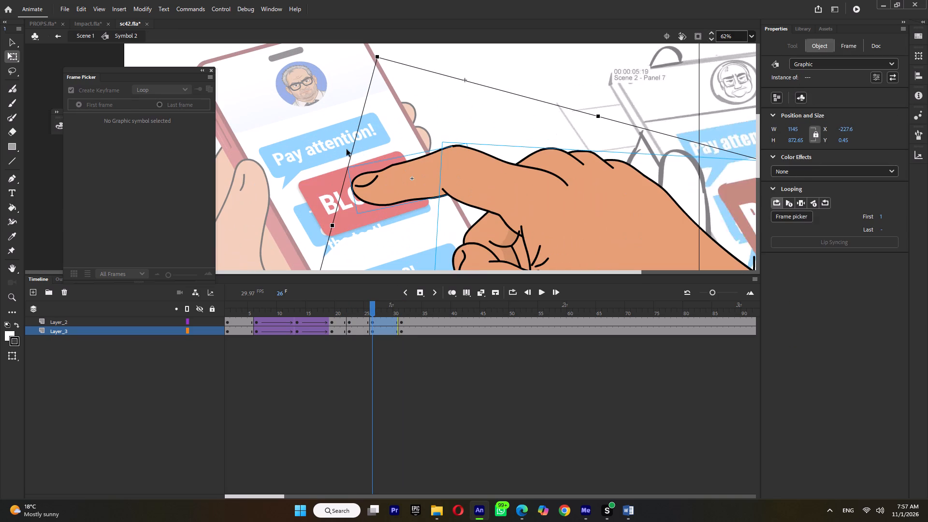
{"action": "left_click", "coordinate": [354, 141]}
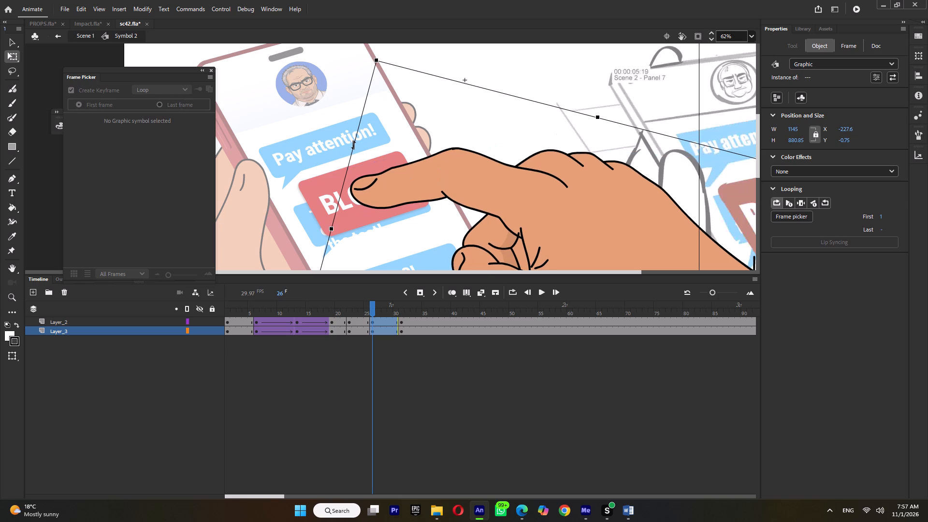
{"action": "left_click", "coordinate": [392, 129]}
On the frame 31 keyframe, rotate the index finger slightly upward at its knuckle and play back the press.
{"action": "left_click", "coordinate": [377, 203]}
{"action": "scroll", "coordinate": [355, 214], "scroll_direction": "up", "scroll_amount": 4, "text": "ctrl"}
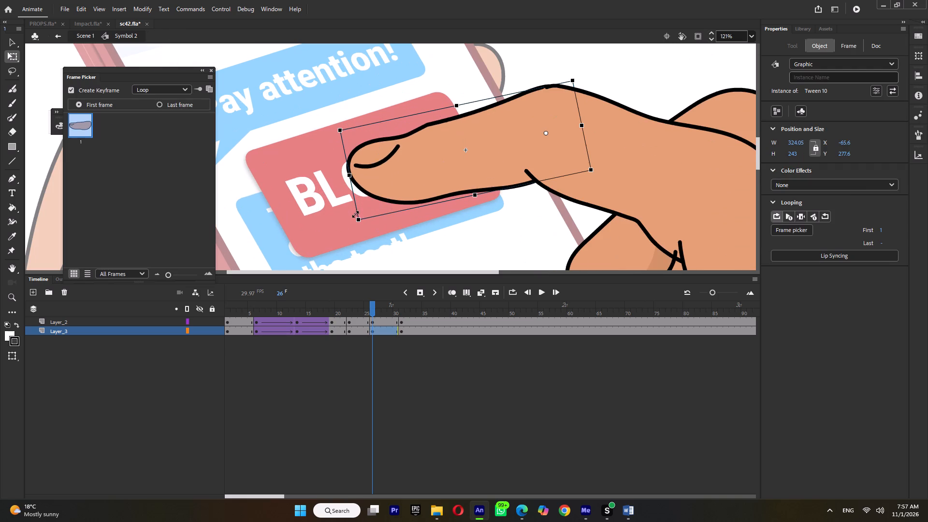
{"action": "left_click", "coordinate": [407, 312]}
{"action": "left_click", "coordinate": [401, 187]}
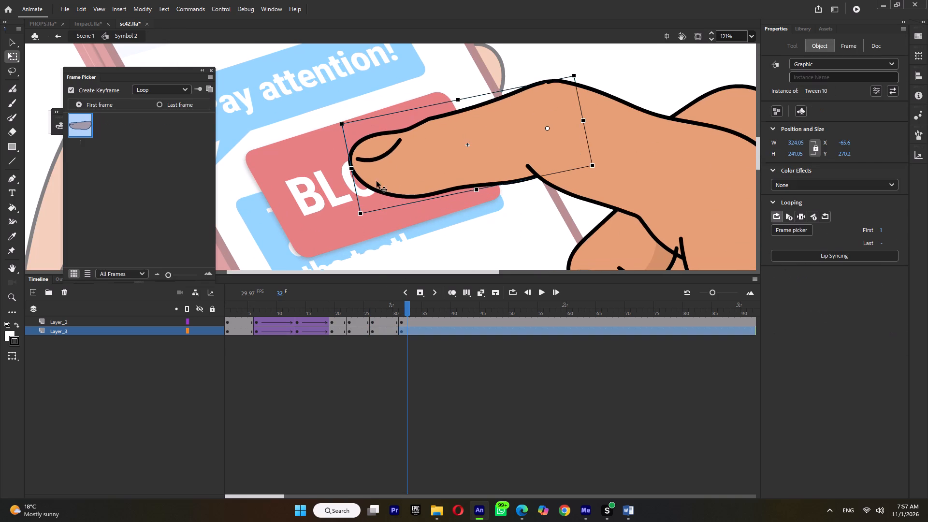
{"action": "left_click_drag", "start_coordinate": [338, 126], "coordinate": [342, 111]}
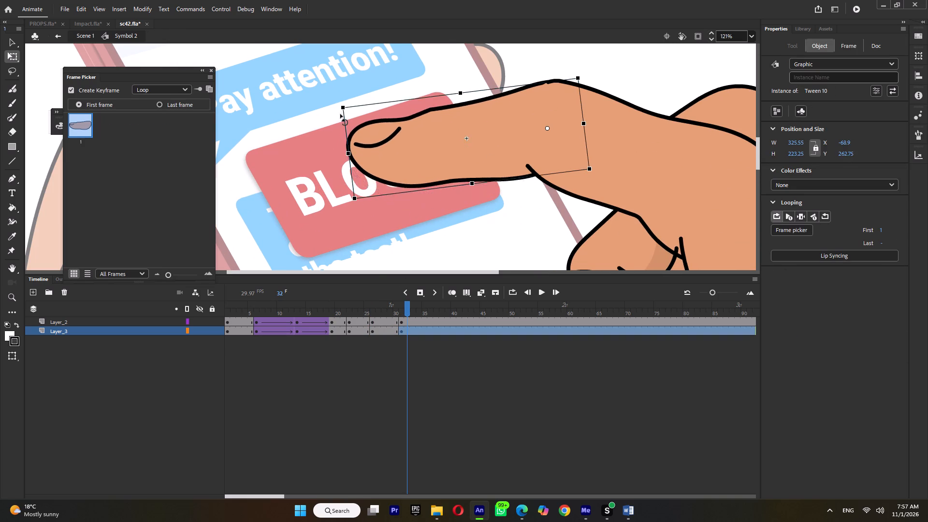
{"action": "scroll", "coordinate": [340, 116], "scroll_direction": "down", "scroll_amount": 10, "text": "ctrl"}
{"action": "left_click", "coordinate": [335, 309]}
{"action": "key", "text": "Return"}
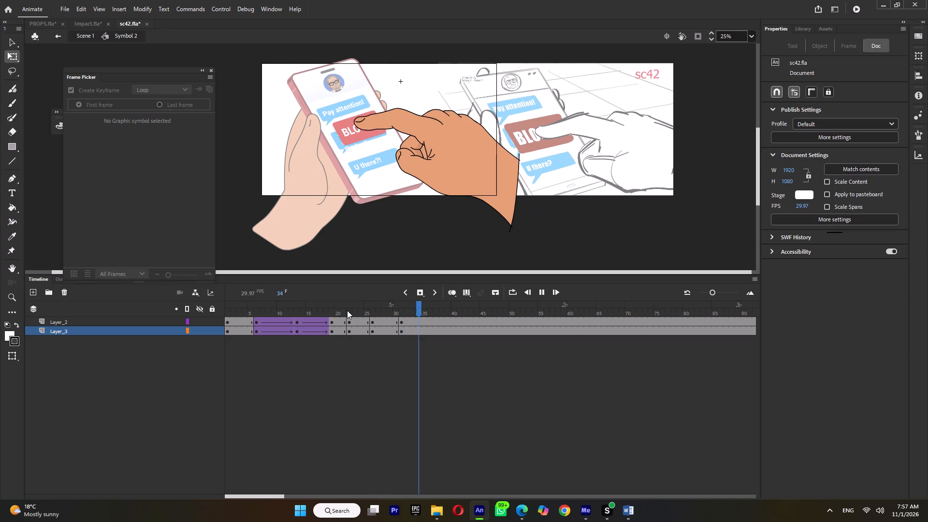
{"action": "key", "text": "Return"}
Create classic tweens on both hand layers between the frame 22, 26 and 31 keyframes and review the press motion.
{"action": "left_click_drag", "start_coordinate": [361, 322], "coordinate": [380, 341]}
{"action": "key", "text": "ctrl+m"}
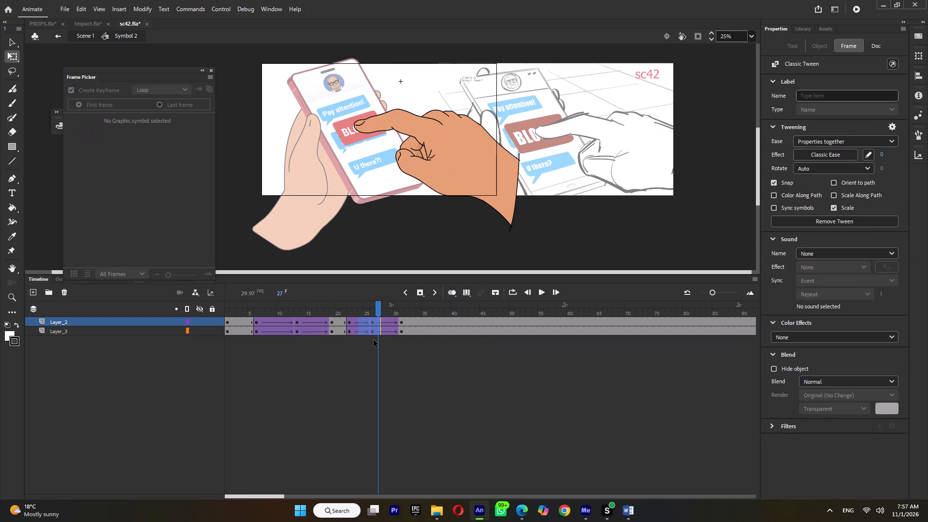
{"action": "left_click", "coordinate": [348, 313]}
{"action": "key", "text": "Return"}
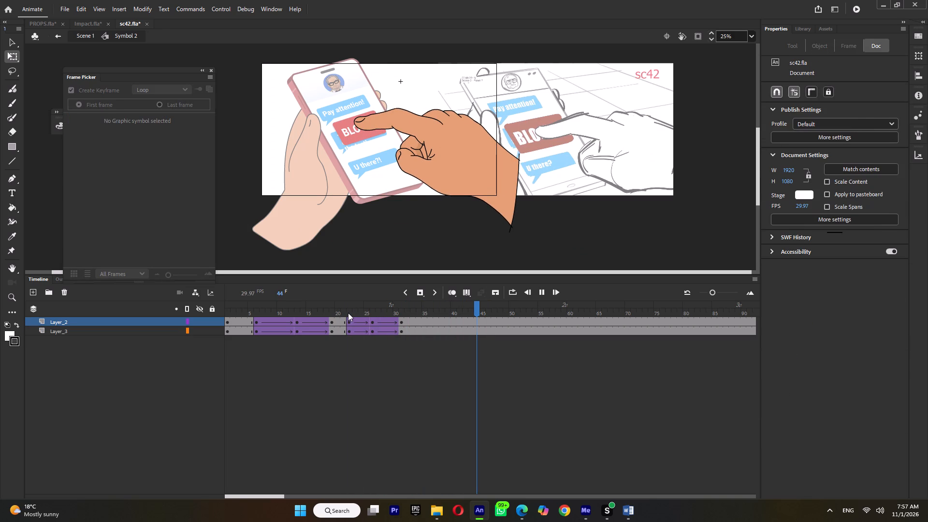
{"action": "key", "text": "Return"}
{"action": "left_click_drag", "start_coordinate": [360, 311], "coordinate": [402, 319]}
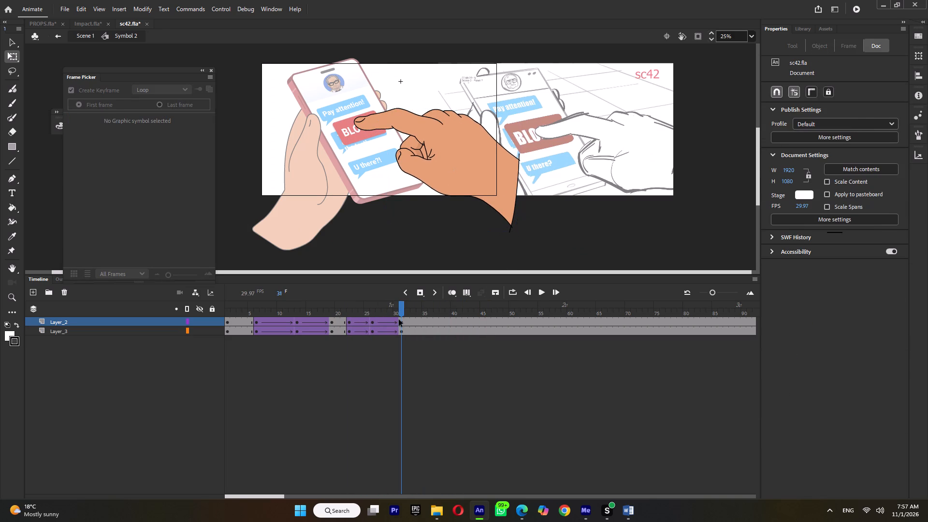
{"action": "left_click", "coordinate": [346, 314]}
{"action": "left_click", "coordinate": [373, 313]}
{"action": "left_click", "coordinate": [407, 313]}
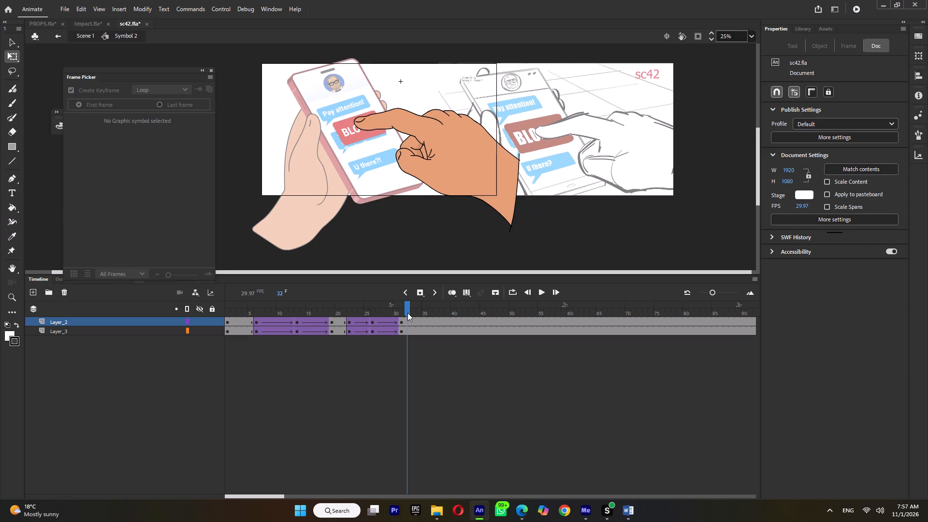
On the frame 31 keyframe, rotate the index finger slightly back down toward the BLOCK button and play back the motion.
{"action": "left_click", "coordinate": [369, 122]}
{"action": "scroll", "coordinate": [366, 123], "scroll_direction": "up", "scroll_amount": 11, "text": "ctrl"}
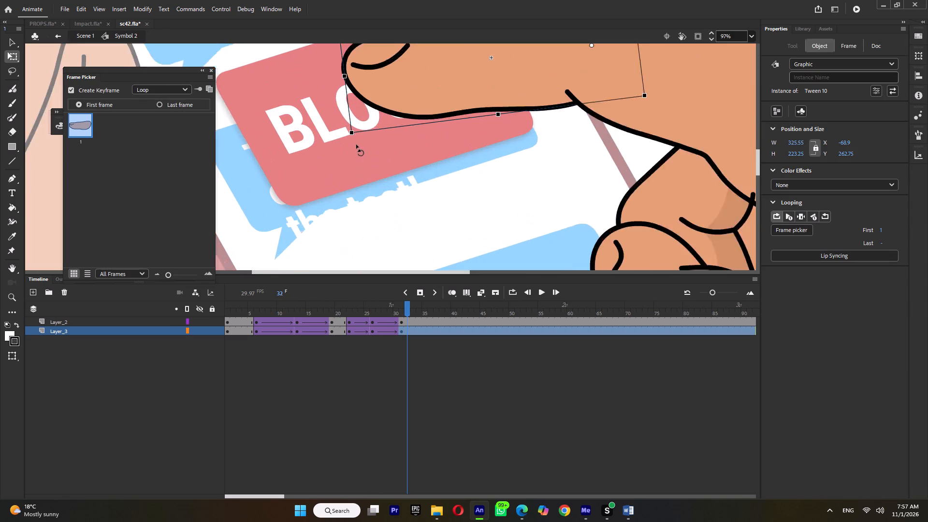
{"action": "scroll", "coordinate": [356, 145], "scroll_direction": "up", "scroll_amount": 1, "text": "ctrl"}
{"action": "left_click_drag", "start_coordinate": [352, 136], "coordinate": [353, 144]}
{"action": "scroll", "coordinate": [355, 154], "scroll_direction": "down", "scroll_amount": 9, "text": "ctrl"}
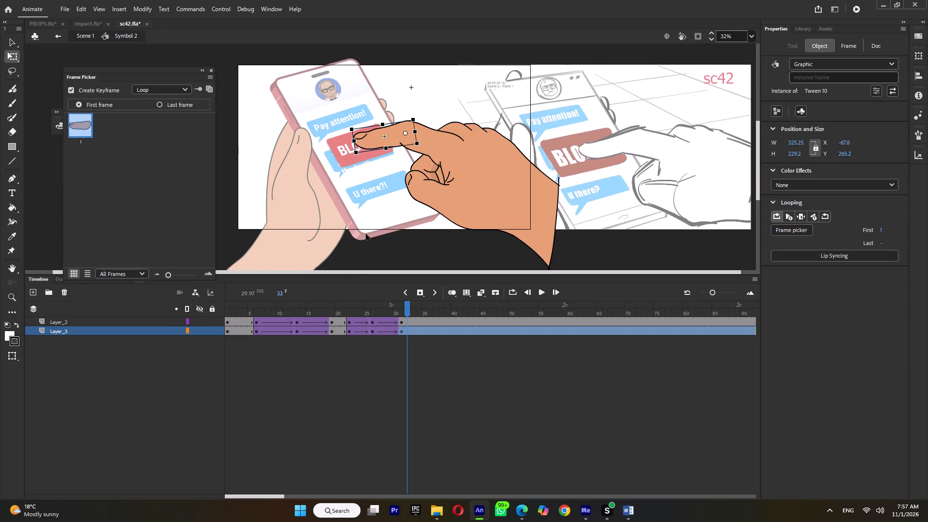
{"action": "left_click", "coordinate": [346, 309]}
{"action": "key", "text": "Return"}
{"action": "key", "text": "Return"}
Add keyframes on both hand layers at frames 24, 28 and 30, extending the frame 28 span by one frame.
{"action": "double_click", "coordinate": [360, 309]}
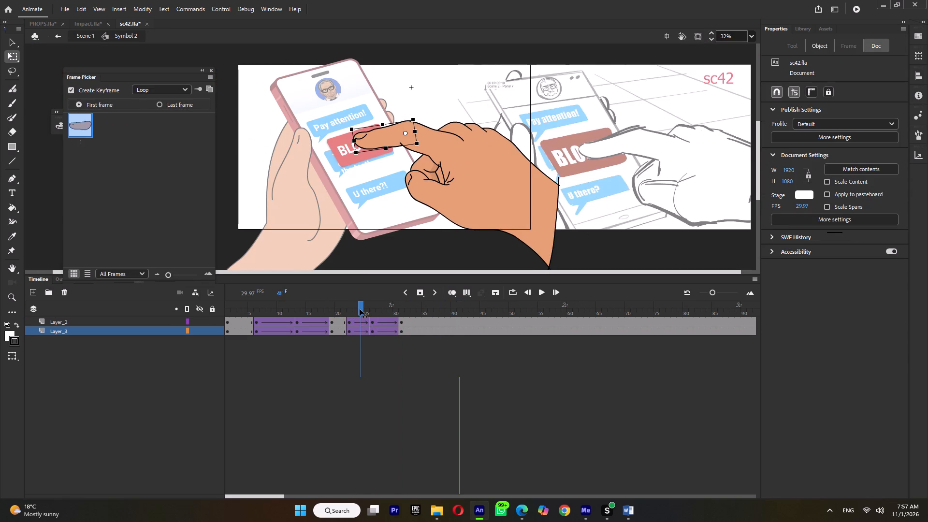
{"action": "key", "text": "F6"}
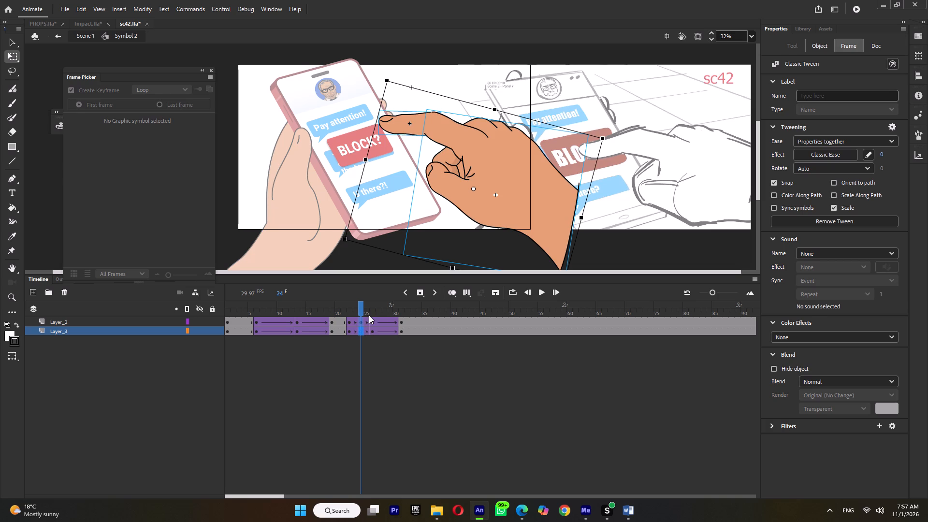
{"action": "left_click", "coordinate": [372, 313]}
{"action": "double_click", "coordinate": [381, 310]}
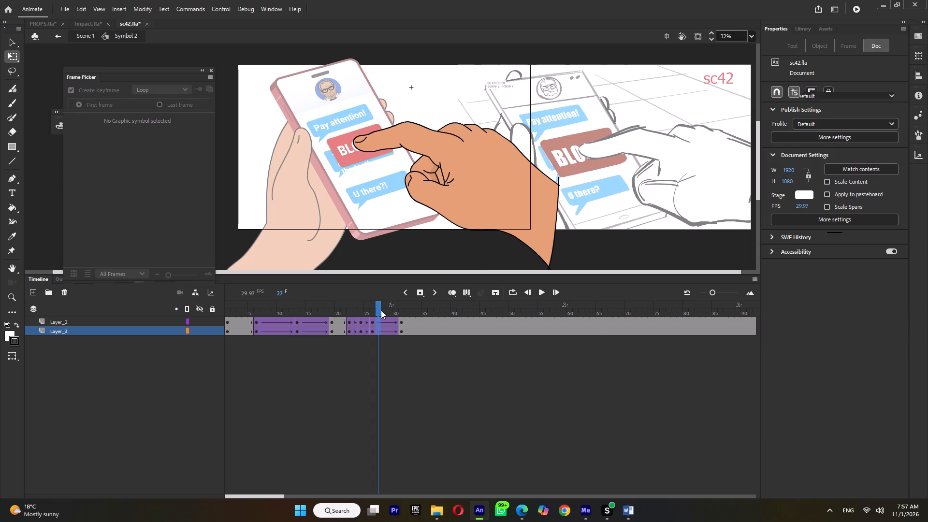
{"action": "double_click", "coordinate": [382, 310]}
{"action": "key", "text": "F6"}
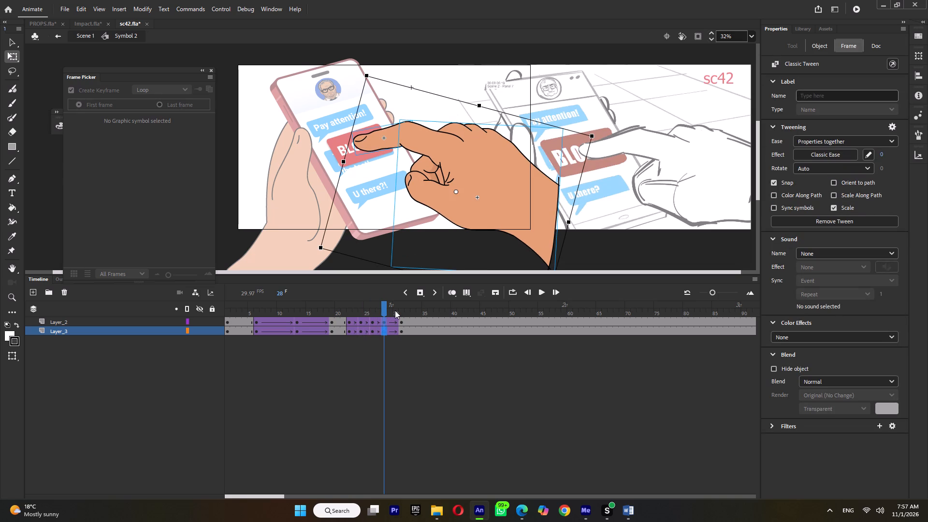
{"action": "key", "text": "F5"}
{"action": "double_click", "coordinate": [395, 310]}
{"action": "key", "text": "F6"}
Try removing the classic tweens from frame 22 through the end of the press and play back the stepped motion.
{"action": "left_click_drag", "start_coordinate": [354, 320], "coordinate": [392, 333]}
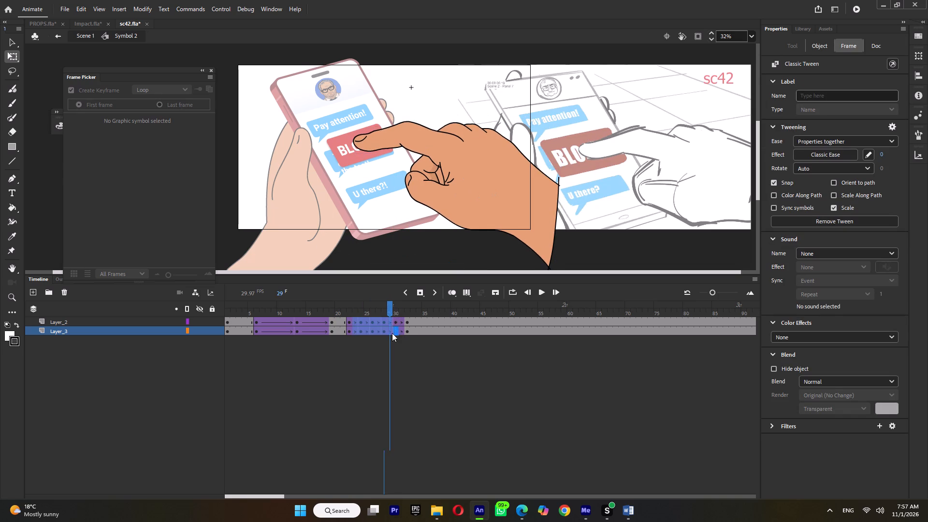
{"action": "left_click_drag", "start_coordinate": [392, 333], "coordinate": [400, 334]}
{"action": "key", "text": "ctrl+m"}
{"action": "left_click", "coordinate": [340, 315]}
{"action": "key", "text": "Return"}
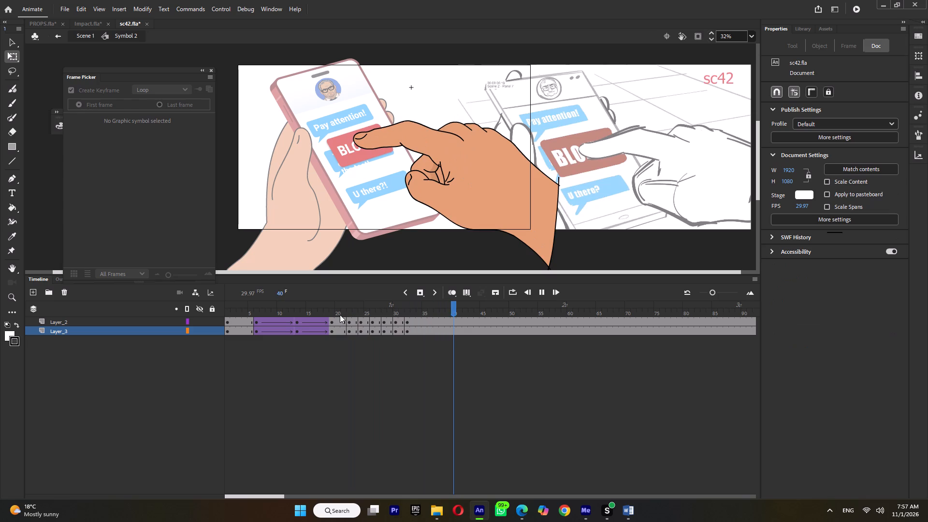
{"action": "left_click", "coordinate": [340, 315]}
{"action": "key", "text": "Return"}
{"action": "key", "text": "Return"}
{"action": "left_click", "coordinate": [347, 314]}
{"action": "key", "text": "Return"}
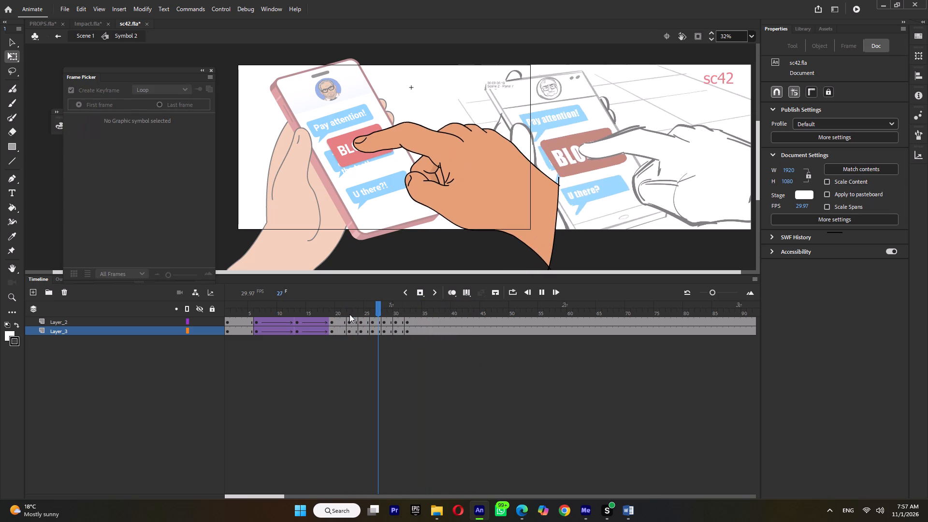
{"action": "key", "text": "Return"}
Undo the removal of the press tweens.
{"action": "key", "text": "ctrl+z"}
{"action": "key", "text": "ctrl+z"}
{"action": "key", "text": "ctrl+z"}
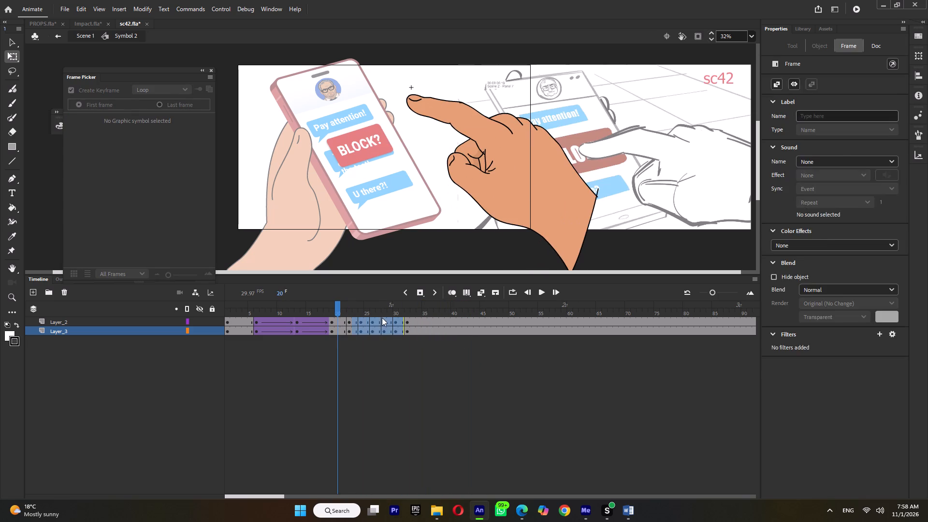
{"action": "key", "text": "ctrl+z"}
Slow the press by inserting one extra frame at frame 23 and another at frame 26, and play it back.
{"action": "left_click", "coordinate": [350, 308]}
{"action": "left_click", "coordinate": [363, 312]}
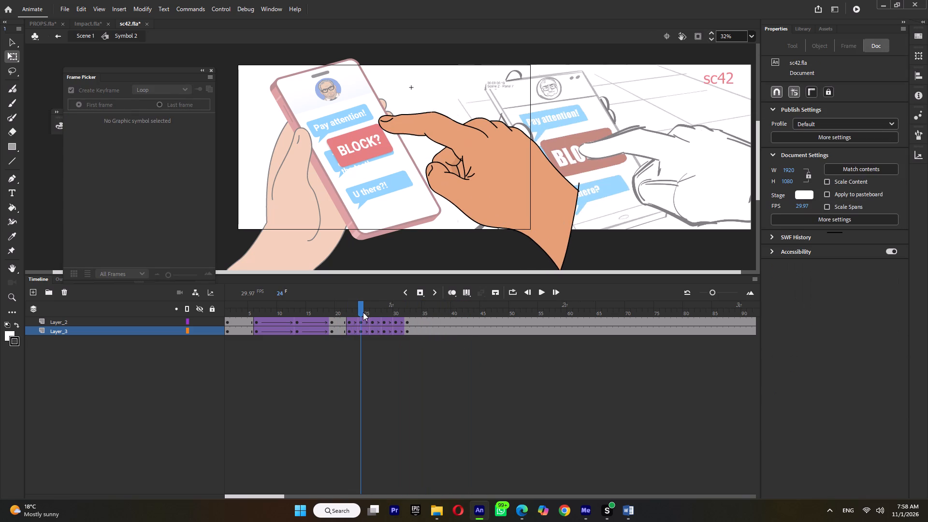
{"action": "double_click", "coordinate": [354, 311]}
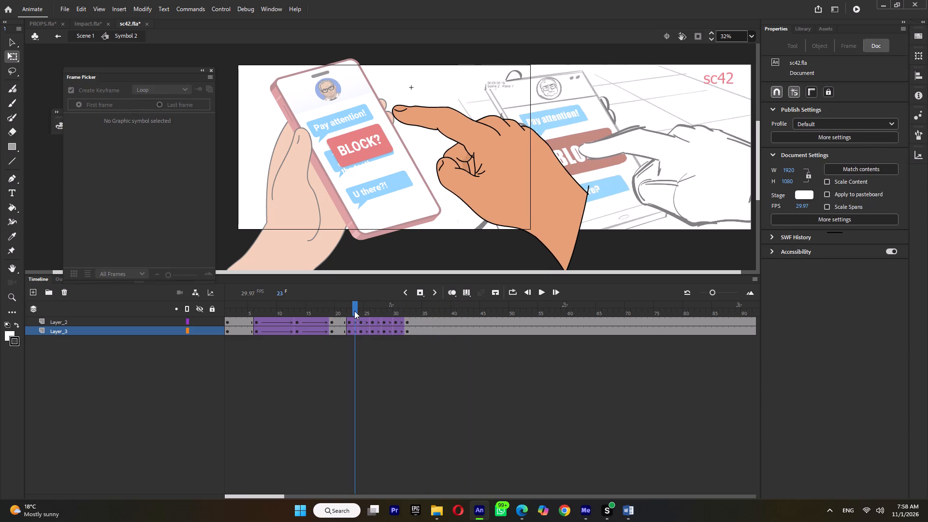
{"action": "key", "text": "F5"}
{"action": "double_click", "coordinate": [373, 310]}
{"action": "key", "text": "F5"}
{"action": "left_click", "coordinate": [353, 312]}
{"action": "key", "text": "Return"}
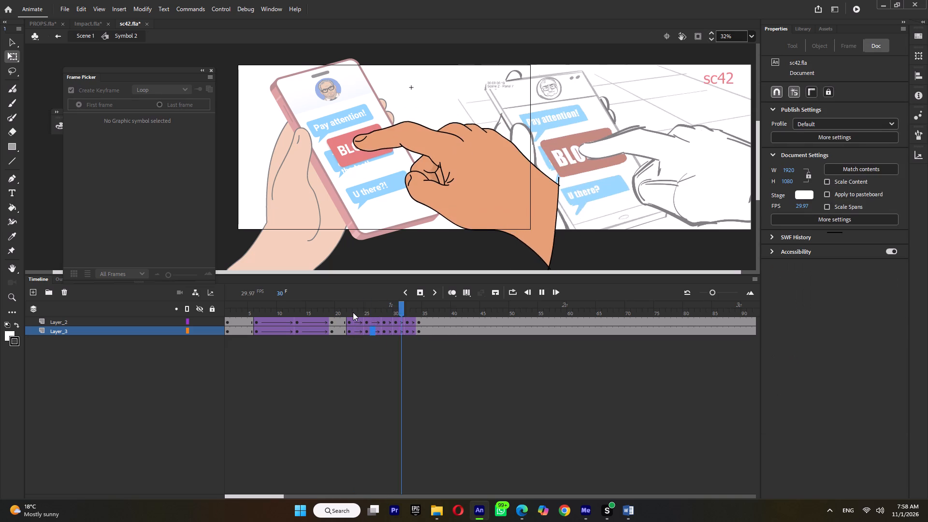
{"action": "left_click", "coordinate": [353, 312]}
{"action": "key", "text": "Return"}
{"action": "key", "text": "Return"}
Move the frame 25 keyframes on both layers to frame 24, and add keyframes at frame 26 in the press tween.
{"action": "left_click_drag", "start_coordinate": [363, 310], "coordinate": [368, 312]}
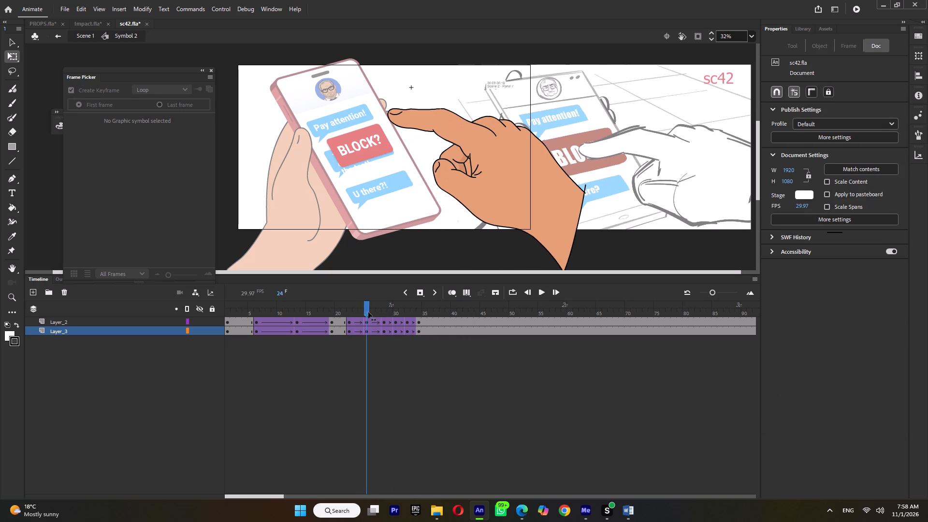
{"action": "left_click_drag", "start_coordinate": [368, 312], "coordinate": [376, 314]}
{"action": "left_click", "coordinate": [370, 312]}
{"action": "double_click", "coordinate": [367, 314]}
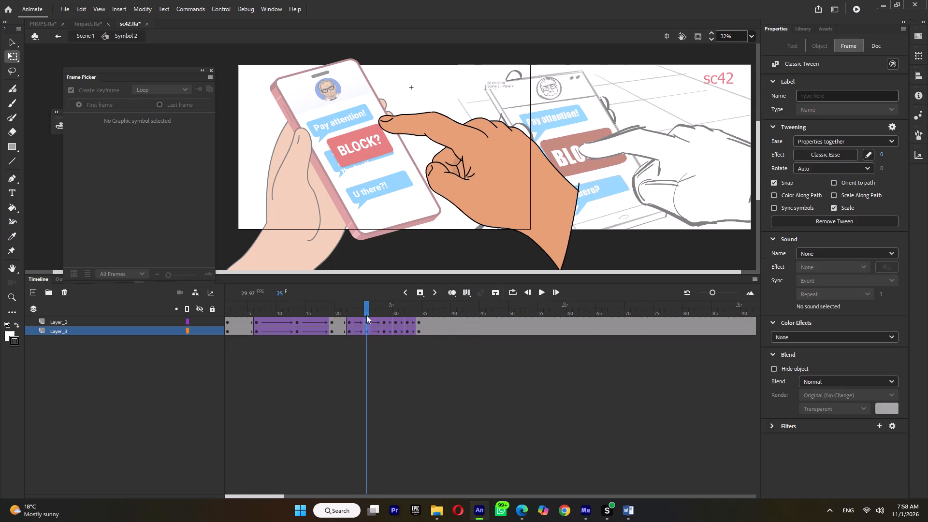
{"action": "left_click_drag", "start_coordinate": [366, 318], "coordinate": [361, 319]}
{"action": "double_click", "coordinate": [371, 311]}
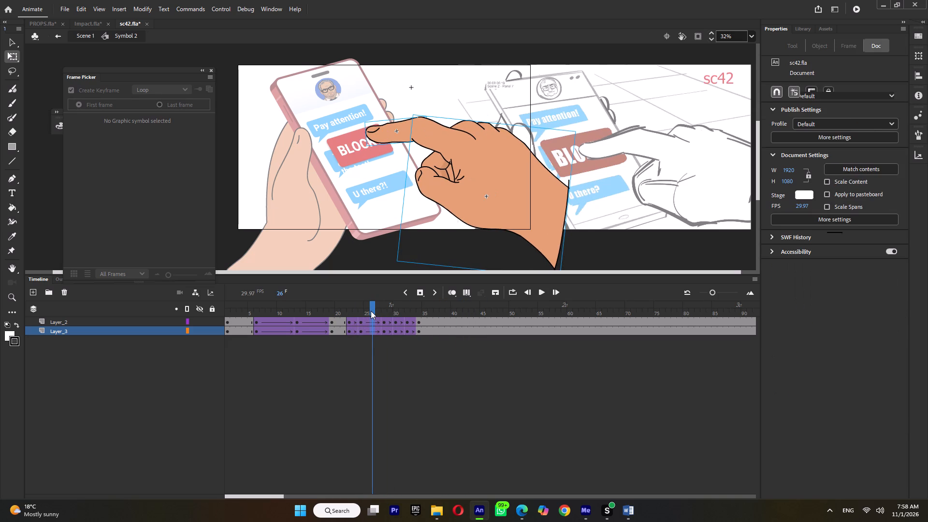
{"action": "key", "text": "F6"}
{"action": "left_click", "coordinate": [384, 314]}
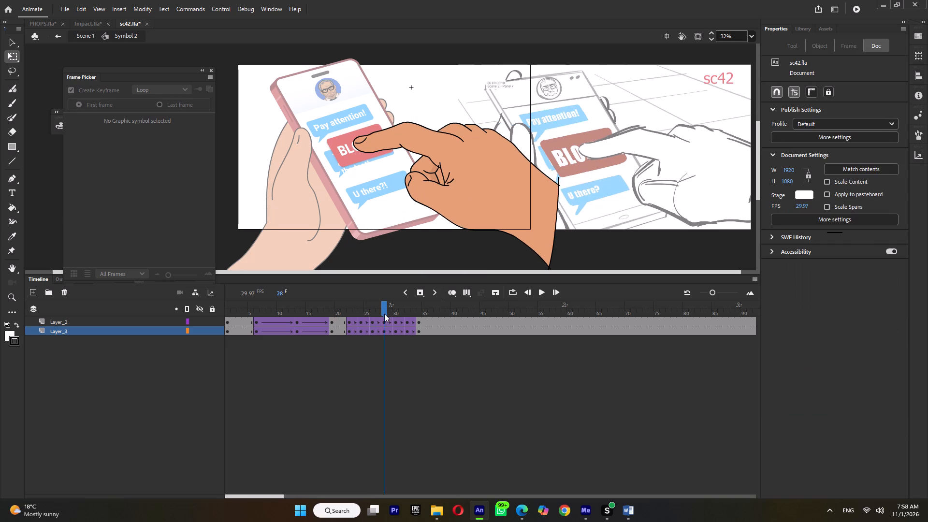
Review the hand's press poses frame by frame between frames 24 and 33.
{"action": "left_click", "coordinate": [397, 313]}
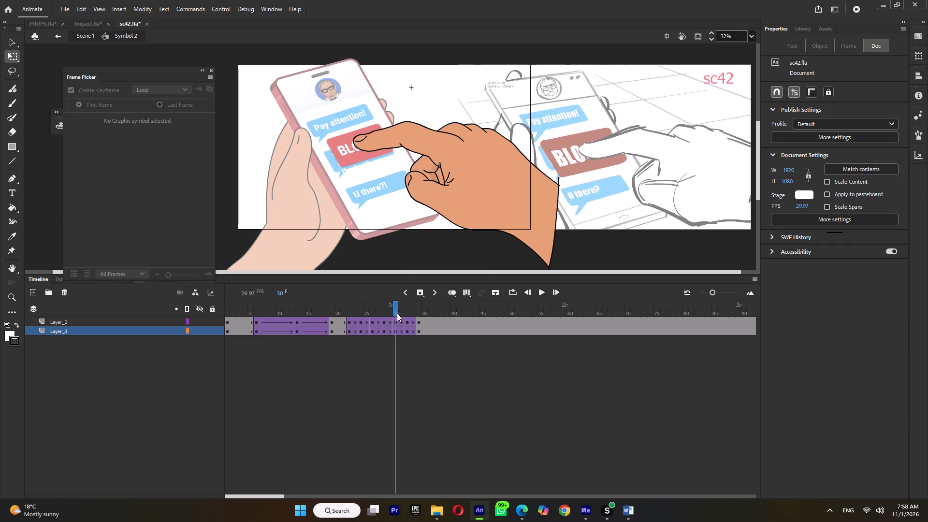
{"action": "left_click", "coordinate": [385, 314]}
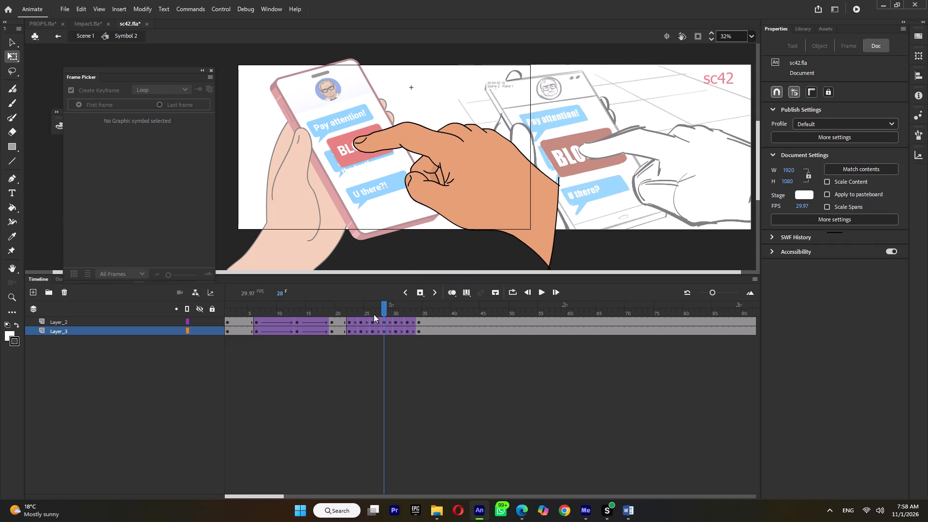
{"action": "left_click", "coordinate": [373, 314]}
{"action": "left_click", "coordinate": [383, 314]}
{"action": "left_click", "coordinate": [362, 311]}
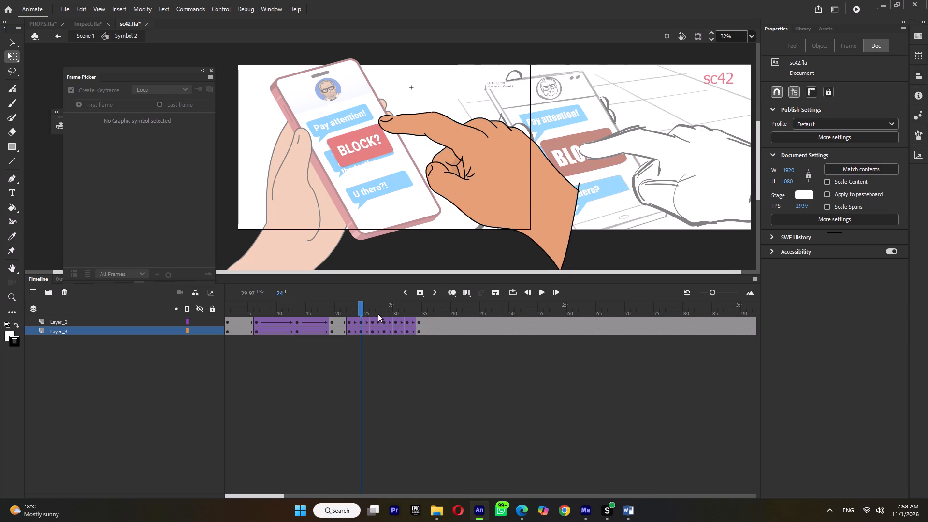
{"action": "left_click", "coordinate": [375, 307]}
{"action": "left_click", "coordinate": [377, 132]}
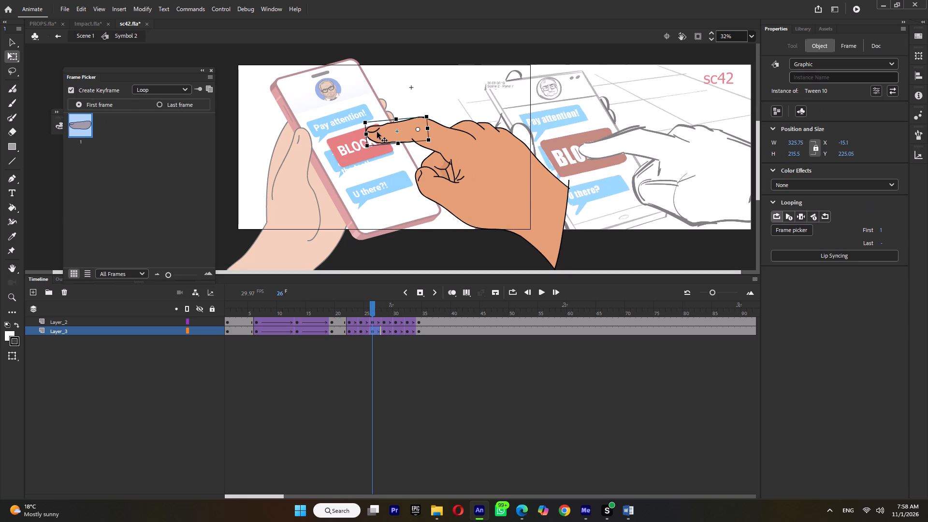
{"action": "left_click", "coordinate": [386, 313]}
{"action": "left_click", "coordinate": [396, 313]}
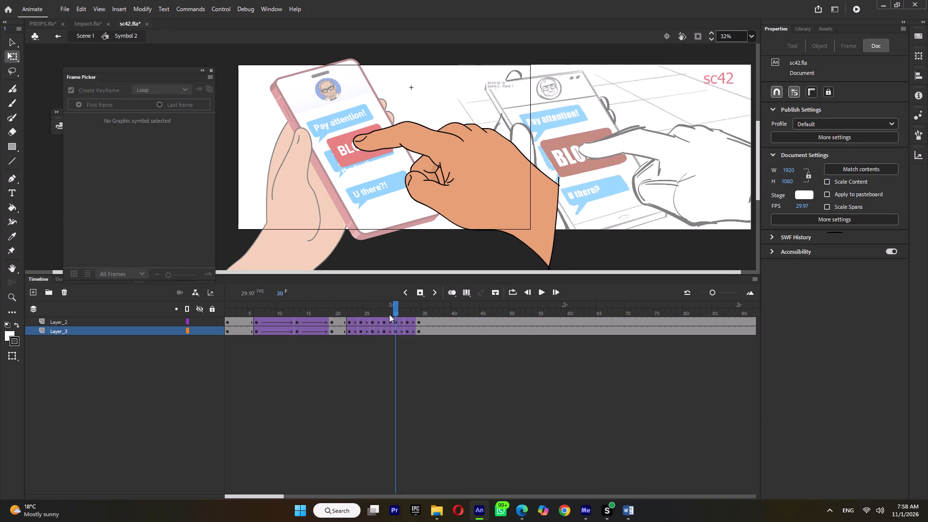
{"action": "left_click", "coordinate": [409, 313]}
{"action": "left_click", "coordinate": [415, 314]}
Return to the main scene and scrub the shot to compare the phone animation with the storyboard sketch.
{"action": "scroll", "coordinate": [530, 130], "scroll_direction": "down", "scroll_amount": 2, "text": "ctrl"}
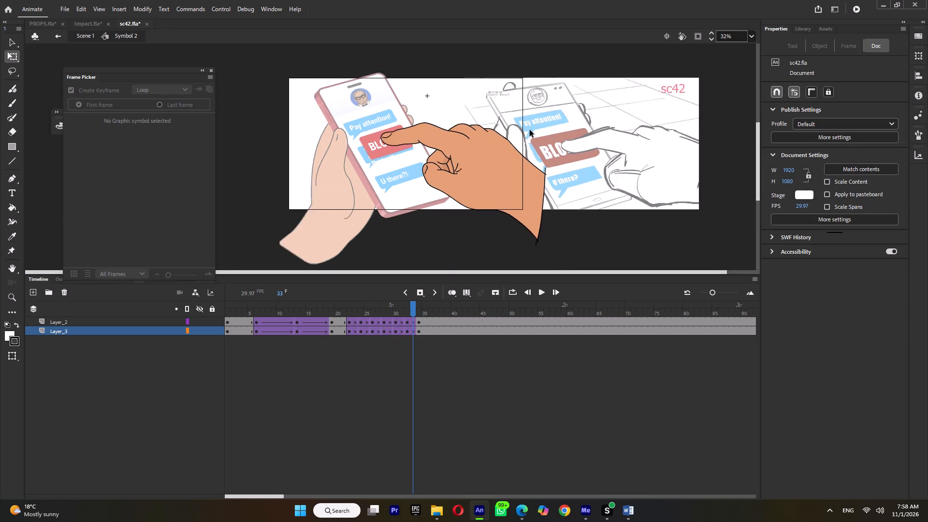
{"action": "scroll", "coordinate": [530, 130], "scroll_direction": "down", "scroll_amount": 2, "text": "ctrl"}
{"action": "double_click", "coordinate": [573, 157]}
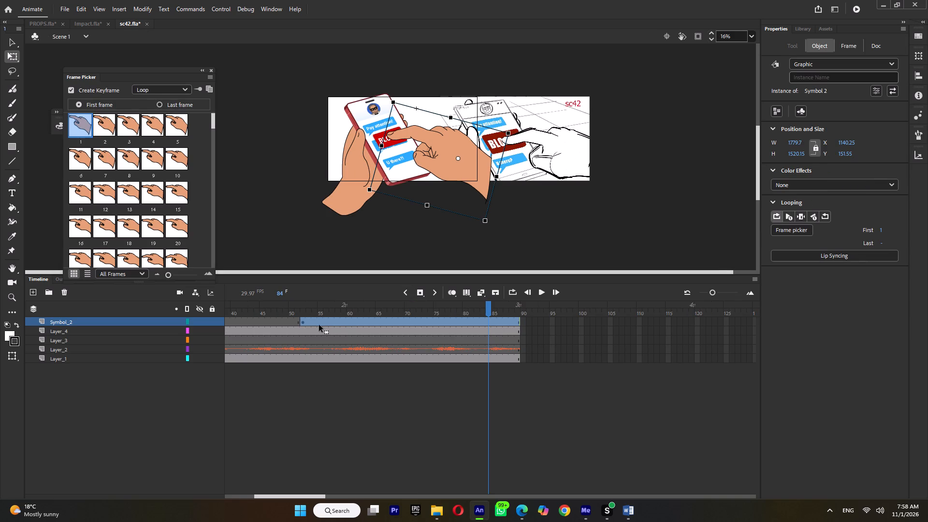
{"action": "left_click_drag", "start_coordinate": [303, 307], "coordinate": [510, 344]}
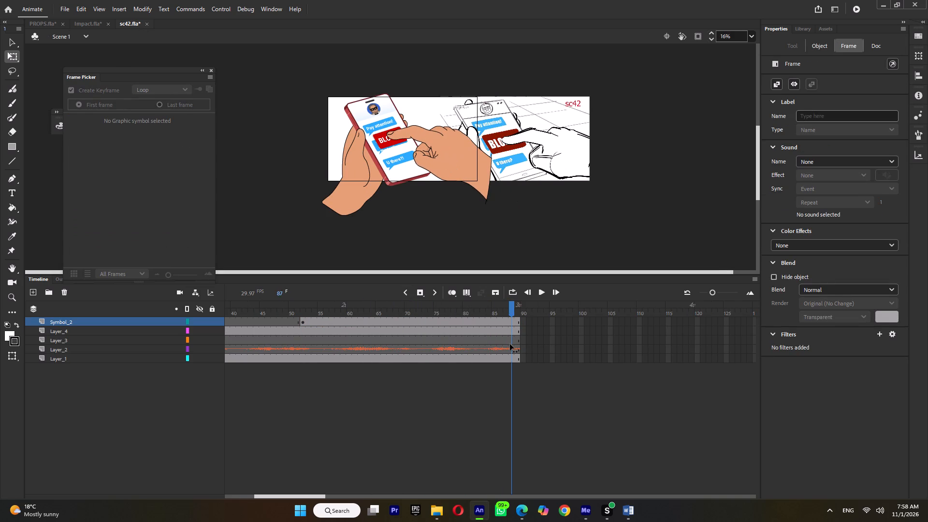
{"action": "left_click_drag", "start_coordinate": [510, 344], "coordinate": [528, 344]}
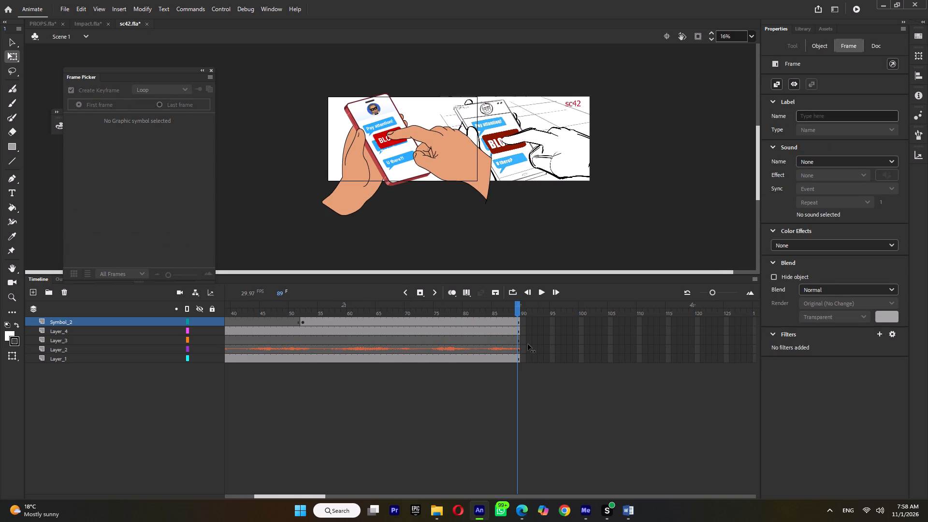
{"action": "left_click_drag", "start_coordinate": [528, 344], "coordinate": [286, 379]}
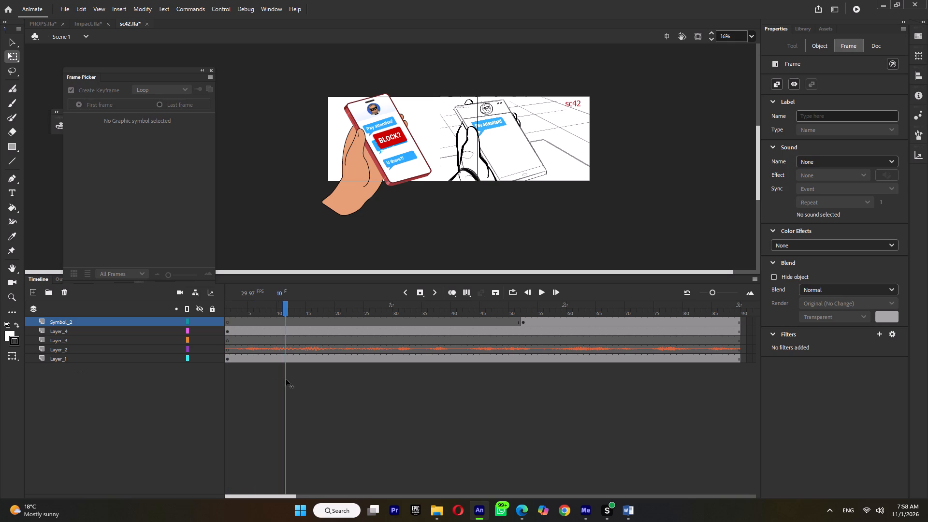
{"action": "left_click_drag", "start_coordinate": [286, 379], "coordinate": [330, 391]}
Inside the nested phone symbol, move the "This will be on the test!" bubble's transformation point to its tail and keyframe it at frame 19.
{"action": "scroll", "coordinate": [383, 146], "scroll_direction": "up", "scroll_amount": 4, "text": "ctrl"}
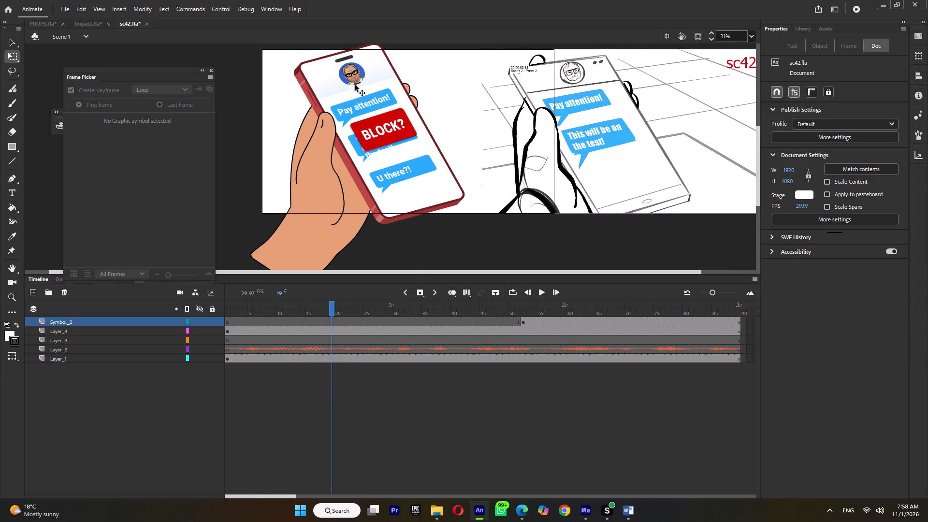
{"action": "double_click", "coordinate": [355, 85]}
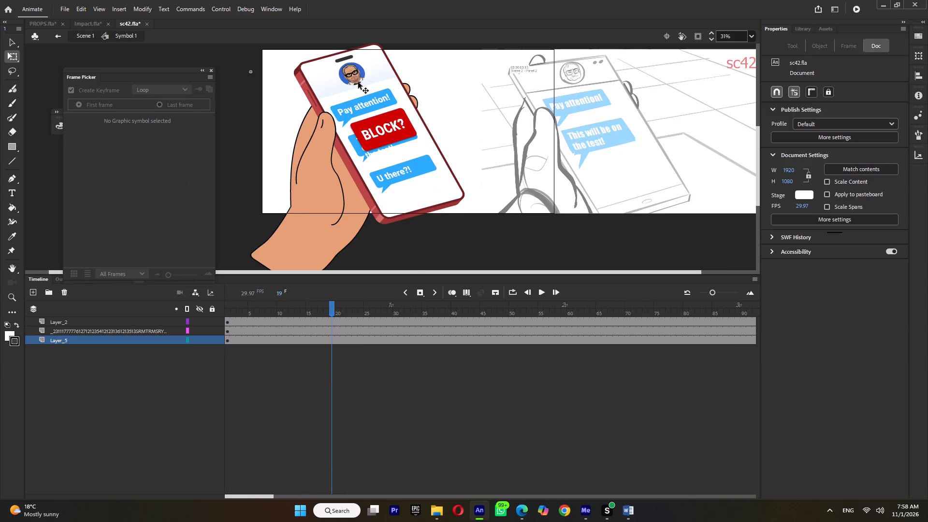
{"action": "left_click", "coordinate": [356, 151]}
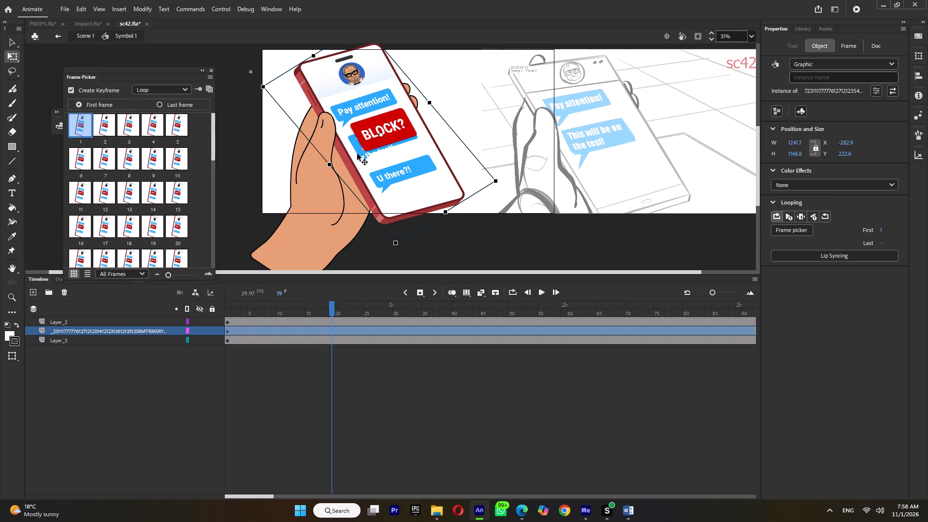
{"action": "left_click", "coordinate": [368, 140]}
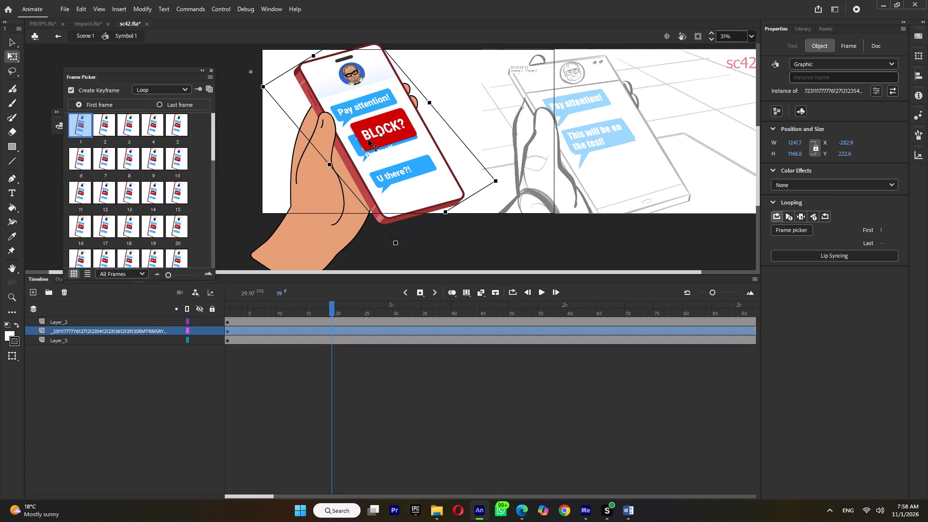
{"action": "double_click", "coordinate": [365, 147]}
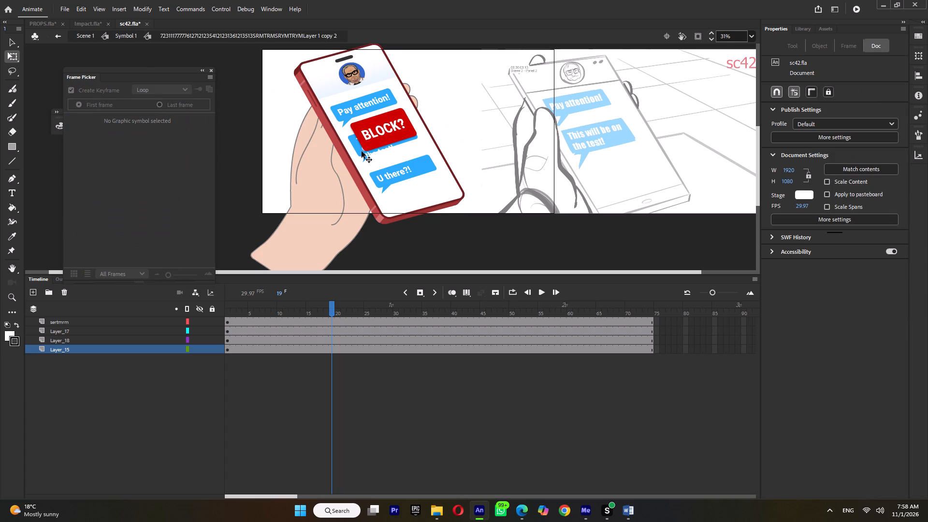
{"action": "left_click", "coordinate": [360, 159]}
{"action": "left_click", "coordinate": [362, 155]}
{"action": "left_click_drag", "start_coordinate": [384, 140], "coordinate": [371, 159]}
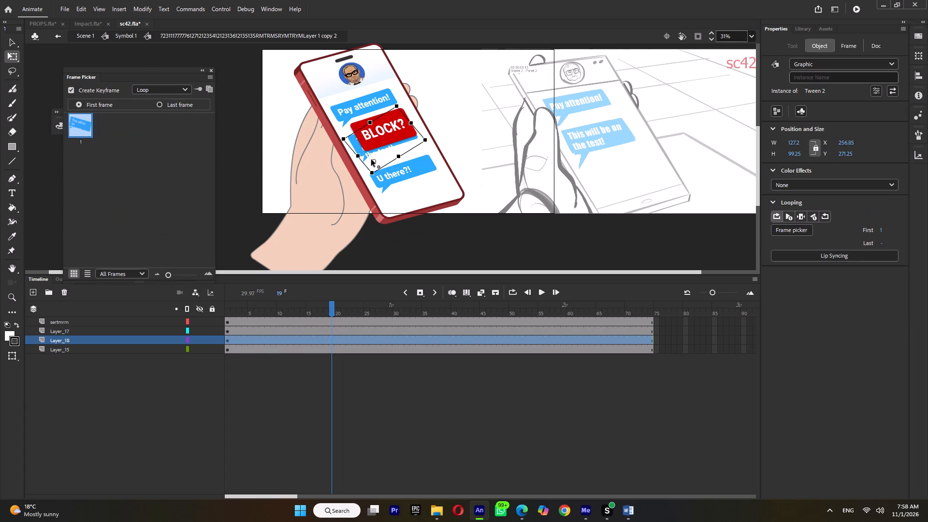
{"action": "left_click_drag", "start_coordinate": [371, 159], "coordinate": [361, 163]}
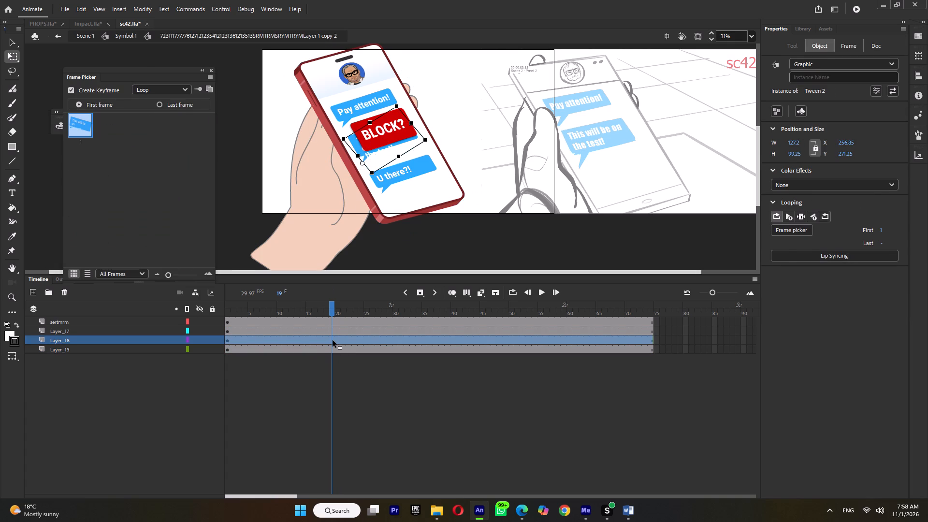
{"action": "left_click", "coordinate": [333, 340]}
{"action": "key", "text": "F6"}
Move the "U there?!" bubble's transformation point to the tip of its tail.
{"action": "left_click", "coordinate": [394, 180]}
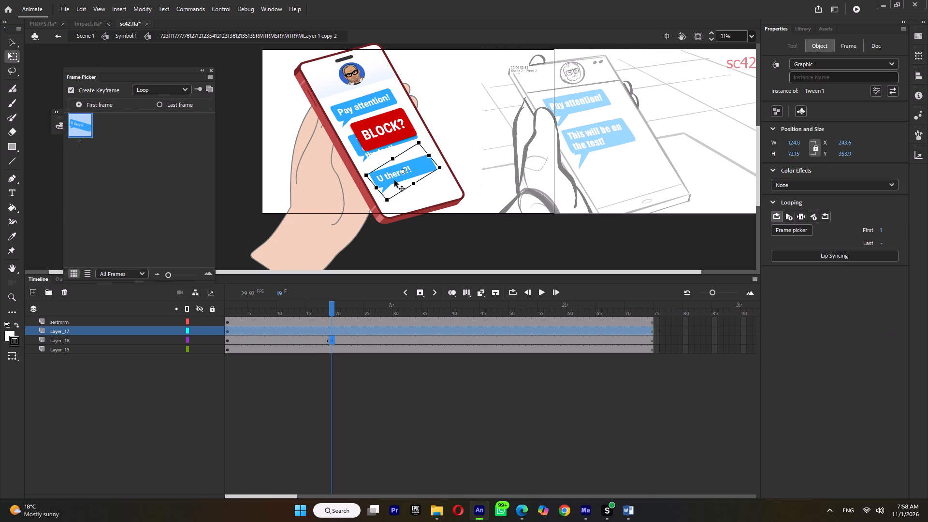
{"action": "left_click_drag", "start_coordinate": [403, 171], "coordinate": [381, 190]}
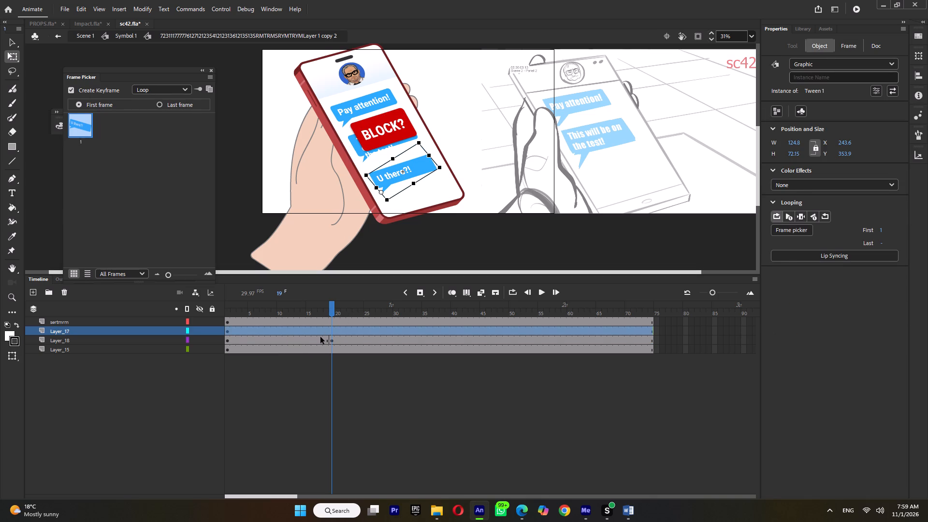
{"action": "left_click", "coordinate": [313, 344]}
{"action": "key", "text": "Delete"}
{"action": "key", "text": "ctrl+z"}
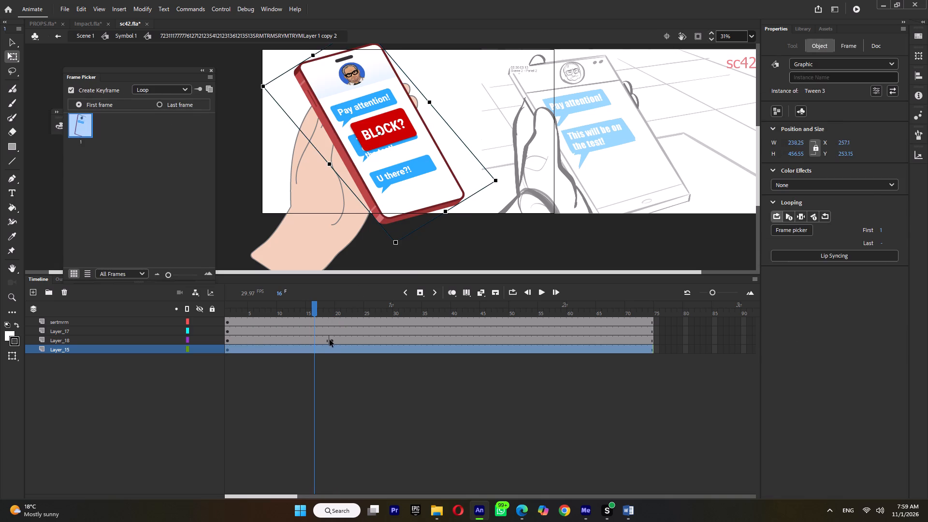
Delete the "This will be on the test!" bubble from the frames before frame 19 on Layer_18.
{"action": "left_click", "coordinate": [332, 338]}
{"action": "left_click", "coordinate": [317, 338]}
{"action": "key", "text": "Delete"}
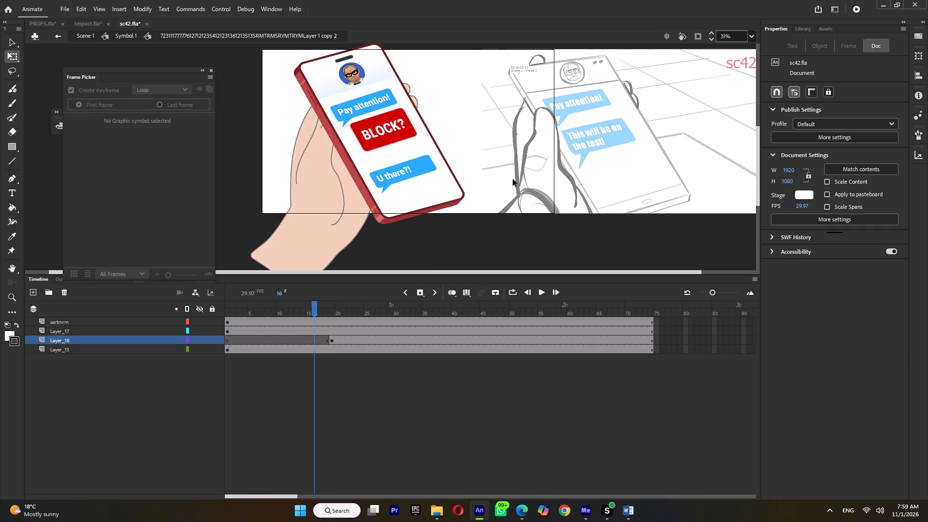
Find the third bubble's cue in the main scene's storyboard and make the phone's "U there?!" bubble appear only from frame 35.
{"action": "double_click", "coordinate": [540, 140]}
{"action": "double_click", "coordinate": [540, 140]}
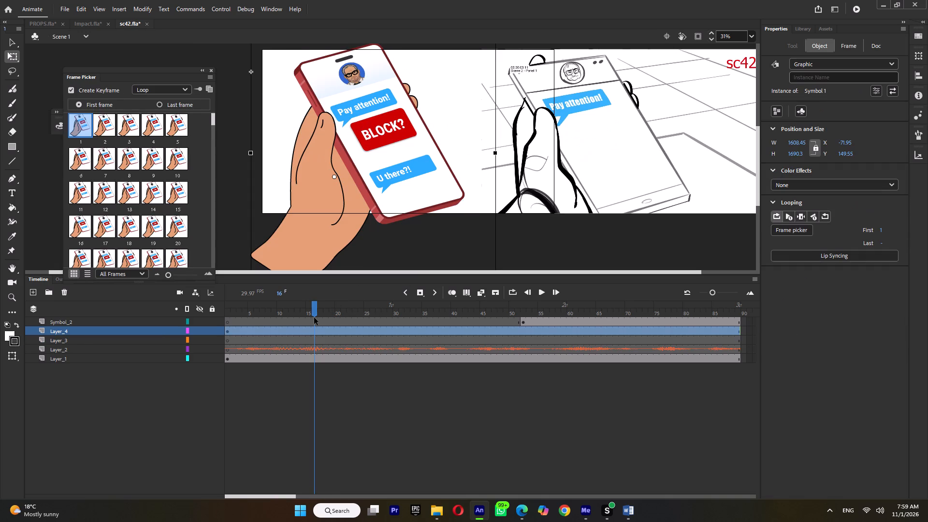
{"action": "left_click_drag", "start_coordinate": [317, 312], "coordinate": [328, 338]}
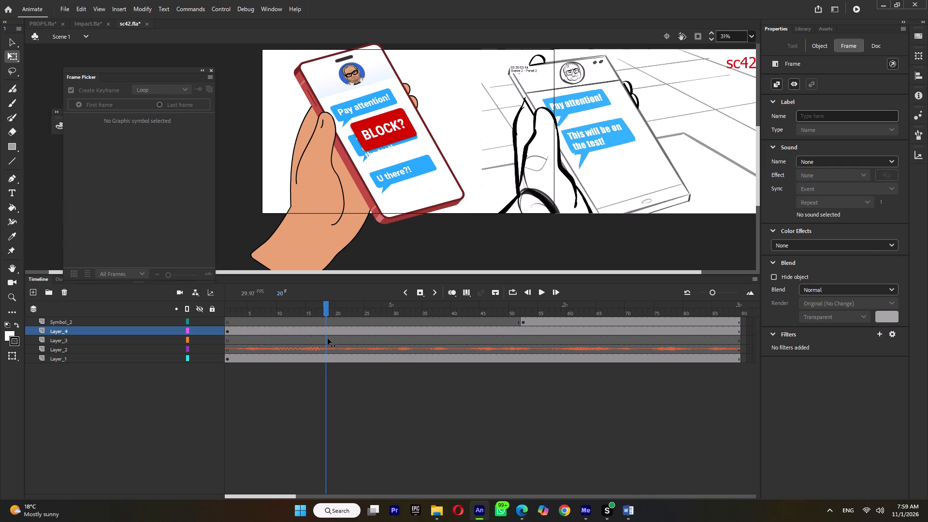
{"action": "left_click_drag", "start_coordinate": [328, 338], "coordinate": [419, 350]}
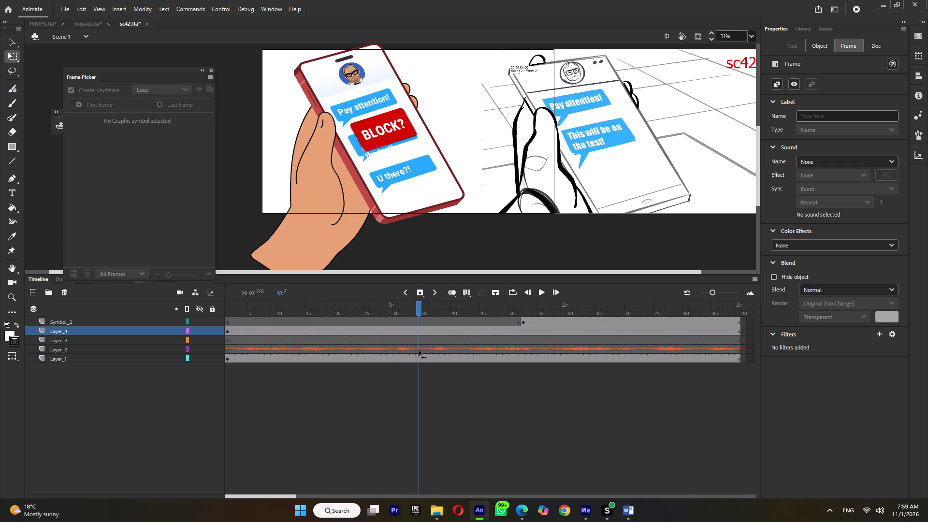
{"action": "left_click_drag", "start_coordinate": [419, 350], "coordinate": [422, 350]}
{"action": "double_click", "coordinate": [404, 173]}
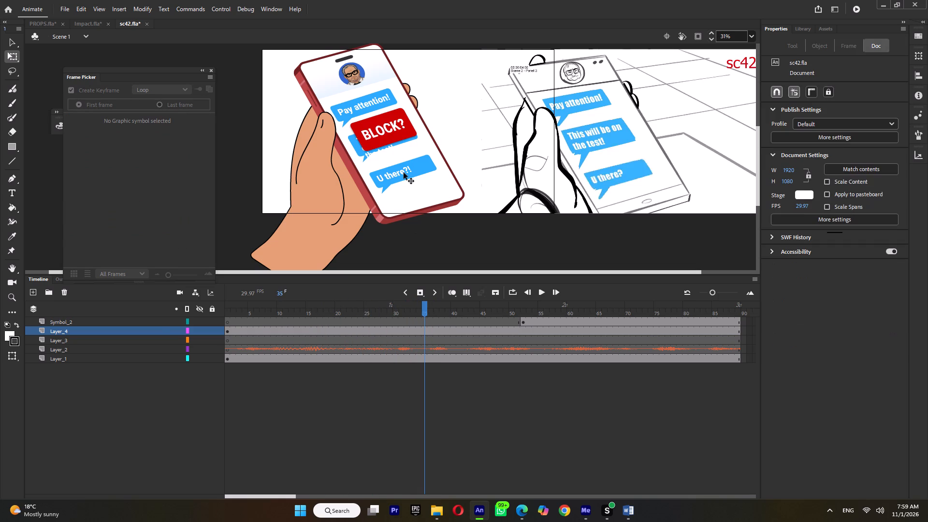
{"action": "double_click", "coordinate": [404, 173]}
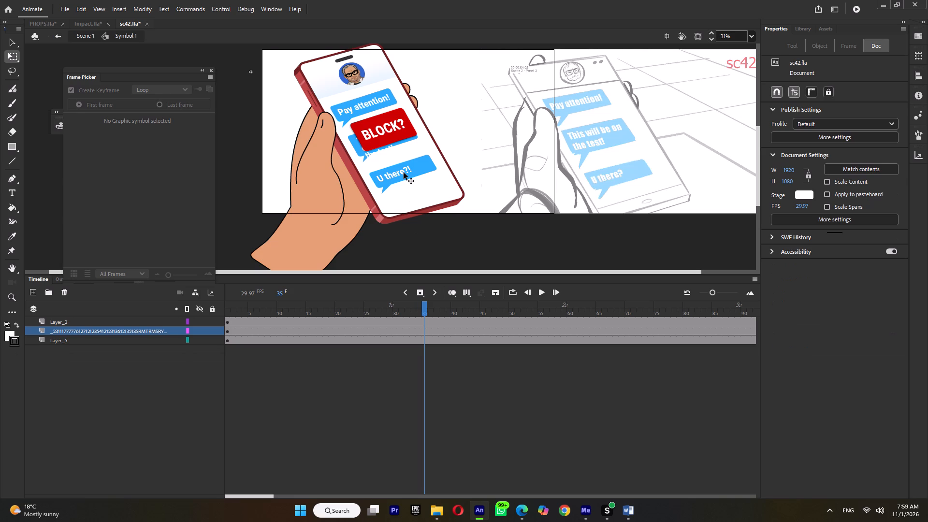
{"action": "left_click", "coordinate": [404, 173]}
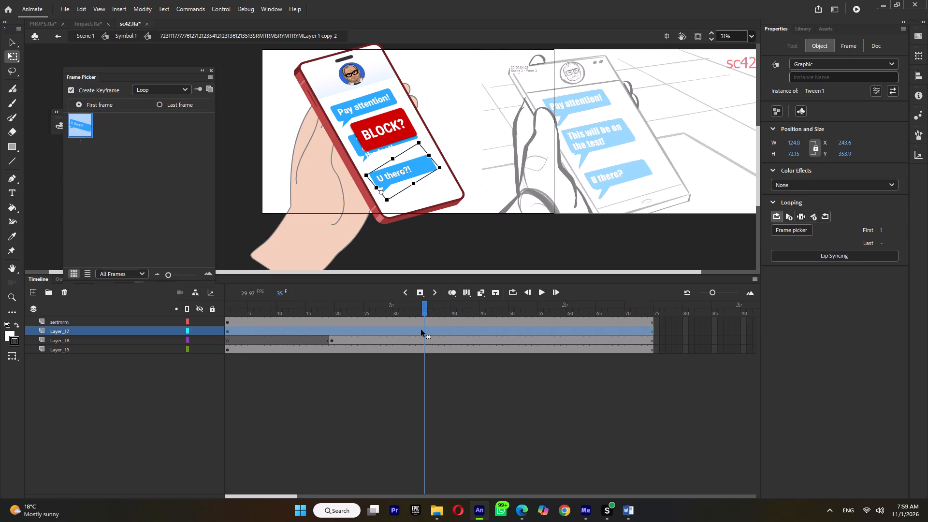
{"action": "left_click", "coordinate": [425, 330]}
{"action": "key", "text": "F6"}
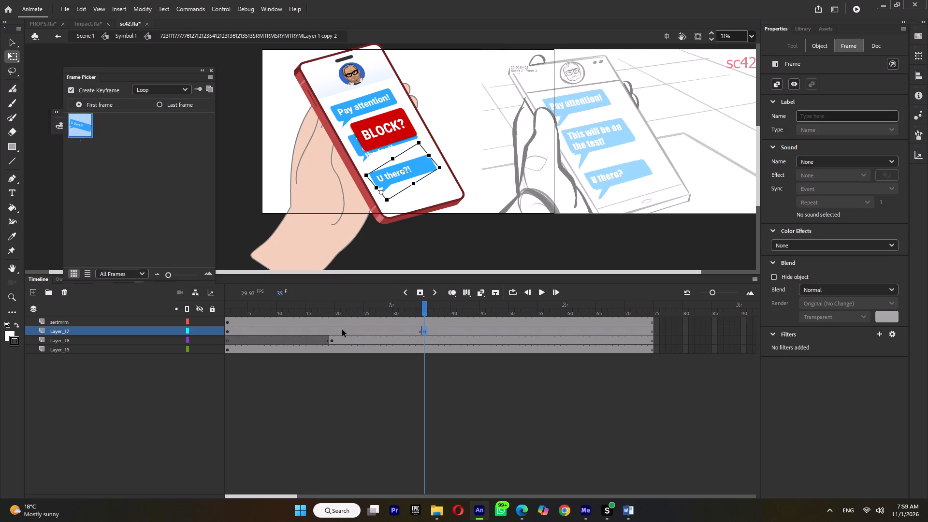
{"action": "left_click", "coordinate": [342, 330]}
{"action": "key", "text": "Delete"}
Make the red "BLOCK?" button appear only from frame 44 by keyframing it there and deleting it from the earlier frames.
{"action": "left_click", "coordinate": [332, 339]}
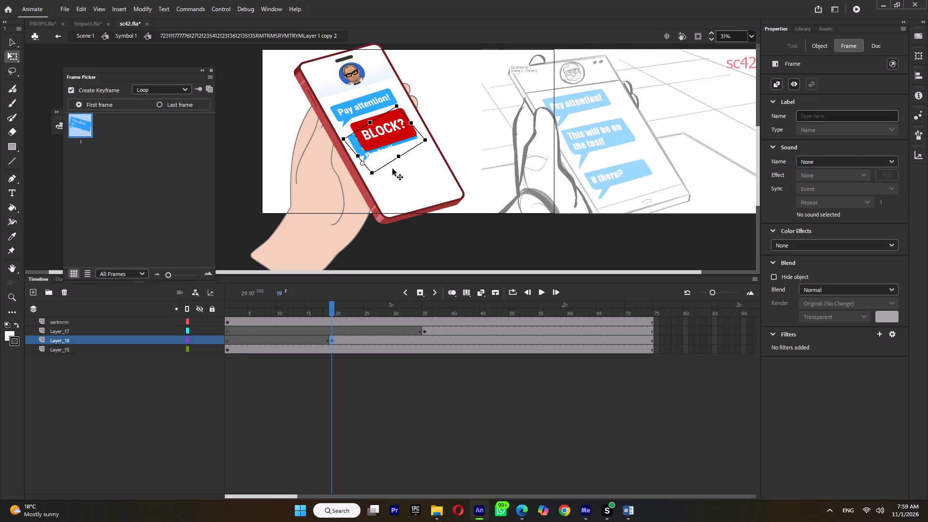
{"action": "left_click_drag", "start_coordinate": [431, 309], "coordinate": [474, 318]}
{"action": "left_click", "coordinate": [477, 322]}
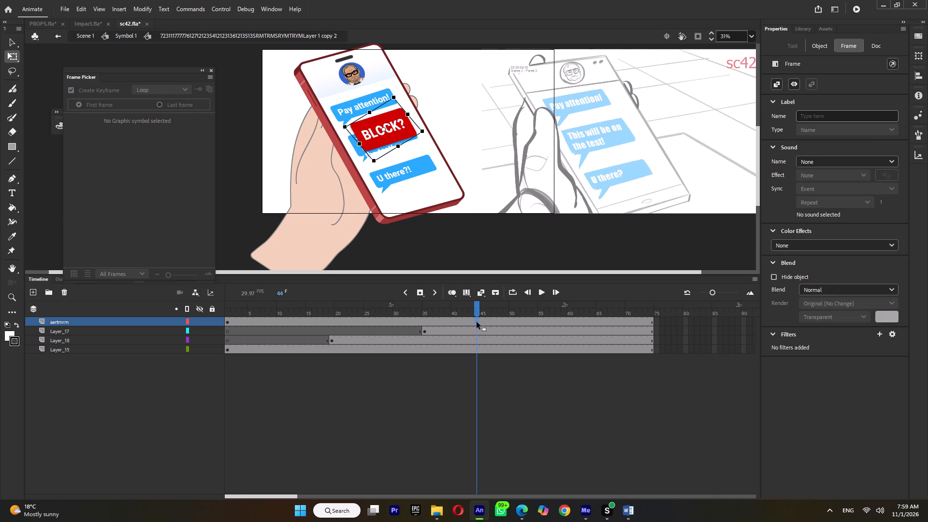
{"action": "key", "text": "F6"}
{"action": "left_click", "coordinate": [456, 321]}
{"action": "key", "text": "Delete"}
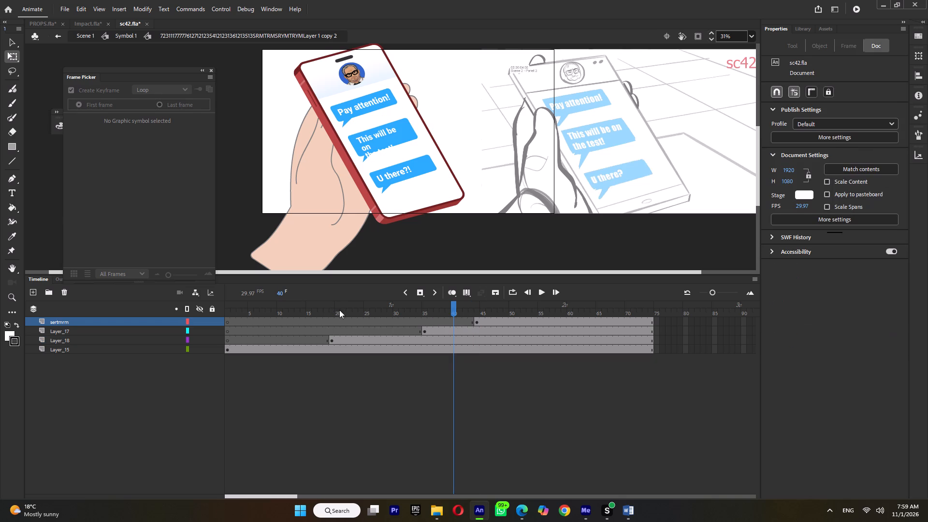
Rejoin the second bubble's text so it reads "This will be" and "on the test!" on two lines, and save the file.
{"action": "left_click", "coordinate": [340, 311]}
{"action": "double_click", "coordinate": [384, 137]}
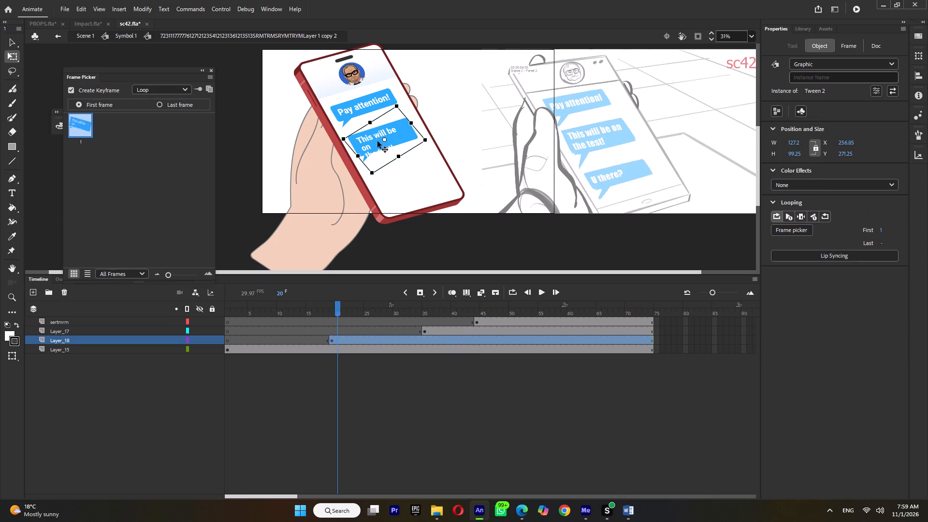
{"action": "key", "text": "ctrl+z"}
{"action": "left_click", "coordinate": [373, 141]}
{"action": "double_click", "coordinate": [377, 135]}
{"action": "scroll", "coordinate": [377, 135], "scroll_direction": "up", "scroll_amount": 6, "text": "ctrl"}
{"action": "left_click", "coordinate": [329, 131]}
{"action": "triple_click", "coordinate": [341, 135]}
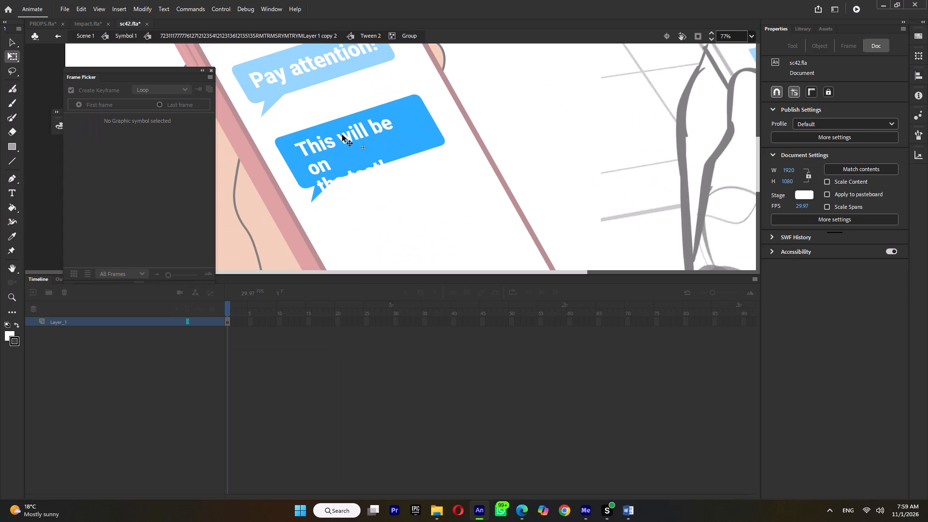
{"action": "left_click", "coordinate": [342, 135]}
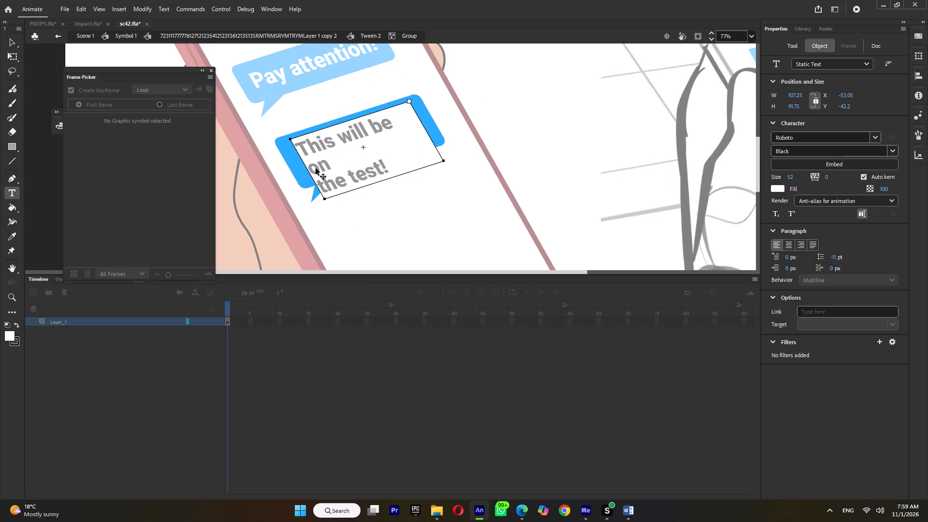
{"action": "left_click", "coordinate": [313, 170]}
{"action": "left_click", "coordinate": [320, 188]}
{"action": "key", "text": "backslash"}
{"action": "key", "text": "BackSpace"}
{"action": "key", "text": "BackSpace"}
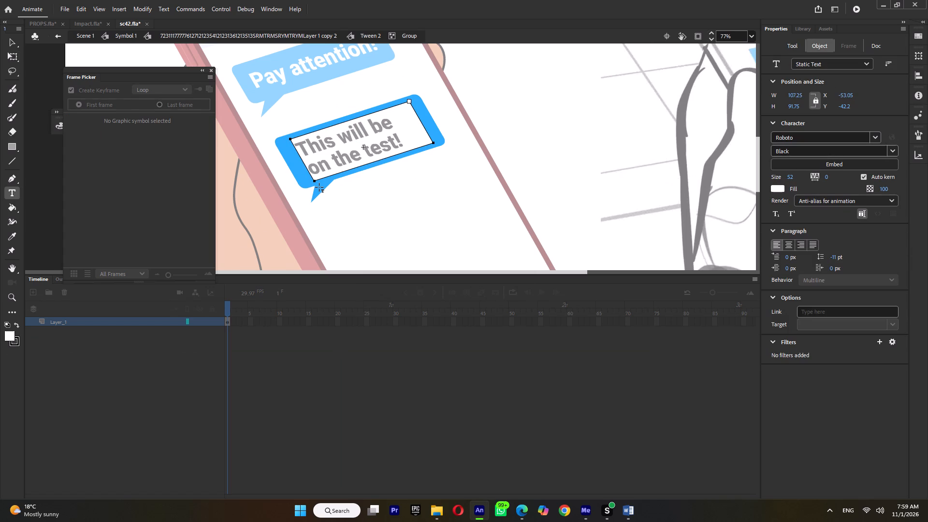
{"action": "left_click", "coordinate": [15, 55]}
{"action": "double_click", "coordinate": [478, 87]}
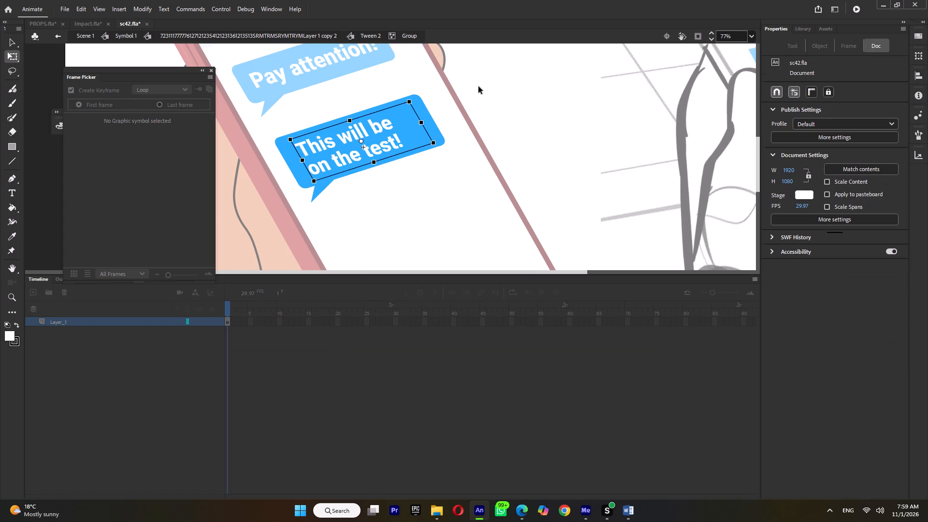
{"action": "double_click", "coordinate": [523, 101]}
{"action": "scroll", "coordinate": [523, 101], "scroll_direction": "down", "scroll_amount": 6, "text": "ctrl"}
{"action": "key", "text": "ctrl+s"}
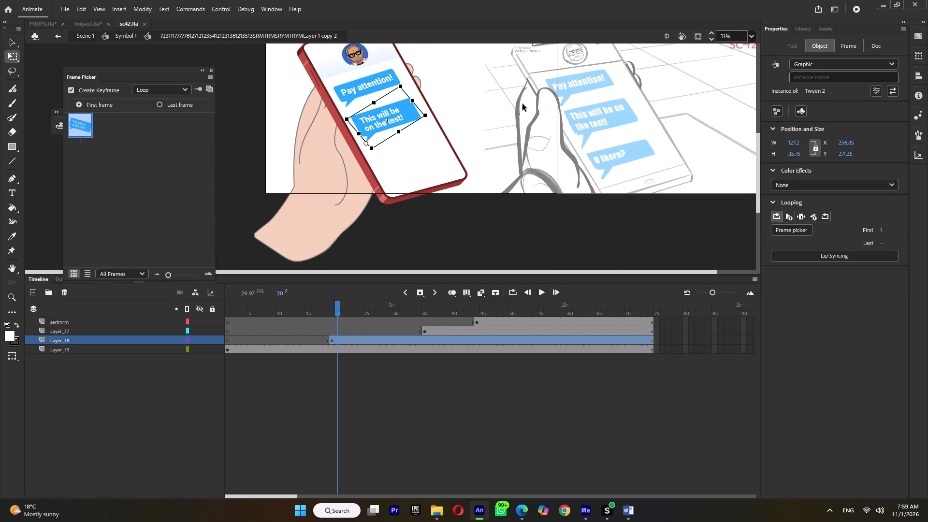
Add keyframes at frames 23 and 27 on Layer_18 for the "This will be on the test!" bubble.
{"action": "left_click", "coordinate": [348, 341]}
{"action": "left_click", "coordinate": [352, 341]}
{"action": "key", "text": "F6"}
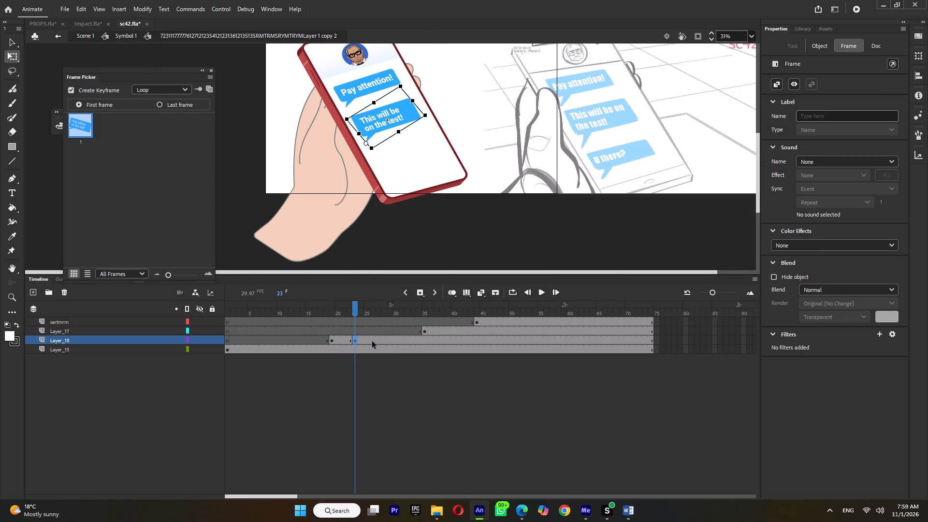
{"action": "left_click", "coordinate": [374, 341]}
{"action": "left_click", "coordinate": [377, 341]}
{"action": "key", "text": "F6"}
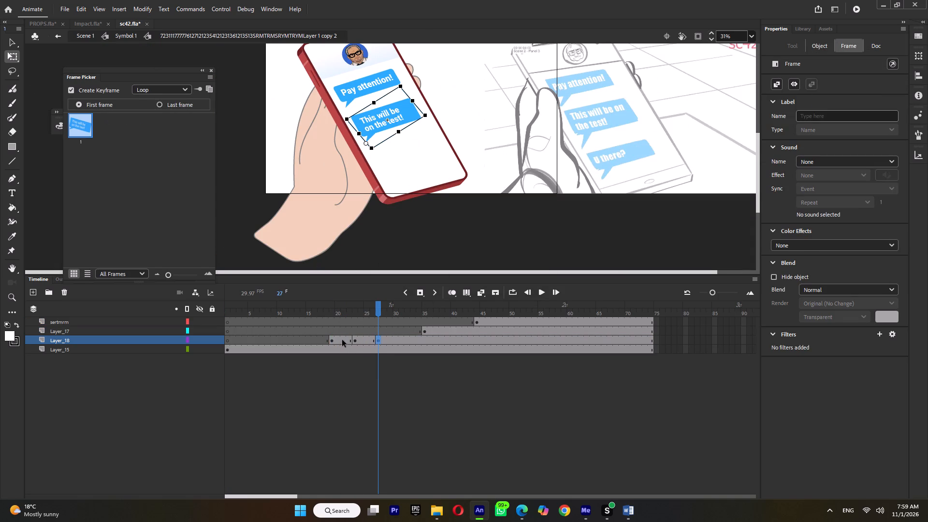
Shrink the second bubble at its frame 19 keyframe and enlarge it slightly, to about 130.5 × 88, at the frame 23 keyframe.
{"action": "left_click", "coordinate": [342, 340]}
{"action": "left_click_drag", "start_coordinate": [402, 87], "coordinate": [401, 110], "text": "shift"}
{"action": "left_click", "coordinate": [363, 313]}
{"action": "left_click", "coordinate": [404, 115]}
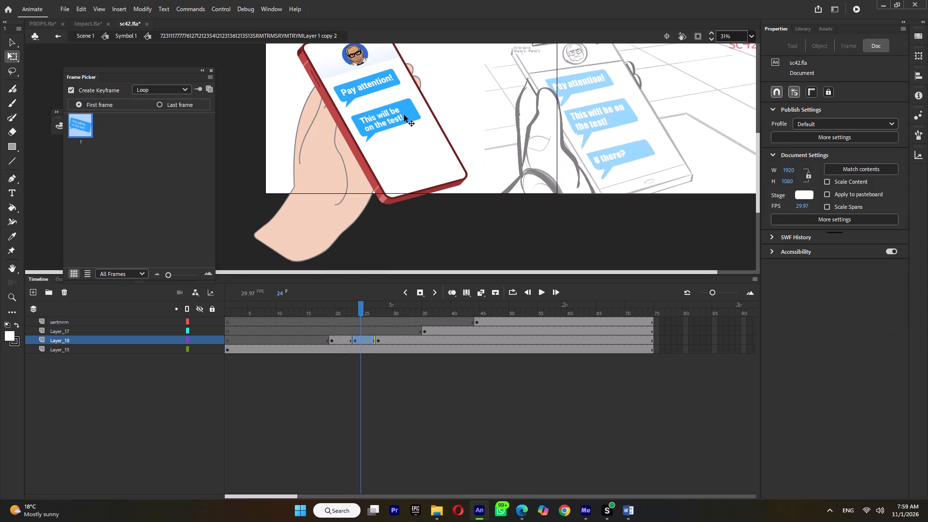
{"action": "scroll", "coordinate": [416, 96], "scroll_direction": "up", "scroll_amount": 8, "text": "ctrl"}
{"action": "left_click_drag", "start_coordinate": [355, 60], "coordinate": [360, 55], "text": "shift"}
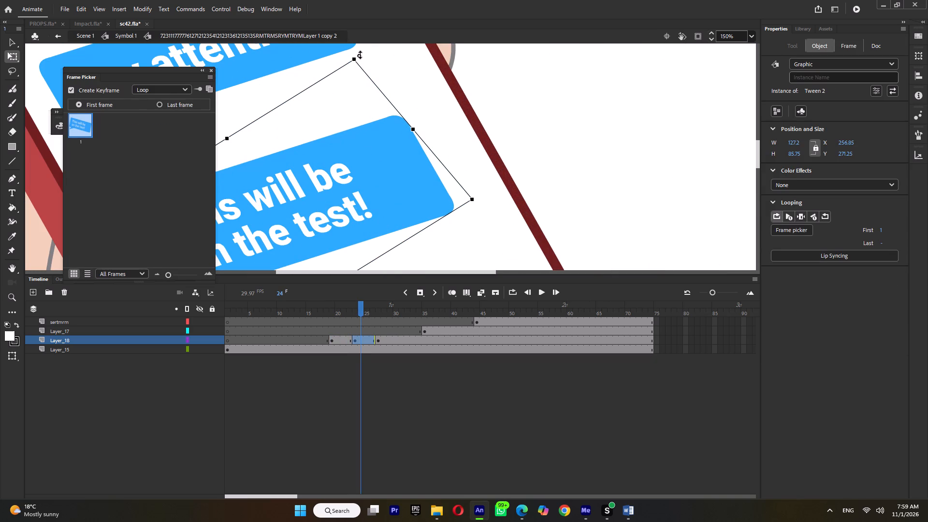
{"action": "left_click_drag", "start_coordinate": [360, 55], "coordinate": [362, 52], "text": "shift"}
{"action": "left_click", "coordinate": [351, 57], "text": "shift"}
{"action": "left_click_drag", "start_coordinate": [355, 59], "coordinate": [357, 50], "text": "shift"}
{"action": "scroll", "coordinate": [376, 85], "scroll_direction": "down", "scroll_amount": 11, "text": "ctrl"}
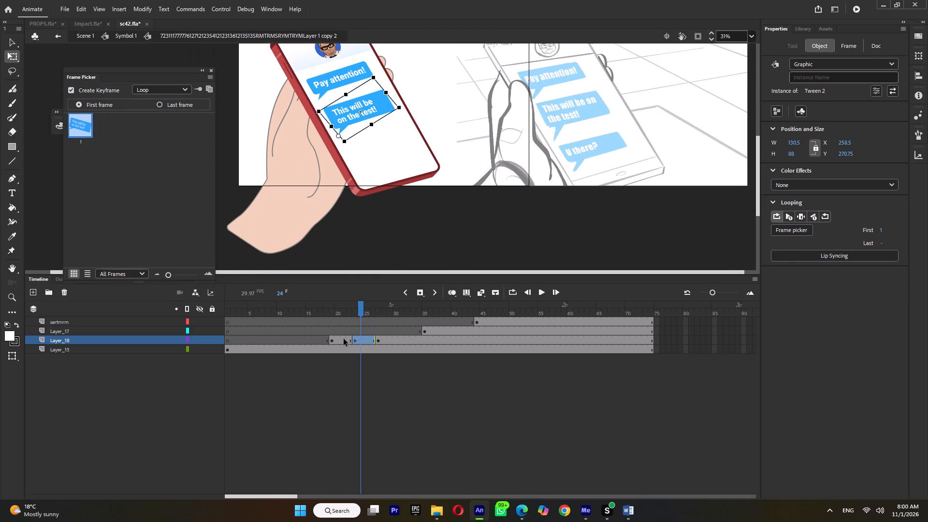
Create classic tweens between Layer_18's keyframes from frame 19 to frame 27.
{"action": "left_click_drag", "start_coordinate": [344, 339], "coordinate": [359, 339]}
{"action": "key", "text": "ctrl+m"}
Play back the second bubble's pop-in repeatedly from around frame 19 to check its timing, continuing through to the third bubble.
{"action": "left_click", "coordinate": [325, 301]}
{"action": "left_click", "coordinate": [325, 306]}
{"action": "key", "text": "Return"}
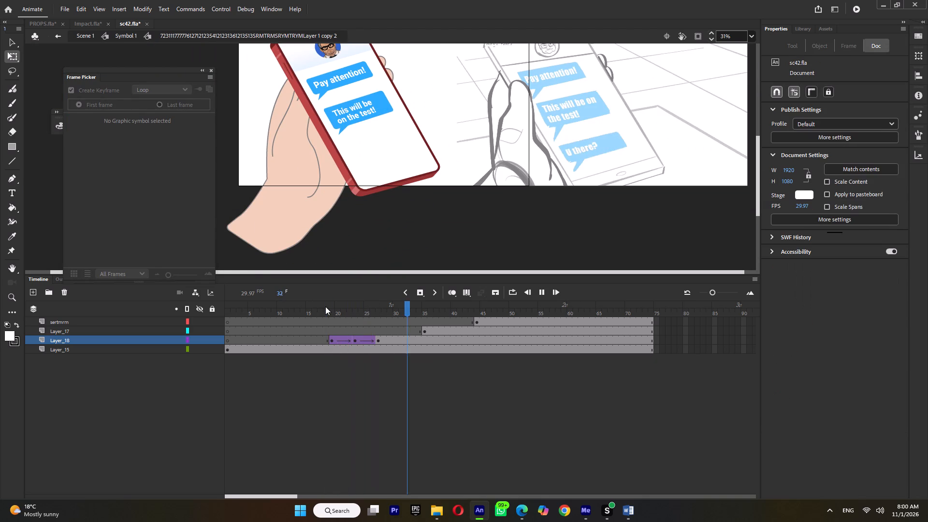
{"action": "left_click", "coordinate": [326, 306]}
{"action": "key", "text": "Return"}
{"action": "left_click", "coordinate": [338, 310]}
{"action": "left_click", "coordinate": [333, 310]}
{"action": "key", "text": "Return"}
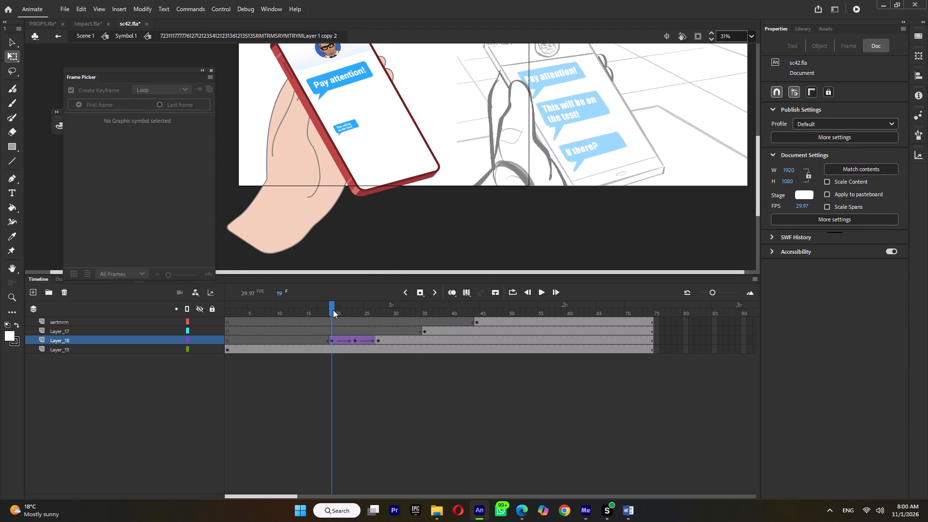
{"action": "left_click", "coordinate": [333, 310]}
{"action": "key", "text": "Return"}
{"action": "left_click", "coordinate": [333, 310]}
{"action": "key", "text": "Return"}
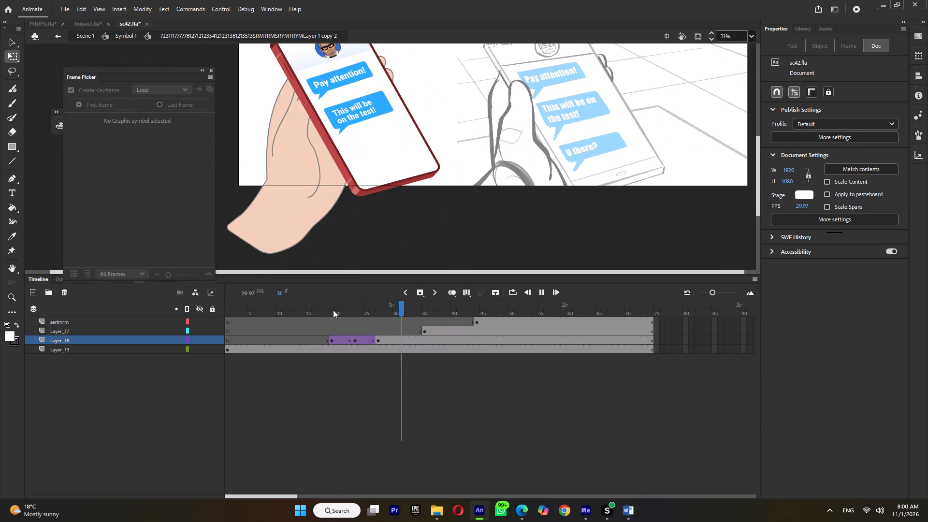
{"action": "left_click", "coordinate": [333, 310]}
{"action": "key", "text": "Return"}
{"action": "left_click", "coordinate": [333, 310]}
{"action": "key", "text": "Return"}
{"action": "left_click", "coordinate": [333, 310]}
{"action": "key", "text": "Return"}
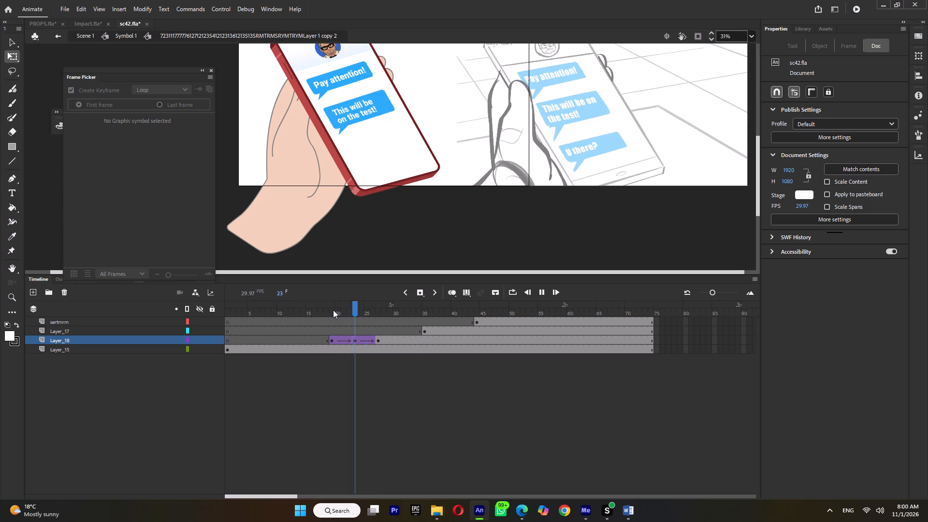
{"action": "left_click", "coordinate": [311, 309]}
{"action": "key", "text": "Return"}
{"action": "left_click", "coordinate": [311, 309]}
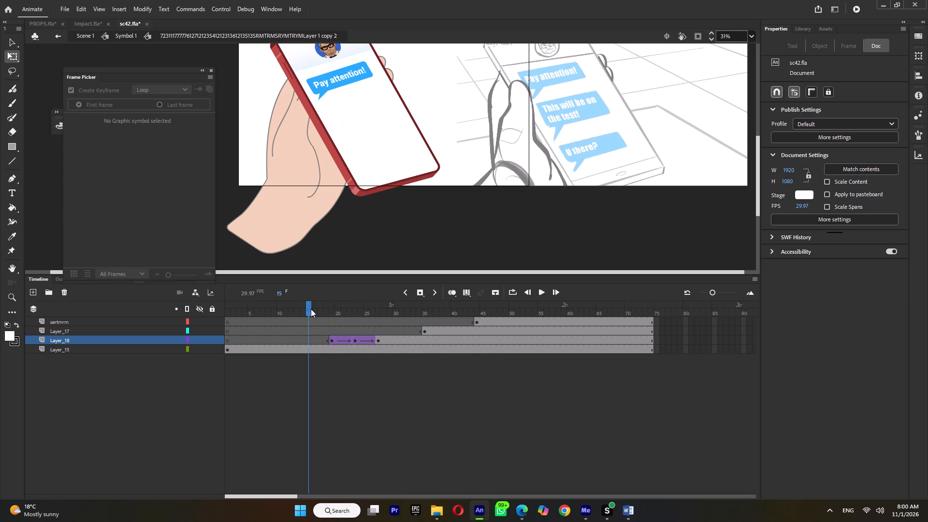
{"action": "key", "text": "Return"}
{"action": "key", "text": "Return"}
{"action": "left_click", "coordinate": [353, 307]}
{"action": "left_click", "coordinate": [372, 310]}
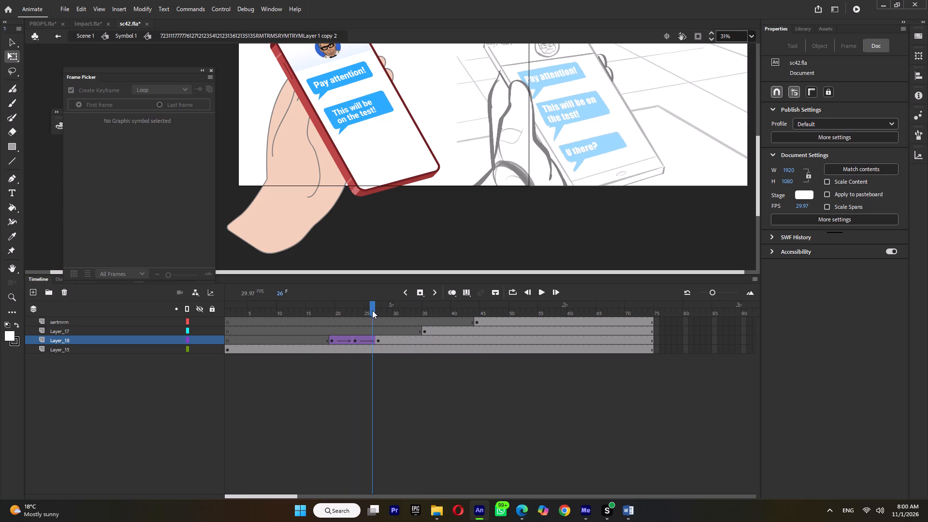
{"action": "key", "text": "Return"}
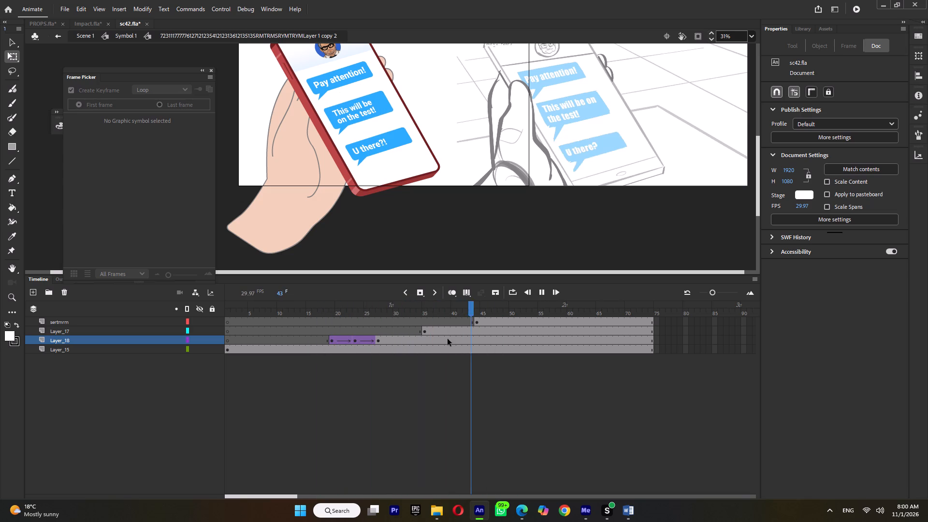
{"action": "key", "text": "Return"}
Add keyframes at frames 38 and 41 on Layer_17 for the "U there?!" bubble.
{"action": "left_click", "coordinate": [438, 331]}
{"action": "left_click", "coordinate": [444, 331]}
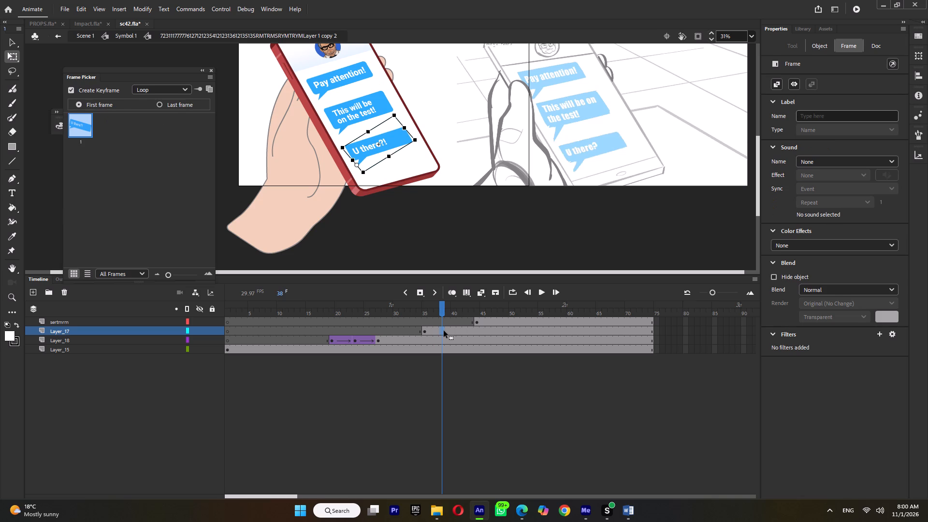
{"action": "key", "text": "F6"}
{"action": "left_click", "coordinate": [462, 331]}
{"action": "key", "text": "F6"}
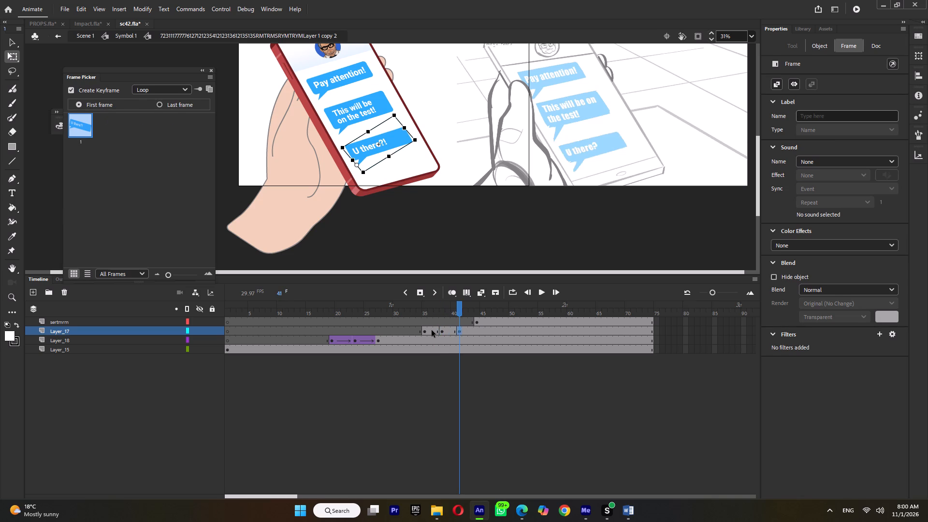
Shrink the "U there?!" bubble at its frame 35 keyframe and enlarge it slightly, to about 126.7 × 73.25, at the frame 38 keyframe.
{"action": "left_click", "coordinate": [432, 330]}
{"action": "left_click_drag", "start_coordinate": [396, 115], "coordinate": [391, 137], "text": "shift"}
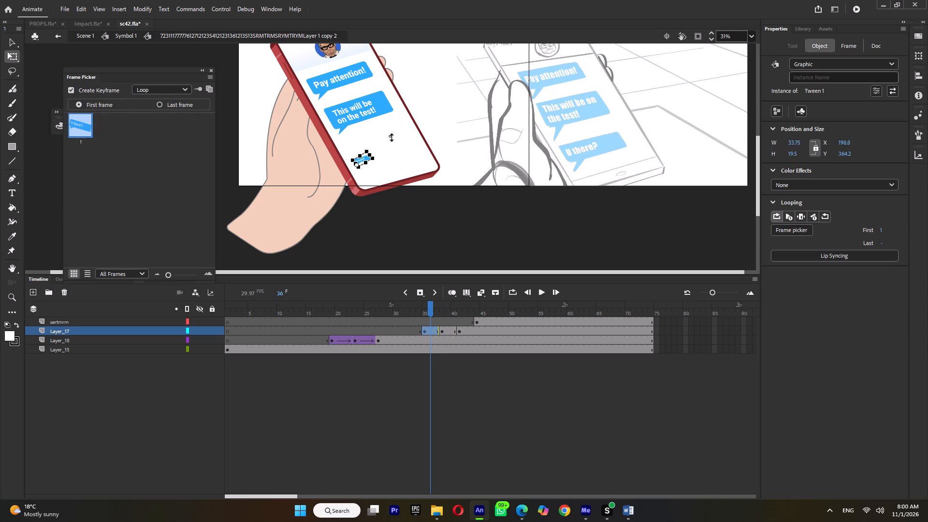
{"action": "left_click_drag", "start_coordinate": [391, 137], "coordinate": [393, 136], "text": "shift"}
{"action": "left_click", "coordinate": [446, 306]}
{"action": "left_click", "coordinate": [383, 150]}
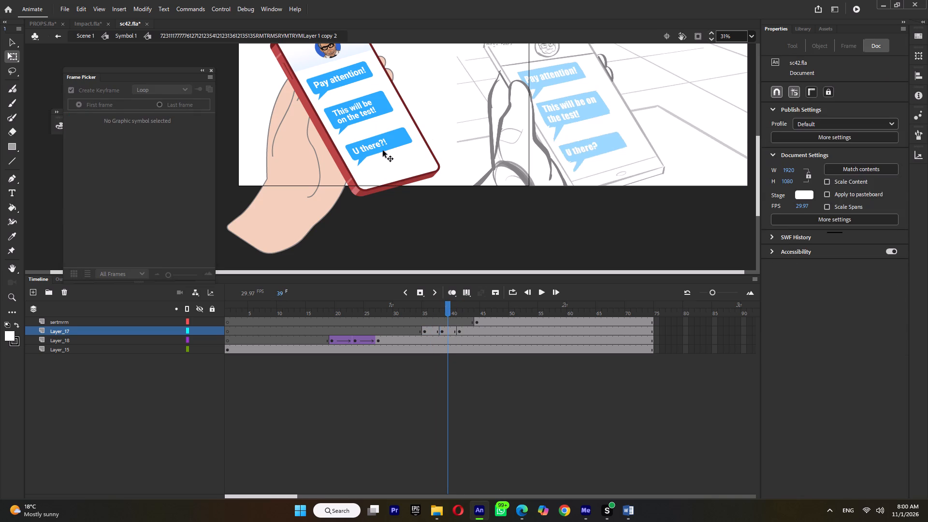
{"action": "scroll", "coordinate": [408, 129], "scroll_direction": "up", "scroll_amount": 5, "text": "ctrl"}
{"action": "scroll", "coordinate": [386, 85], "scroll_direction": "up", "scroll_amount": 4, "text": "ctrl"}
{"action": "left_click_drag", "start_coordinate": [380, 93], "coordinate": [383, 90], "text": "shift"}
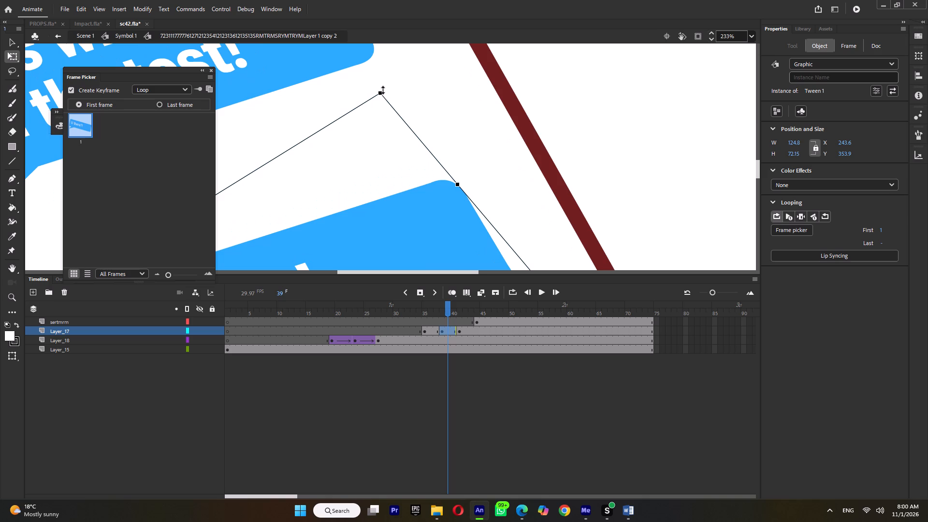
{"action": "left_click_drag", "start_coordinate": [383, 90], "coordinate": [391, 82], "text": "shift"}
{"action": "key", "text": "ctrl+z"}
{"action": "scroll", "coordinate": [503, 163], "scroll_direction": "down", "scroll_amount": 5, "text": "ctrl"}
{"action": "scroll", "coordinate": [450, 138], "scroll_direction": "up", "scroll_amount": 7, "text": "ctrl"}
{"action": "middle_click", "coordinate": [481, 148], "text": "ctrl"}
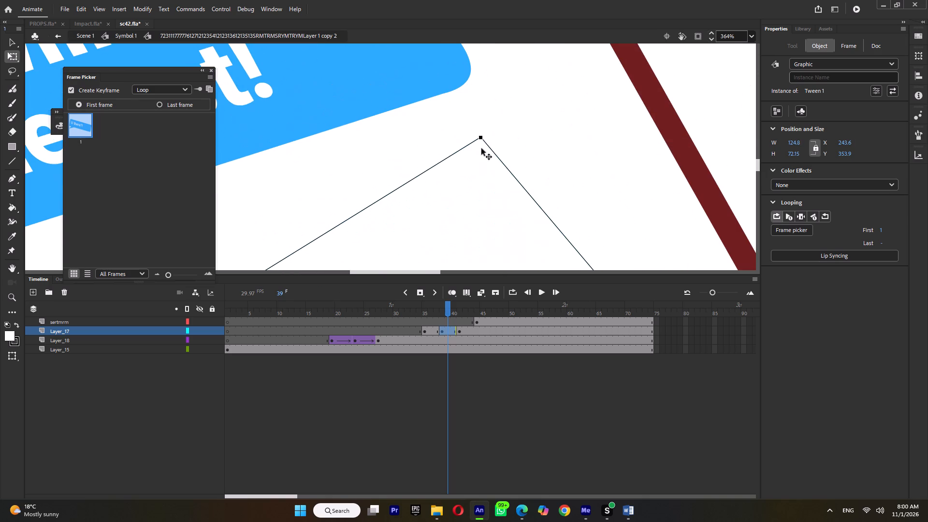
{"action": "left_click_drag", "start_coordinate": [481, 136], "coordinate": [484, 123], "text": "shift"}
{"action": "scroll", "coordinate": [484, 124], "scroll_direction": "down", "scroll_amount": 13, "text": "ctrl"}
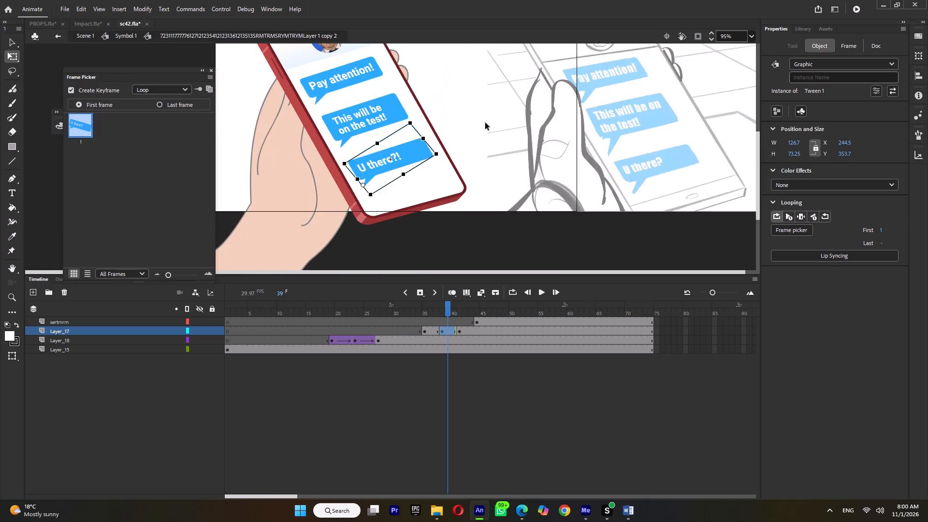
{"action": "scroll", "coordinate": [485, 123], "scroll_direction": "down", "scroll_amount": 3, "text": "ctrl"}
Create classic tweens between Layer_17's keyframes from frame 35 to frame 41 and play back the pop-in.
{"action": "left_click_drag", "start_coordinate": [435, 331], "coordinate": [447, 331]}
{"action": "key", "text": "ctrl+m"}
{"action": "left_click", "coordinate": [406, 305]}
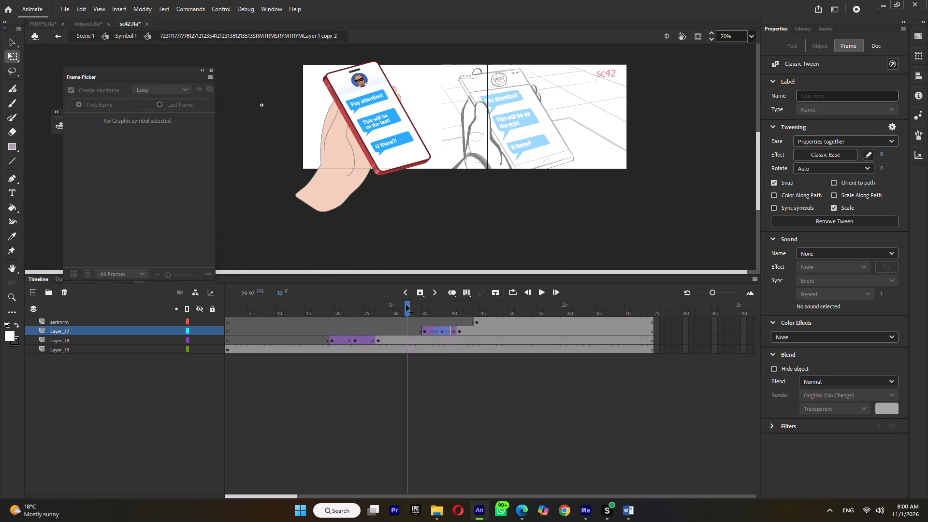
{"action": "key", "text": "Return"}
{"action": "key", "text": "Return"}
Find the "BLOCK?" cue in the main scene's storyboard and make the phone's red "BLOCK?" button appear only from frame 50.
{"action": "double_click", "coordinate": [533, 209]}
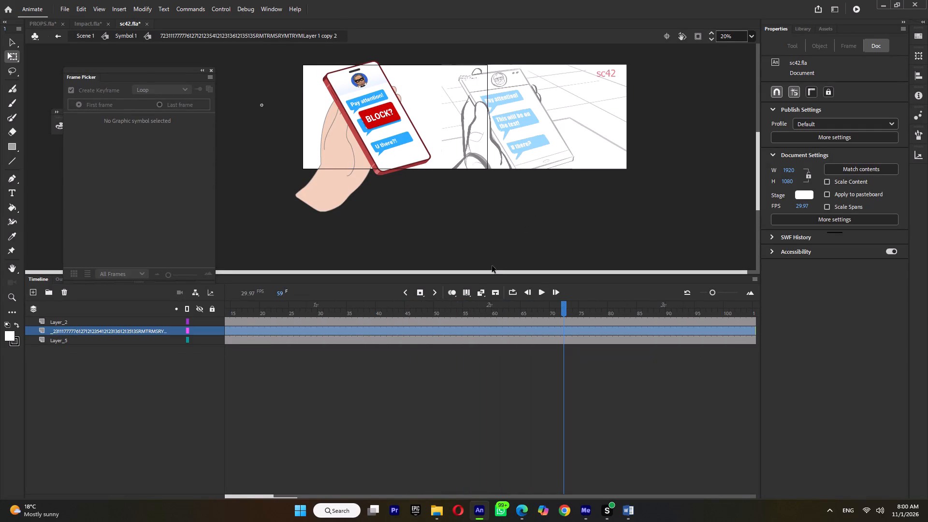
{"action": "left_click", "coordinate": [451, 211]}
{"action": "left_click", "coordinate": [451, 211]}
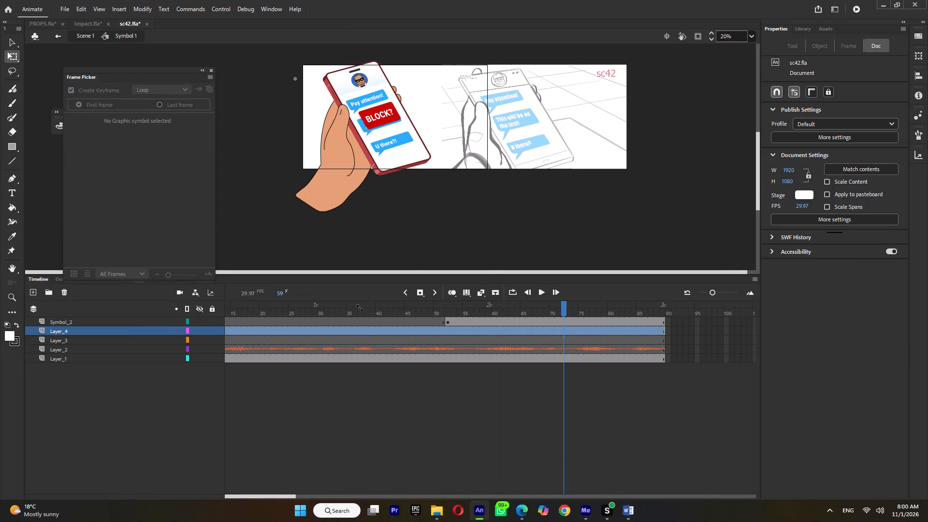
{"action": "left_click", "coordinate": [319, 315]}
{"action": "key", "text": "Return"}
{"action": "key", "text": "Return"}
{"action": "left_click_drag", "start_coordinate": [330, 314], "coordinate": [376, 320]}
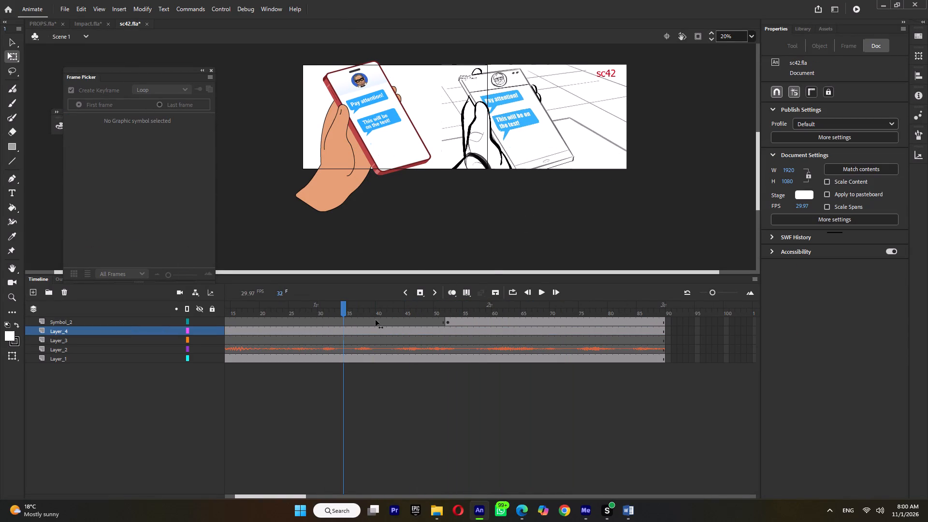
{"action": "left_click_drag", "start_coordinate": [376, 320], "coordinate": [435, 337]}
{"action": "double_click", "coordinate": [376, 111]}
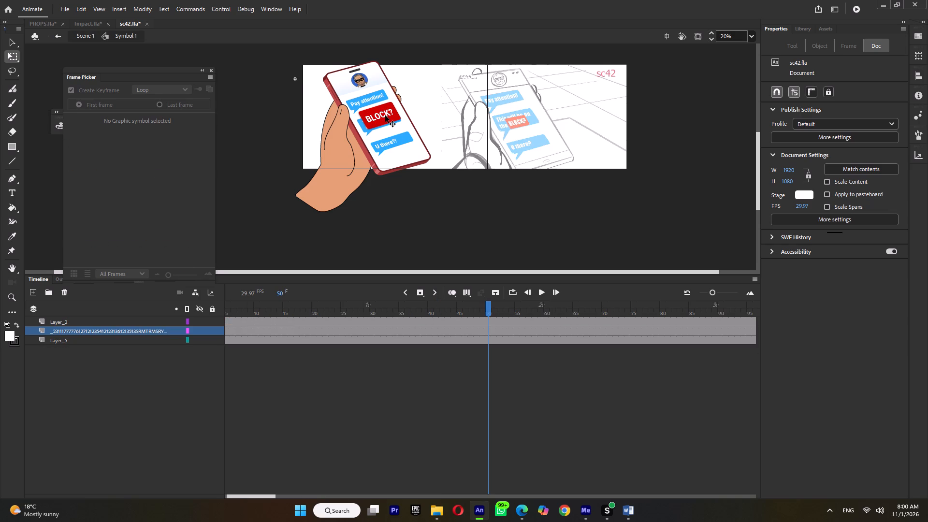
{"action": "left_click", "coordinate": [385, 116]}
{"action": "triple_click", "coordinate": [385, 116]}
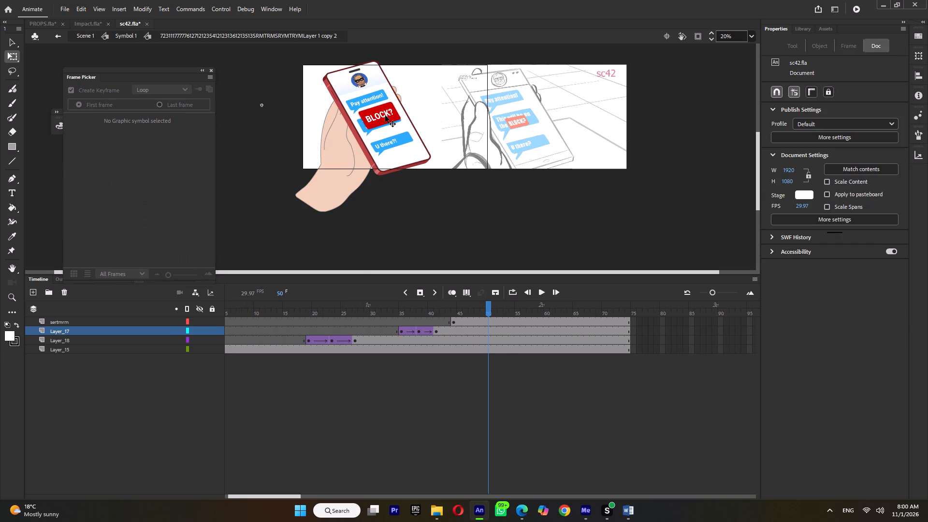
{"action": "left_click", "coordinate": [486, 321]}
{"action": "key", "text": "F6"}
{"action": "left_click", "coordinate": [457, 321]}
{"action": "key", "text": "Delete"}
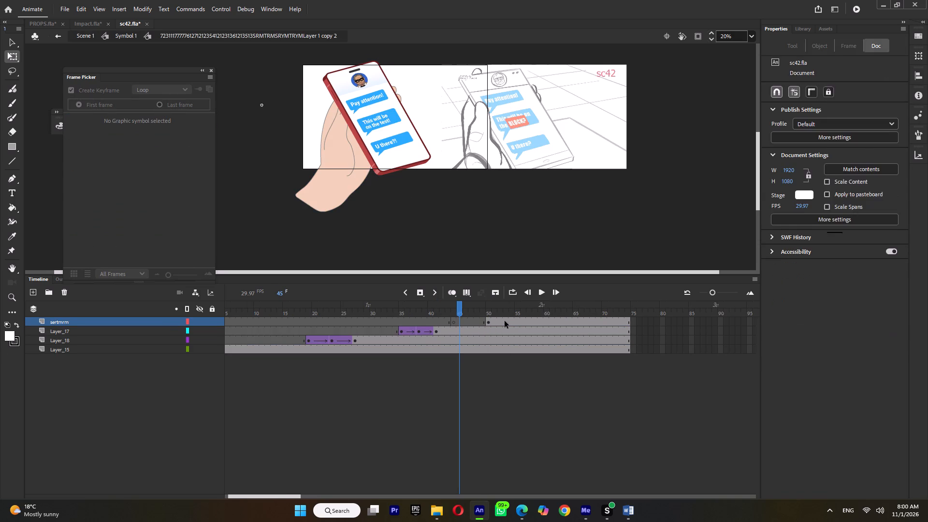
Add keyframes at frames 54 and 58 on the red "BLOCK?" button's layer.
{"action": "left_click", "coordinate": [506, 321]}
{"action": "left_click", "coordinate": [509, 322]}
{"action": "key", "text": "F6"}
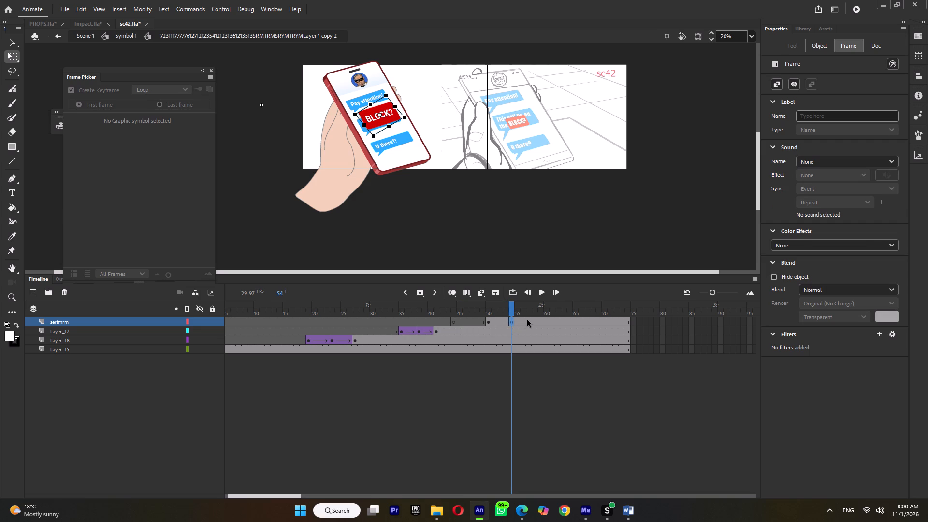
{"action": "left_click", "coordinate": [533, 320]}
{"action": "key", "text": "F6"}
Shrink the "BLOCK?" button to about 41.9 × 36.3 at its frame 50 keyframe and enlarge it to about 121.45 × 105.3 at frame 54.
{"action": "left_click", "coordinate": [499, 322]}
{"action": "scroll", "coordinate": [399, 115], "scroll_direction": "up", "scroll_amount": 4, "text": "ctrl"}
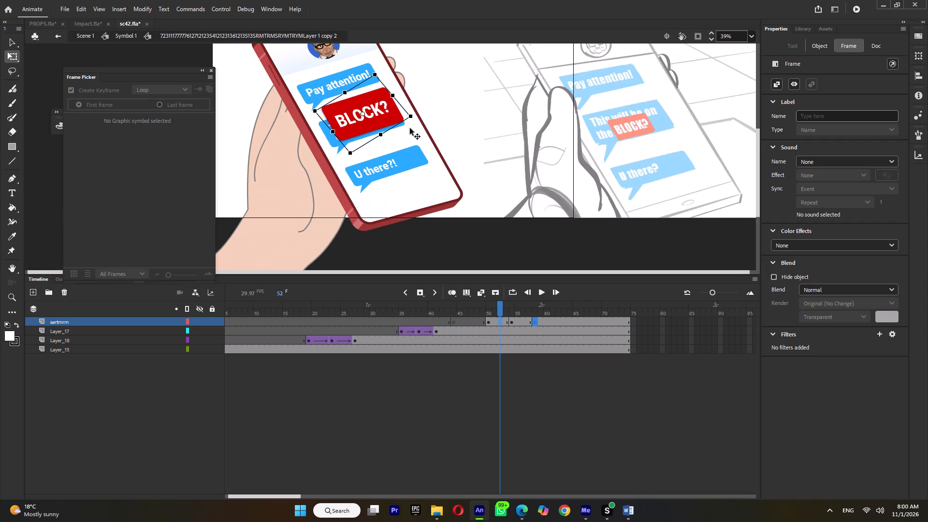
{"action": "left_click_drag", "start_coordinate": [410, 116], "coordinate": [390, 126], "text": "shift"}
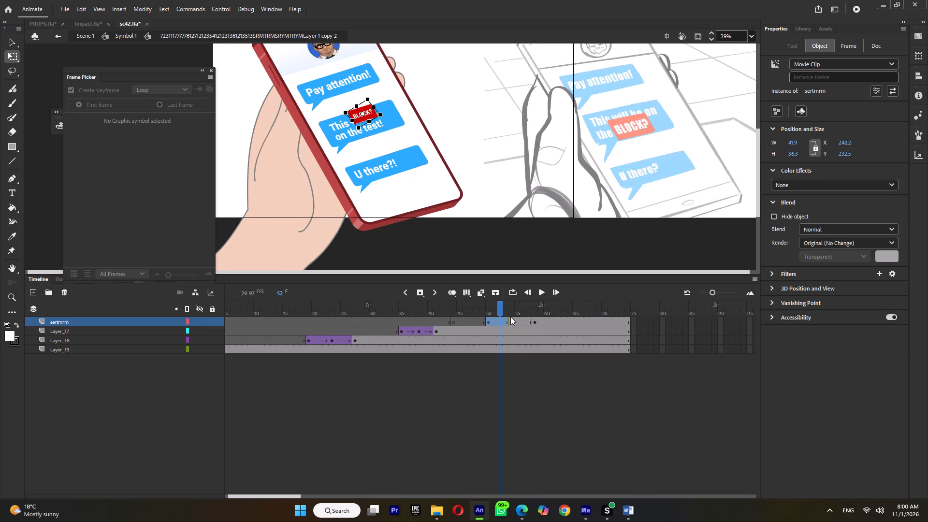
{"action": "left_click", "coordinate": [516, 311]}
{"action": "left_click", "coordinate": [371, 107]}
{"action": "scroll", "coordinate": [403, 109], "scroll_direction": "up", "scroll_amount": 6, "text": "ctrl"}
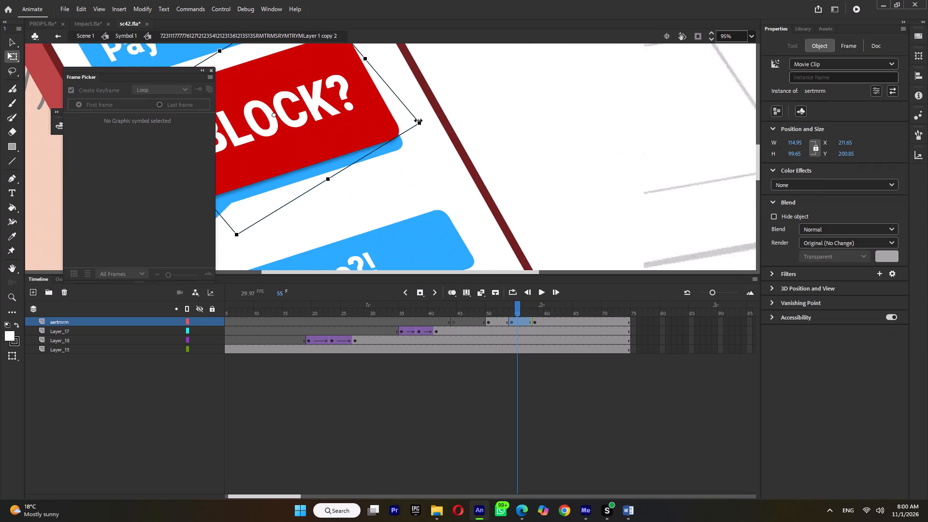
{"action": "left_click_drag", "start_coordinate": [419, 125], "coordinate": [430, 125], "text": "shift"}
Create classic tweens between the "BLOCK?" button's keyframes from frame 50 to frame 58.
{"action": "scroll", "coordinate": [429, 125], "scroll_direction": "down", "scroll_amount": 7, "text": "ctrl"}
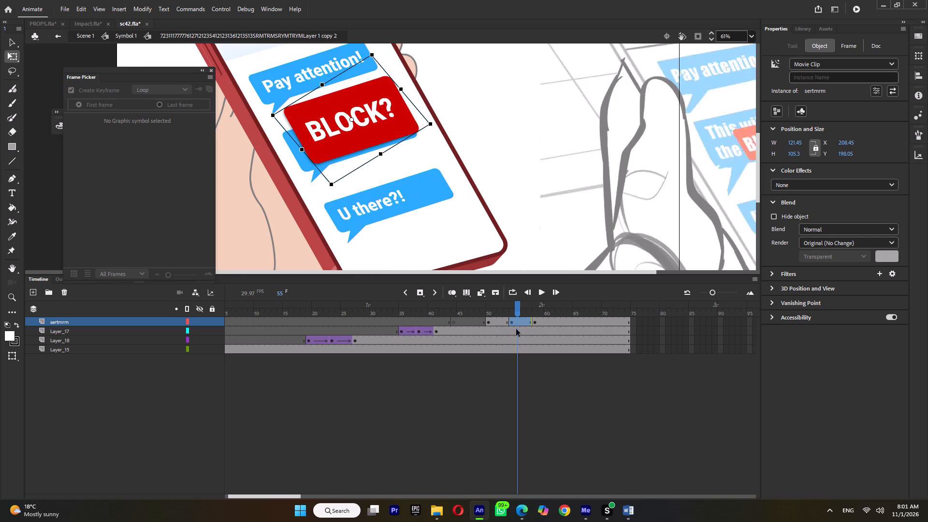
{"action": "left_click_drag", "start_coordinate": [501, 320], "coordinate": [516, 320]}
{"action": "key", "text": "ctrl+m"}
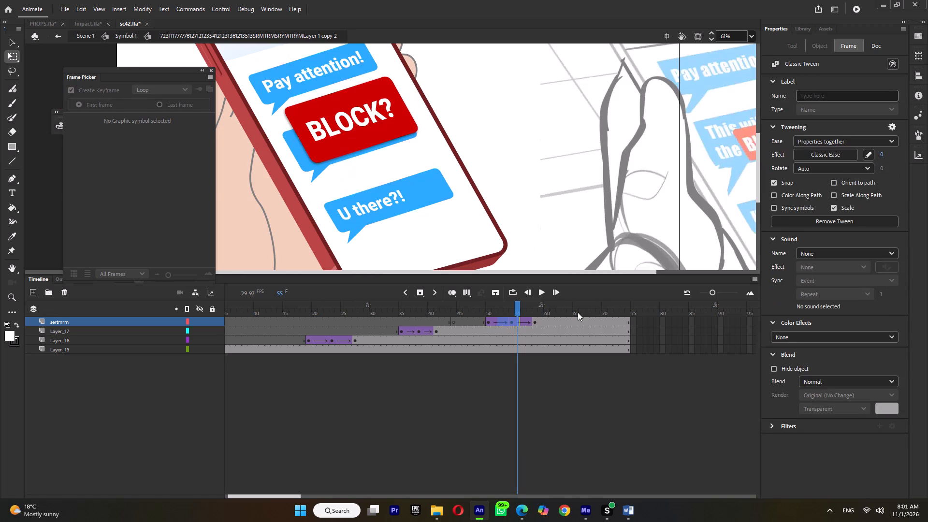
Lengthen all four layers of the phone bubble symbol by inserting frames at frame 65, without leaving extra keyframes there.
{"action": "double_click", "coordinate": [578, 312]}
{"action": "key", "text": "F6"}
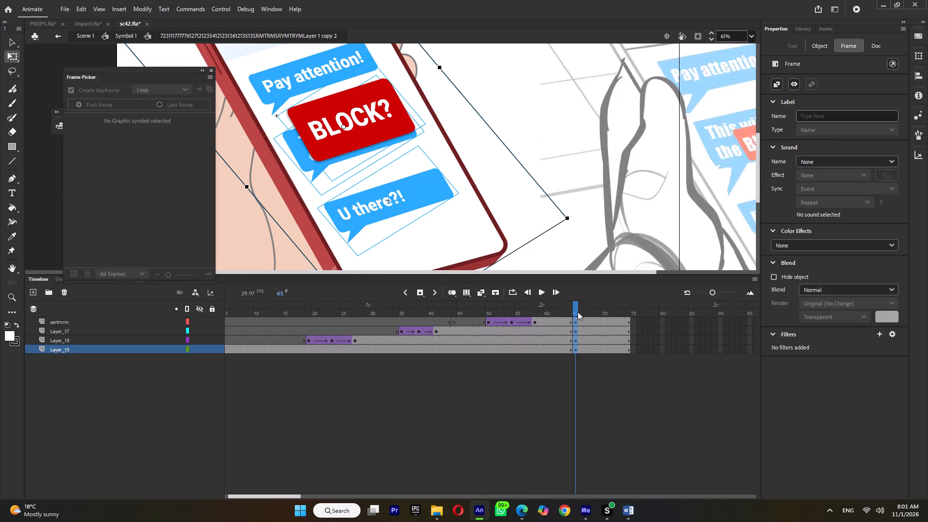
{"action": "key", "text": "shift+F6"}
{"action": "key", "text": "F5"}
{"action": "key", "text": "F5"}
{"action": "key", "text": "F5"}
{"action": "key", "text": "F5"}
{"action": "key", "text": "F5"}
{"action": "key", "text": "F5"}
{"action": "key", "text": "F5"}
{"action": "key", "text": "F5"}
{"action": "key", "text": "F5"}
{"action": "key", "text": "F5"}
{"action": "key", "text": "F5"}
{"action": "key", "text": "F5"}
{"action": "key", "text": "F5"}
{"action": "key", "text": "F5"}
{"action": "key", "text": "F5"}
{"action": "key", "text": "F5"}
{"action": "key", "text": "F5"}
{"action": "key", "text": "F5"}
{"action": "key", "text": "F5"}
{"action": "key", "text": "F5"}
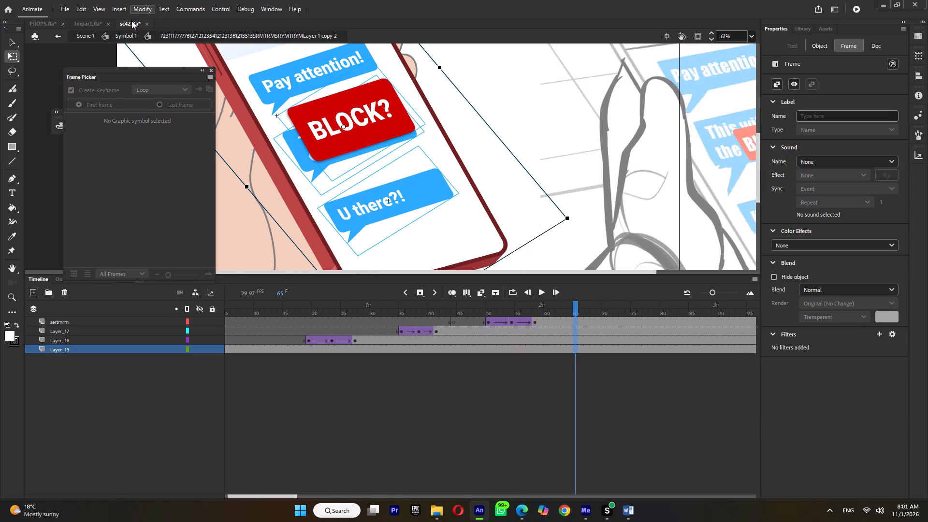
Return to the main scene and save sc42.fla.
{"action": "left_click", "coordinate": [84, 34]}
{"action": "scroll", "coordinate": [432, 142], "scroll_direction": "down", "scroll_amount": 10, "text": "ctrl"}
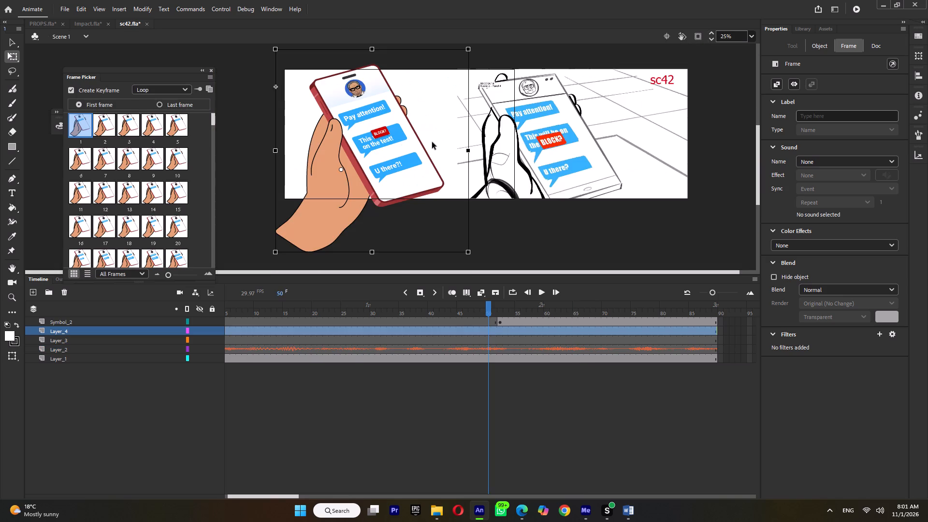
{"action": "scroll", "coordinate": [432, 142], "scroll_direction": "down", "scroll_amount": 4, "text": "ctrl"}
{"action": "key", "text": "ctrl+s"}
Play back the main scene repeatedly to compare the phone bubbles' and "BLOCK?" button's timing with the storyboard.
{"action": "left_click", "coordinate": [411, 312]}
{"action": "key", "text": "Return"}
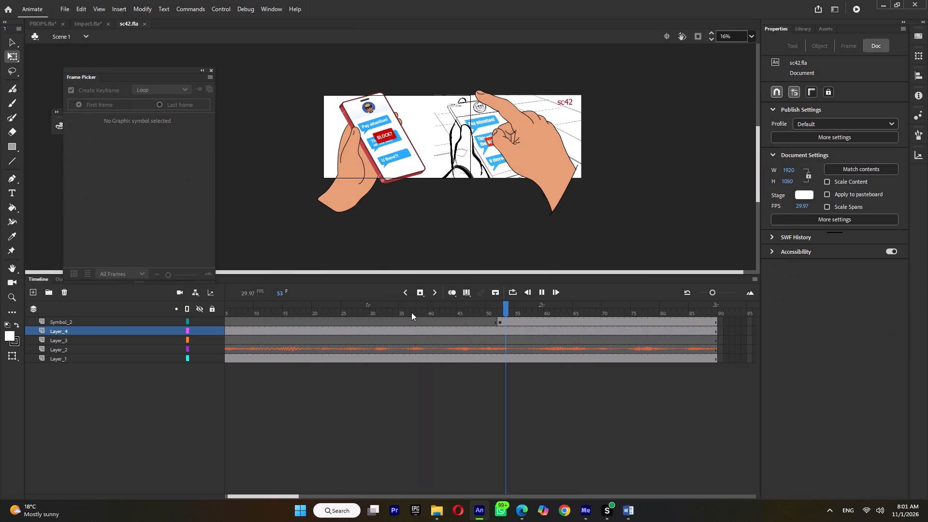
{"action": "key", "text": "Return"}
{"action": "left_click", "coordinate": [439, 308]}
{"action": "key", "text": "Return"}
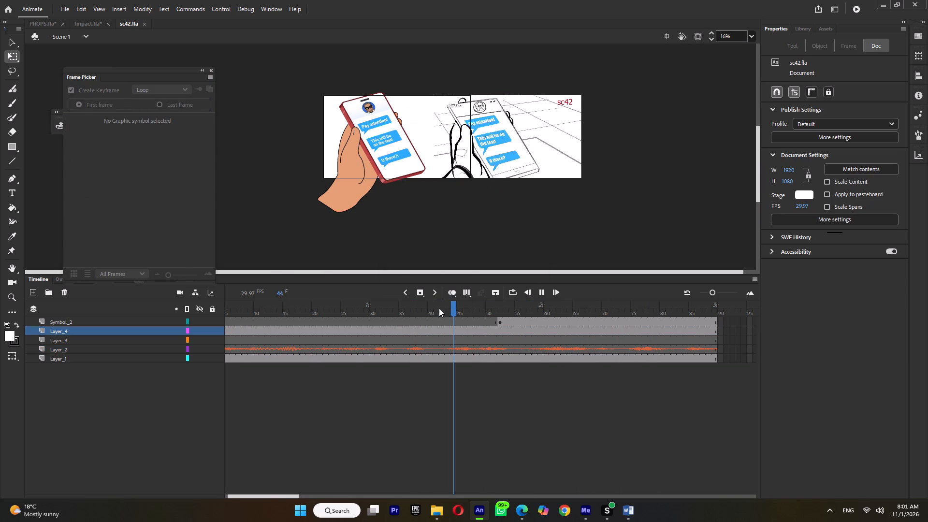
{"action": "key", "text": "Return"}
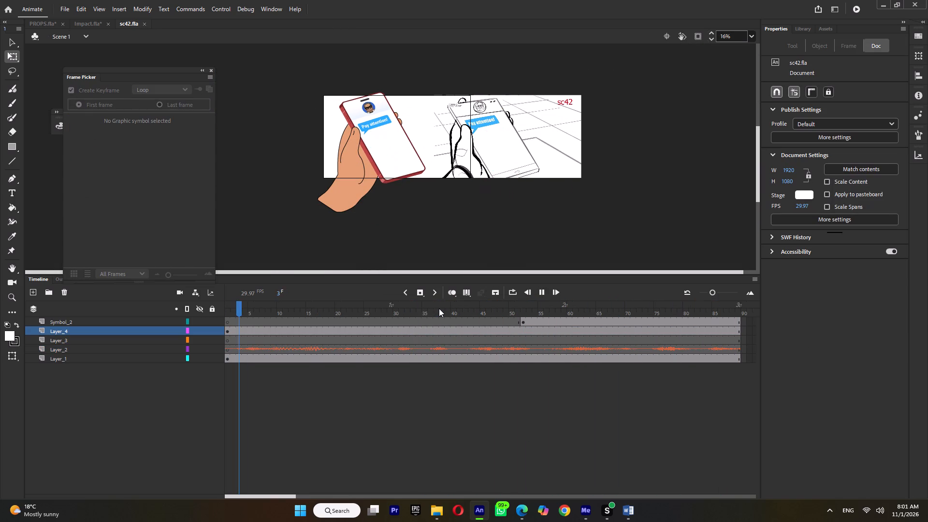
{"action": "left_click", "coordinate": [439, 308]}
{"action": "left_click_drag", "start_coordinate": [364, 308], "coordinate": [169, 328]}
{"action": "key", "text": "Return"}
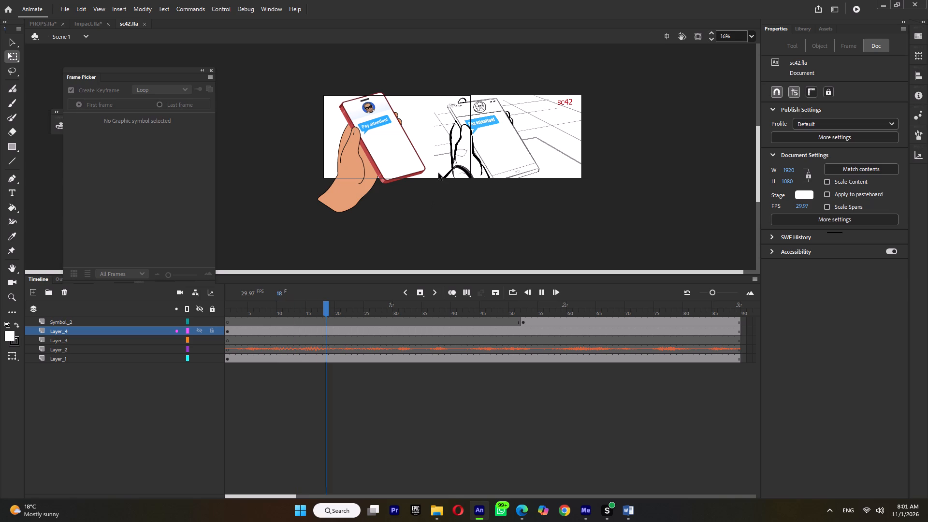
{"action": "key", "text": "Return"}
{"action": "left_click_drag", "start_coordinate": [236, 312], "coordinate": [203, 316]}
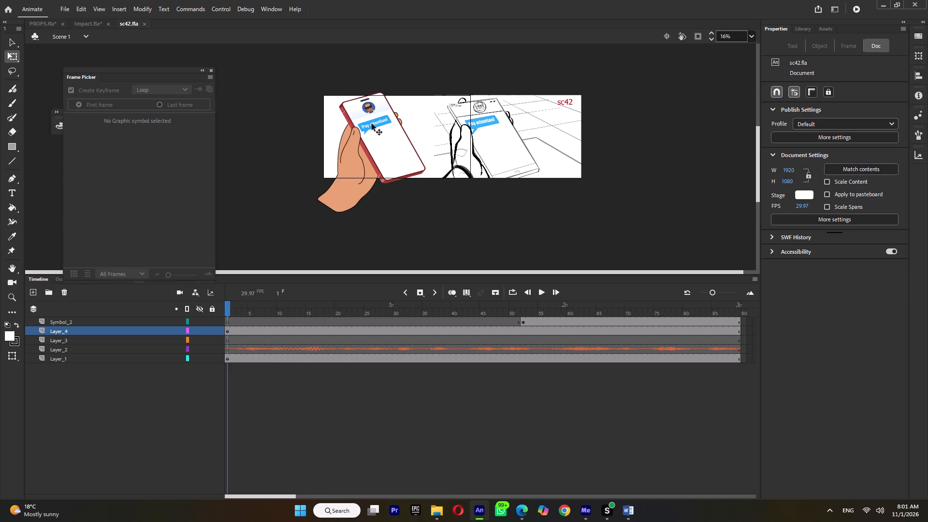
Set the phone-holding hand symbol to start its loop at frame 4 and play back the scene.
{"action": "left_click", "coordinate": [374, 119]}
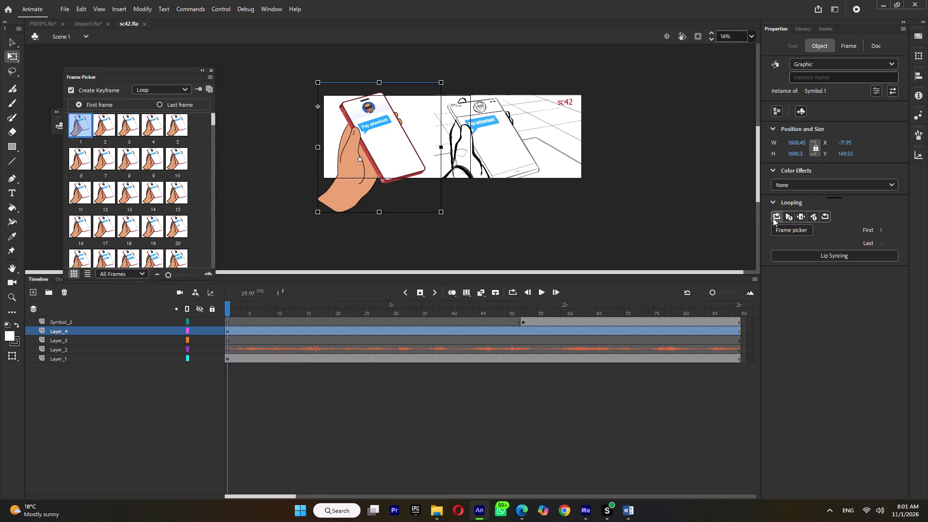
{"action": "left_click", "coordinate": [777, 230]}
{"action": "left_click", "coordinate": [152, 126]}
{"action": "key", "text": "Return"}
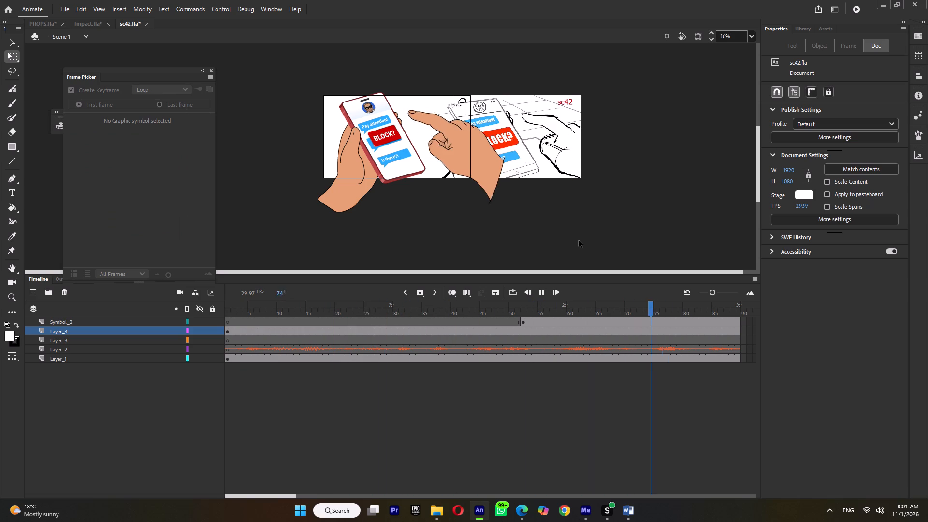
{"action": "key", "text": "Return"}
{"action": "left_click", "coordinate": [487, 308]}
{"action": "key", "text": "Return"}
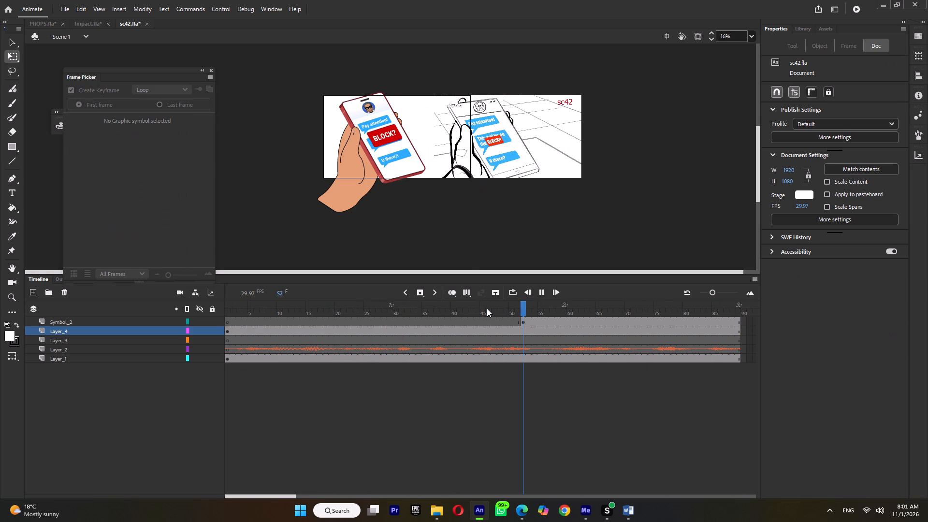
{"action": "key", "text": "Return"}
Open the pointing hand's symbol and add keyframes at frame 11 on Layer_2 and Layer_3.
{"action": "double_click", "coordinate": [456, 155]}
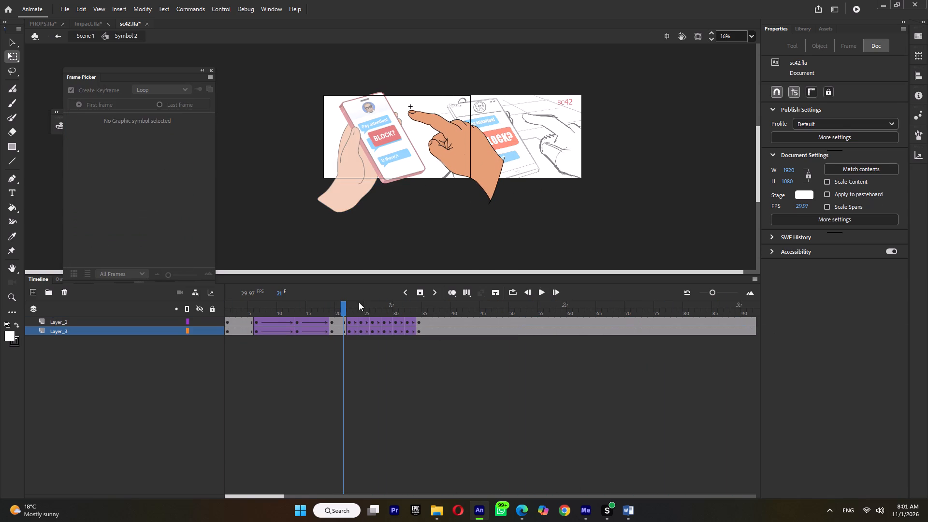
{"action": "left_click_drag", "start_coordinate": [273, 312], "coordinate": [299, 321]}
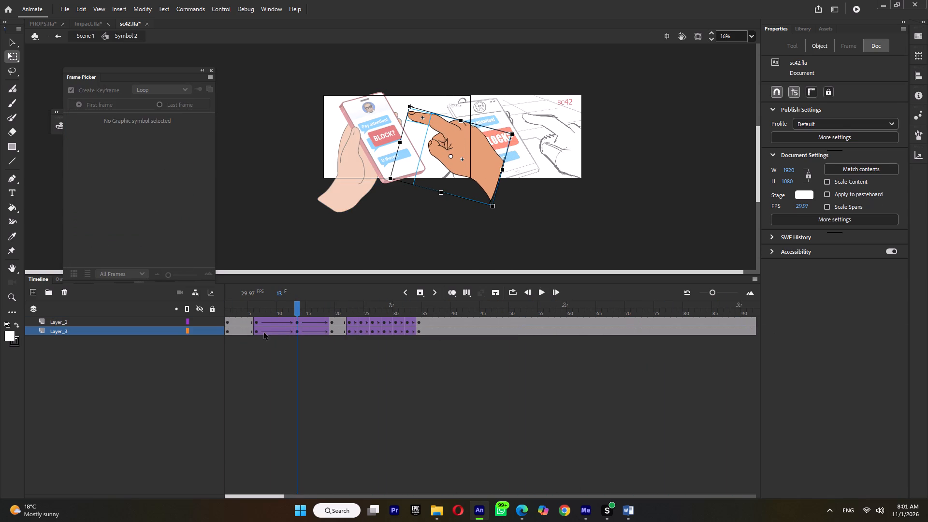
{"action": "left_click_drag", "start_coordinate": [257, 322], "coordinate": [327, 333]}
{"action": "left_click_drag", "start_coordinate": [272, 306], "coordinate": [287, 309]}
{"action": "double_click", "coordinate": [287, 309]}
{"action": "key", "text": "F6"}
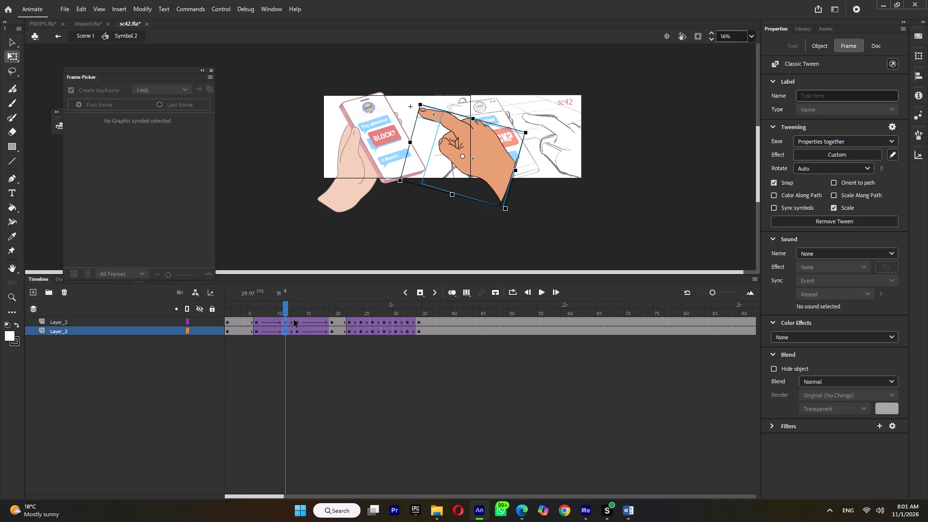
Shorten the hand's entrance by moving the frame 13 keyframes to frame 15, and the frame 19 keyframes onto frame 15, on both layers.
{"action": "left_click_drag", "start_coordinate": [296, 322], "coordinate": [296, 333]}
{"action": "left_click_drag", "start_coordinate": [297, 320], "coordinate": [308, 323]}
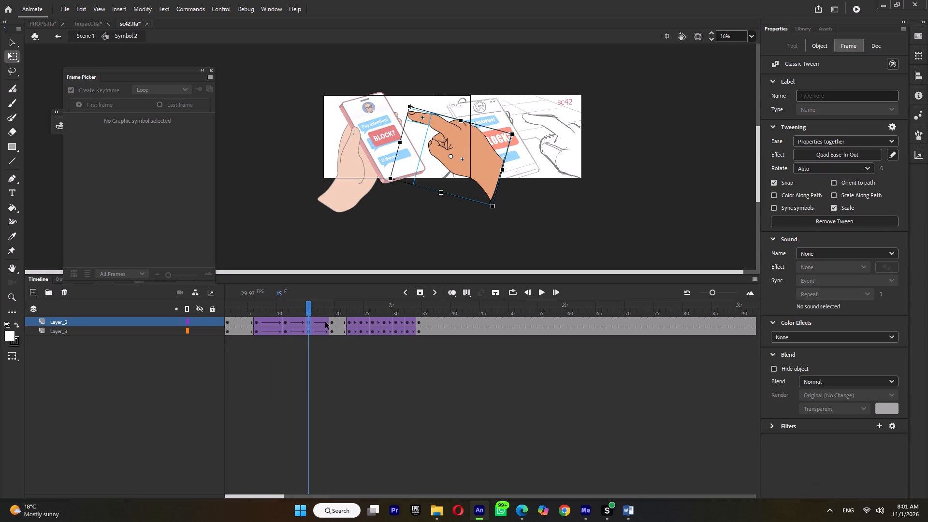
{"action": "left_click_drag", "start_coordinate": [330, 319], "coordinate": [332, 329]}
{"action": "left_click_drag", "start_coordinate": [331, 320], "coordinate": [306, 321]}
Play back the pointing hand's entrance from frame 6 several times and inspect the pose at frame 11.
{"action": "left_click", "coordinate": [259, 312]}
{"action": "key", "text": "Return"}
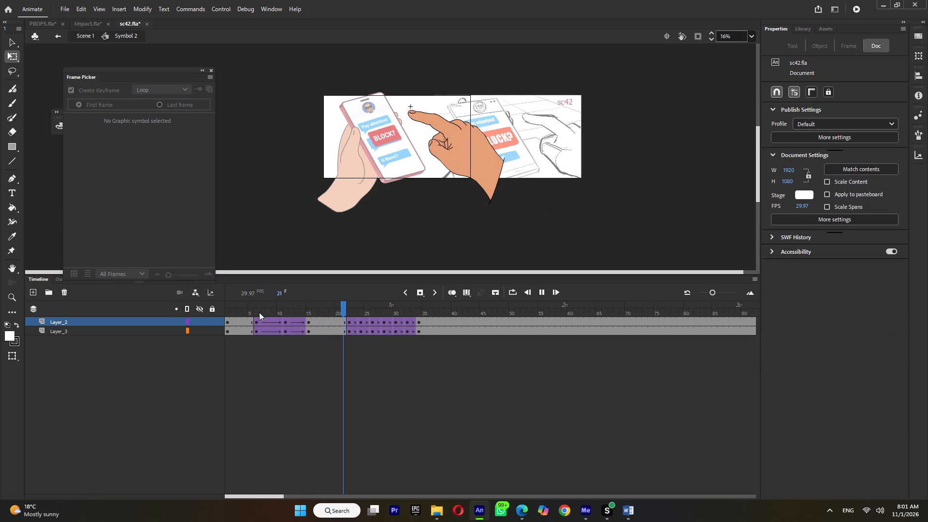
{"action": "left_click", "coordinate": [259, 312]}
{"action": "key", "text": "Return"}
{"action": "key", "text": "Return"}
{"action": "left_click", "coordinate": [259, 312]}
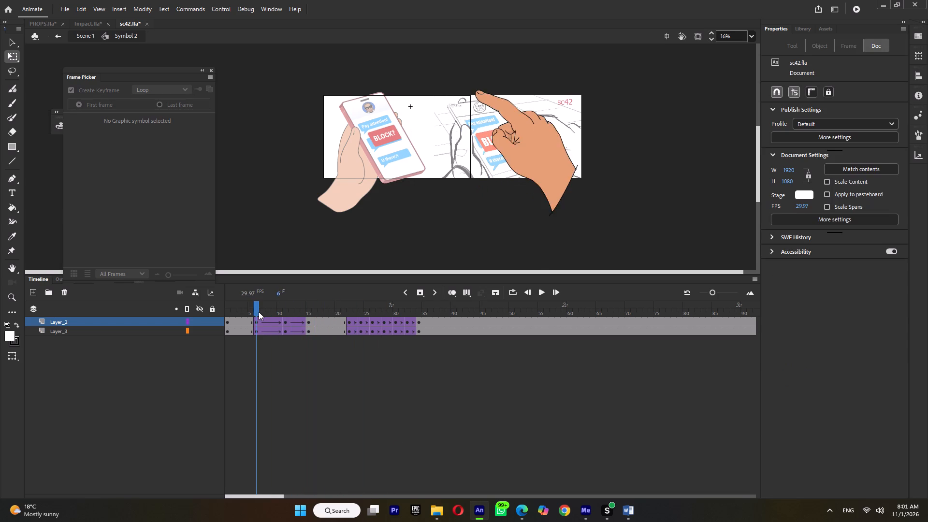
{"action": "key", "text": "Return"}
{"action": "key", "text": "Return"}
{"action": "left_click_drag", "start_coordinate": [268, 312], "coordinate": [289, 317]}
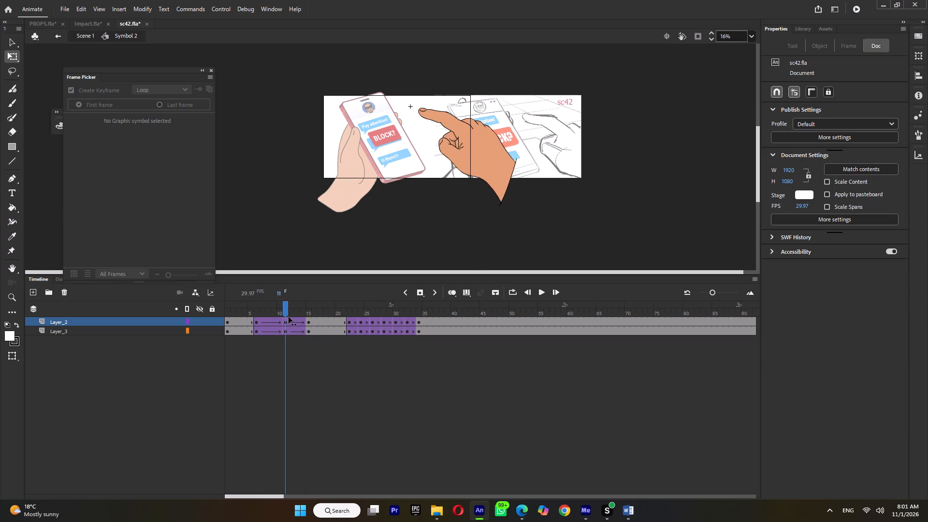
{"action": "left_click_drag", "start_coordinate": [289, 317], "coordinate": [290, 326]}
{"action": "left_click", "coordinate": [286, 313]}
Add a keyframe at frame 18 on Layer_3 for the index finger.
{"action": "left_click_drag", "start_coordinate": [292, 311], "coordinate": [314, 316]}
{"action": "left_click", "coordinate": [325, 321]}
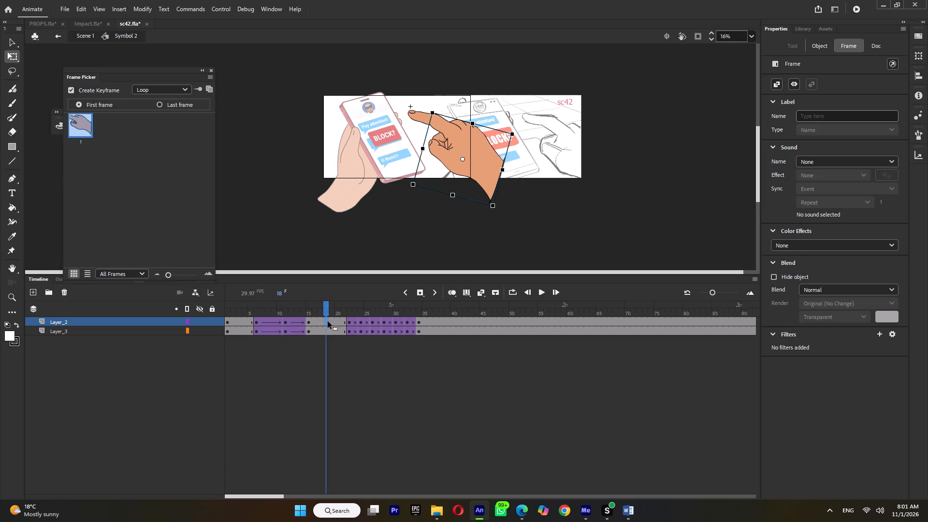
{"action": "left_click", "coordinate": [326, 328]}
{"action": "key", "text": "F6"}
Rotate the index finger slightly upward at its frame 15 keyframe and create a classic tween to frame 18.
{"action": "left_click", "coordinate": [313, 332]}
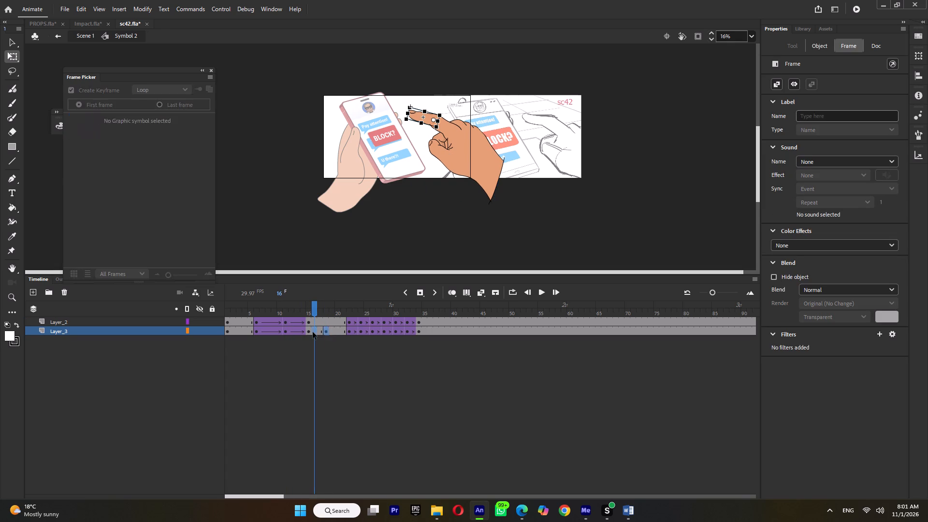
{"action": "scroll", "coordinate": [403, 91], "scroll_direction": "up", "scroll_amount": 11, "text": "ctrl"}
{"action": "scroll", "coordinate": [430, 120], "scroll_direction": "up", "scroll_amount": 2, "text": "ctrl"}
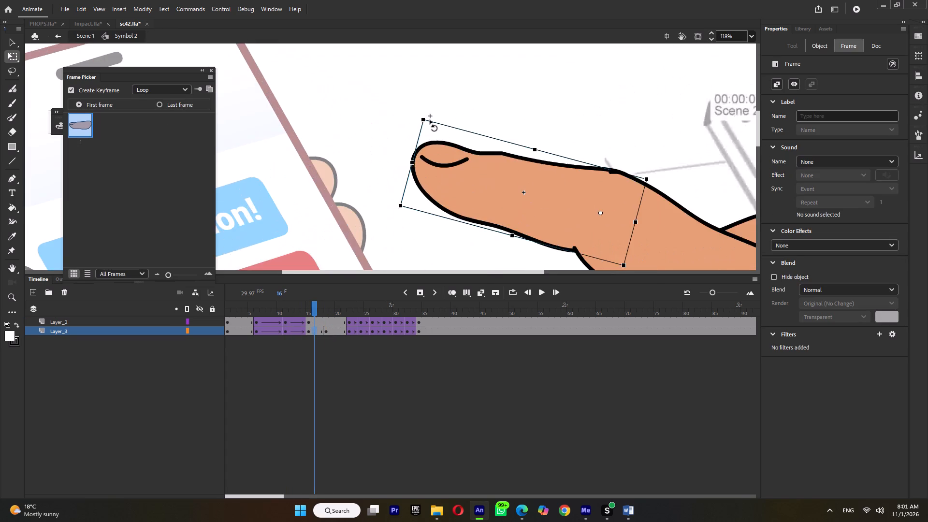
{"action": "scroll", "coordinate": [430, 120], "scroll_direction": "up", "scroll_amount": 1, "text": "ctrl"}
{"action": "left_click_drag", "start_coordinate": [422, 118], "coordinate": [428, 116]}
{"action": "key", "text": "ctrl+m"}
Play back the hand's entrance from frame 6 to review the added finger movement.
{"action": "scroll", "coordinate": [428, 116], "scroll_direction": "down", "scroll_amount": 10, "text": "ctrl"}
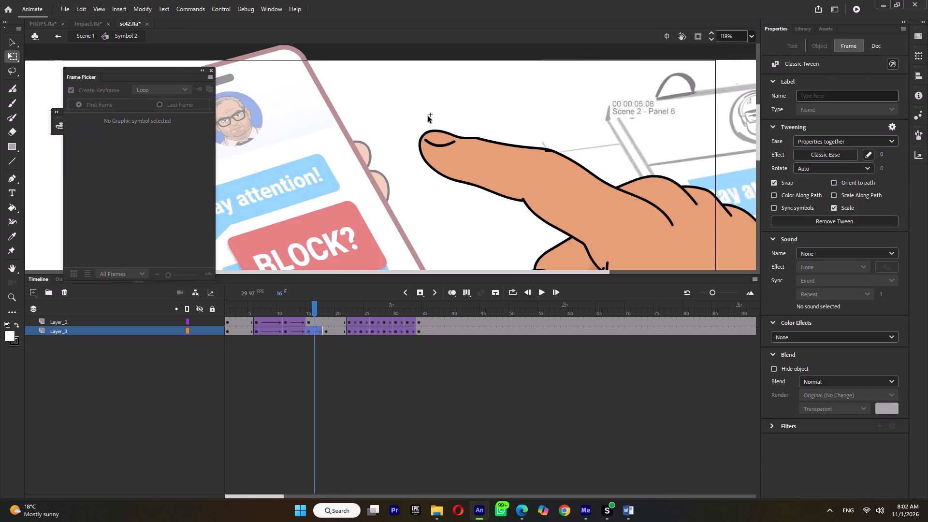
{"action": "scroll", "coordinate": [428, 116], "scroll_direction": "down", "scroll_amount": 10, "text": "ctrl"}
{"action": "left_click", "coordinate": [257, 308]}
{"action": "key", "text": "Return"}
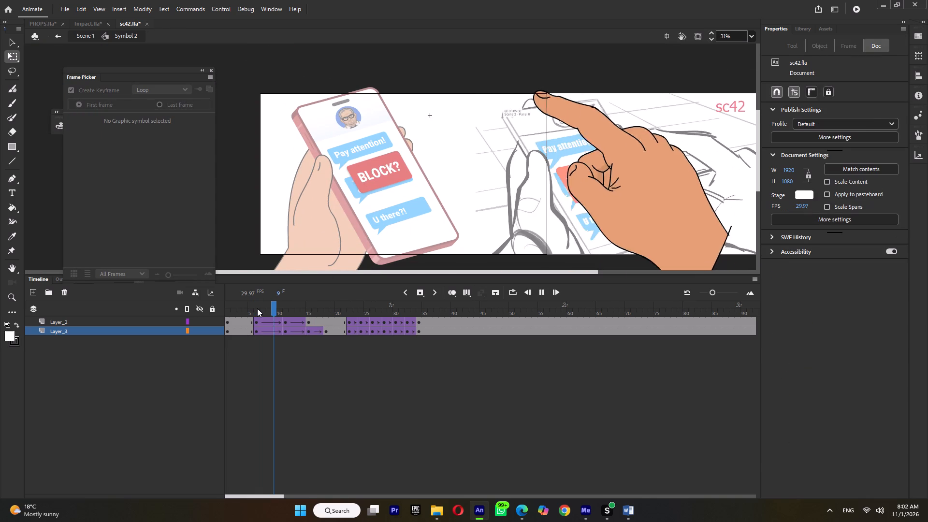
{"action": "key", "text": "Return"}
{"action": "left_click", "coordinate": [257, 308]}
{"action": "key", "text": "Return"}
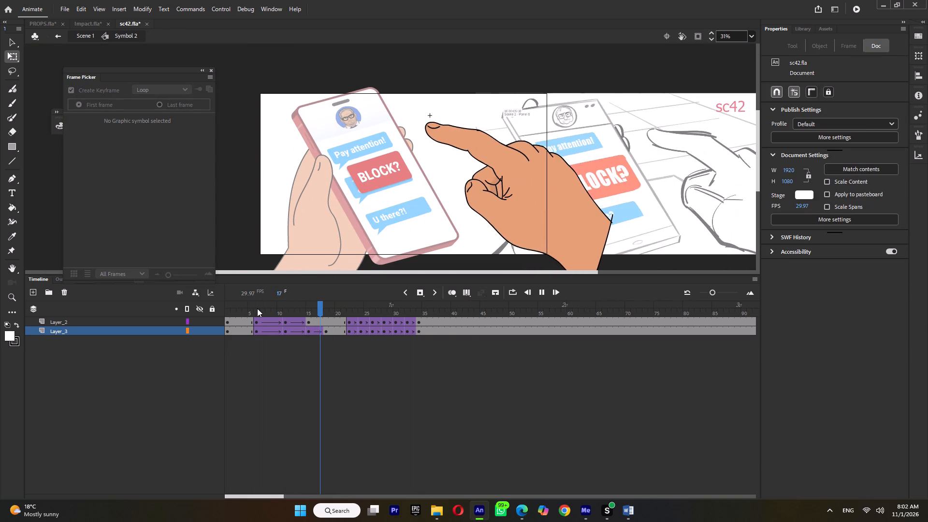
{"action": "key", "text": "Return"}
Return to the main scene and play back the shot to check the pointing hand against the storyboard.
{"action": "double_click", "coordinate": [264, 225]}
{"action": "scroll", "coordinate": [264, 225], "scroll_direction": "down", "scroll_amount": 5, "text": "ctrl"}
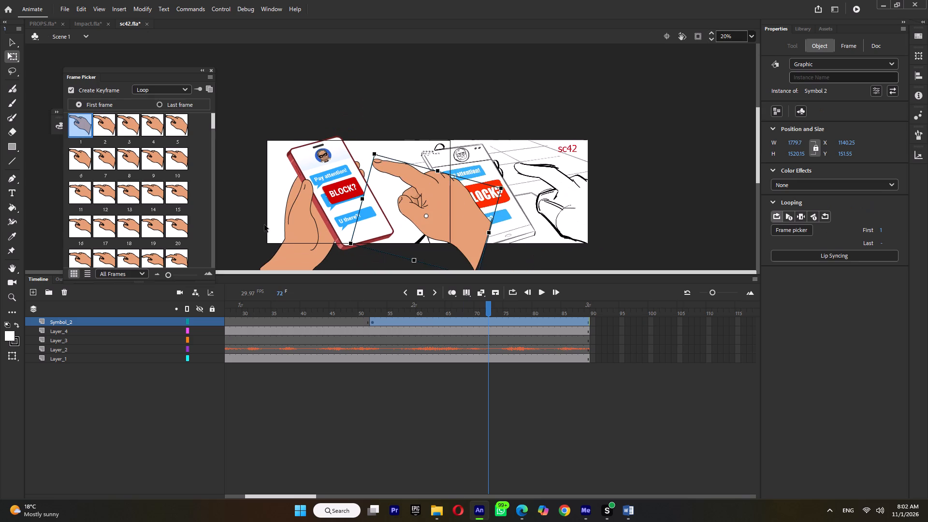
{"action": "left_click", "coordinate": [357, 309]}
{"action": "key", "text": "Return"}
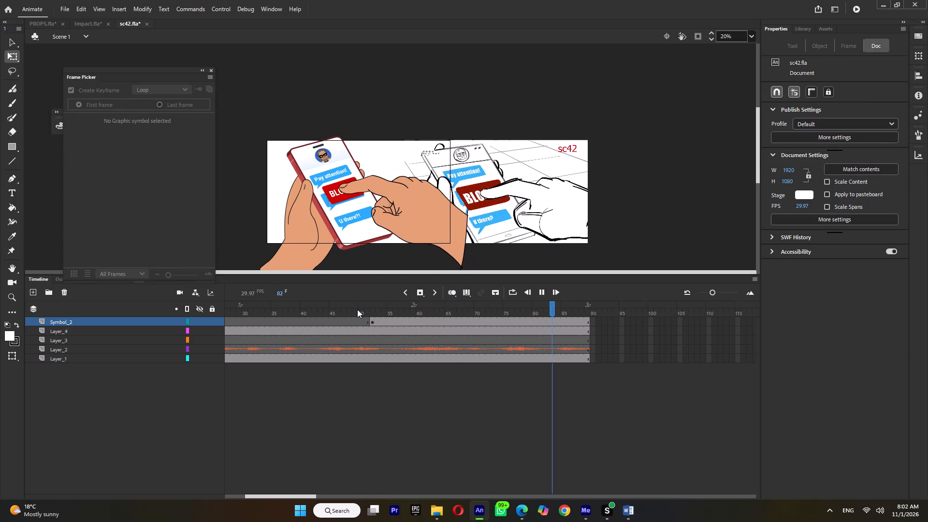
{"action": "key", "text": "Return"}
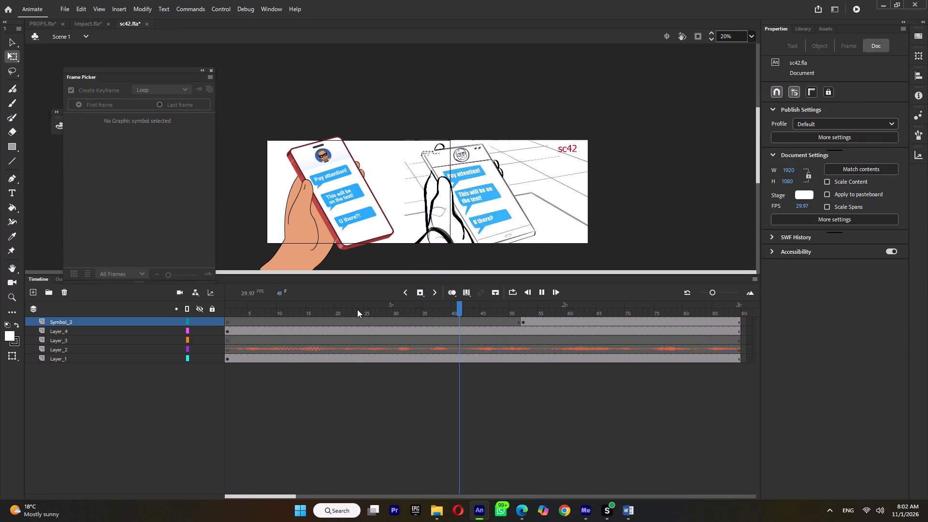
Clip content outside the stage, play back the shot and scrub around frames 76 to 80 to examine the finger's press on BLOCK?.
{"action": "key", "text": "Return"}
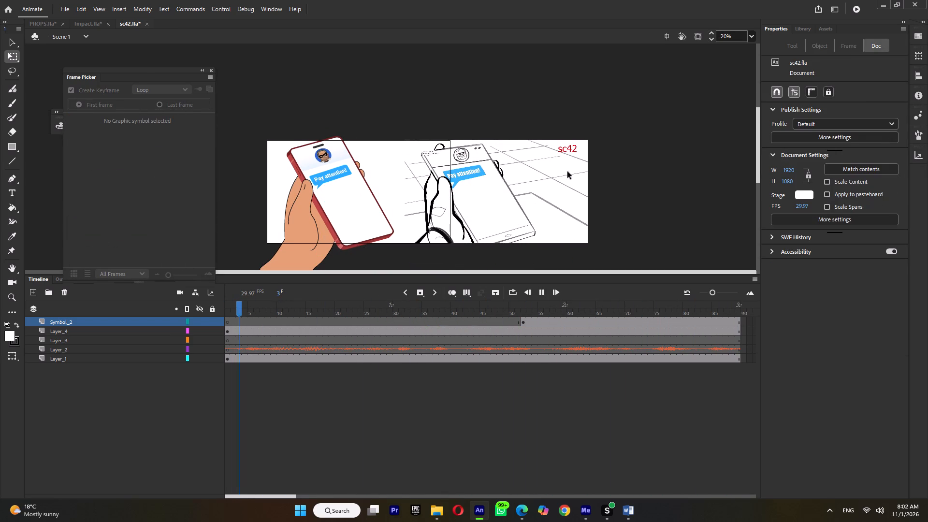
{"action": "key", "text": "Return"}
{"action": "left_click", "coordinate": [693, 36]}
{"action": "key", "text": "Return"}
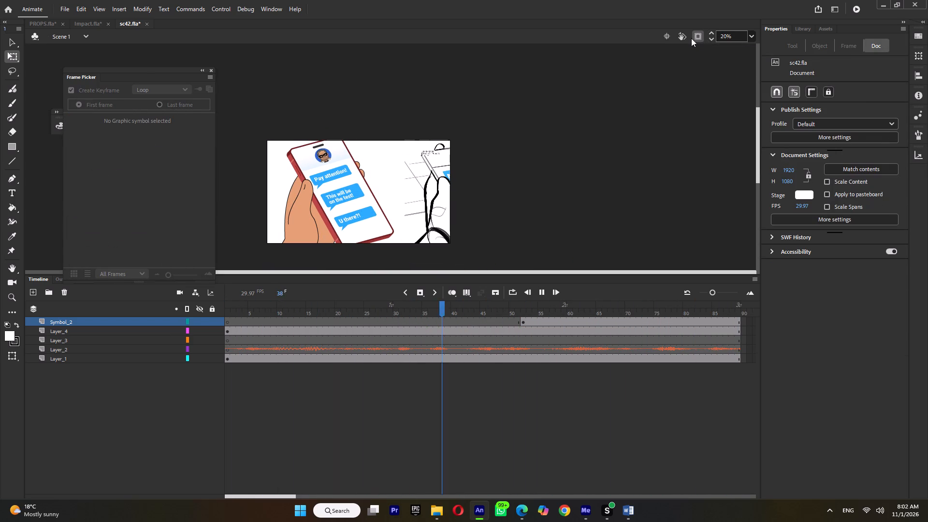
{"action": "key", "text": "Return"}
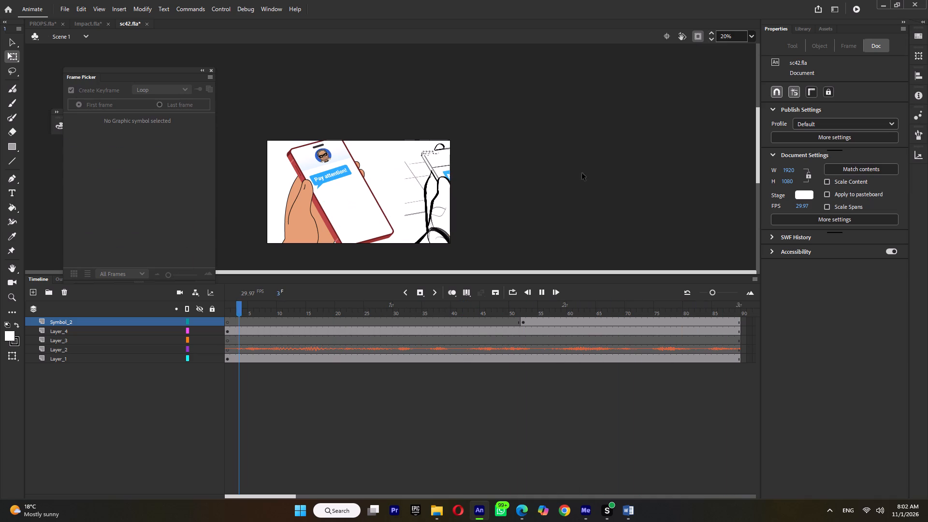
{"action": "left_click_drag", "start_coordinate": [583, 307], "coordinate": [687, 328]}
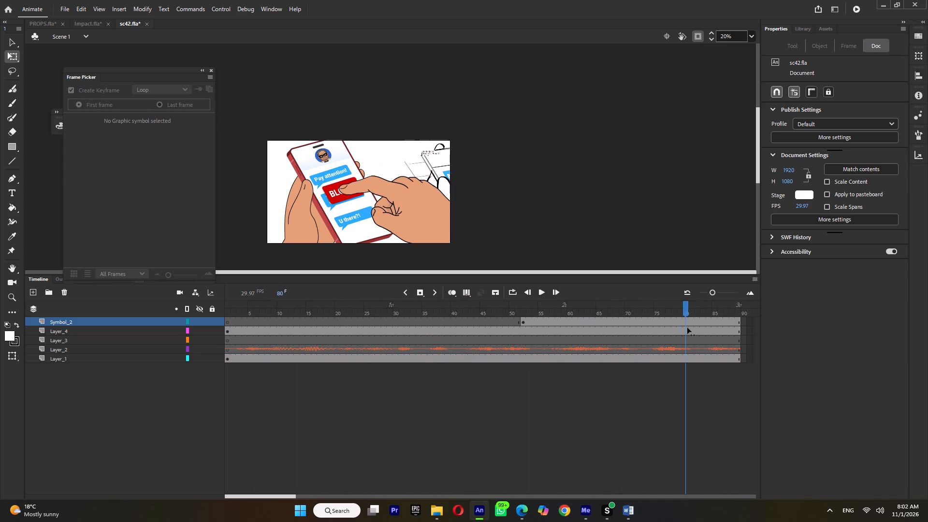
{"action": "left_click_drag", "start_coordinate": [687, 328], "coordinate": [670, 340]}
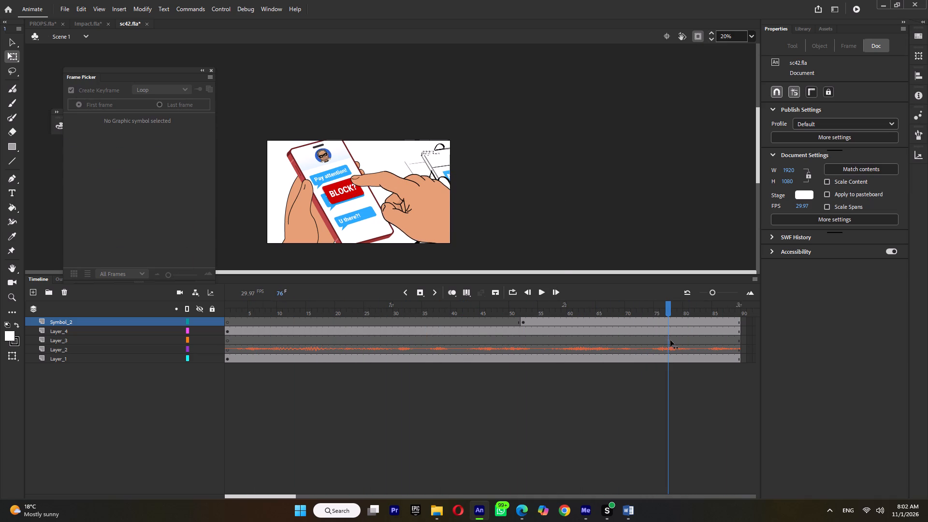
{"action": "left_click_drag", "start_coordinate": [670, 340], "coordinate": [672, 345]}
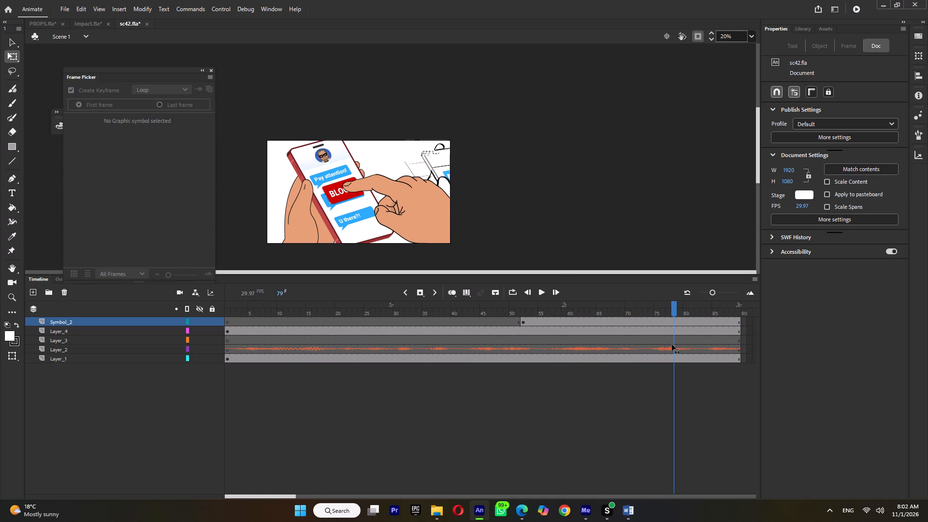
{"action": "left_click_drag", "start_coordinate": [672, 345], "coordinate": [678, 345]}
Inside the nested phone symbol, add keyframes for the BLOCK? button at frames 80, 84 and 88.
{"action": "double_click", "coordinate": [335, 200]}
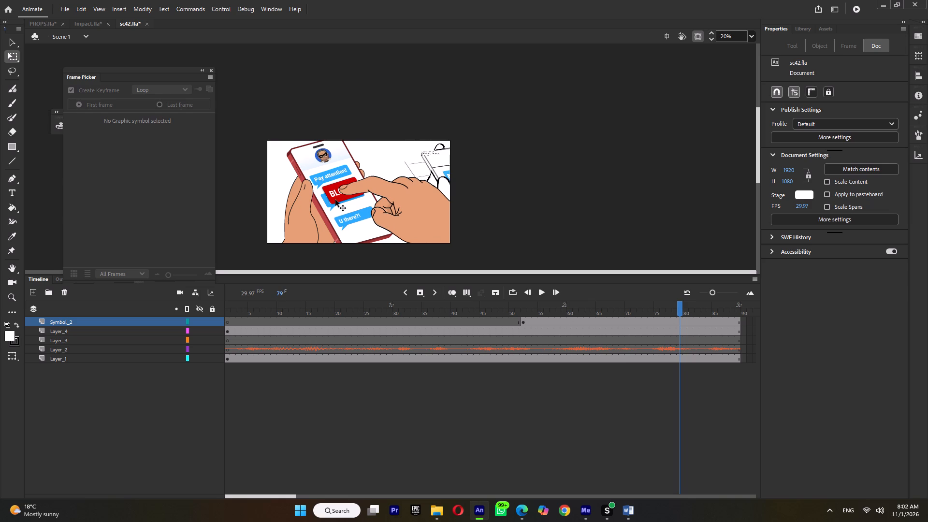
{"action": "double_click", "coordinate": [335, 200]}
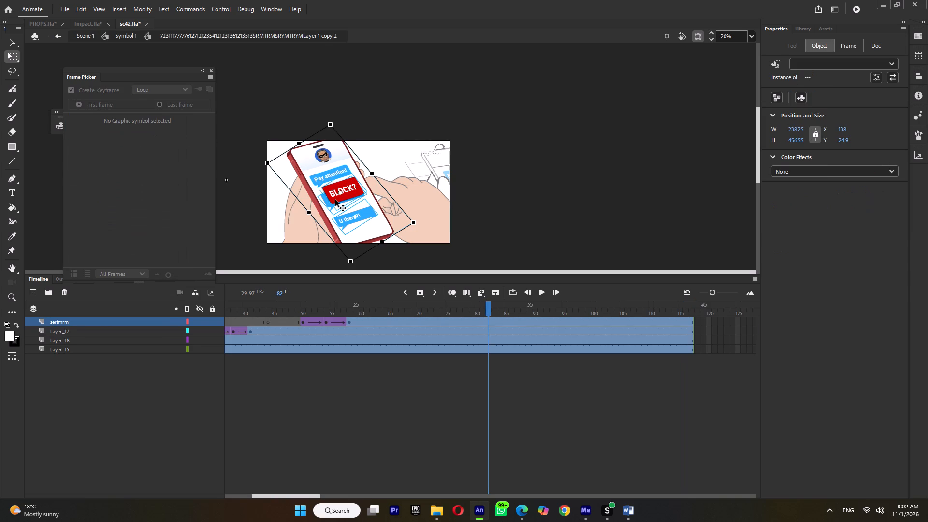
{"action": "left_click", "coordinate": [473, 211]}
{"action": "left_click", "coordinate": [349, 188]}
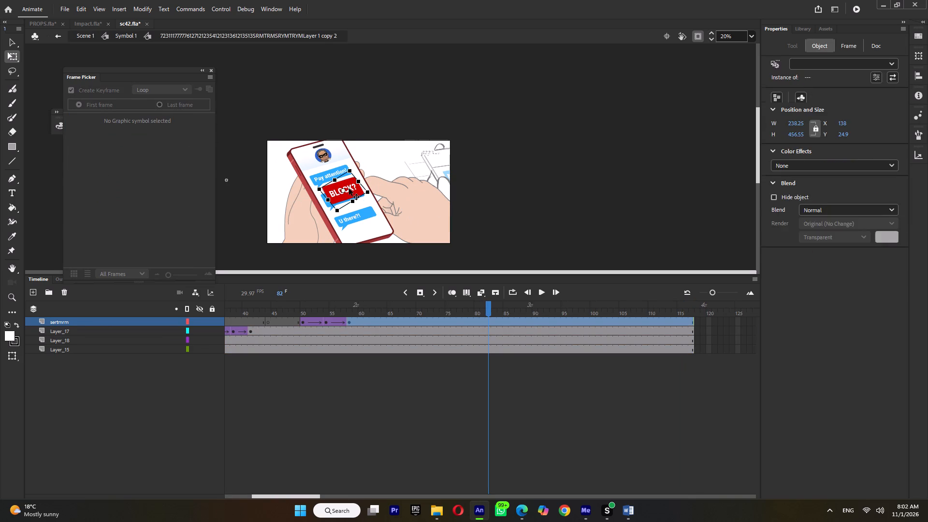
{"action": "left_click", "coordinate": [479, 320]}
{"action": "key", "text": "F6"}
{"action": "left_click", "coordinate": [499, 320]}
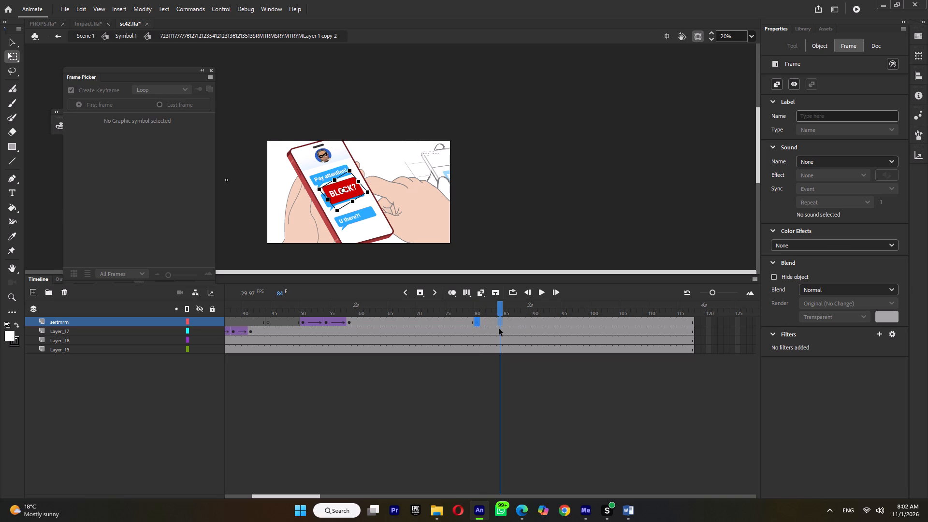
{"action": "key", "text": "F6"}
{"action": "left_click", "coordinate": [524, 321]}
{"action": "key", "text": "F6"}
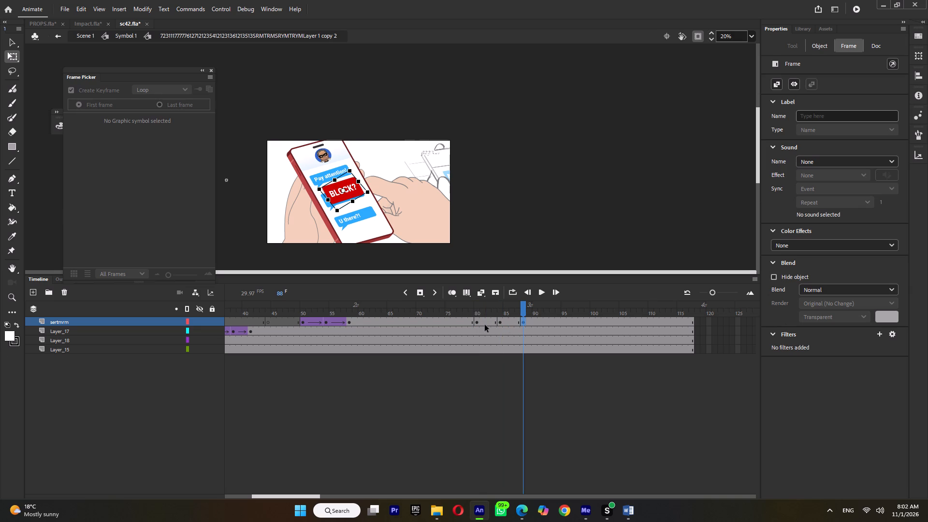
Apply a Brightness color effect of -9% to the BLOCK? button's keyframes at frames 84 and 88.
{"action": "left_click", "coordinate": [483, 325]}
{"action": "left_click", "coordinate": [500, 321]}
{"action": "left_click", "coordinate": [838, 247]}
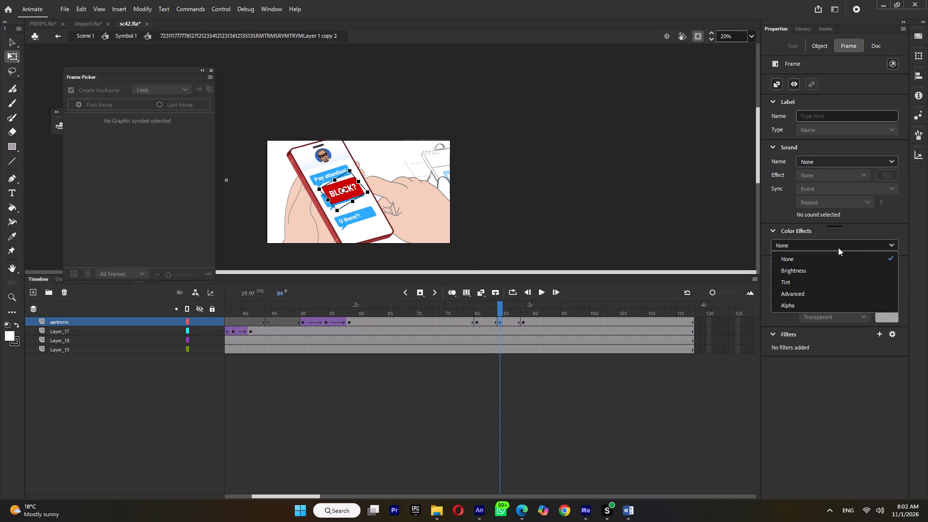
{"action": "left_click", "coordinate": [827, 266]}
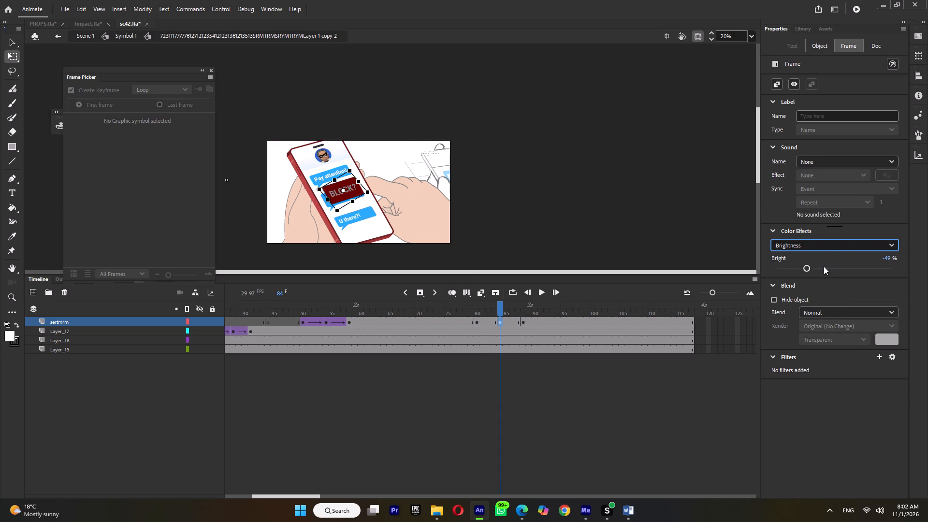
{"action": "left_click_drag", "start_coordinate": [824, 267], "coordinate": [827, 272]}
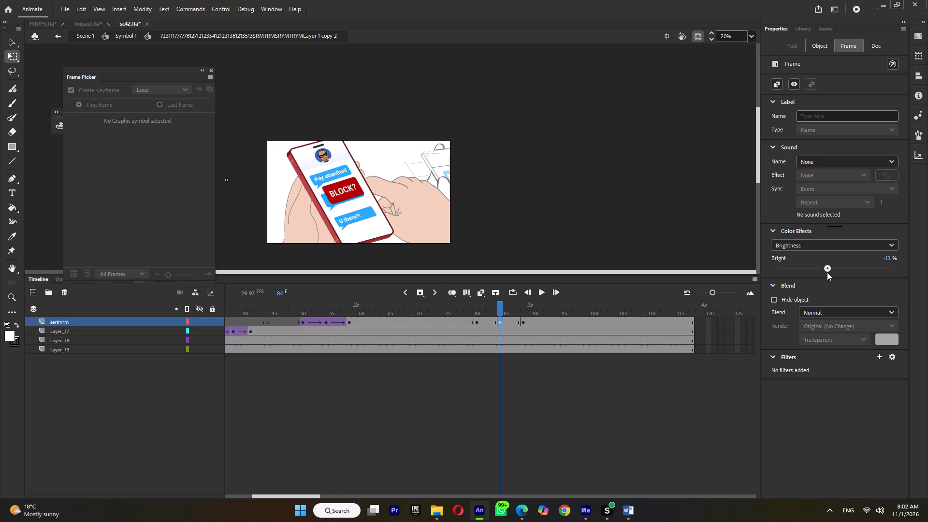
{"action": "left_click_drag", "start_coordinate": [827, 272], "coordinate": [829, 273]}
{"action": "left_click", "coordinate": [524, 320]}
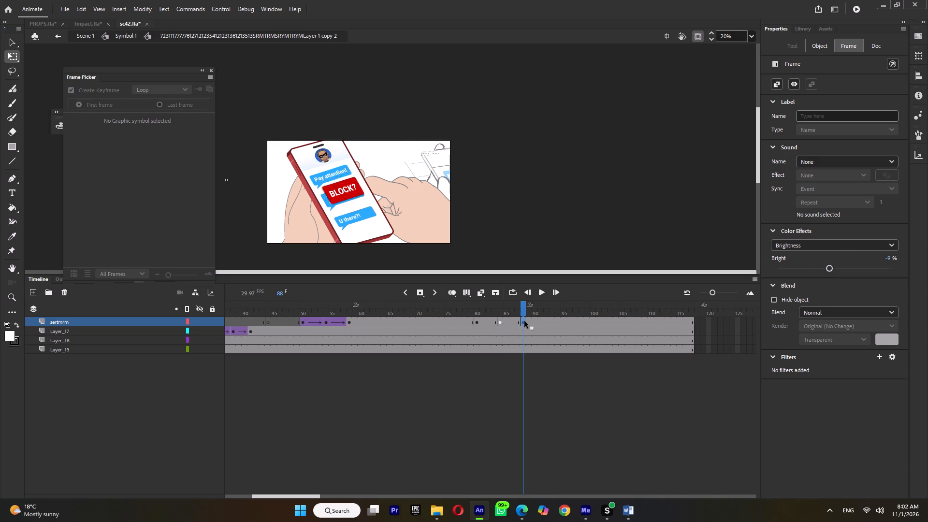
{"action": "left_click", "coordinate": [835, 241]}
{"action": "left_click", "coordinate": [826, 269]}
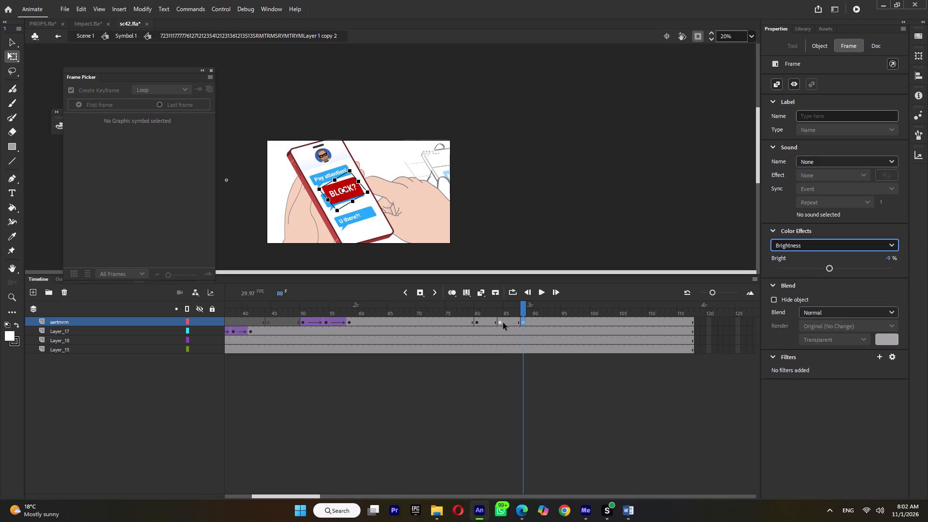
Scale the BLOCK? button down slightly about its centre at the frame 84 keyframe.
{"action": "left_click", "coordinate": [501, 323]}
{"action": "scroll", "coordinate": [360, 186], "scroll_direction": "up", "scroll_amount": 4, "text": "ctrl"}
{"action": "scroll", "coordinate": [397, 197], "scroll_direction": "up", "scroll_amount": 5, "text": "ctrl"}
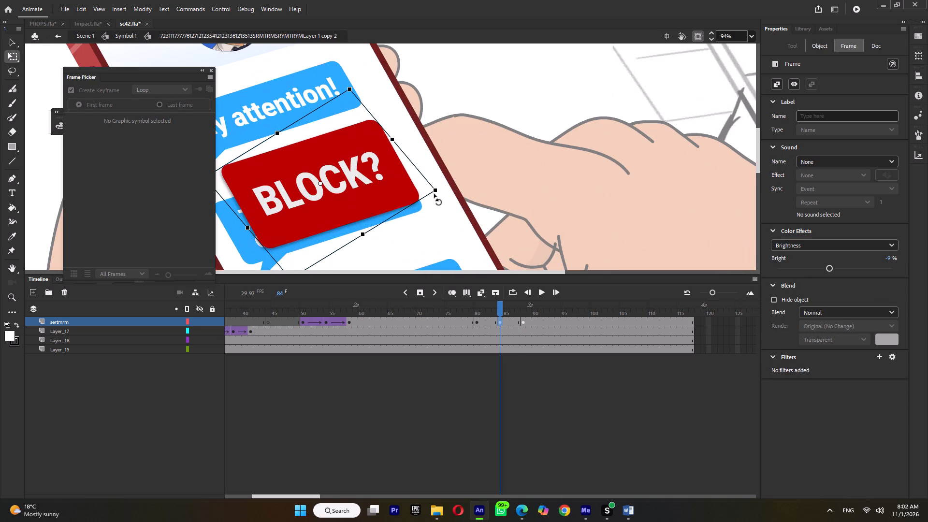
{"action": "left_click_drag", "start_coordinate": [435, 191], "coordinate": [432, 192], "text": "shift"}
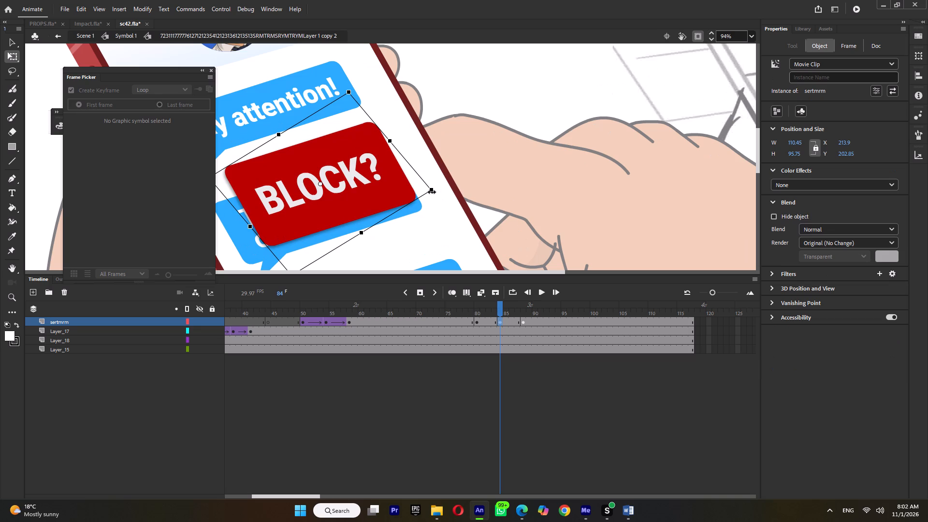
{"action": "left_click_drag", "start_coordinate": [432, 192], "coordinate": [431, 192], "text": "shift"}
Create classic tweens between the BLOCK? button's keyframes from frame 80 to 88 and return to Scene 1.
{"action": "left_click_drag", "start_coordinate": [488, 318], "coordinate": [505, 321]}
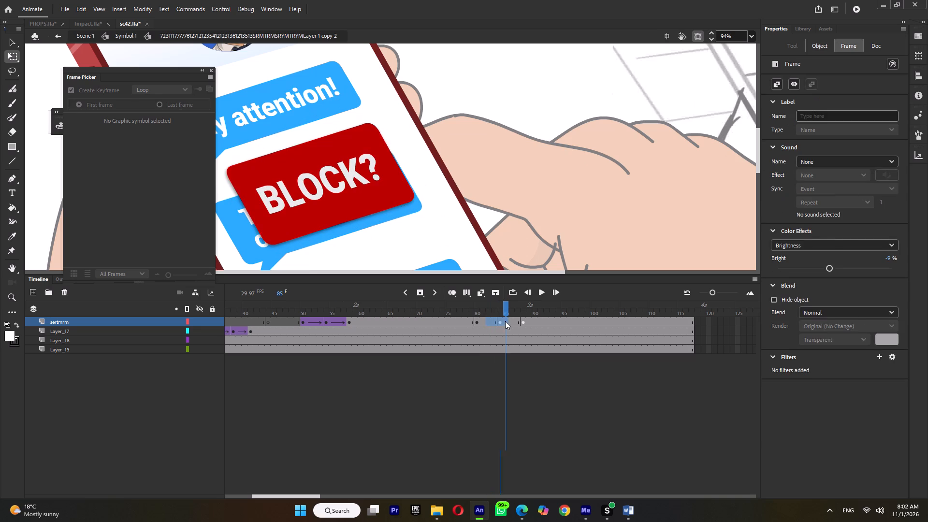
{"action": "left_click_drag", "start_coordinate": [505, 321], "coordinate": [505, 321]}
{"action": "key", "text": "ctrl+m"}
{"action": "double_click", "coordinate": [559, 212], "text": "ctrl"}
{"action": "left_click", "coordinate": [91, 39]}
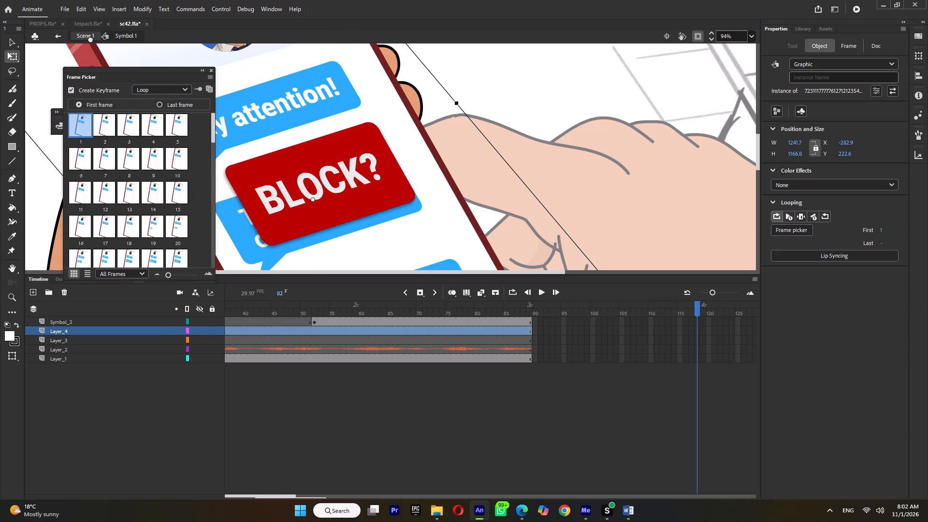
Save sc42 and play back the button press from frame 61 to the end of the shot.
{"action": "scroll", "coordinate": [455, 172], "scroll_direction": "down", "scroll_amount": 15, "text": "ctrl"}
{"action": "key", "text": "ctrl+s"}
{"action": "left_click", "coordinate": [366, 305]}
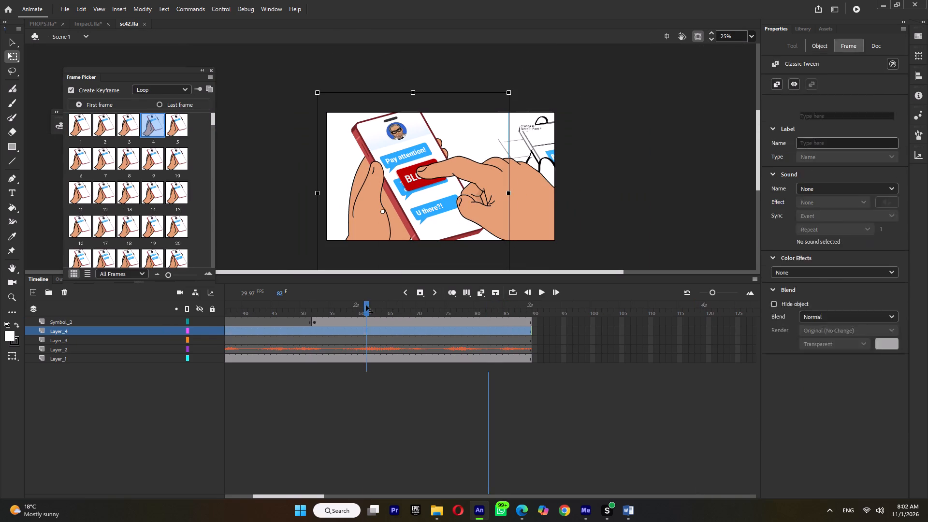
{"action": "key", "text": "Return"}
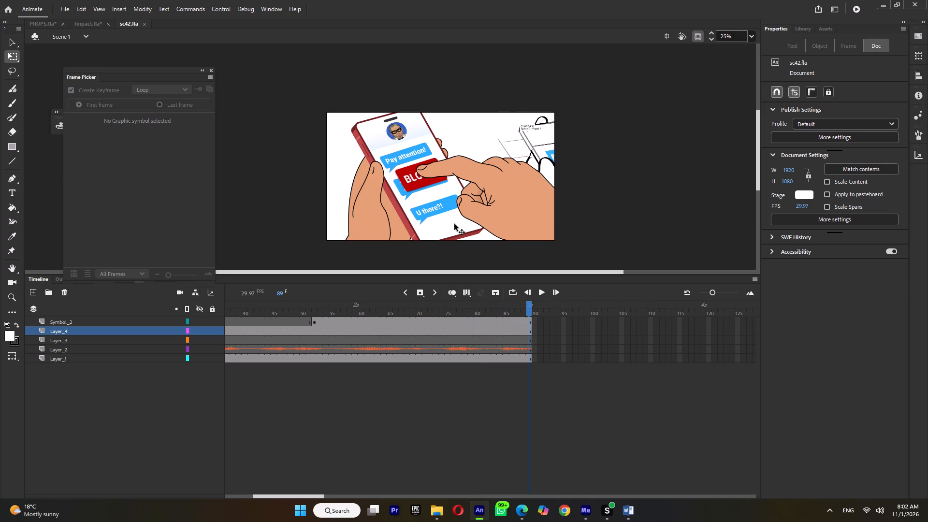
{"action": "key", "text": "ctrl+s"}
Match the button press timing inside Symbol 1 by adding keyframes on all three layers at frames 80, 84 and 89.
{"action": "double_click", "coordinate": [415, 204]}
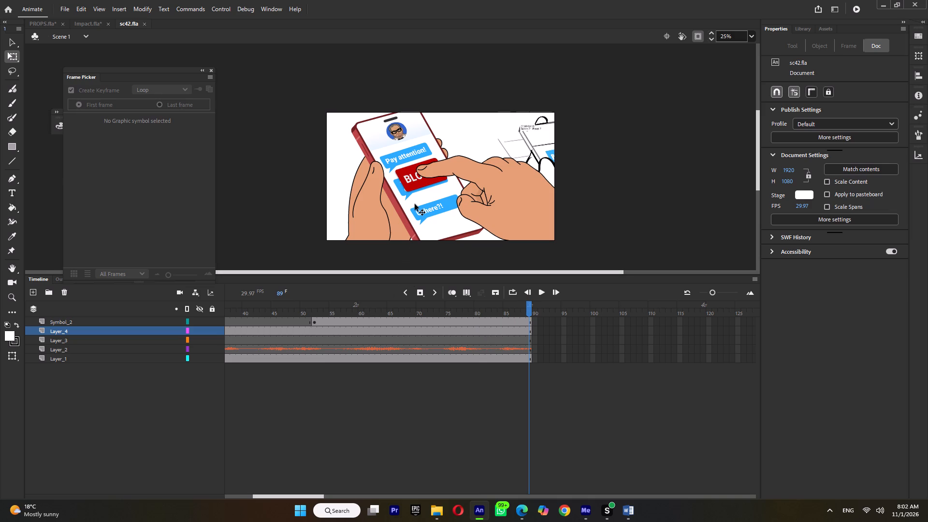
{"action": "double_click", "coordinate": [415, 204]}
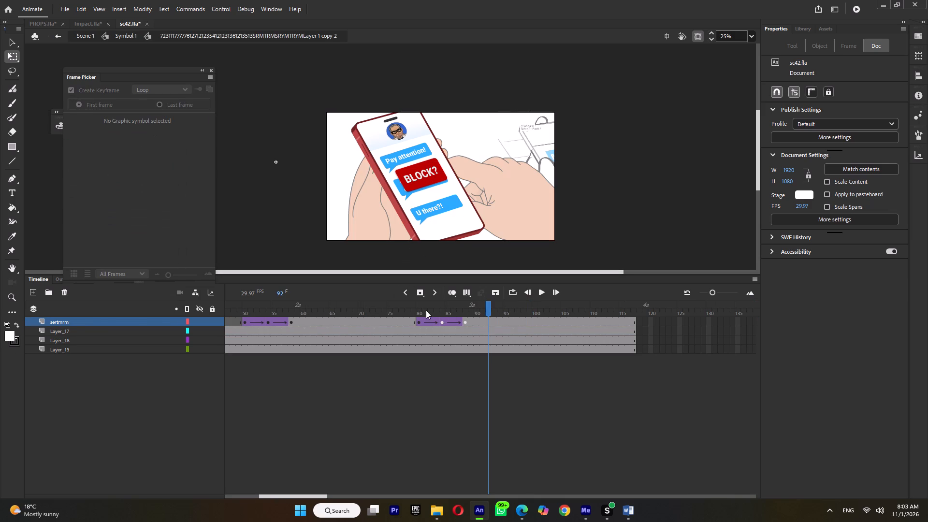
{"action": "left_click_drag", "start_coordinate": [424, 311], "coordinate": [444, 316]}
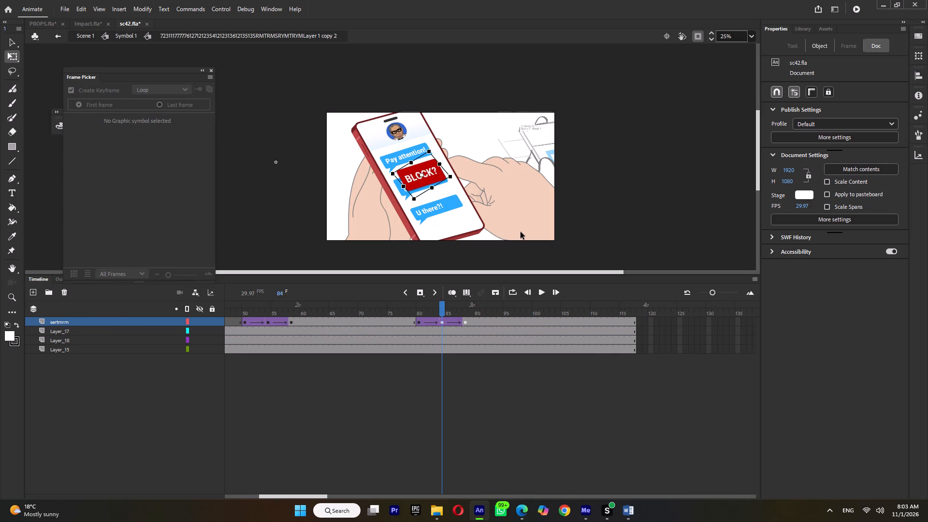
{"action": "double_click", "coordinate": [521, 232]}
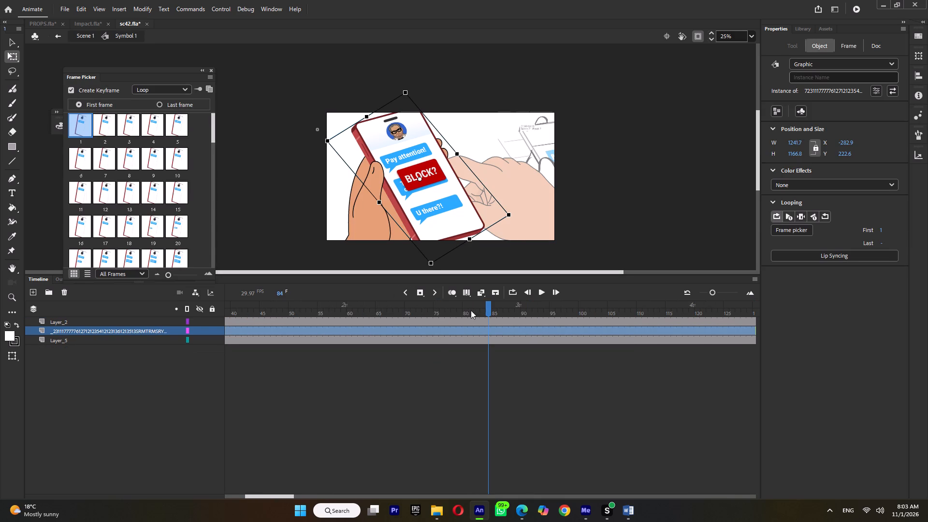
{"action": "left_click_drag", "start_coordinate": [483, 307], "coordinate": [492, 316]}
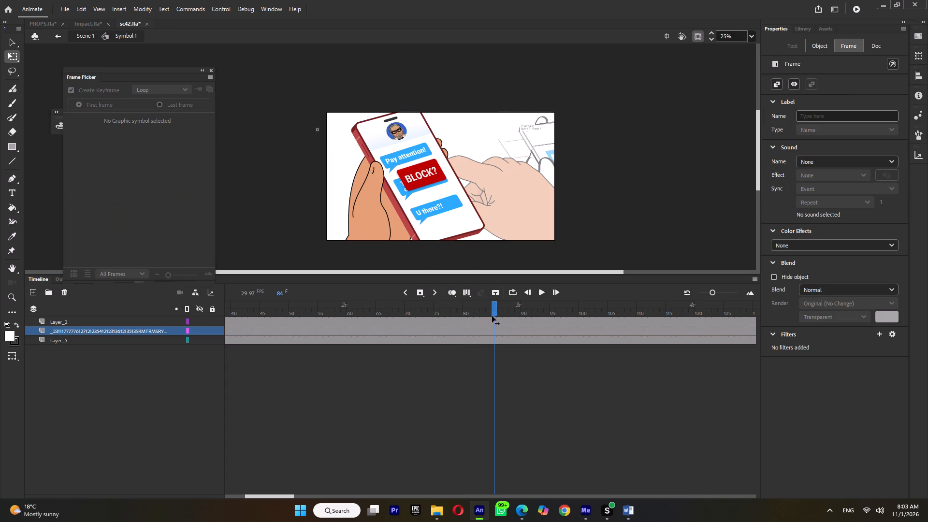
{"action": "left_click_drag", "start_coordinate": [492, 316], "coordinate": [491, 318]}
{"action": "double_click", "coordinate": [489, 311]}
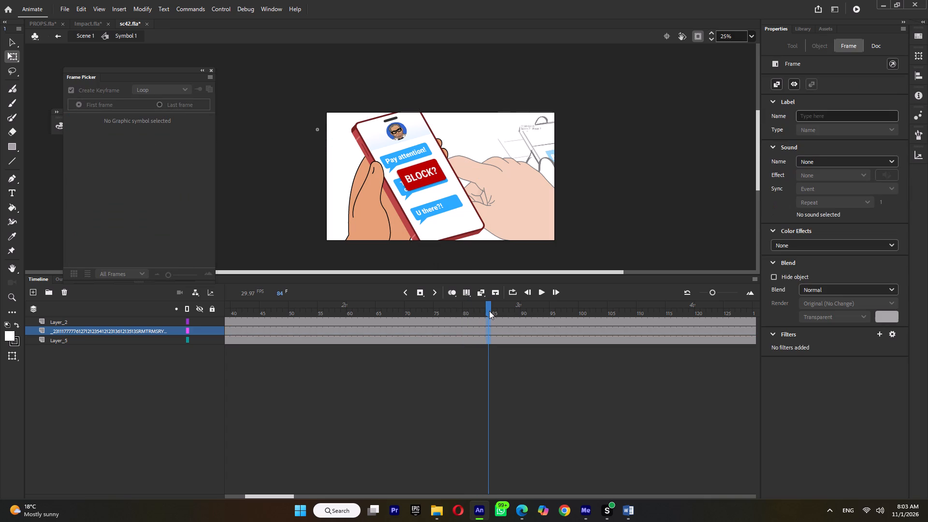
{"action": "key", "text": "F6"}
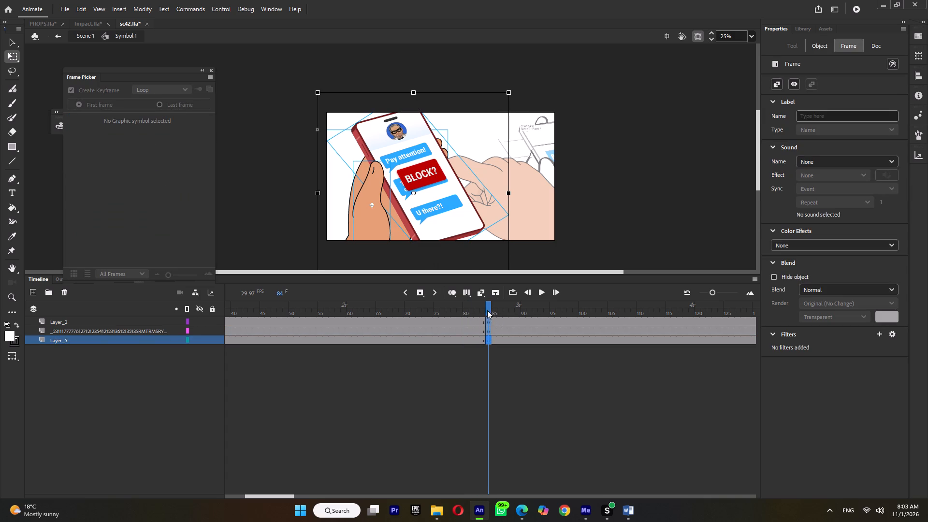
{"action": "left_click_drag", "start_coordinate": [487, 310], "coordinate": [515, 315]}
{"action": "double_click", "coordinate": [515, 311]}
{"action": "key", "text": "F6"}
{"action": "left_click", "coordinate": [461, 312]}
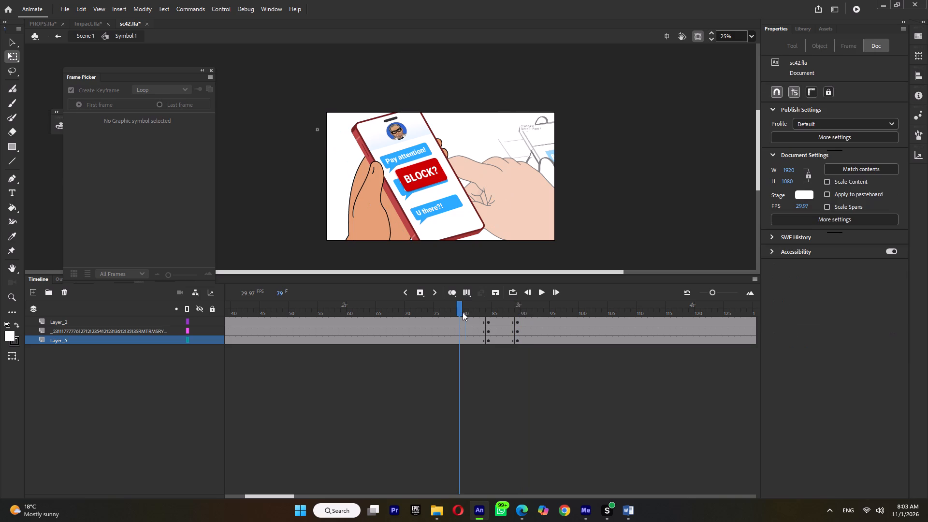
{"action": "double_click", "coordinate": [463, 312]}
{"action": "key", "text": "F6"}
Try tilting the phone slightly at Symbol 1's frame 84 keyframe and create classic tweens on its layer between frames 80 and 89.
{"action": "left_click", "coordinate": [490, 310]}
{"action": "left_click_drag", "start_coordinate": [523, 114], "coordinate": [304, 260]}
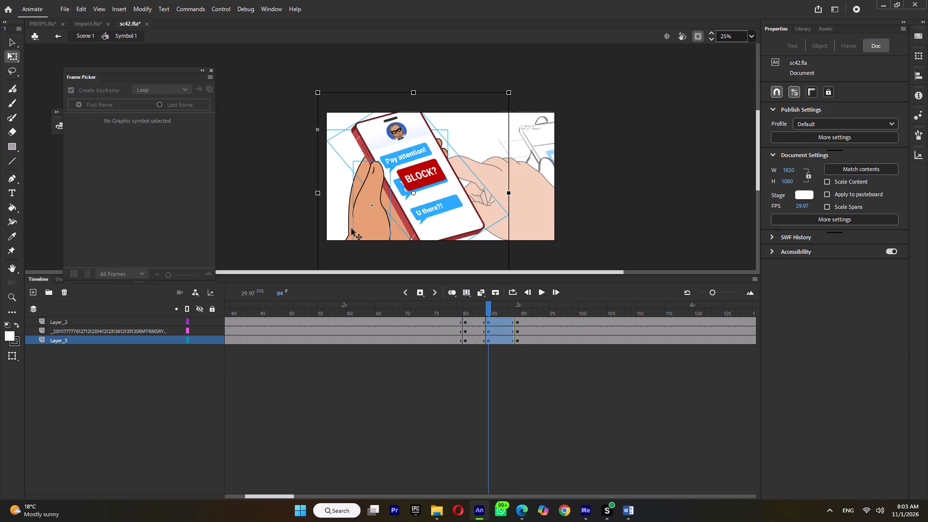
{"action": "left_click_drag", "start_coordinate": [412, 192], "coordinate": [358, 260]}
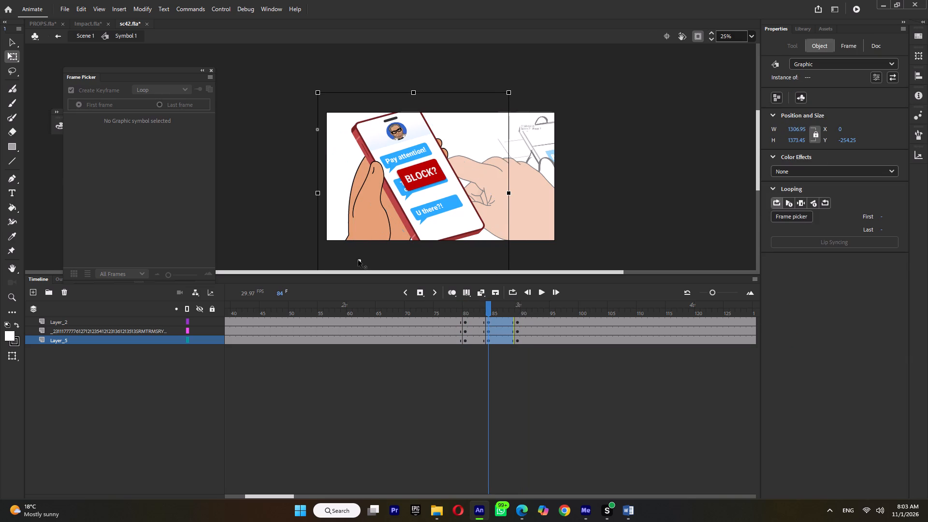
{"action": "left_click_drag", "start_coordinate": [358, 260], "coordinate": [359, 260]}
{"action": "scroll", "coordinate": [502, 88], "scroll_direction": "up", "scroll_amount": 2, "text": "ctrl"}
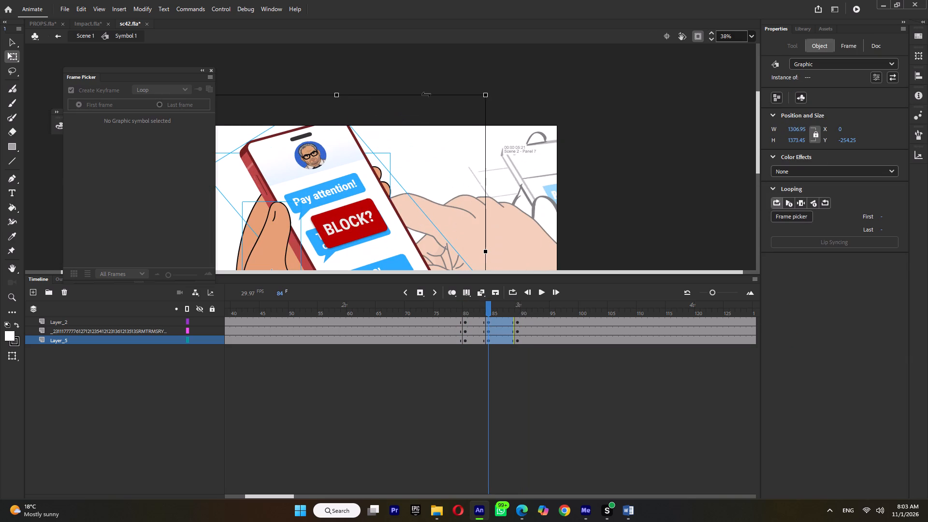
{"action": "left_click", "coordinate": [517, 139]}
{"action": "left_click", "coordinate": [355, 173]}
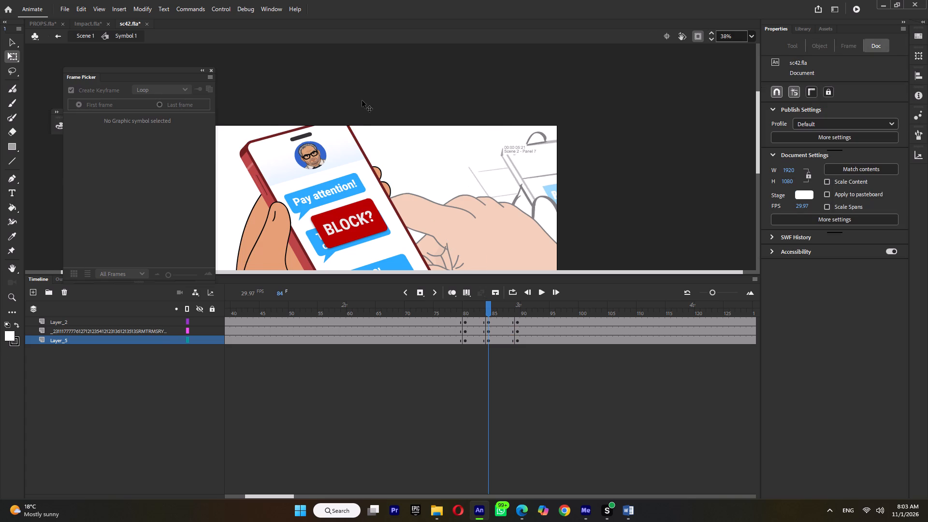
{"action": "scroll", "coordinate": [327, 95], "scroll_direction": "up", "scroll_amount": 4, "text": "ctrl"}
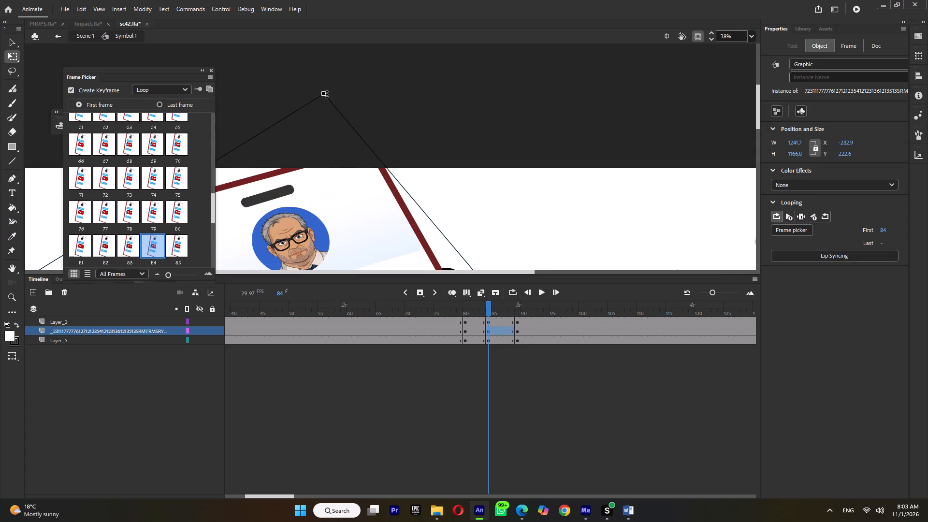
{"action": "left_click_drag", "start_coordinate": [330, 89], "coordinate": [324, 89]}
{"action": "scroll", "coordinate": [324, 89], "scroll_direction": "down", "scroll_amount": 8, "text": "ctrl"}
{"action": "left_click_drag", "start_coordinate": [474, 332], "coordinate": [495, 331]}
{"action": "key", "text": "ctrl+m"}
Play back the phone's tilt inside Symbol 1 from frame 79.
{"action": "scroll", "coordinate": [527, 230], "scroll_direction": "down", "scroll_amount": 8, "text": "ctrl"}
{"action": "left_click", "coordinate": [461, 309]}
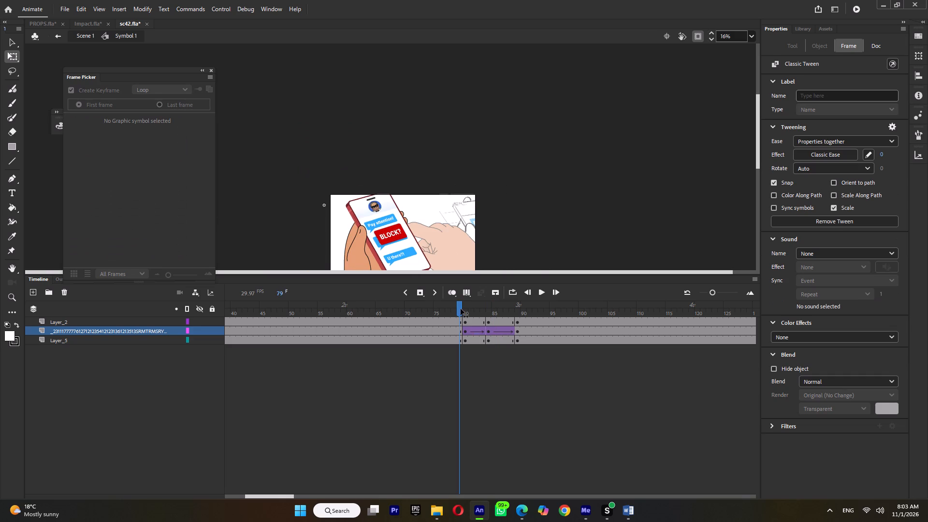
{"action": "key", "text": "Return"}
{"action": "key", "text": "Return"}
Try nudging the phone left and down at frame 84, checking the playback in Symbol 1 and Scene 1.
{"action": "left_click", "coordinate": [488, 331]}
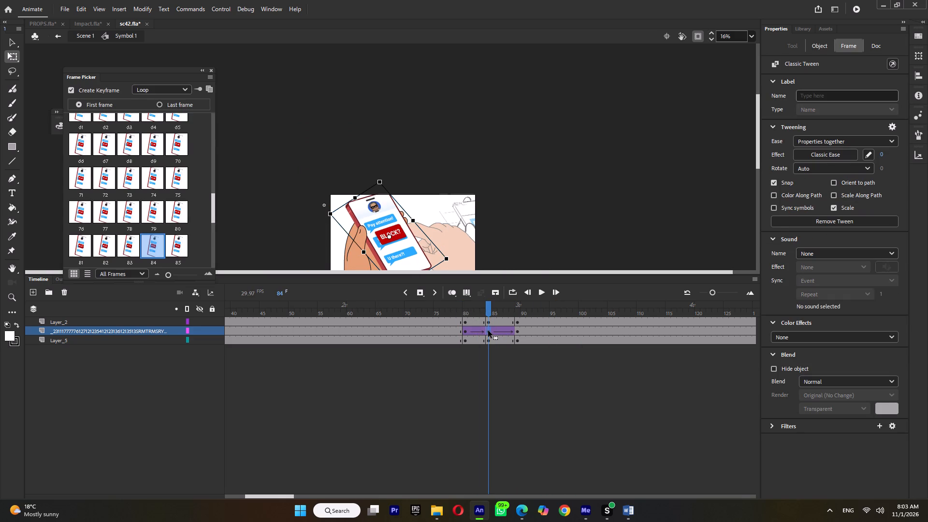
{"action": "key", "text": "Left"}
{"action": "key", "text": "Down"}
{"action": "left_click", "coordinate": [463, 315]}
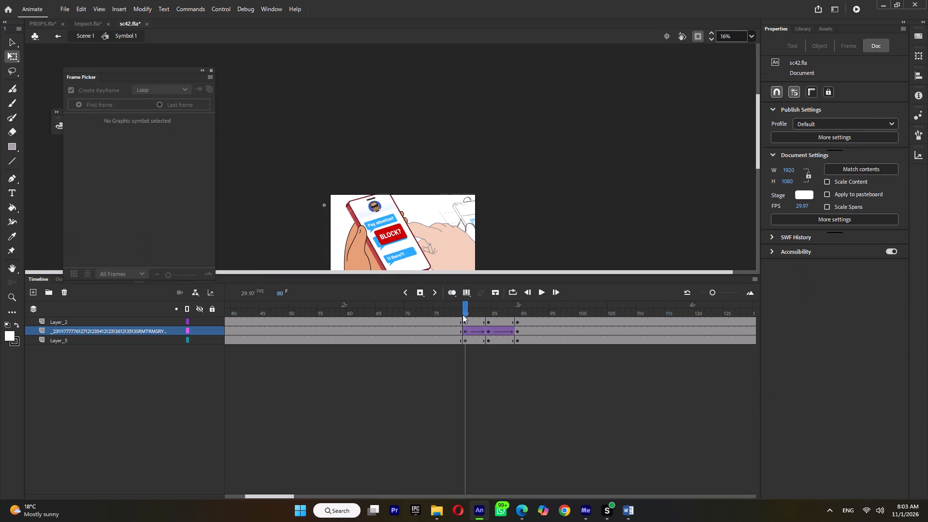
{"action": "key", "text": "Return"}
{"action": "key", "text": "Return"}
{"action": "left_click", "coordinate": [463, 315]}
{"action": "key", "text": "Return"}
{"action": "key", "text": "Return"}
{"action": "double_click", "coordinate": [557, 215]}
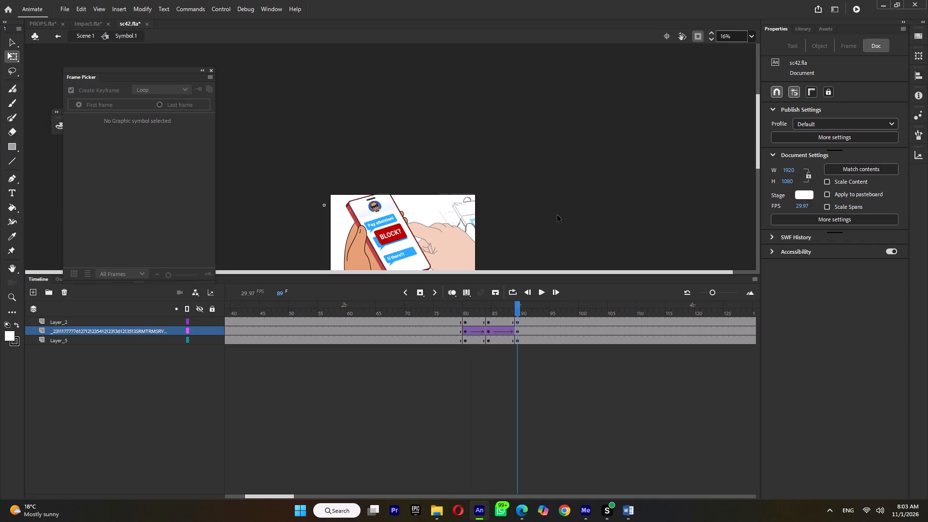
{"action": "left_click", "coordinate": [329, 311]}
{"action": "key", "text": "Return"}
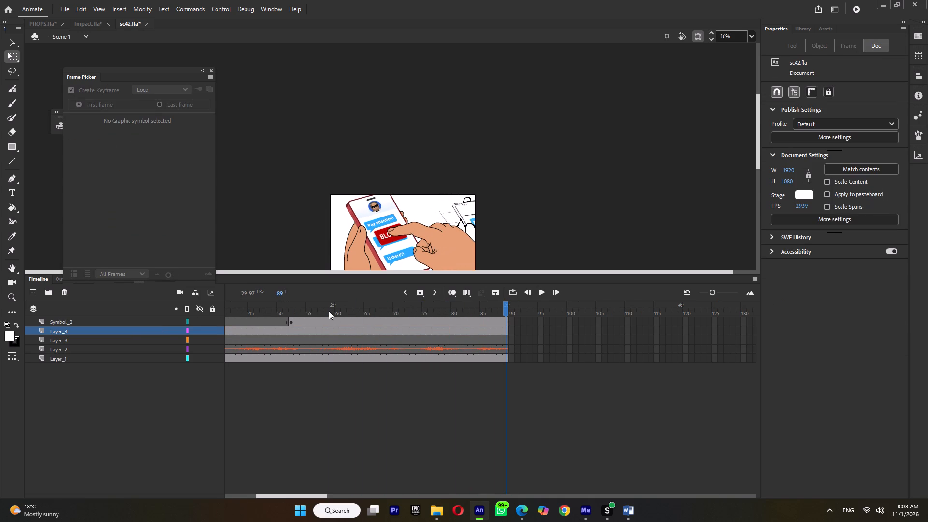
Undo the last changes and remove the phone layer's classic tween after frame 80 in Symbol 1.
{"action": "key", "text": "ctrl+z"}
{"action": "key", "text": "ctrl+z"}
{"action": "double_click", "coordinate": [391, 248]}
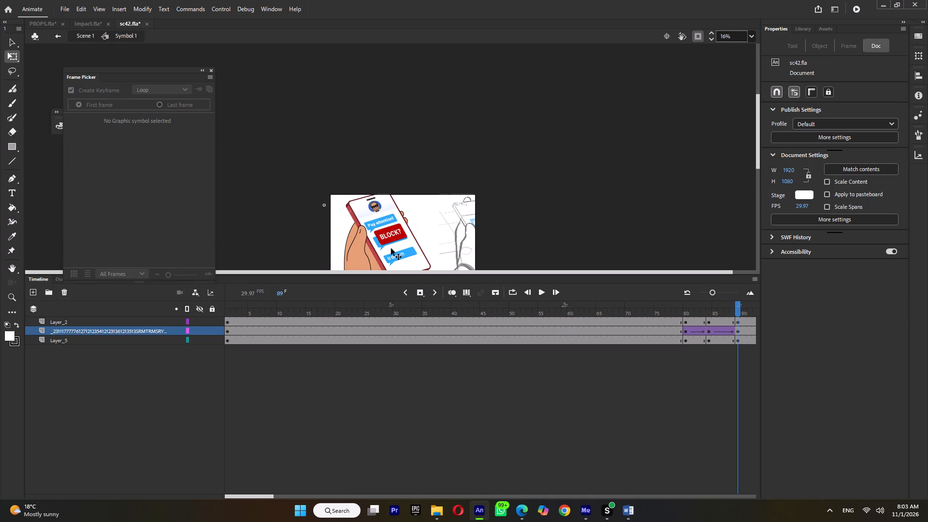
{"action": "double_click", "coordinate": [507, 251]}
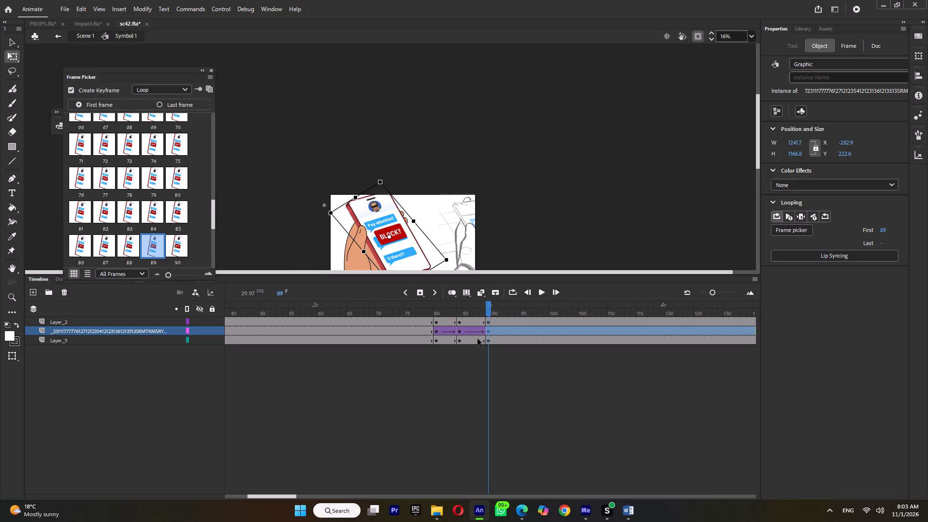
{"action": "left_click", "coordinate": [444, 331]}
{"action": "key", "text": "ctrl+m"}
Move the phone's transformation point lower at frame 80 and recreate the phone layer's keyframes at frames 84 and 89.
{"action": "left_click", "coordinate": [459, 329]}
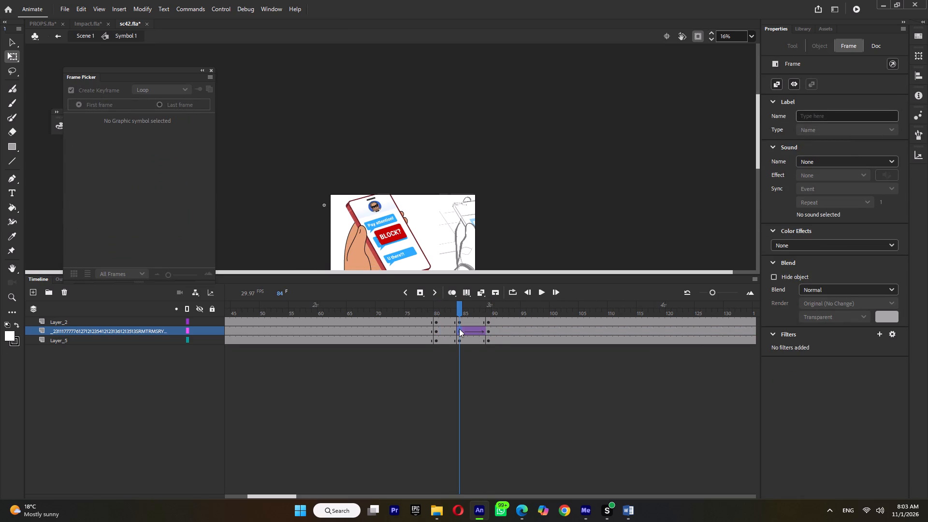
{"action": "key", "text": "shift+F6"}
{"action": "left_click", "coordinate": [437, 330]}
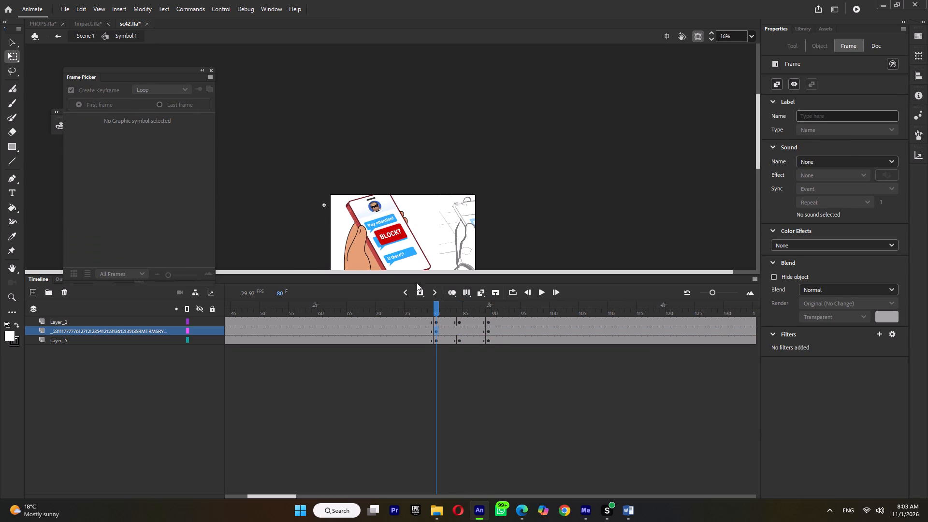
{"action": "left_click_drag", "start_coordinate": [390, 236], "coordinate": [376, 252]}
{"action": "left_click", "coordinate": [459, 333]}
{"action": "key", "text": "F6"}
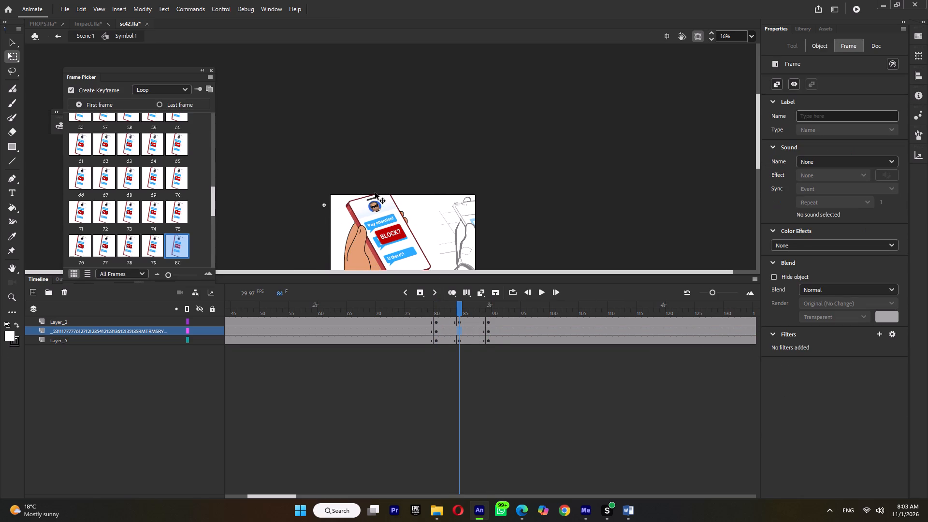
{"action": "left_click", "coordinate": [491, 330]}
{"action": "key", "text": "shift+F6"}
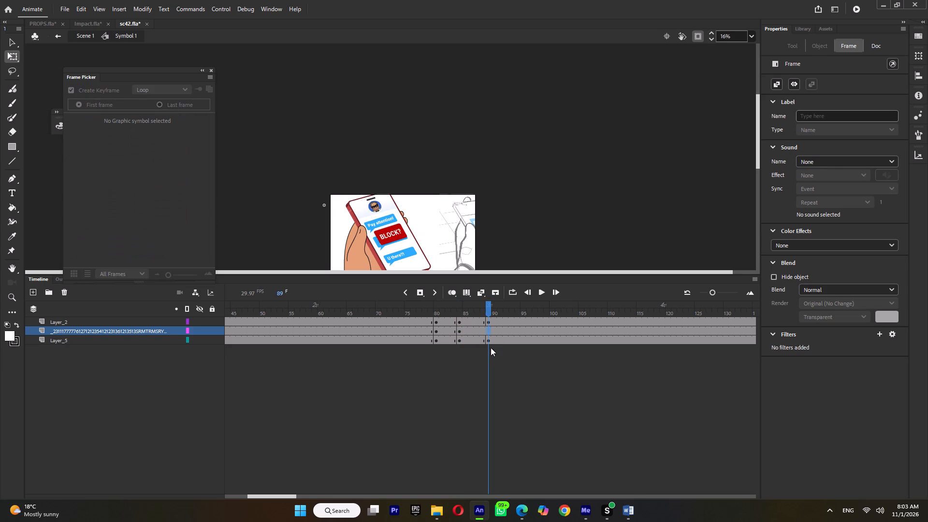
{"action": "key", "text": "F6"}
Skew the phone and holding hand together slightly left at frame 84, with their shared transformation point below the phone.
{"action": "left_click", "coordinate": [459, 328]}
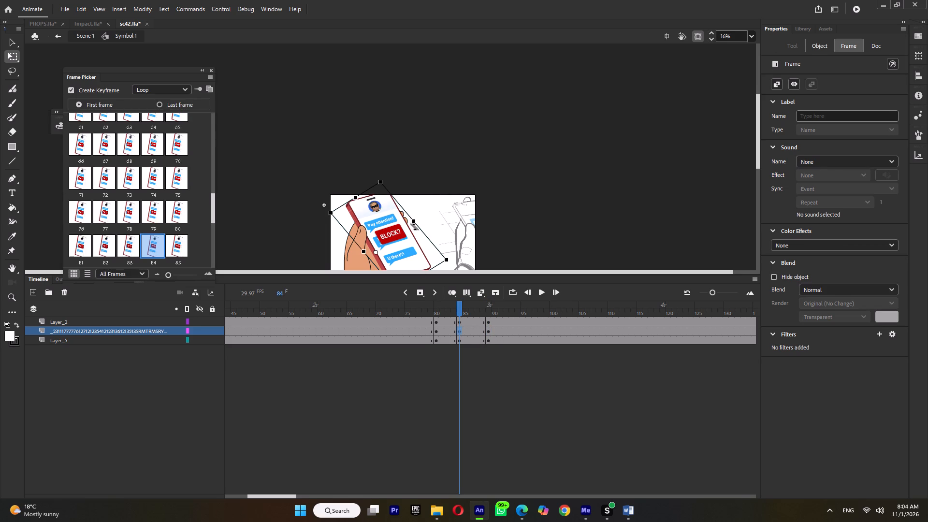
{"action": "scroll", "coordinate": [414, 227], "scroll_direction": "up", "scroll_amount": 8, "text": "ctrl"}
{"action": "scroll", "coordinate": [412, 190], "scroll_direction": "down", "scroll_amount": 11, "text": "ctrl"}
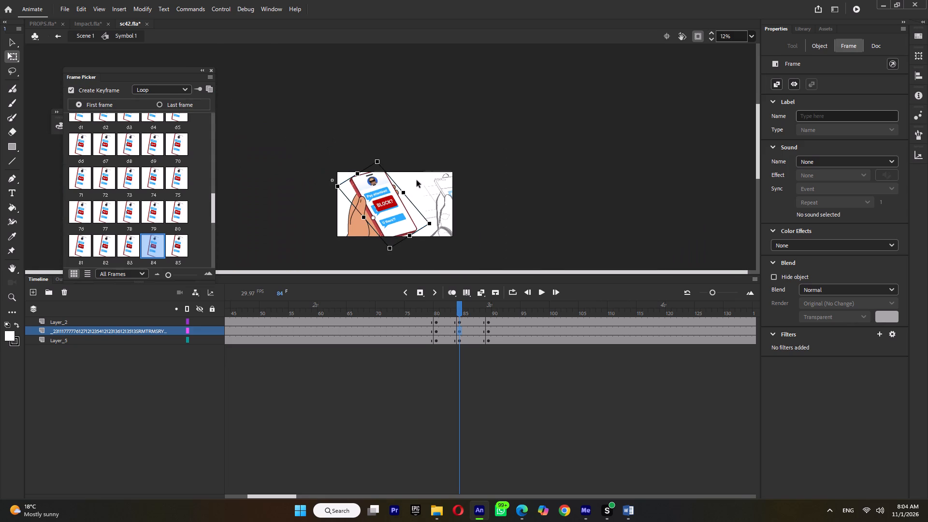
{"action": "left_click_drag", "start_coordinate": [435, 155], "coordinate": [314, 311]}
{"action": "left_click_drag", "start_coordinate": [380, 212], "coordinate": [351, 250]}
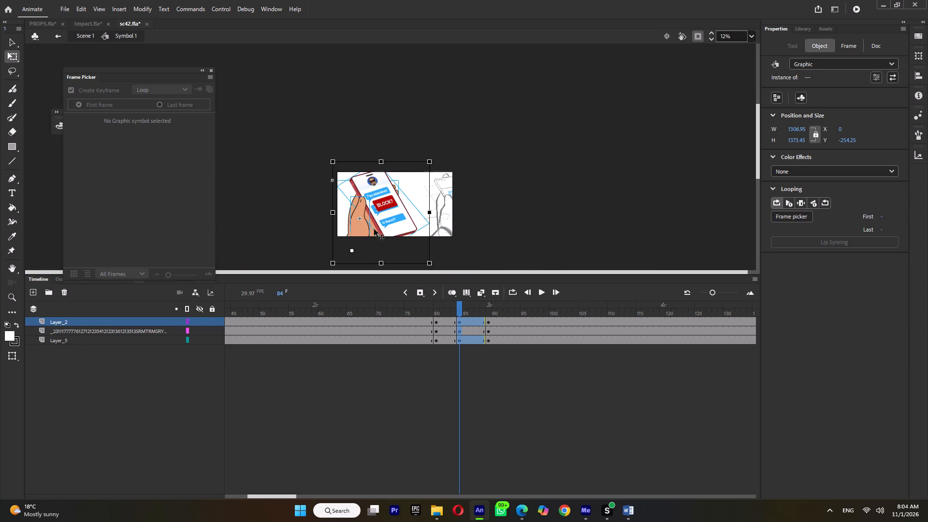
{"action": "scroll", "coordinate": [419, 199], "scroll_direction": "up", "scroll_amount": 7, "text": "ctrl"}
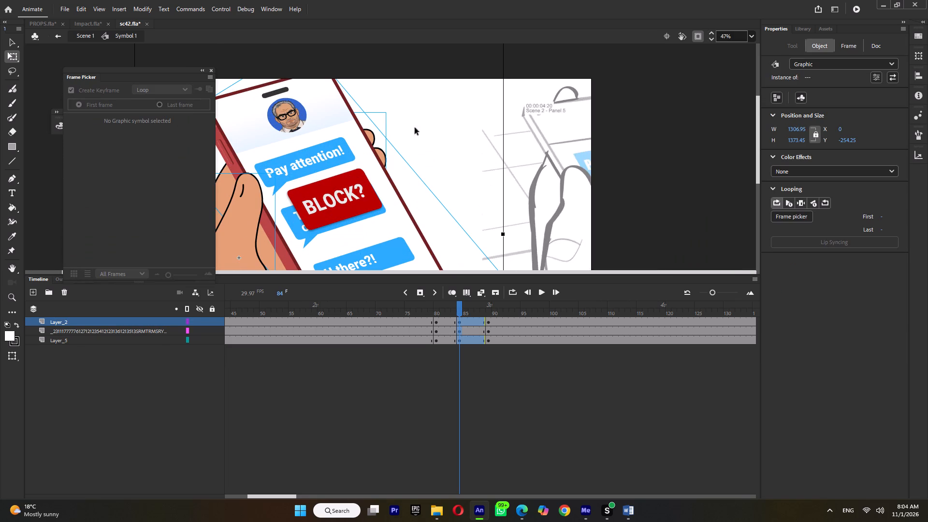
{"action": "scroll", "coordinate": [416, 190], "scroll_direction": "down", "scroll_amount": 5, "text": "ctrl"}
{"action": "scroll", "coordinate": [409, 120], "scroll_direction": "up", "scroll_amount": 5, "text": "ctrl"}
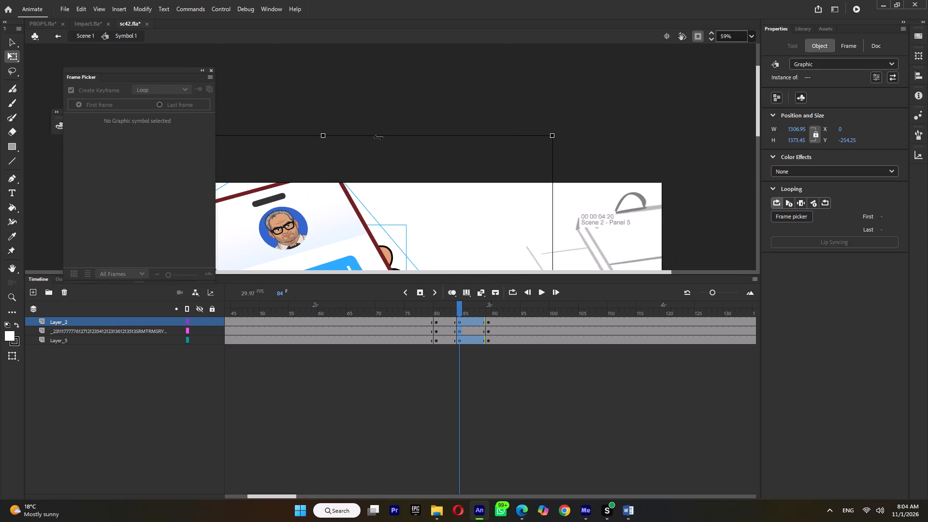
{"action": "left_click", "coordinate": [379, 136]}
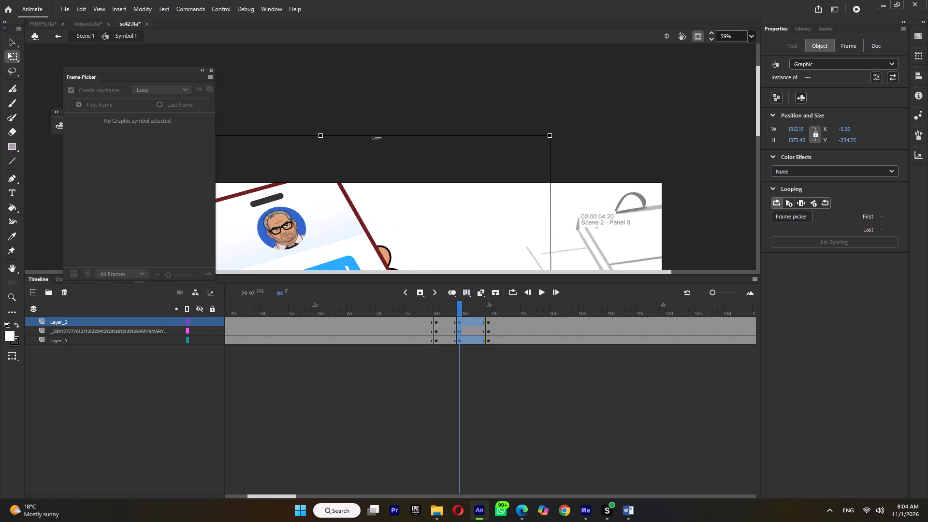
Move the frame 89 keyframes on all three layers to frame 88 and create classic tweens from frame 80 to 88.
{"action": "left_click_drag", "start_coordinate": [443, 319], "coordinate": [462, 344]}
{"action": "left_click_drag", "start_coordinate": [490, 320], "coordinate": [488, 343]}
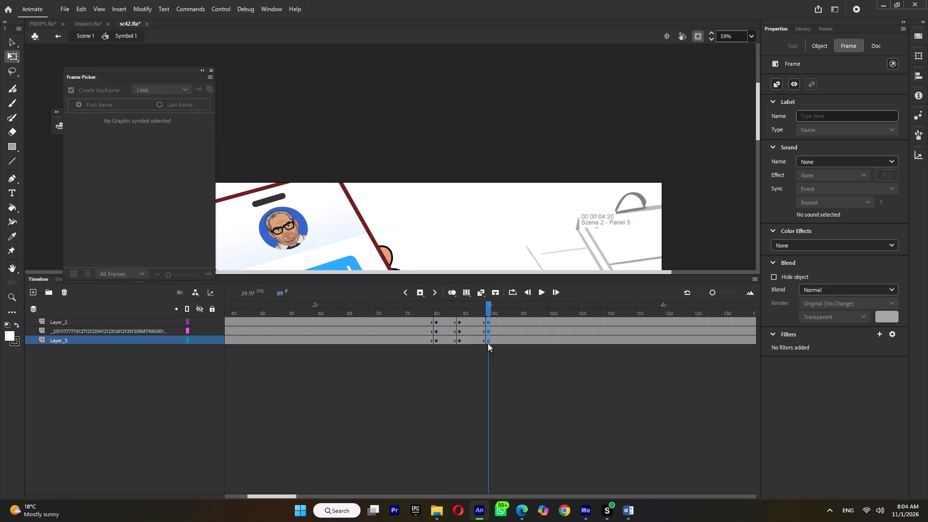
{"action": "left_click_drag", "start_coordinate": [488, 343], "coordinate": [488, 339]}
{"action": "left_click_drag", "start_coordinate": [488, 323], "coordinate": [483, 323]}
{"action": "left_click_drag", "start_coordinate": [452, 322], "coordinate": [463, 341]}
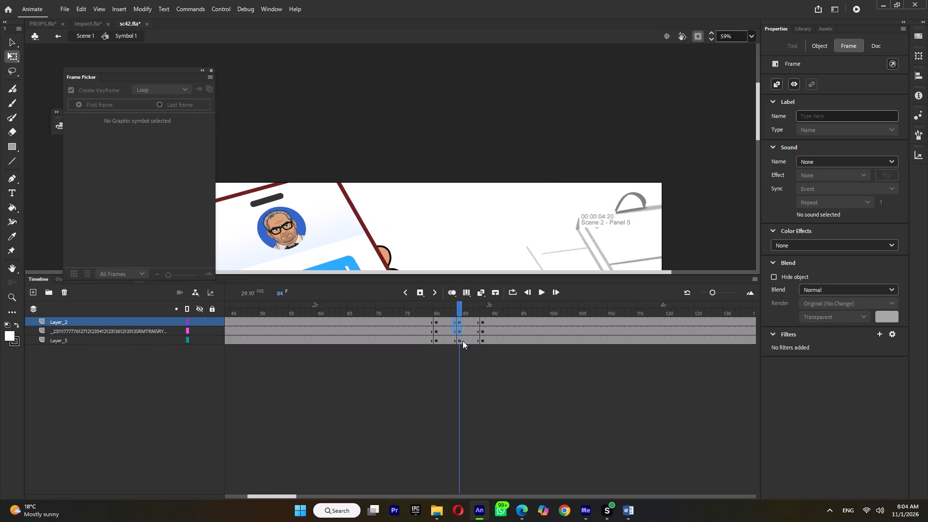
{"action": "left_click_drag", "start_coordinate": [463, 341], "coordinate": [466, 348]}
{"action": "key", "text": "ctrl+m"}
Set the phone symbol's first looping frame to 88 at the frame 88 keyframe, return to Scene 1 and save.
{"action": "left_click", "coordinate": [481, 313]}
{"action": "left_click", "coordinate": [305, 250]}
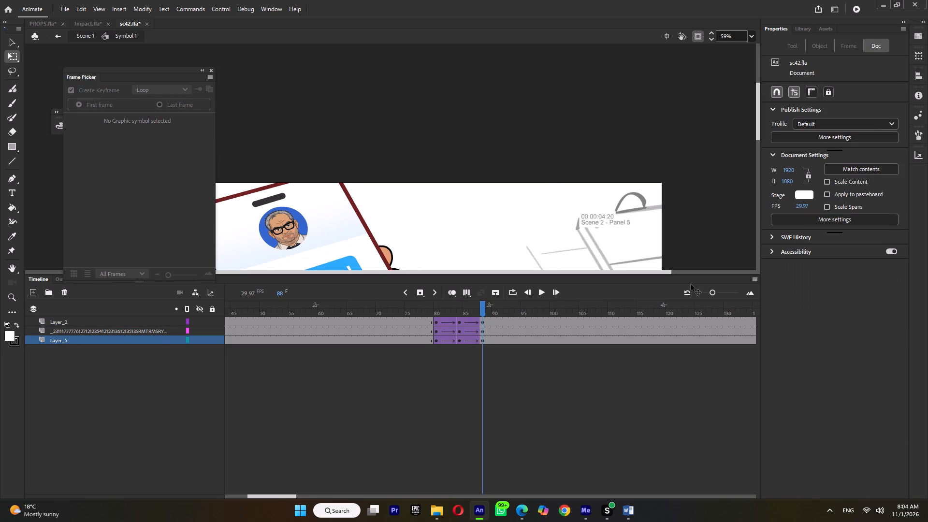
{"action": "left_click", "coordinate": [884, 234]}
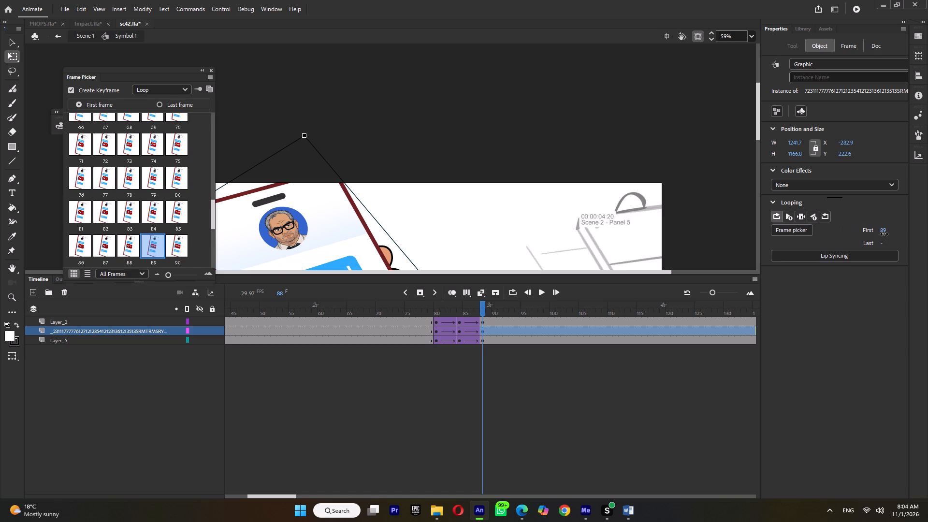
{"action": "key", "text": "8"}
{"action": "key", "text": "8"}
{"action": "double_click", "coordinate": [471, 138]}
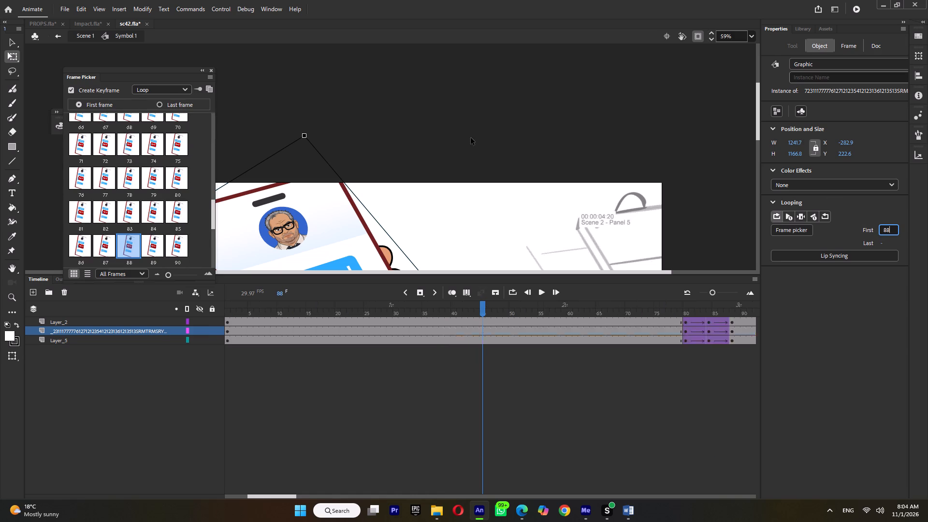
{"action": "scroll", "coordinate": [471, 138], "scroll_direction": "down", "scroll_amount": 10, "text": "ctrl"}
{"action": "key", "text": "ctrl+s"}
Play back the button press and phone reaction in Scene 1 from about frame 50, and save sc42.
{"action": "left_click", "coordinate": [290, 301]}
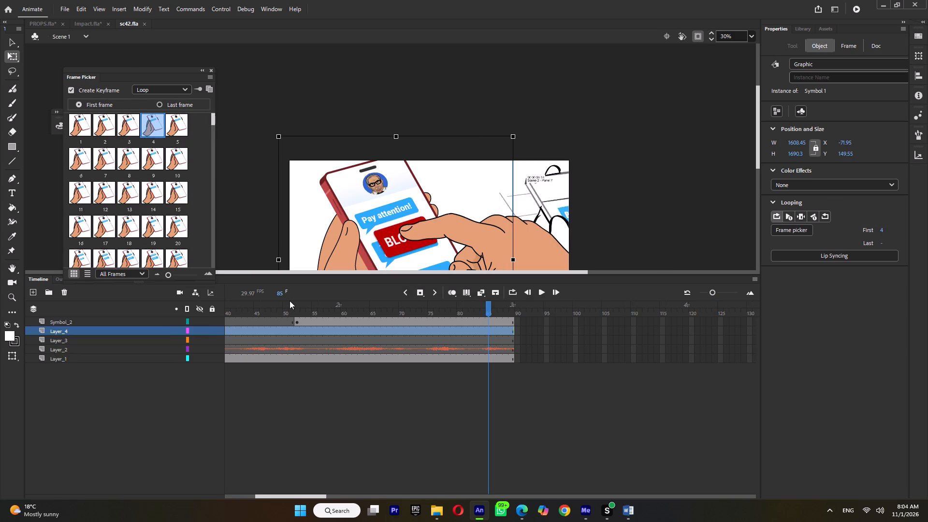
{"action": "key", "text": "Return"}
{"action": "left_click", "coordinate": [284, 310]}
{"action": "key", "text": "Return"}
{"action": "left_click", "coordinate": [284, 309]}
{"action": "key", "text": "Return"}
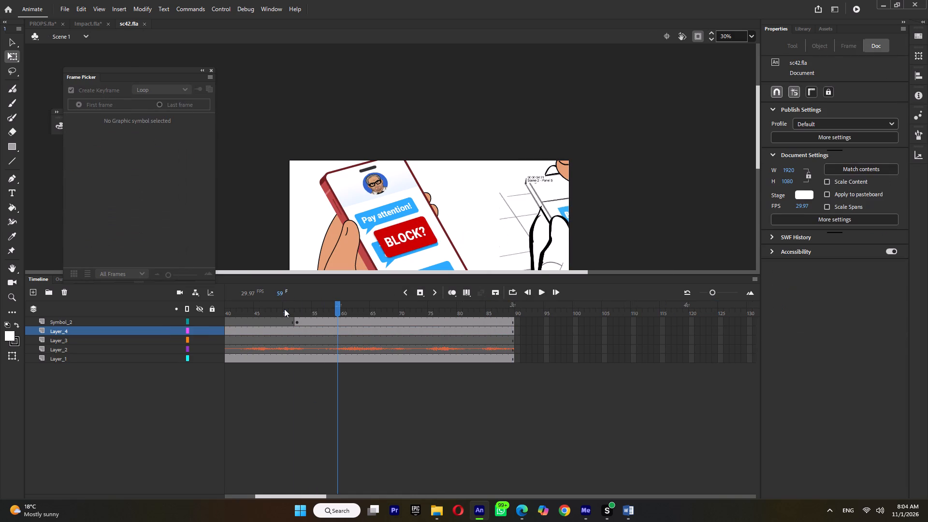
{"action": "key", "text": "Return"}
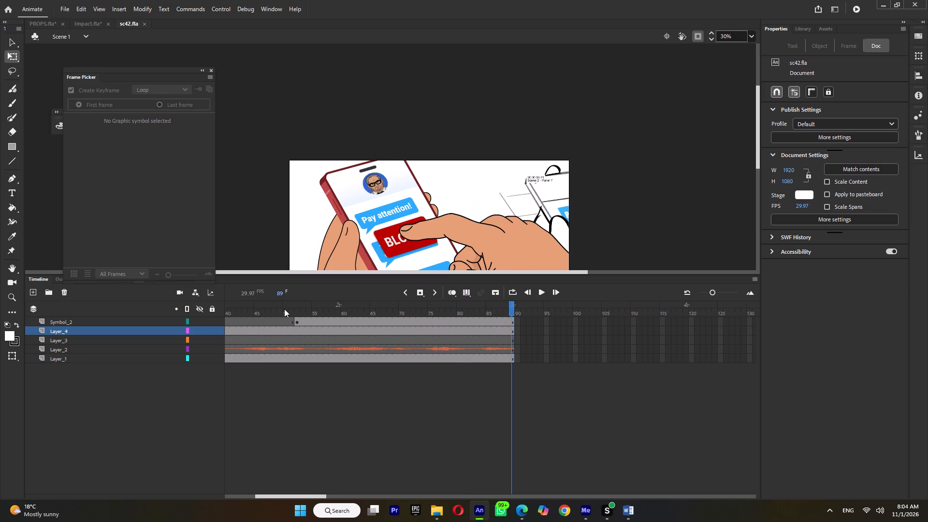
{"action": "scroll", "coordinate": [412, 171], "scroll_direction": "down", "scroll_amount": 4, "text": "ctrl"}
{"action": "key", "text": "ctrl+s"}
Move the Layer_1 sketch artwork so its sc42 panel fills the stage at X 0, Y 0, and save.
{"action": "left_click", "coordinate": [475, 171]}
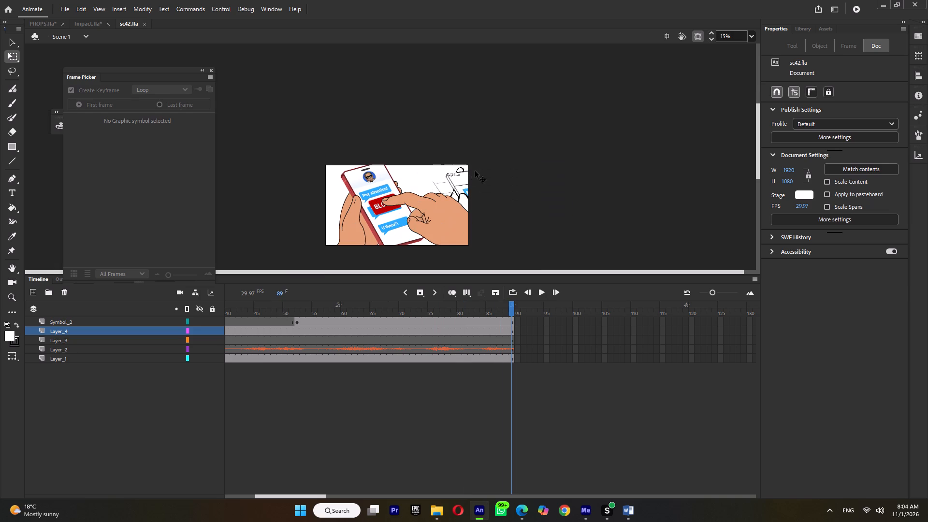
{"action": "left_click_drag", "start_coordinate": [481, 182], "coordinate": [371, 184]}
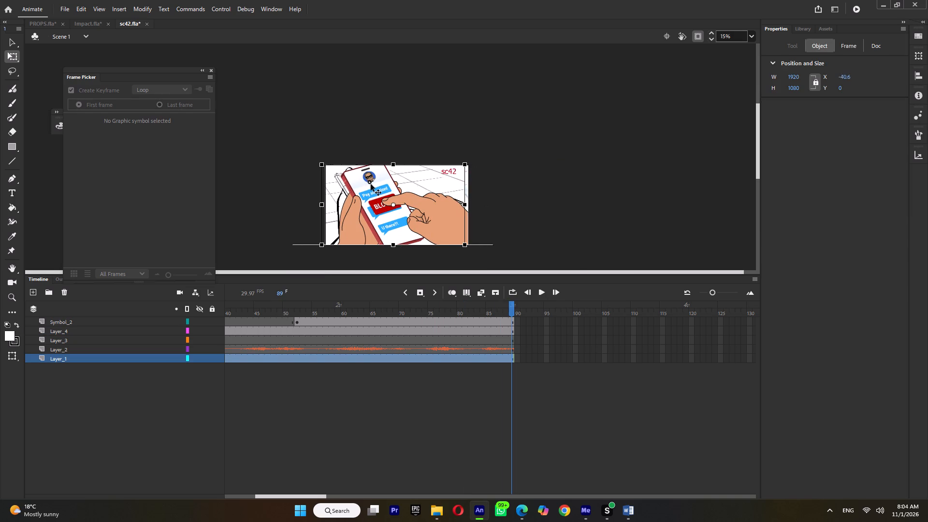
{"action": "left_click_drag", "start_coordinate": [371, 184], "coordinate": [374, 185]}
{"action": "key", "text": "ctrl+s"}
Play back the sc42 shot through to its end and save the file.
{"action": "key", "text": "Return"}
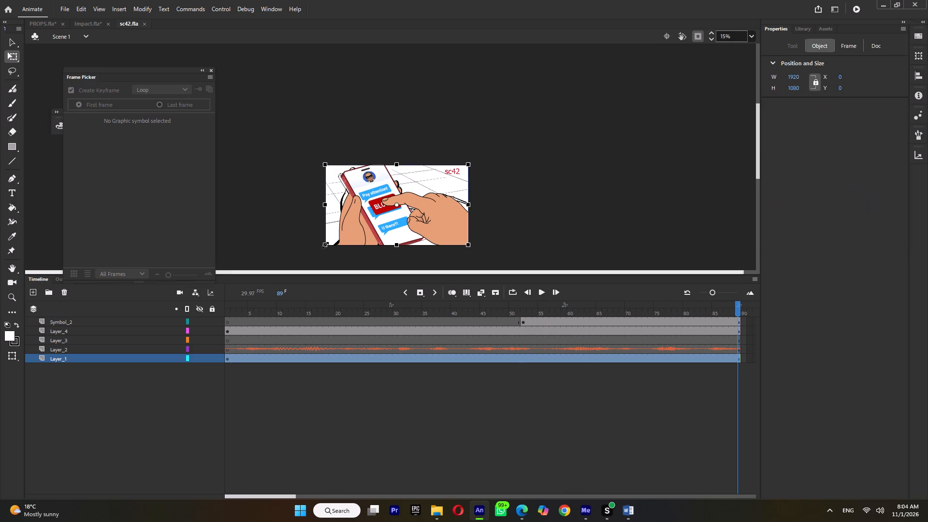
{"action": "key", "text": "ctrl+s"}
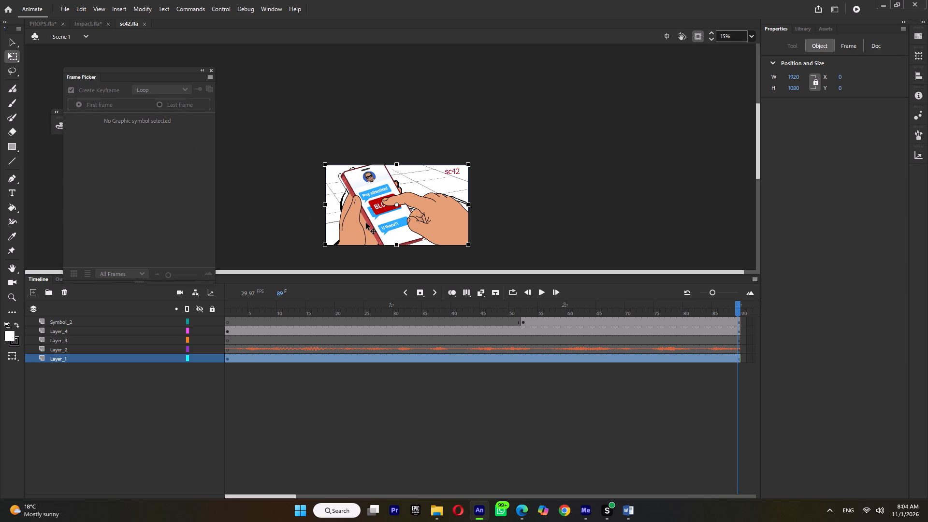
Open the pressing hand symbol in sc42 for editing and save the file.
{"action": "left_click", "coordinate": [438, 217]}
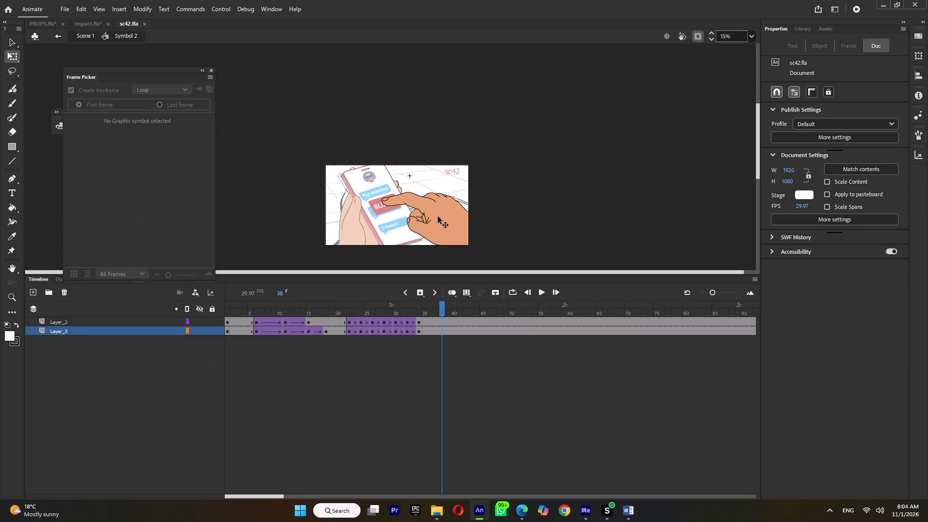
{"action": "key", "text": "ctrl+s"}
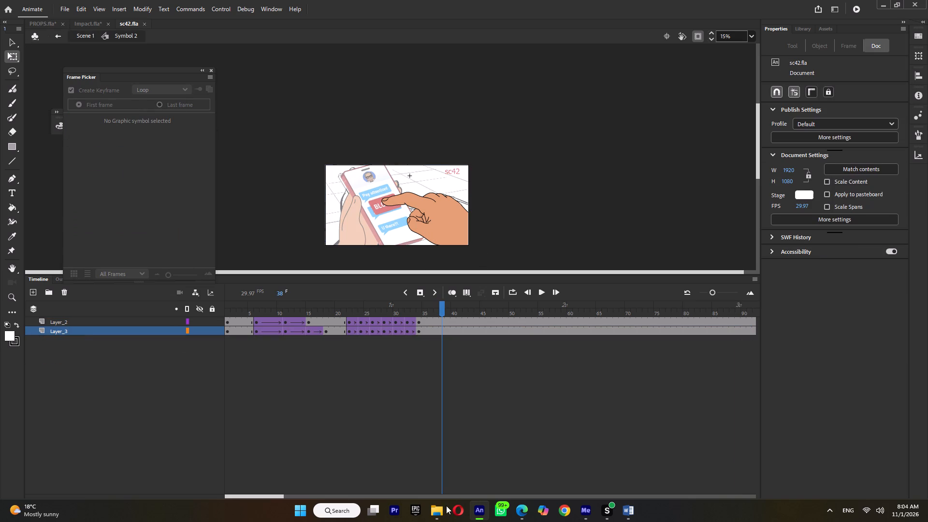
Open sc43.fla from the ep06 shots folder.
{"action": "left_click", "coordinate": [444, 509]}
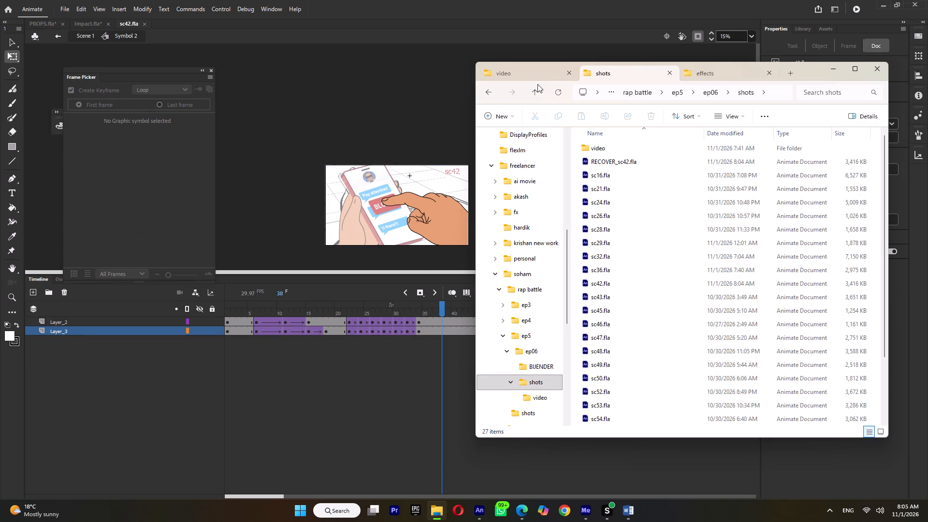
{"action": "left_click", "coordinate": [535, 92]}
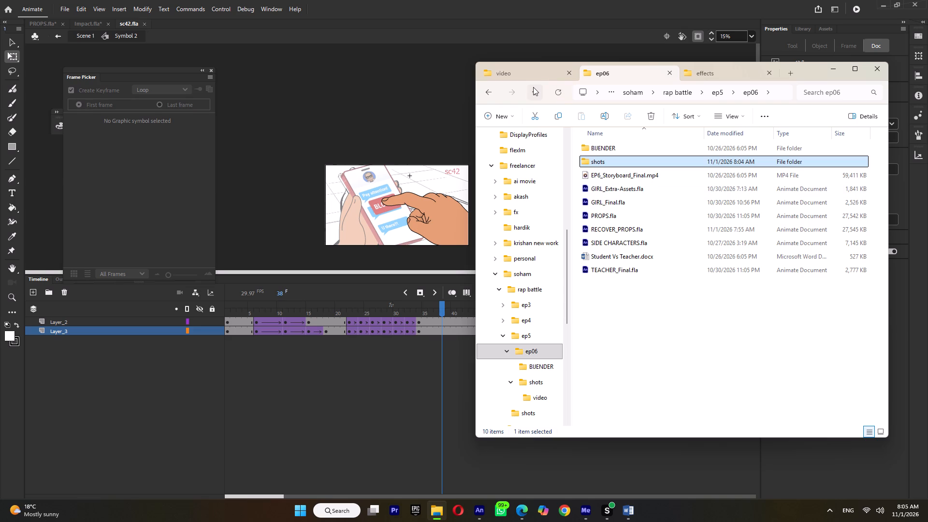
{"action": "left_click", "coordinate": [533, 88]}
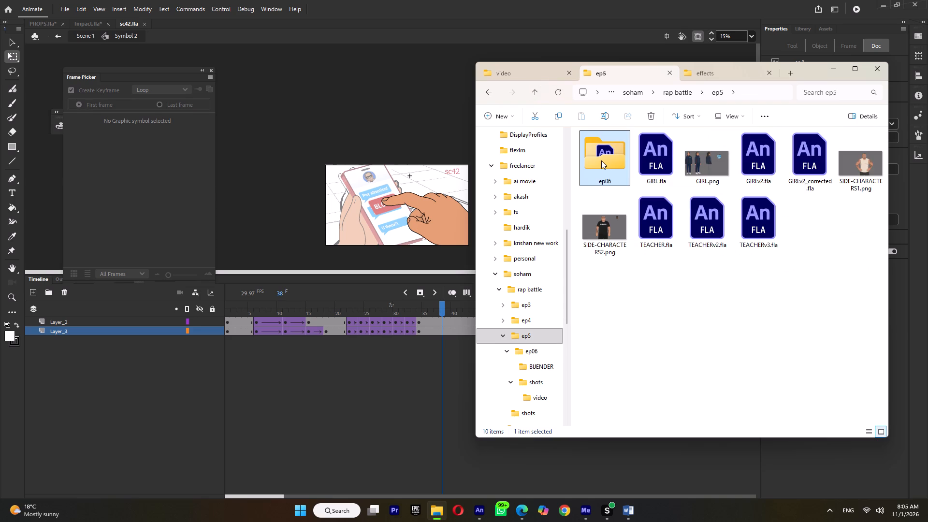
{"action": "double_click", "coordinate": [601, 160]}
{"action": "double_click", "coordinate": [601, 160]}
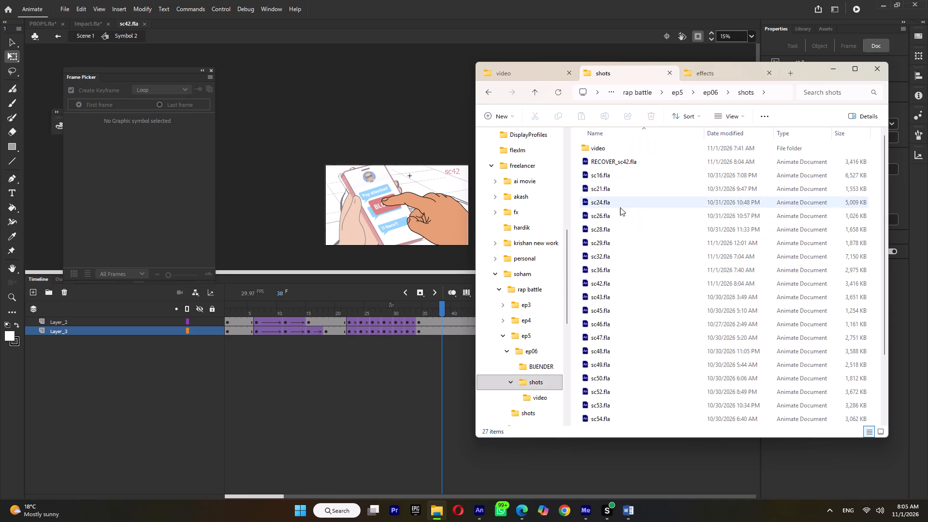
{"action": "double_click", "coordinate": [612, 299]}
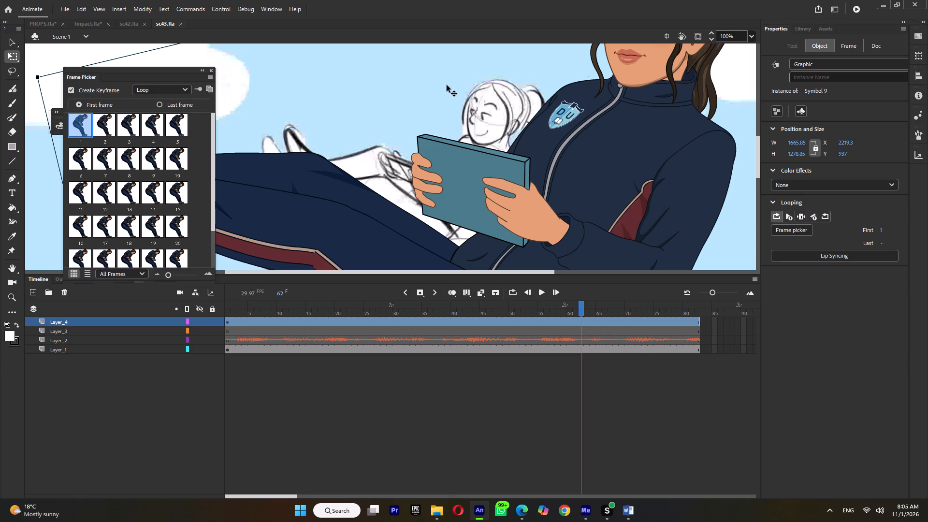
Sample the darker skin shadow tone under the girl's chin in sc43 as the fill colour.
{"action": "scroll", "coordinate": [599, 126], "scroll_direction": "down", "scroll_amount": 3, "text": "ctrl"}
{"action": "scroll", "coordinate": [606, 87], "scroll_direction": "up", "scroll_amount": 3, "text": "ctrl"}
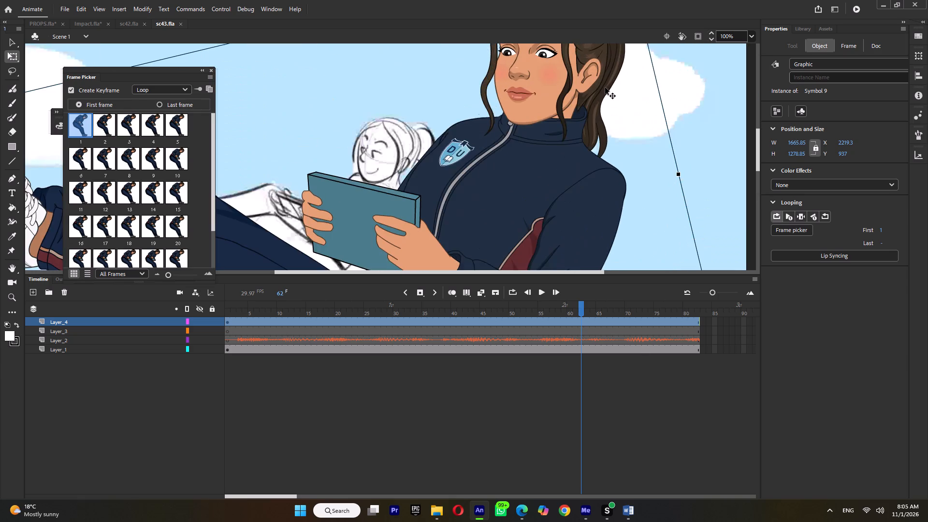
{"action": "scroll", "coordinate": [605, 87], "scroll_direction": "up", "scroll_amount": 3, "text": "ctrl"}
{"action": "key", "text": "i"}
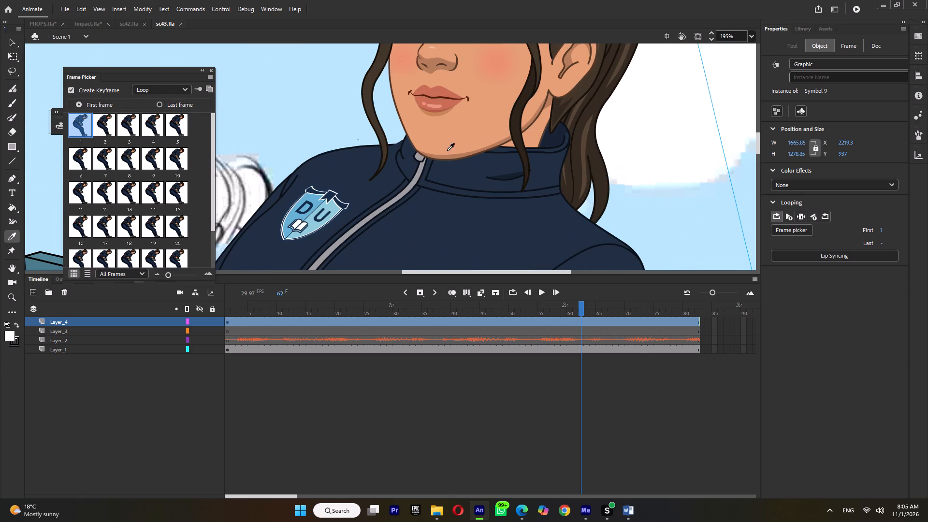
{"action": "left_click", "coordinate": [441, 156]}
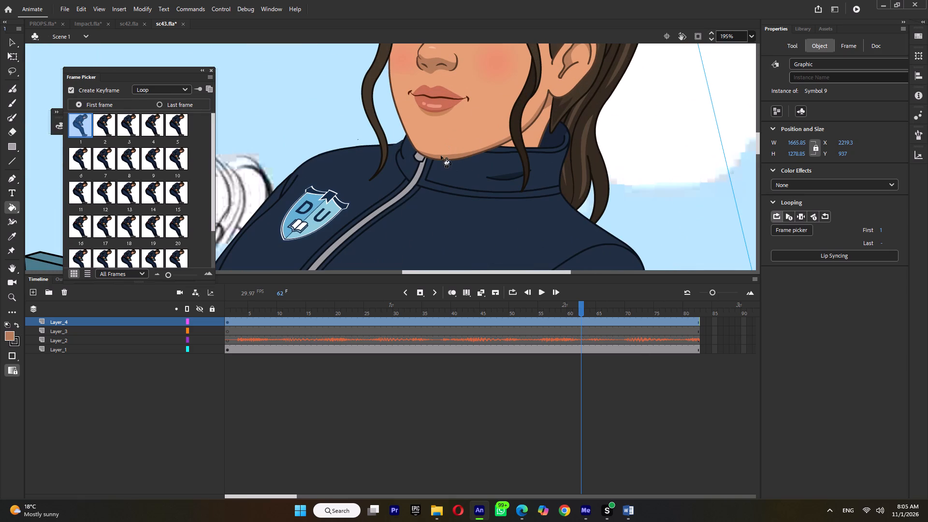
Return to sc42 and open the pressing hand's palm artwork, down to the group inside Tween 7.
{"action": "left_click", "coordinate": [132, 18]}
{"action": "left_click", "coordinate": [129, 23]}
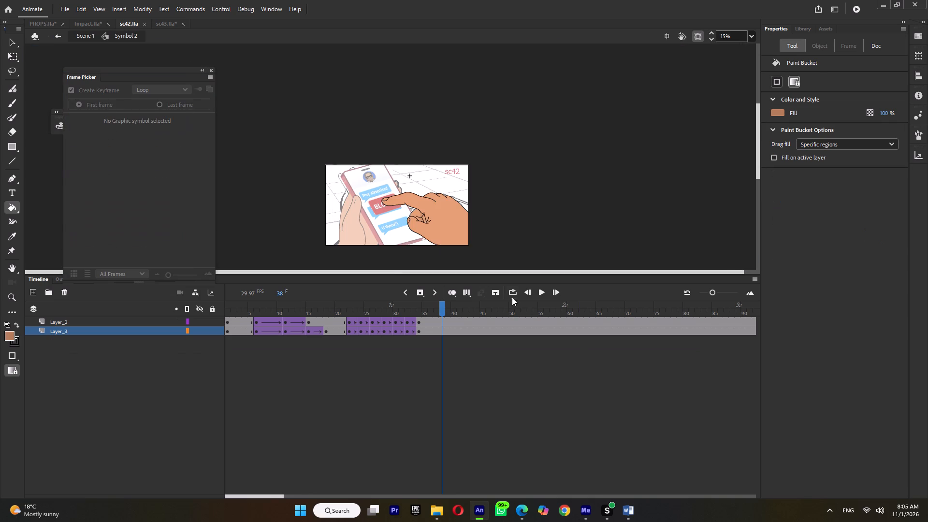
{"action": "scroll", "coordinate": [450, 236], "scroll_direction": "up", "scroll_amount": 4, "text": "ctrl"}
{"action": "double_click", "coordinate": [455, 226], "text": "ctrl"}
{"action": "left_click", "coordinate": [455, 226], "text": "ctrl"}
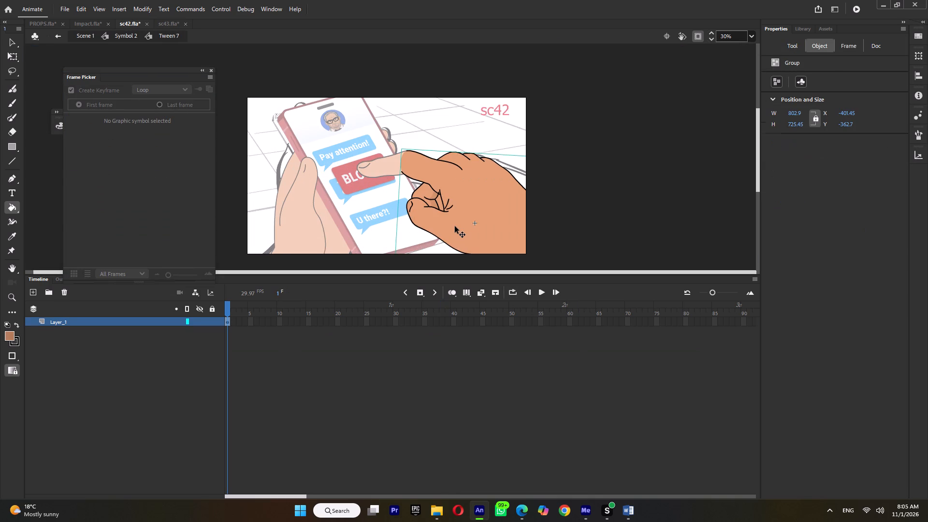
{"action": "triple_click", "coordinate": [455, 226], "text": "ctrl"}
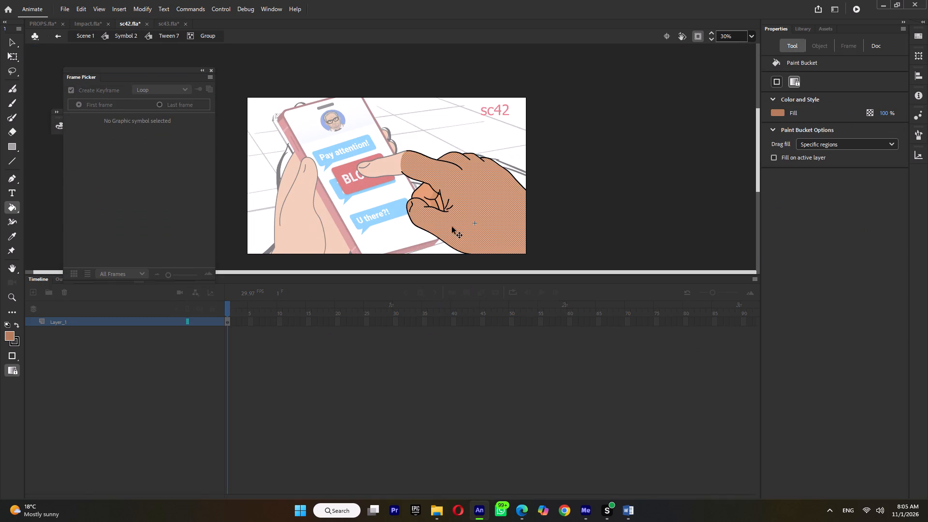
{"action": "left_click", "coordinate": [342, 231], "text": "ctrl"}
Outline a shadow with the Paint Brush under the index finger down to the palm creases and fill it with the sampled skin shadow tone.
{"action": "left_click", "coordinate": [12, 116]}
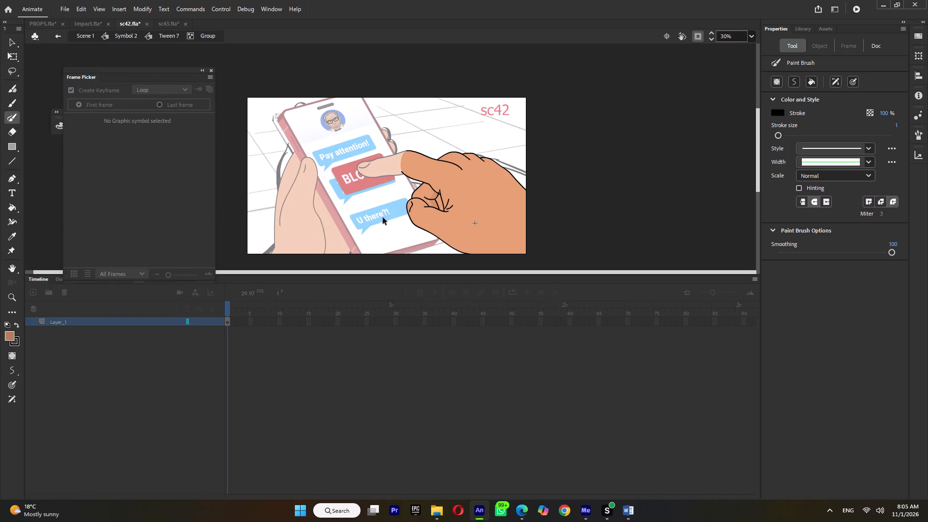
{"action": "scroll", "coordinate": [408, 203], "scroll_direction": "up", "scroll_amount": 4, "text": "ctrl"}
{"action": "middle_click", "coordinate": [396, 143], "text": "ctrl"}
{"action": "scroll", "coordinate": [396, 143], "scroll_direction": "up", "scroll_amount": 2, "text": "ctrl"}
{"action": "left_click_drag", "start_coordinate": [384, 127], "coordinate": [390, 131]}
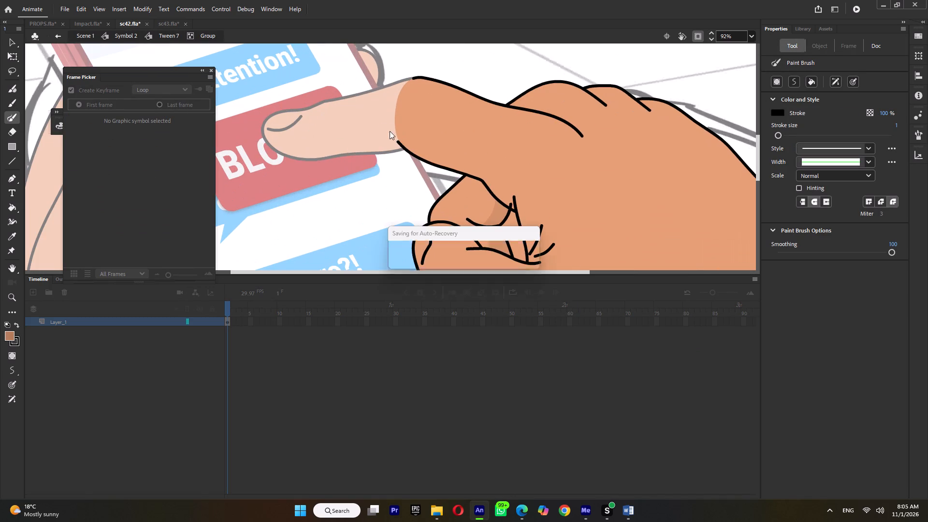
{"action": "left_click_drag", "start_coordinate": [390, 131], "coordinate": [403, 139]}
{"action": "left_click_drag", "start_coordinate": [389, 128], "coordinate": [473, 164]}
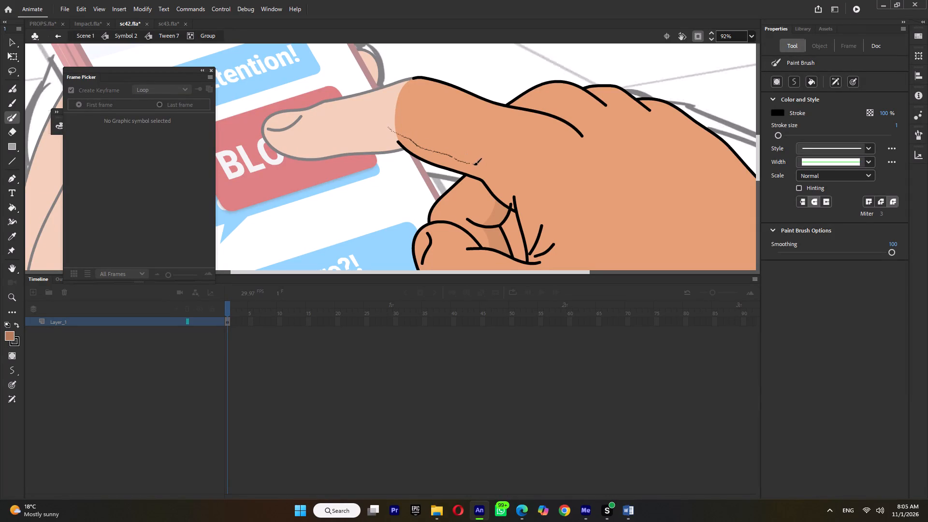
{"action": "left_click_drag", "start_coordinate": [473, 164], "coordinate": [518, 190]}
{"action": "left_click_drag", "start_coordinate": [518, 190], "coordinate": [534, 240]}
{"action": "left_click_drag", "start_coordinate": [534, 240], "coordinate": [535, 265]}
{"action": "key", "text": "k"}
{"action": "left_click", "coordinate": [527, 219]}
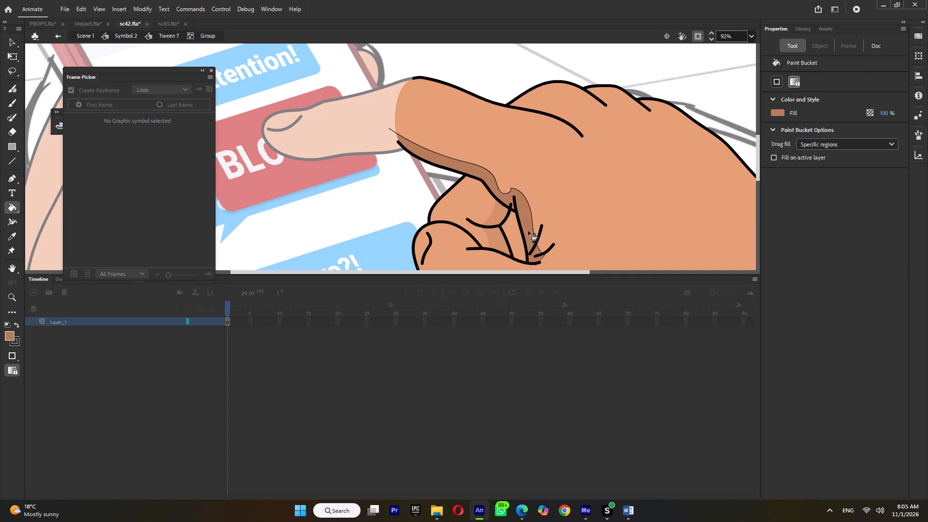
Delete the thin guide strokes around the shadow under the index finger and at the palm creases.
{"action": "left_click", "coordinate": [9, 55]}
{"action": "left_click", "coordinate": [394, 132]}
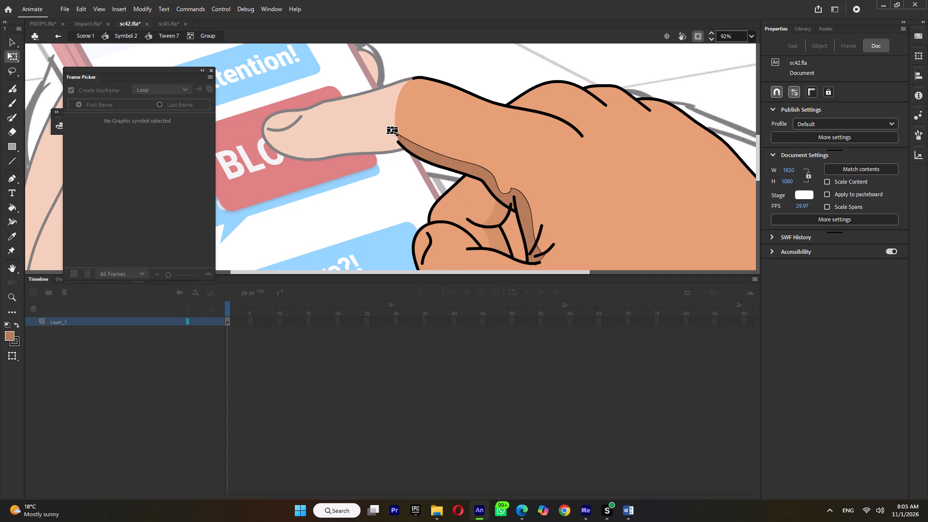
{"action": "key", "text": "Delete"}
{"action": "left_click", "coordinate": [405, 138]}
{"action": "key", "text": "Delete"}
{"action": "left_click", "coordinate": [507, 191]}
{"action": "key", "text": "Delete"}
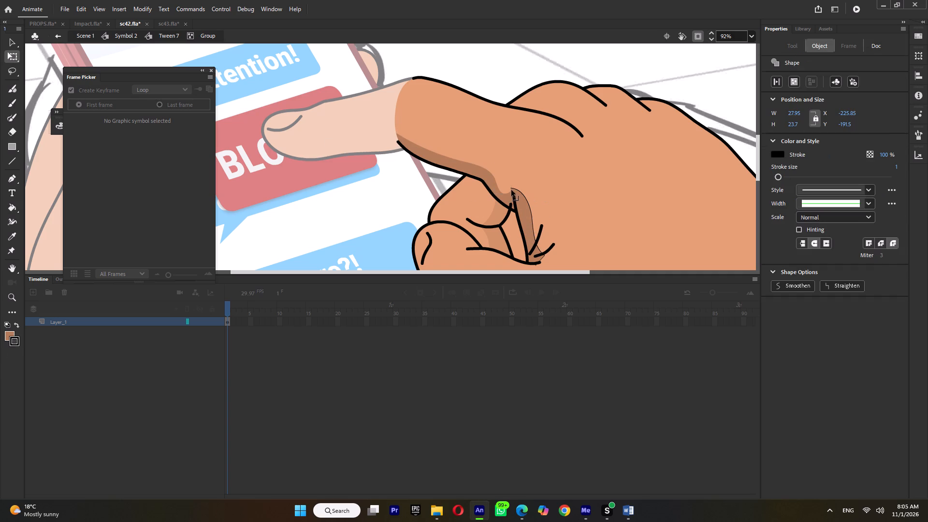
{"action": "left_click", "coordinate": [515, 189]}
{"action": "key", "text": "Delete"}
{"action": "left_click", "coordinate": [538, 249]}
{"action": "key", "text": "Delete"}
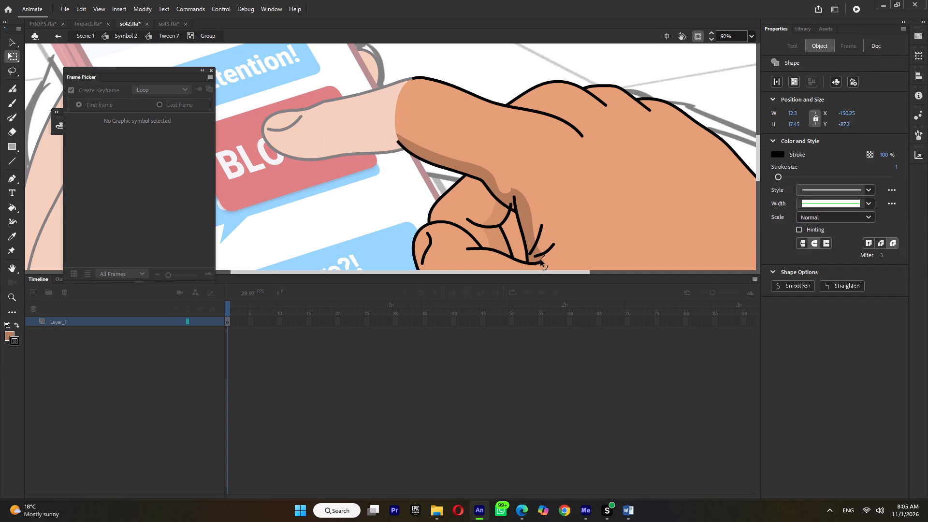
{"action": "left_click", "coordinate": [541, 259]}
{"action": "key", "text": "Delete"}
{"action": "left_click", "coordinate": [544, 256]}
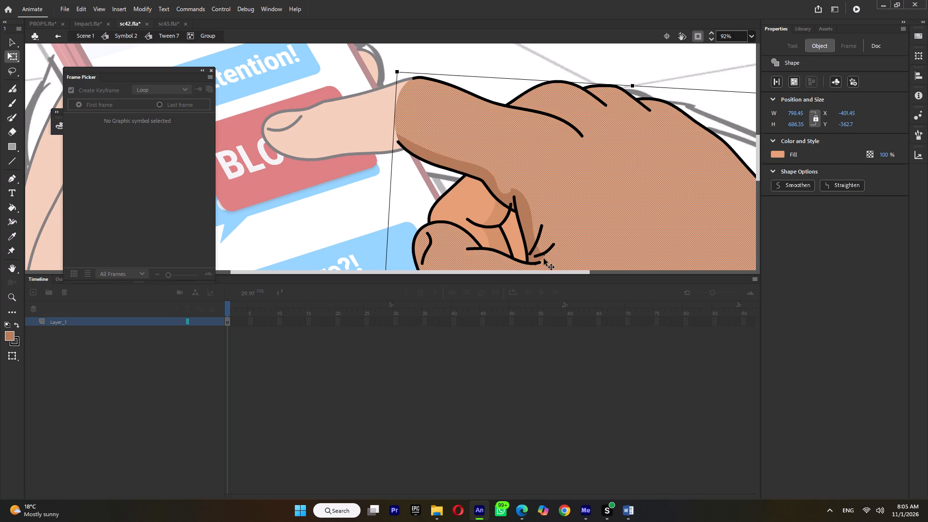
{"action": "left_click", "coordinate": [545, 255]}
{"action": "key", "text": "Delete"}
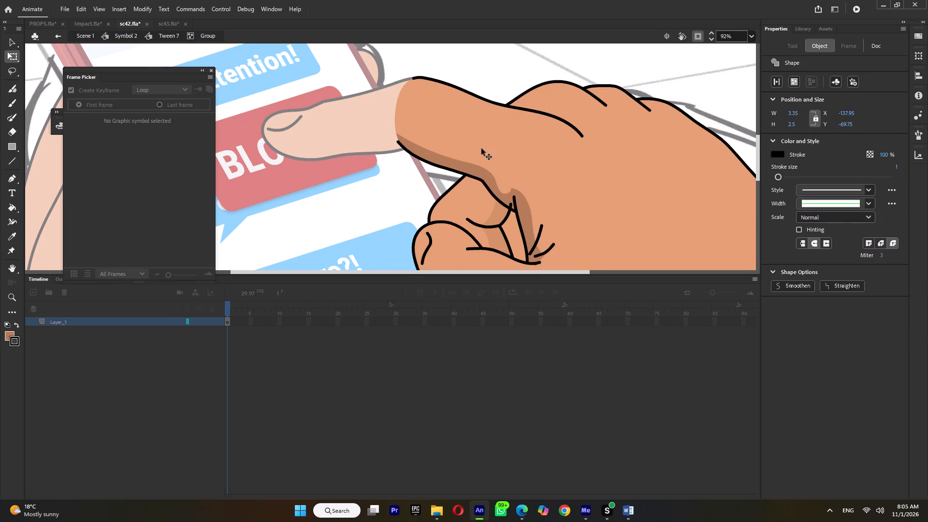
Try a shadow line along the hand's lower edge, undo it, and show the artwork outside the stage.
{"action": "scroll", "coordinate": [481, 148], "scroll_direction": "down", "scroll_amount": 3}
{"action": "scroll", "coordinate": [396, 163], "scroll_direction": "down", "scroll_amount": 3, "text": "ctrl"}
{"action": "left_click", "coordinate": [361, 145]}
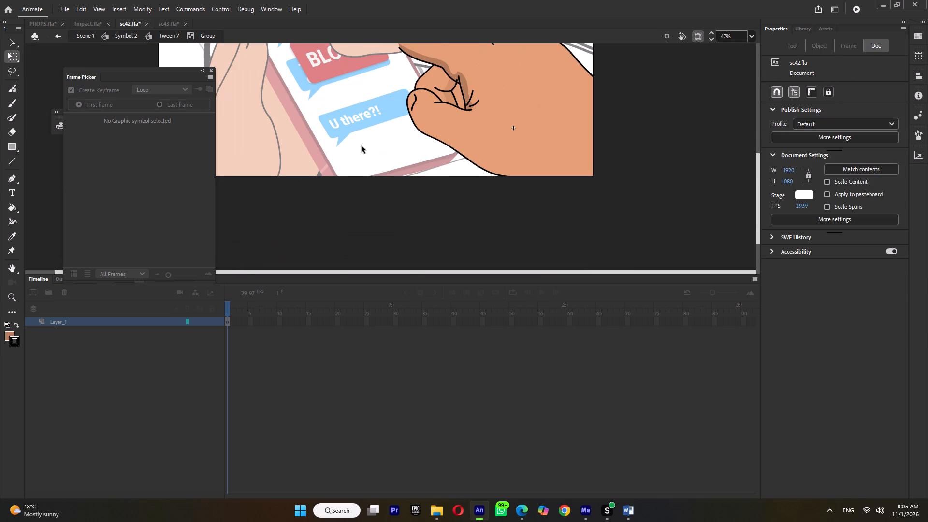
{"action": "left_click", "coordinate": [9, 119]}
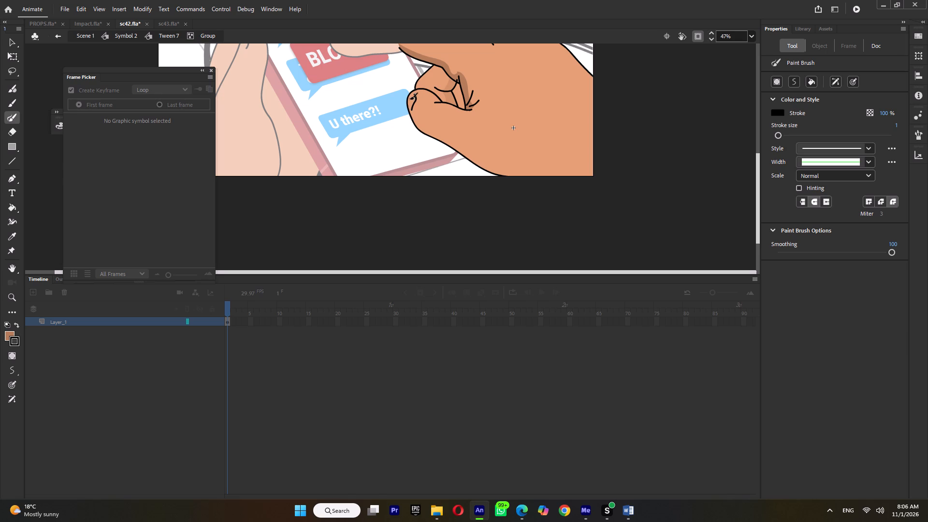
{"action": "left_click_drag", "start_coordinate": [405, 99], "coordinate": [408, 104]}
{"action": "left_click_drag", "start_coordinate": [408, 104], "coordinate": [493, 163]}
{"action": "left_click_drag", "start_coordinate": [493, 163], "coordinate": [504, 258]}
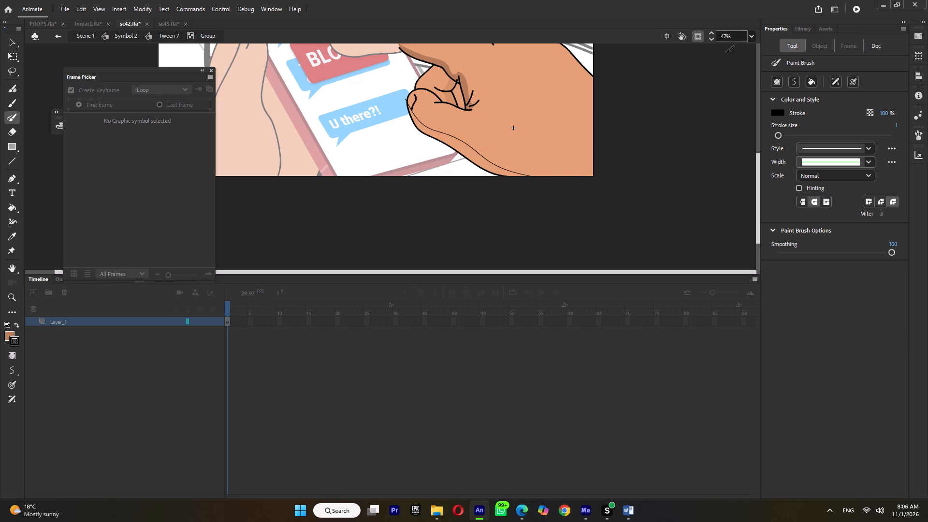
{"action": "left_click", "coordinate": [696, 34]}
{"action": "key", "text": "ctrl+z"}
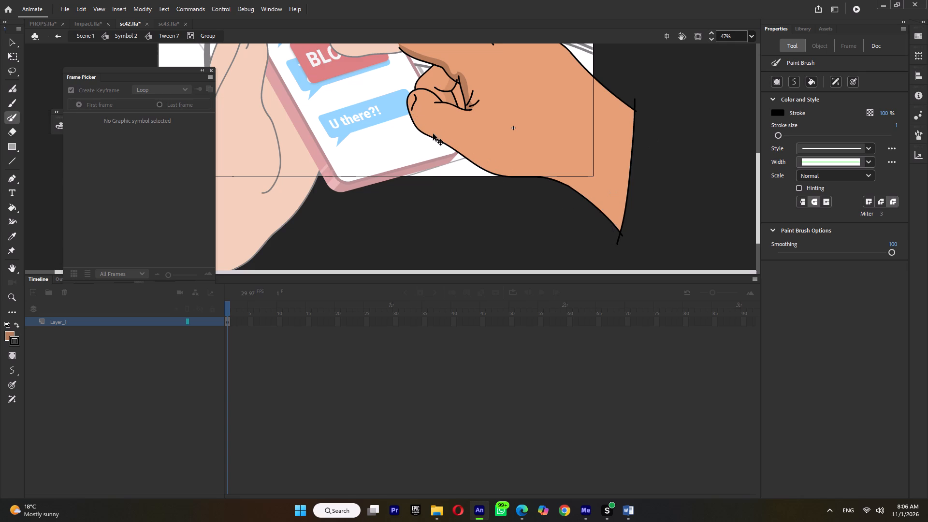
Draw a shadow line from the thumb tip along the hand's lower edge to the wrist and fill the strip with the skin shadow tone.
{"action": "left_click_drag", "start_coordinate": [405, 89], "coordinate": [469, 144]}
{"action": "left_click_drag", "start_coordinate": [469, 144], "coordinate": [628, 224]}
{"action": "key", "text": "j"}
{"action": "key", "text": "k"}
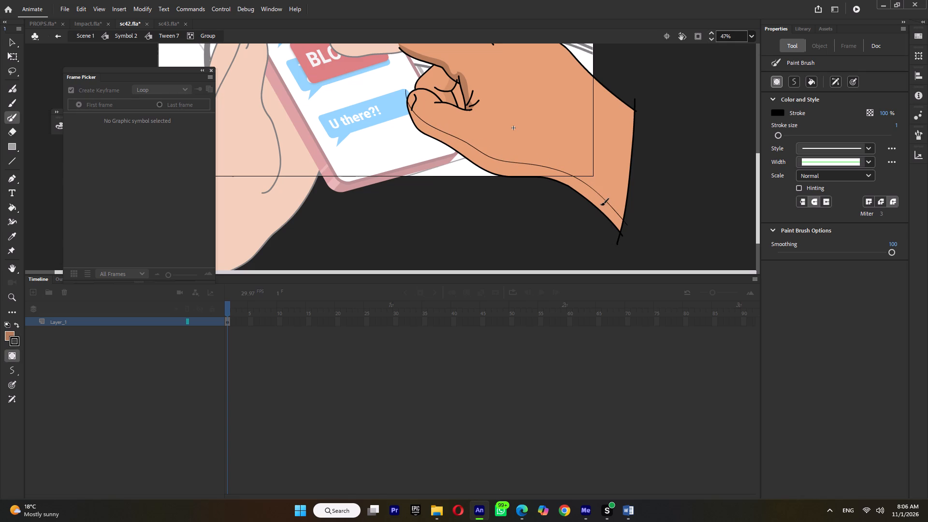
{"action": "left_click", "coordinate": [600, 204]}
Delete the thin guide strokes left along the shadow on the hand's lower edge, from wrist to thumb tip.
{"action": "left_click", "coordinate": [607, 199], "text": "ctrl"}
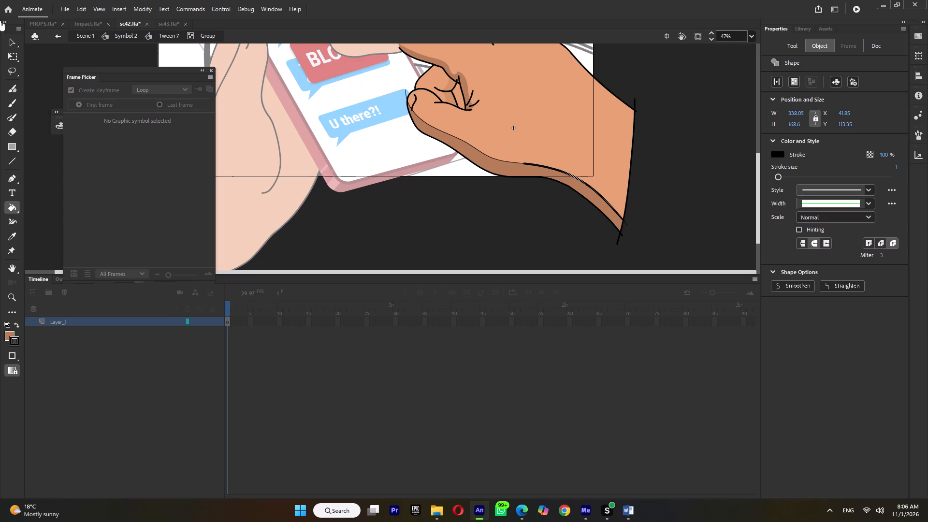
{"action": "key", "text": "Delete"}
{"action": "left_click", "coordinate": [11, 54]}
{"action": "left_click", "coordinate": [498, 160]}
{"action": "key", "text": "Delete"}
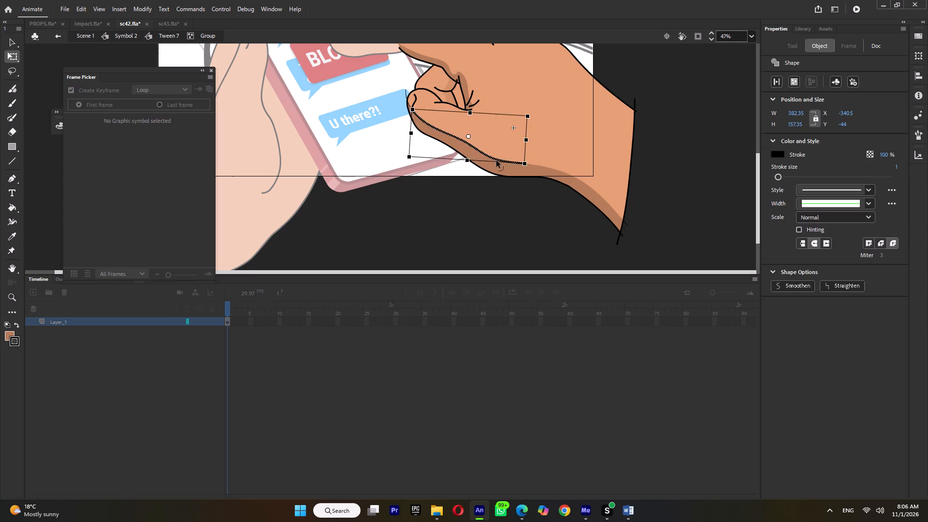
{"action": "left_click", "coordinate": [408, 103]}
{"action": "key", "text": "Delete"}
{"action": "left_click", "coordinate": [405, 94]}
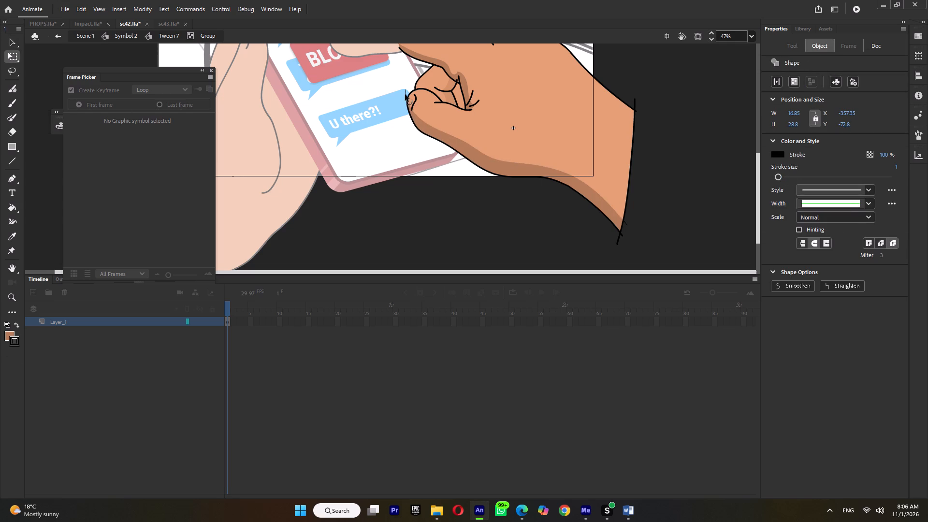
{"action": "key", "text": "Delete"}
{"action": "double_click", "coordinate": [383, 123]}
Open the pressing index finger's artwork group in Tween 10 and draw a Paint Brush shadow line along its underside.
{"action": "scroll", "coordinate": [418, 188], "scroll_direction": "down", "scroll_amount": 3, "text": "ctrl"}
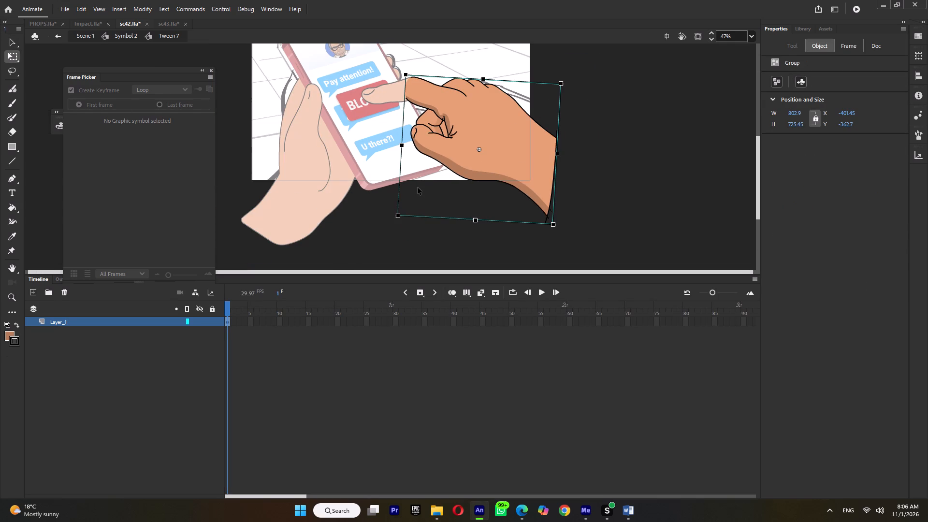
{"action": "triple_click", "coordinate": [388, 98], "text": "ctrl"}
{"action": "left_click", "coordinate": [388, 98], "text": "ctrl"}
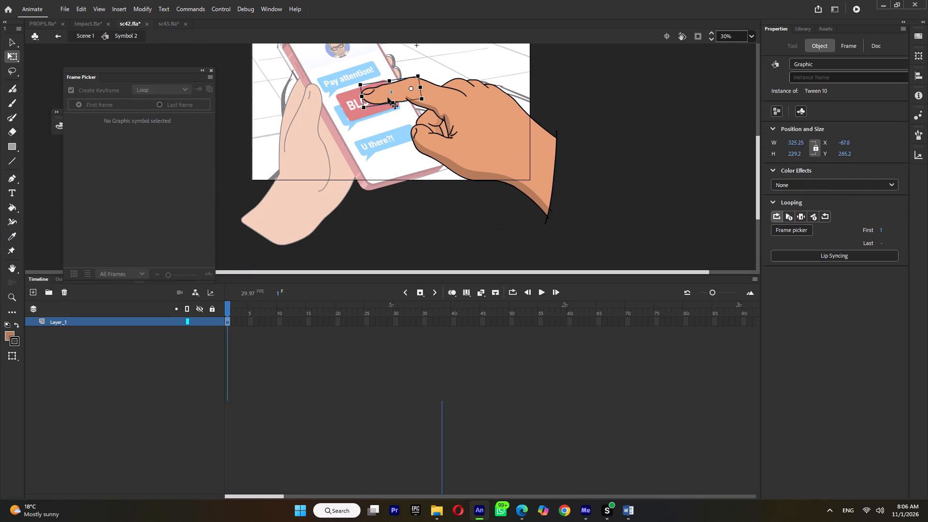
{"action": "scroll", "coordinate": [388, 98], "scroll_direction": "up", "scroll_amount": 4, "text": "ctrl"}
{"action": "double_click", "coordinate": [394, 101], "text": "ctrl"}
{"action": "left_click", "coordinate": [392, 137], "text": "ctrl"}
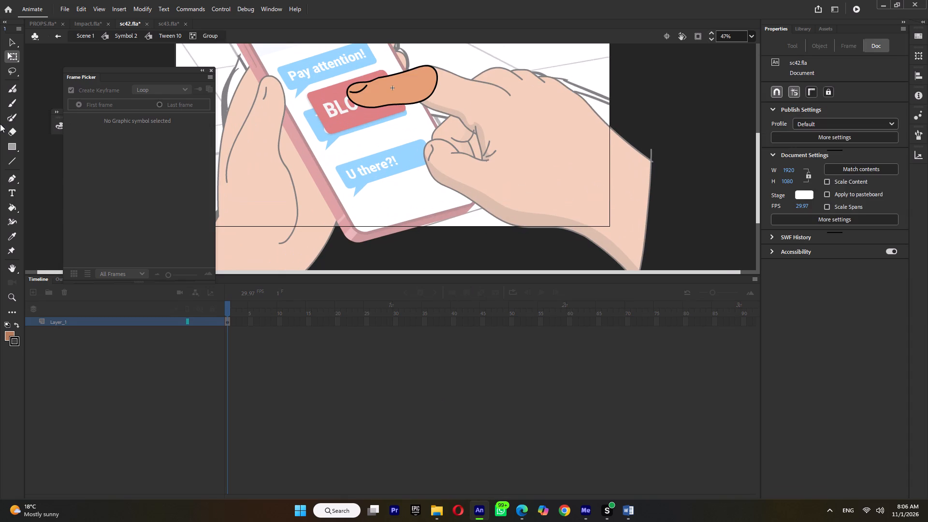
{"action": "left_click", "coordinate": [8, 115]}
{"action": "scroll", "coordinate": [374, 112], "scroll_direction": "up", "scroll_amount": 4, "text": "ctrl"}
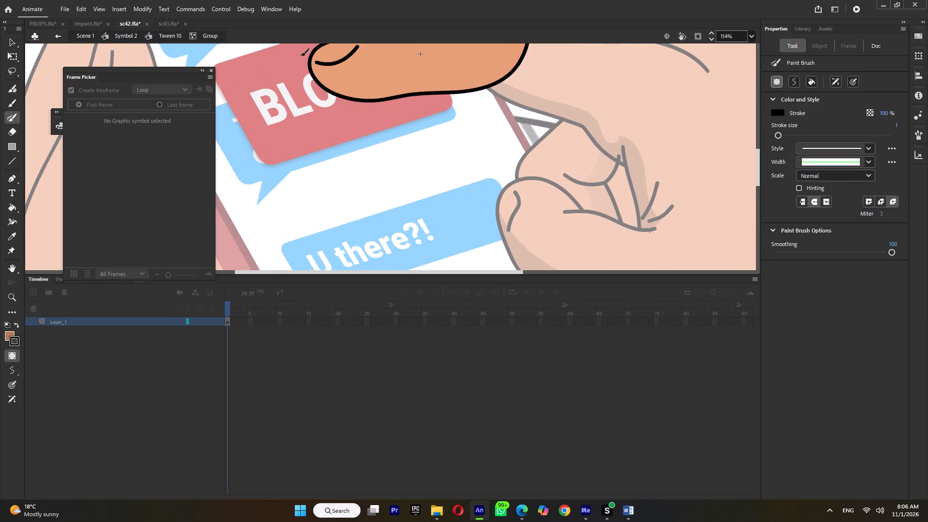
{"action": "left_click_drag", "start_coordinate": [301, 54], "coordinate": [466, 72]}
{"action": "left_click_drag", "start_coordinate": [466, 72], "coordinate": [513, 89]}
Break apart the finger's shadow line and fill the strip beneath it with the skin shadow tone.
{"action": "key", "text": "k"}
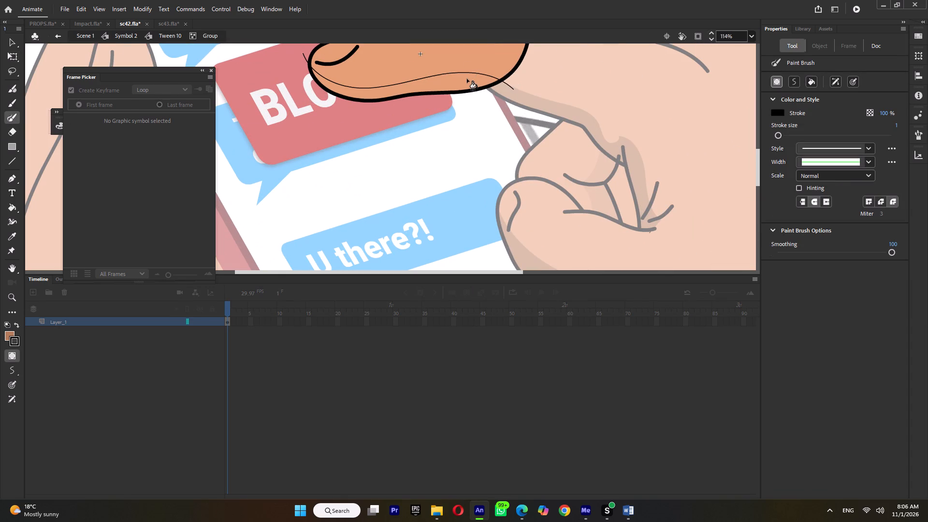
{"action": "left_click", "coordinate": [467, 79]}
{"action": "key", "text": "ctrl+z"}
{"action": "left_click", "coordinate": [474, 81], "text": "ctrl"}
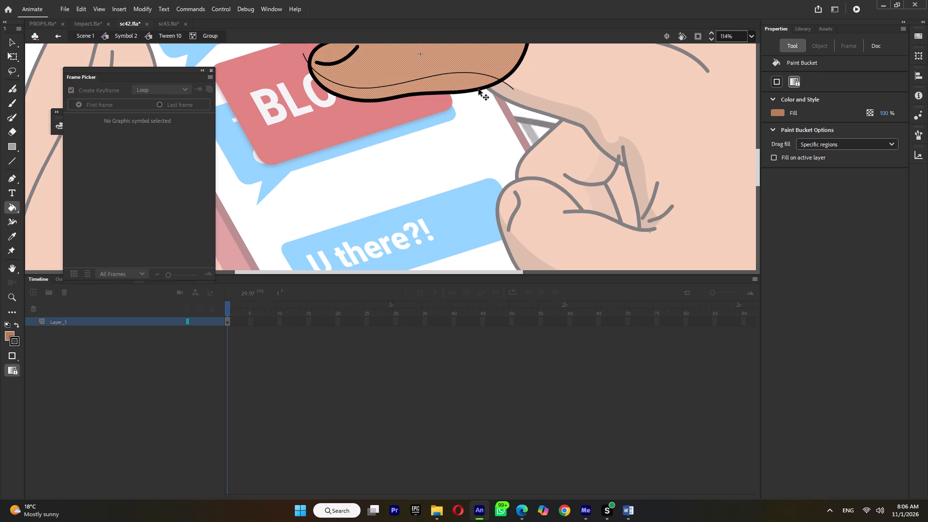
{"action": "left_click", "coordinate": [480, 97], "text": "ctrl"}
{"action": "left_click", "coordinate": [323, 80], "text": "ctrl"}
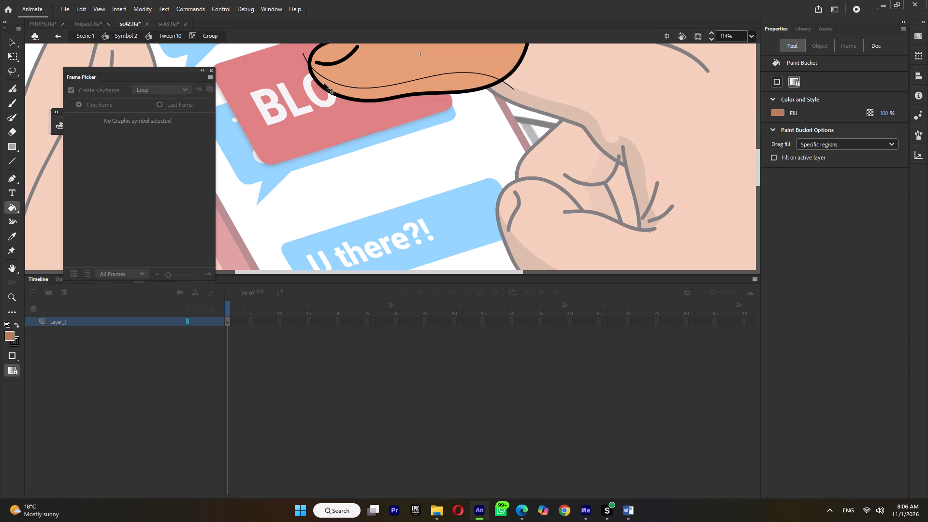
{"action": "left_click", "coordinate": [323, 102], "text": "ctrl"}
{"action": "left_click", "coordinate": [324, 76], "text": "ctrl"}
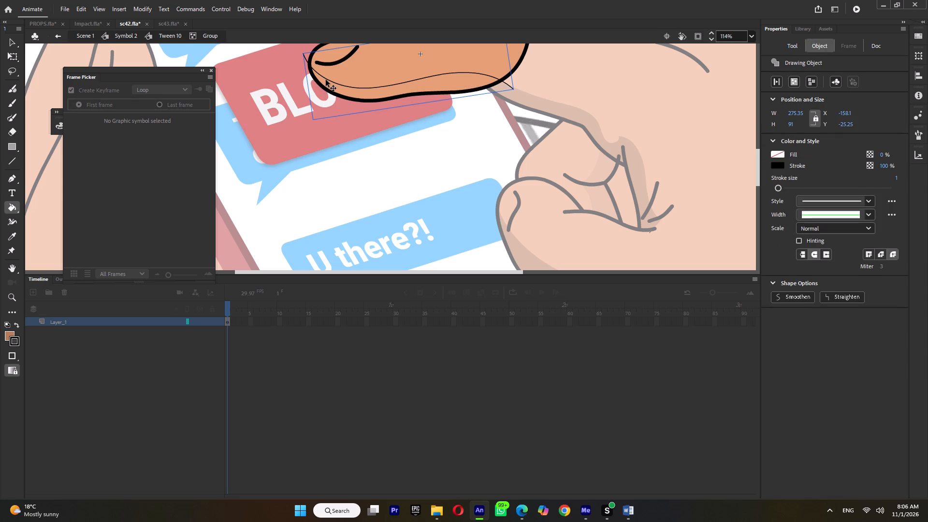
{"action": "key", "text": "ctrl+b"}
{"action": "left_click", "coordinate": [424, 168], "text": "ctrl"}
{"action": "left_click", "coordinate": [409, 89]}
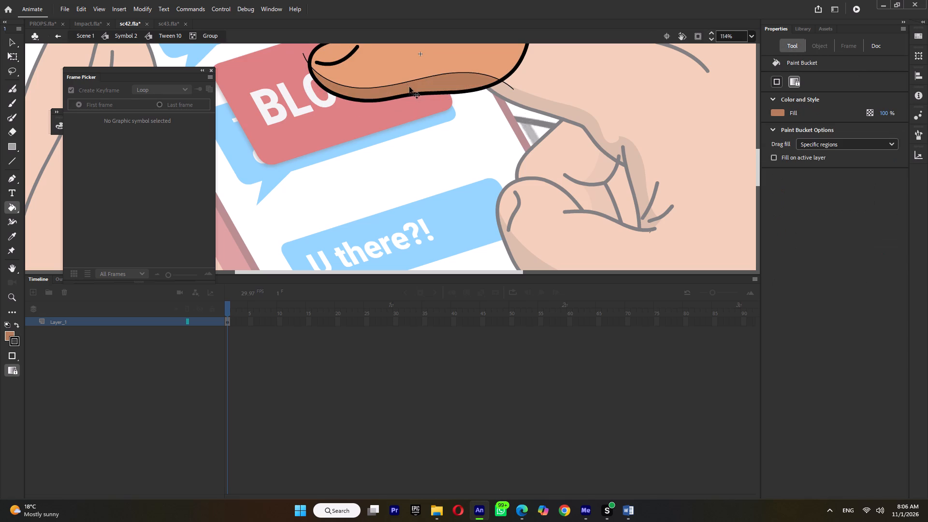
Delete the thin guide strokes around the index finger's shadow and return to Symbol 2.
{"action": "left_click", "coordinate": [405, 78], "text": "ctrl"}
{"action": "left_click", "coordinate": [404, 81], "text": "ctrl"}
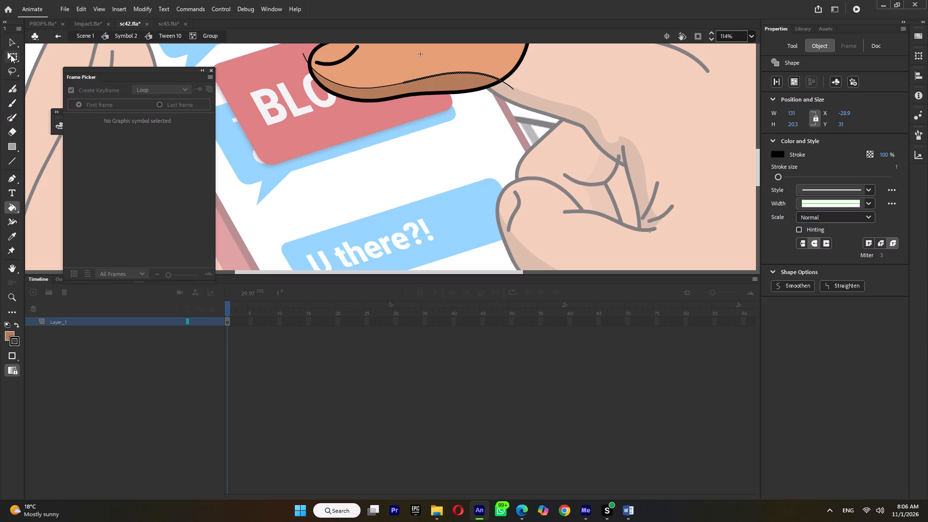
{"action": "left_click", "coordinate": [11, 56]}
{"action": "key", "text": "Delete"}
{"action": "left_click", "coordinate": [304, 52]}
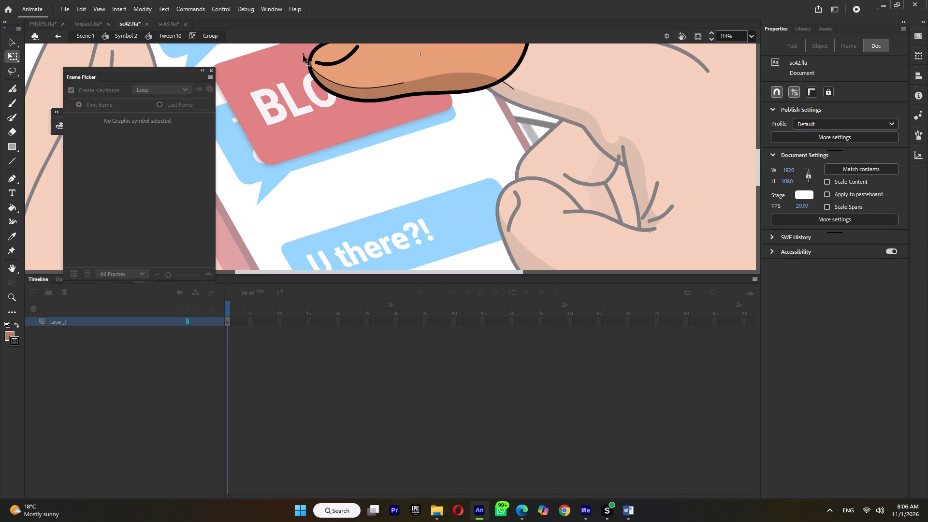
{"action": "left_click", "coordinate": [303, 56]}
{"action": "key", "text": "Delete"}
{"action": "left_click", "coordinate": [323, 77]}
{"action": "key", "text": "Delete"}
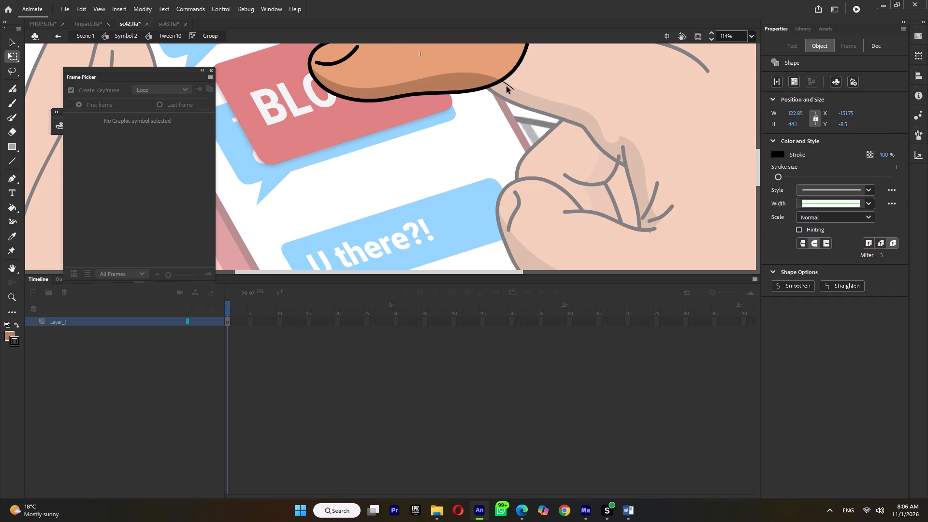
{"action": "left_click", "coordinate": [508, 86]}
{"action": "key", "text": "Delete"}
{"action": "double_click", "coordinate": [514, 126]}
{"action": "double_click", "coordinate": [476, 136]}
Play back the Symbol 2 timeline to review the shaded pressing hand's animation.
{"action": "scroll", "coordinate": [476, 137], "scroll_direction": "down", "scroll_amount": 6, "text": "ctrl"}
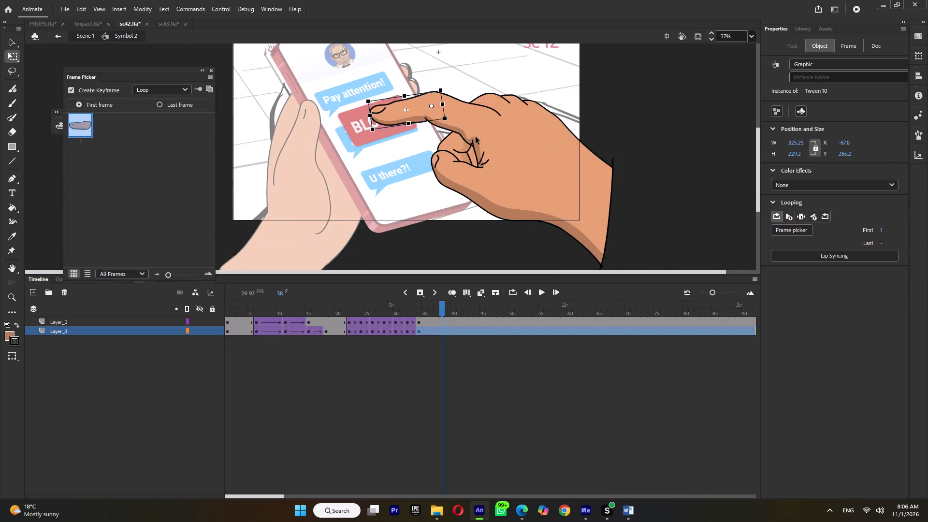
{"action": "scroll", "coordinate": [476, 137], "scroll_direction": "down", "scroll_amount": 2, "text": "ctrl"}
{"action": "left_click", "coordinate": [353, 312]}
{"action": "key", "text": "Return"}
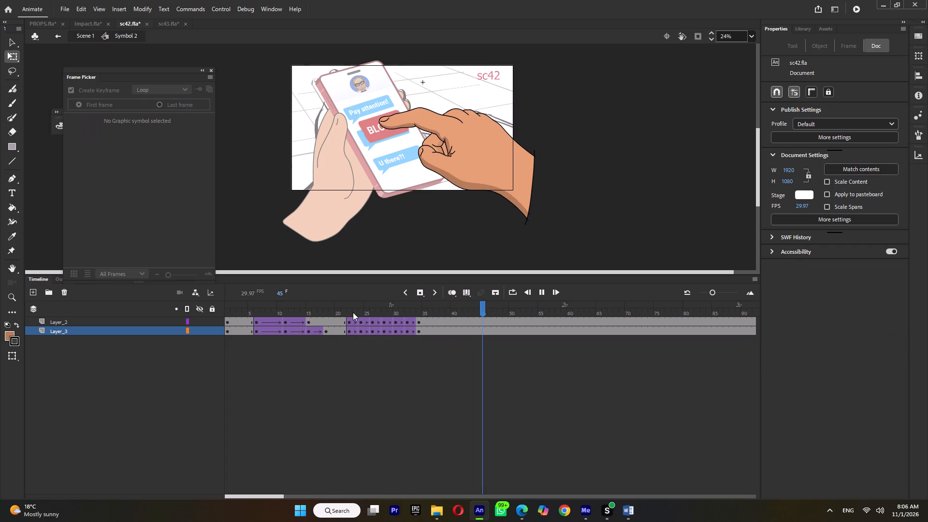
{"action": "key", "text": "Return"}
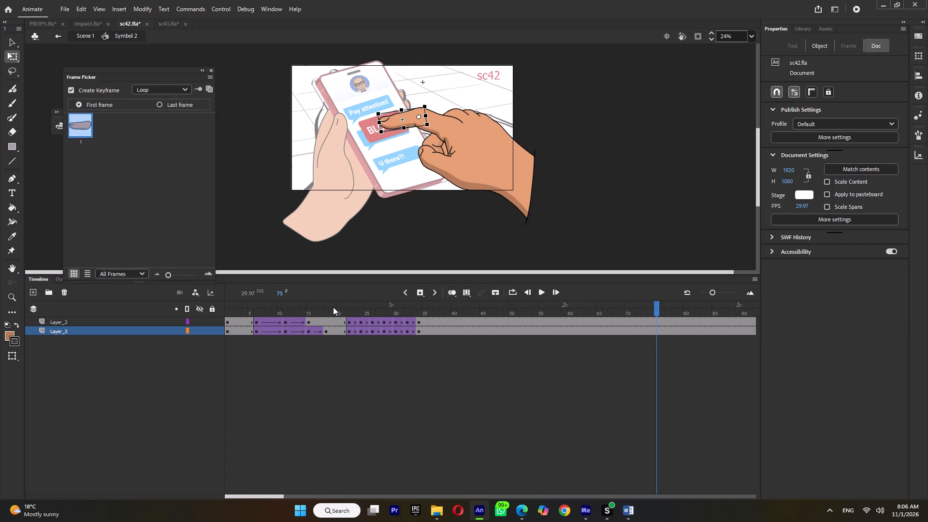
{"action": "left_click", "coordinate": [333, 307]}
{"action": "left_click", "coordinate": [445, 311]}
Open the phone-holding hand's palm piece, Tween 5 inside Symbol 1, and break its group apart.
{"action": "double_click", "coordinate": [326, 233]}
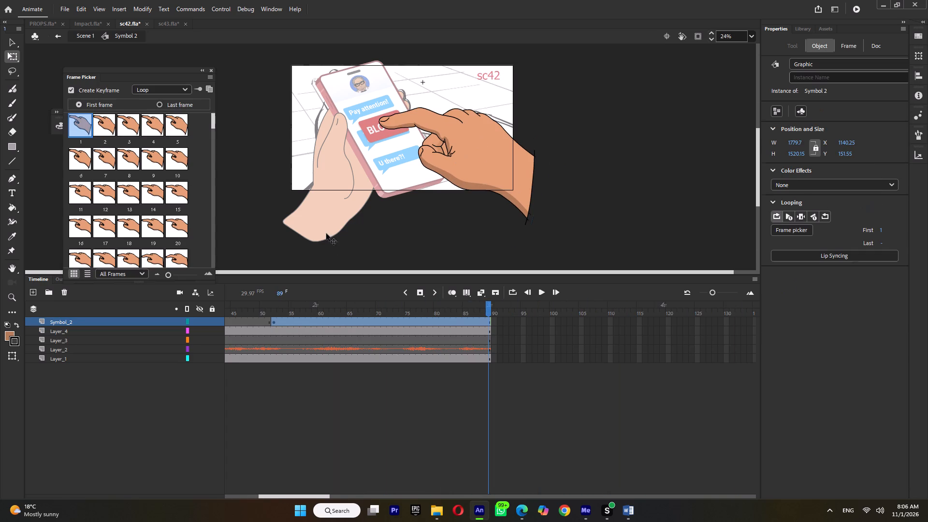
{"action": "double_click", "coordinate": [333, 180]}
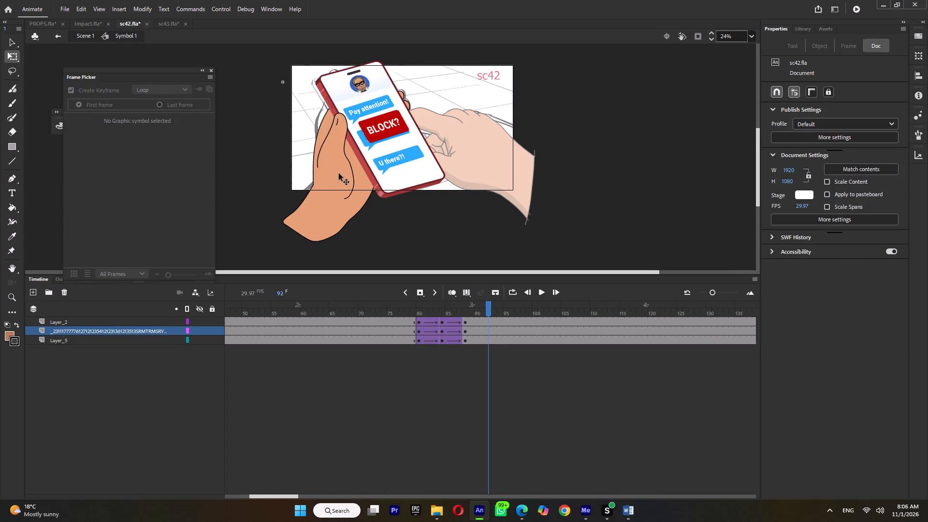
{"action": "left_click", "coordinate": [339, 174]}
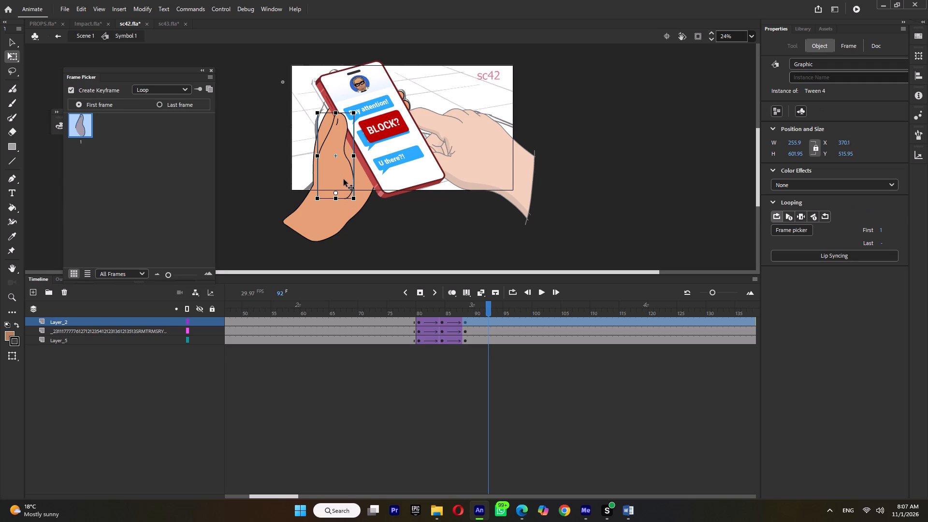
{"action": "double_click", "coordinate": [344, 179]}
{"action": "scroll", "coordinate": [324, 135], "scroll_direction": "up", "scroll_amount": 2, "text": "ctrl"}
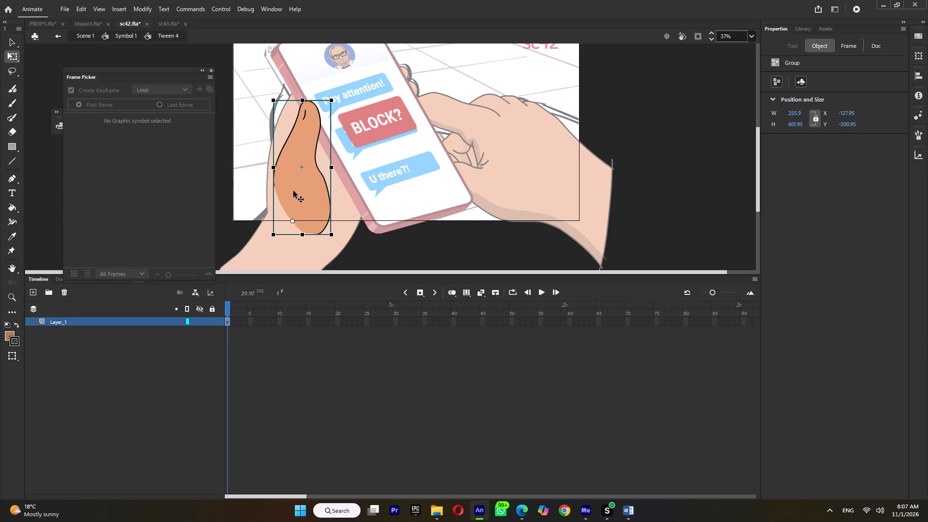
{"action": "double_click", "coordinate": [337, 201]}
{"action": "double_click", "coordinate": [337, 201]}
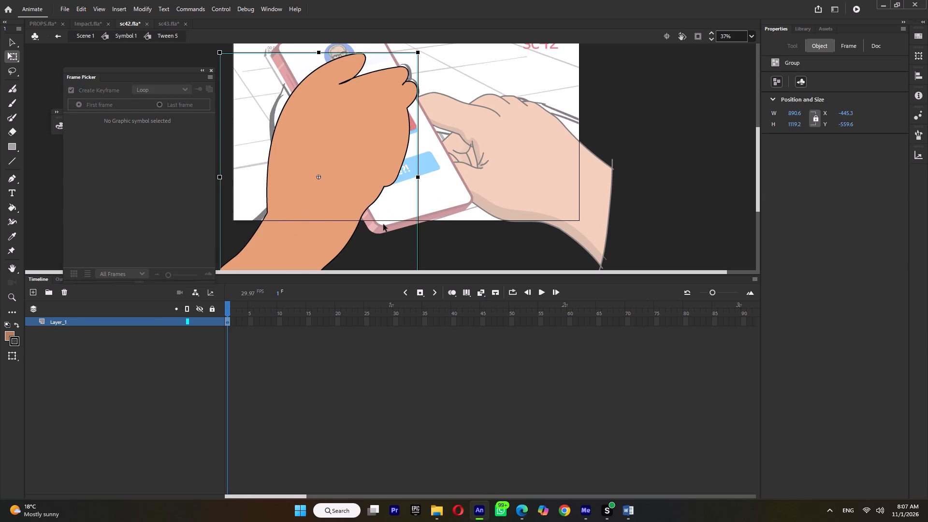
{"action": "left_click", "coordinate": [344, 232]}
{"action": "key", "text": "ctrl+b"}
{"action": "left_click", "coordinate": [459, 234]}
Draw a peaked Paint Brush shadow line from the wrist up across the palm and down the forearm, and try filling beside it.
{"action": "left_click", "coordinate": [12, 121]}
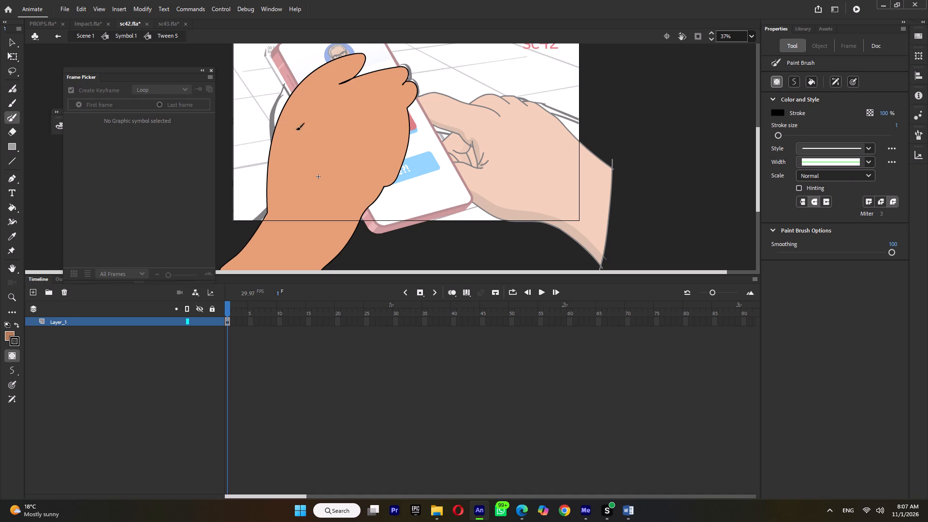
{"action": "left_click_drag", "start_coordinate": [374, 217], "coordinate": [339, 196]}
{"action": "left_click_drag", "start_coordinate": [339, 196], "coordinate": [287, 138]}
{"action": "left_click_drag", "start_coordinate": [287, 138], "coordinate": [157, 280]}
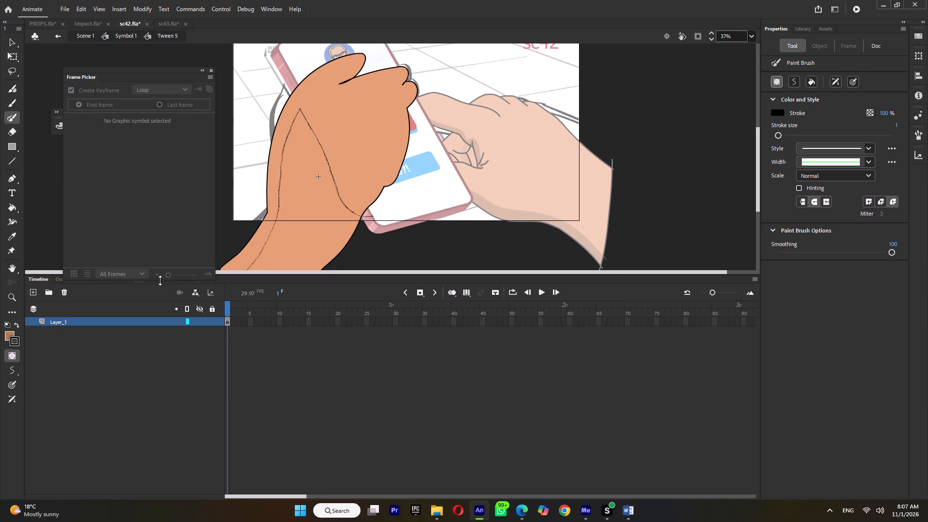
{"action": "key", "text": "k"}
{"action": "left_click", "coordinate": [281, 131]}
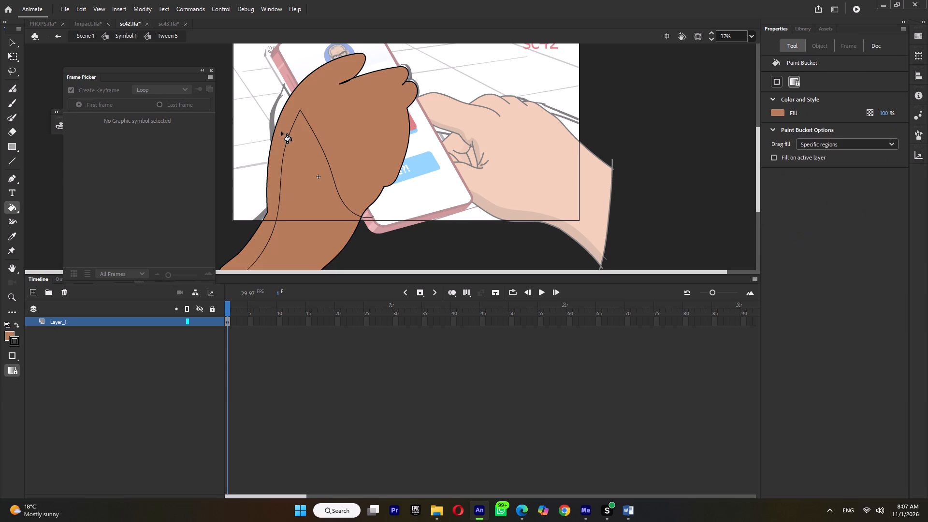
{"action": "key", "text": "ctrl+z"}
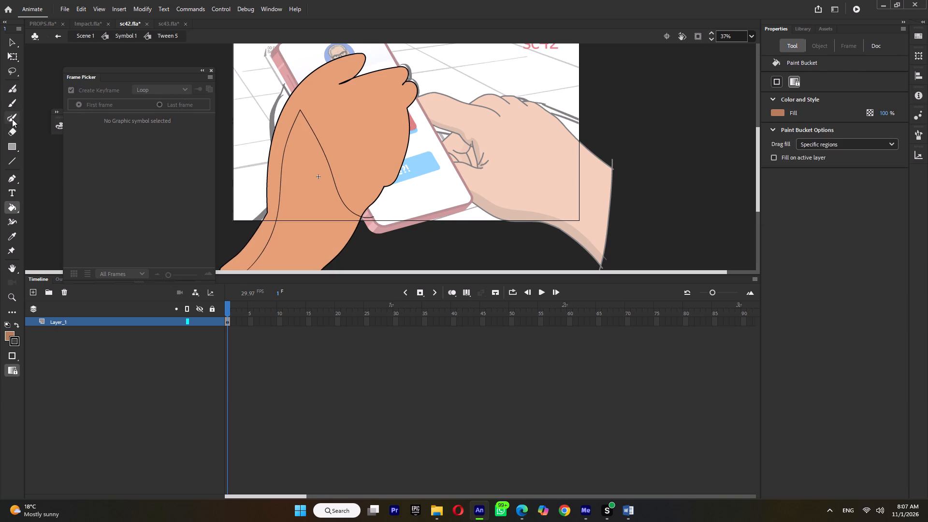
Draw a second shadow line diagonally across the holding hand below the fingers, and break both shadow lines apart.
{"action": "left_click", "coordinate": [12, 119]}
{"action": "left_click_drag", "start_coordinate": [339, 53], "coordinate": [428, 134]}
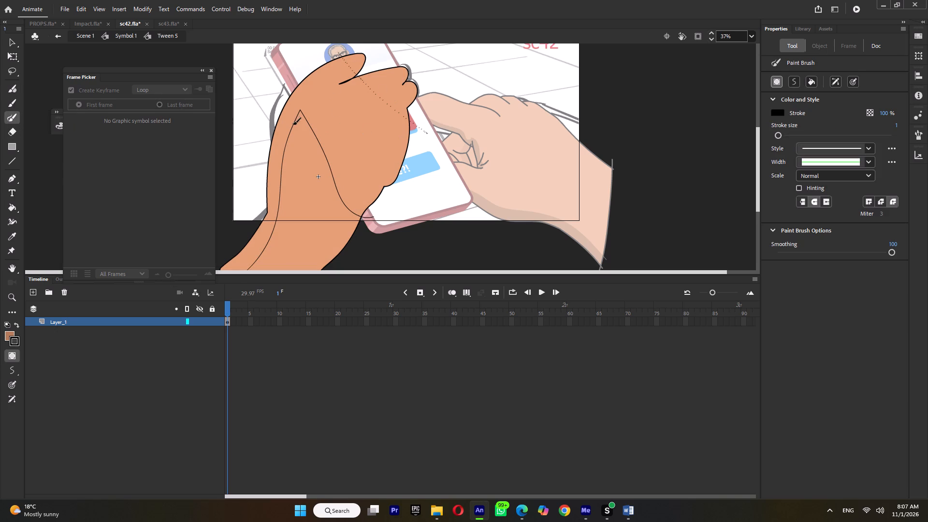
{"action": "key", "text": "k"}
{"action": "left_click", "coordinate": [344, 129]}
{"action": "key", "text": "ctrl+z"}
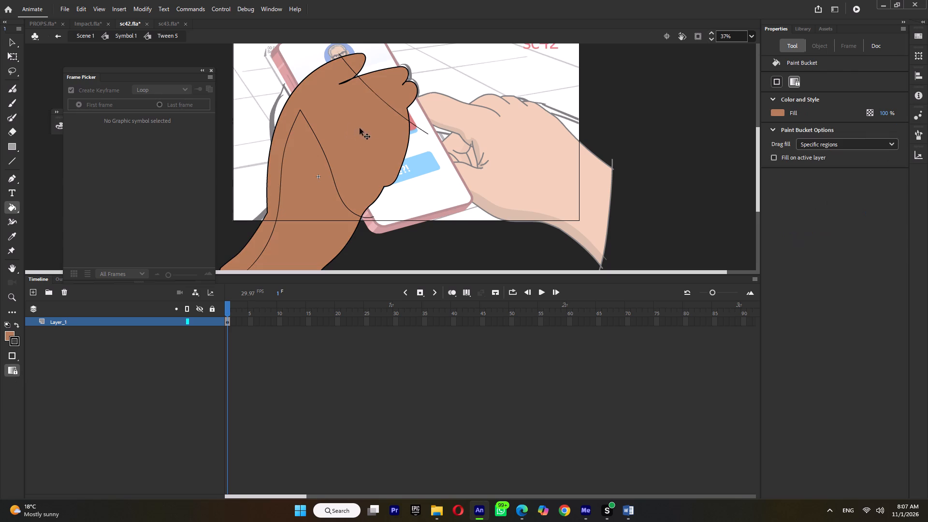
{"action": "left_click", "coordinate": [399, 116], "text": "ctrl"}
{"action": "key", "text": "ctrl+b"}
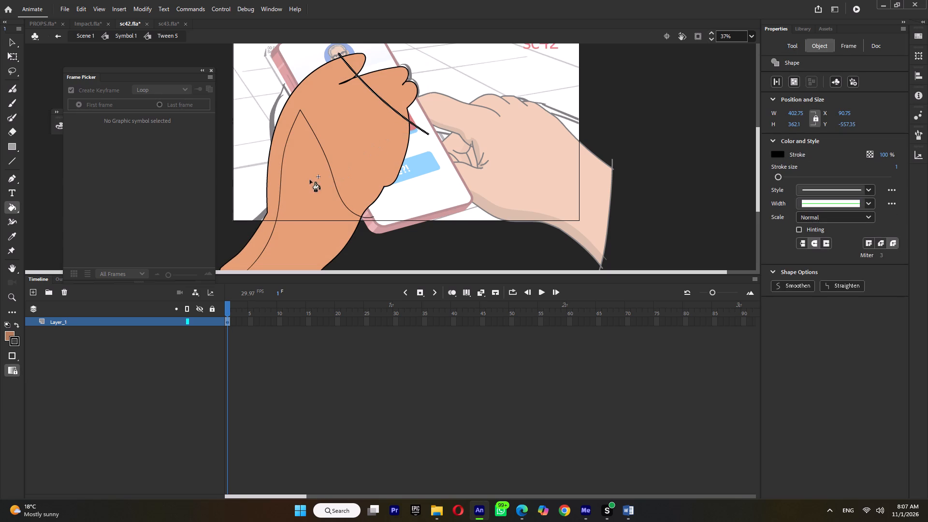
{"action": "left_click", "coordinate": [329, 171], "text": "ctrl"}
{"action": "key", "text": "ctrl+b"}
{"action": "left_click", "coordinate": [488, 232], "text": "ctrl"}
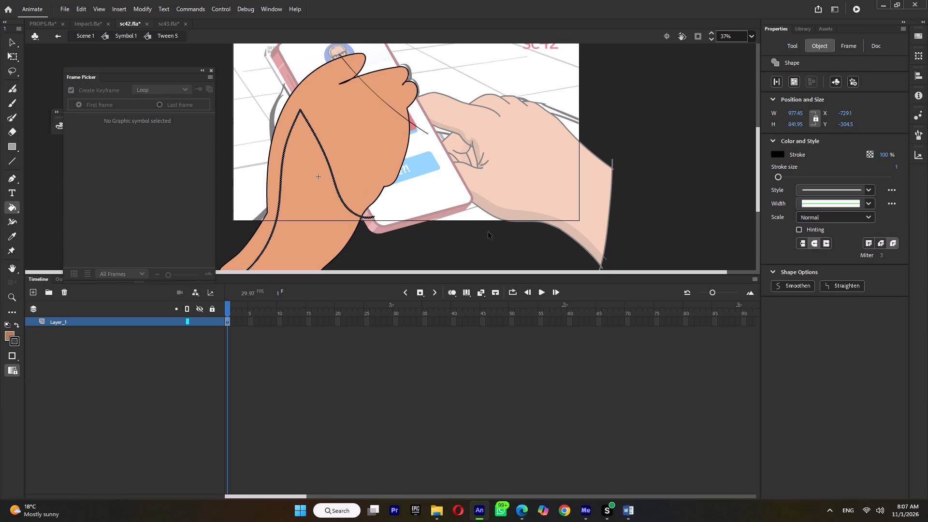
Fill the holding hand's palm shadow area with the darker skin tone.
{"action": "left_click", "coordinate": [379, 152]}
Delete all segments of the black shadow guide lines across the holding hand's palm, forearm and fingers, including the ends past the outline.
{"action": "left_click", "coordinate": [332, 175], "text": "ctrl"}
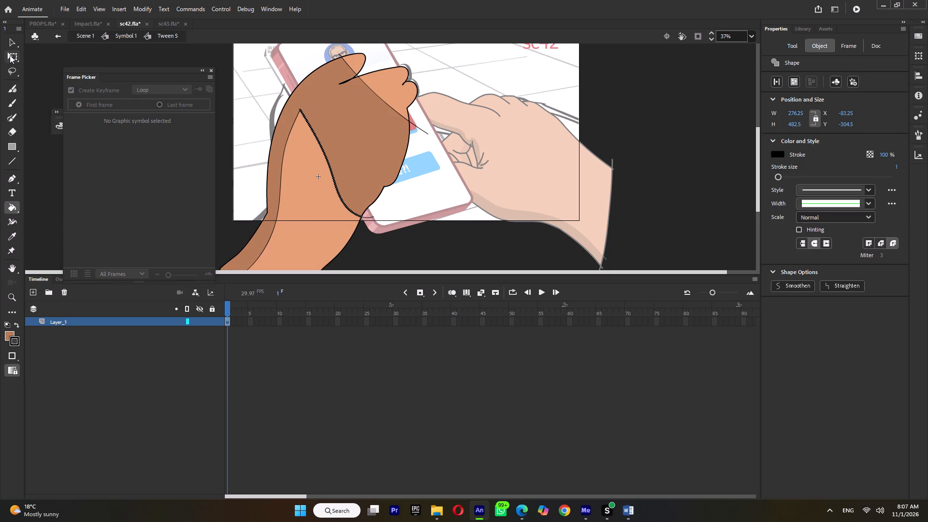
{"action": "left_click", "coordinate": [10, 55]}
{"action": "key", "text": "Delete"}
{"action": "left_click", "coordinate": [367, 217]}
{"action": "key", "text": "Delete"}
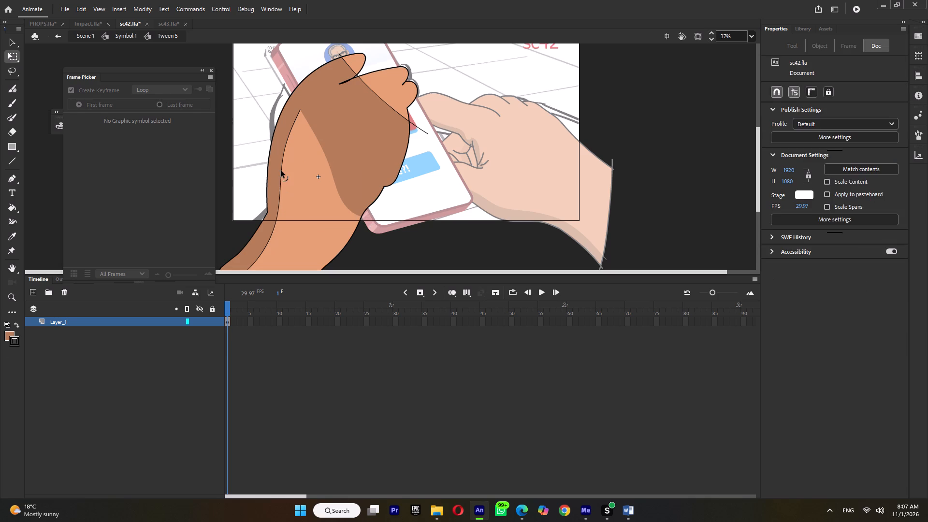
{"action": "left_click", "coordinate": [281, 171]}
{"action": "key", "text": "Delete"}
{"action": "left_click", "coordinate": [352, 69]}
{"action": "key", "text": "Delete"}
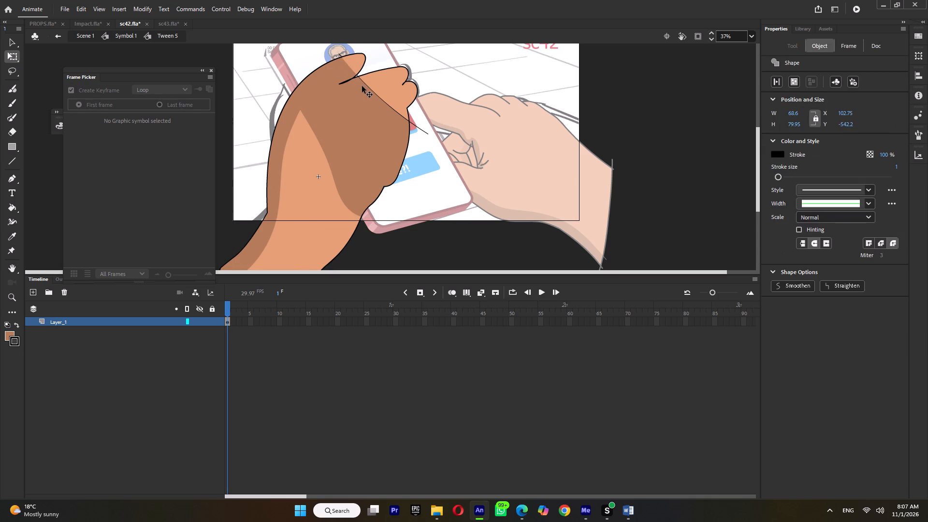
{"action": "left_click", "coordinate": [364, 84]}
{"action": "key", "text": "Delete"}
{"action": "left_click", "coordinate": [341, 55]}
{"action": "key", "text": "Delete"}
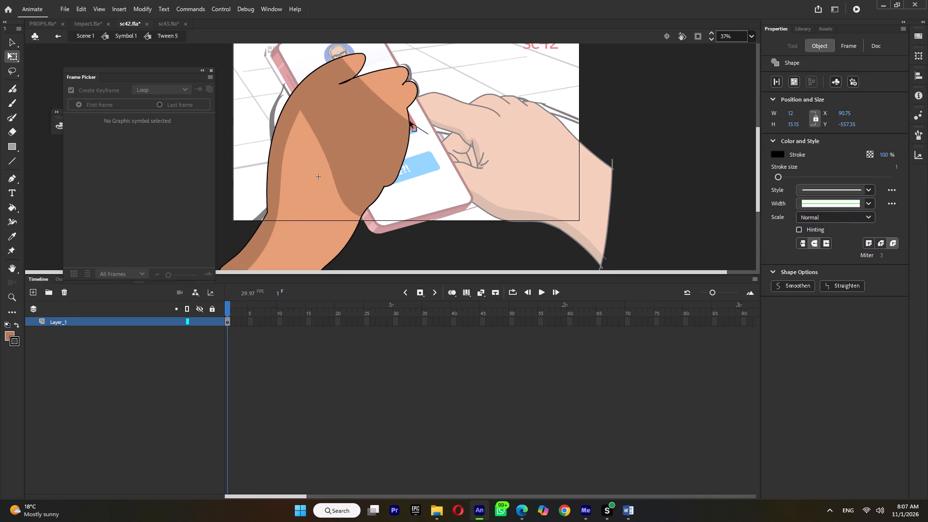
{"action": "left_click", "coordinate": [418, 127]}
{"action": "key", "text": "Delete"}
Return to Symbol 1 and examine the shaded palm behind the phone.
{"action": "key", "text": "space"}
{"action": "key", "text": "space"}
{"action": "key", "text": "space"}
{"action": "key", "text": "space"}
{"action": "key", "text": "space"}
{"action": "key", "text": "space"}
{"action": "left_click_drag", "start_coordinate": [430, 158], "coordinate": [492, 112]}
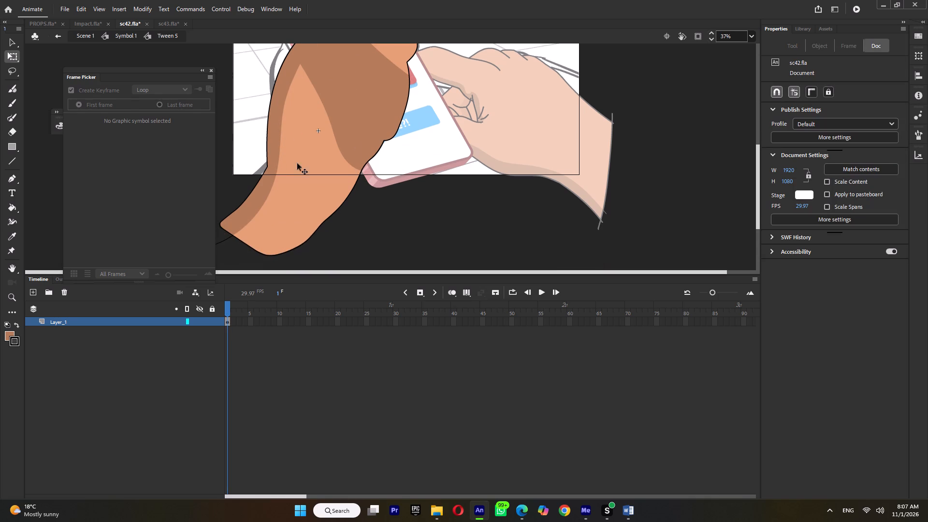
{"action": "double_click", "coordinate": [375, 223], "text": "ctrl"}
{"action": "scroll", "coordinate": [375, 223], "scroll_direction": "down", "scroll_amount": 2, "text": "ctrl"}
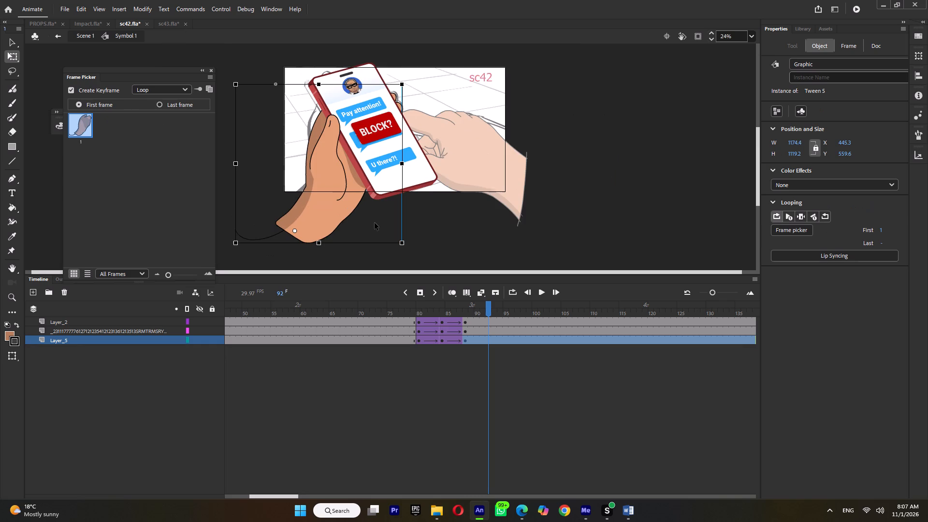
Reopen Tween 5, narrow the shadow strip along the hand's outer edge, round its peak, and return to Symbol 1.
{"action": "double_click", "coordinate": [304, 201], "text": "ctrl"}
{"action": "scroll", "coordinate": [319, 186], "scroll_direction": "up", "scroll_amount": 3, "text": "ctrl"}
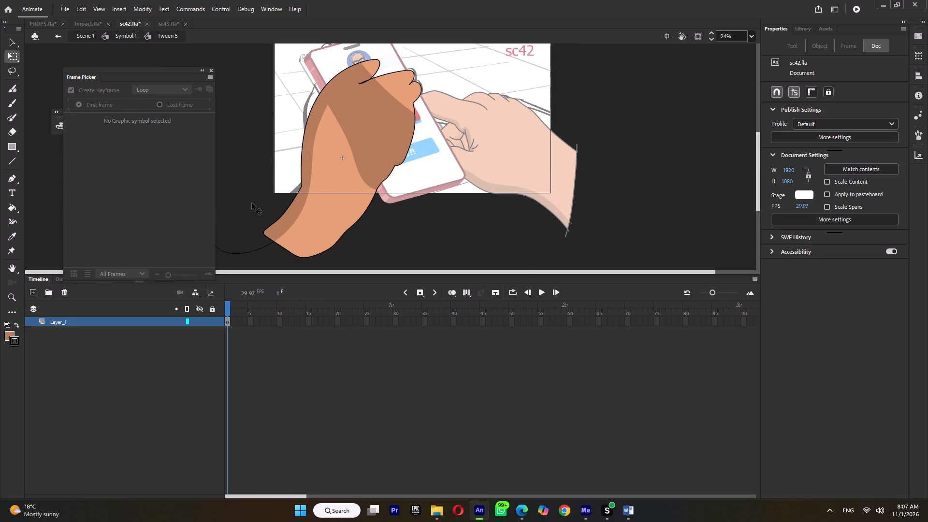
{"action": "left_click", "coordinate": [232, 218], "text": "ctrl"}
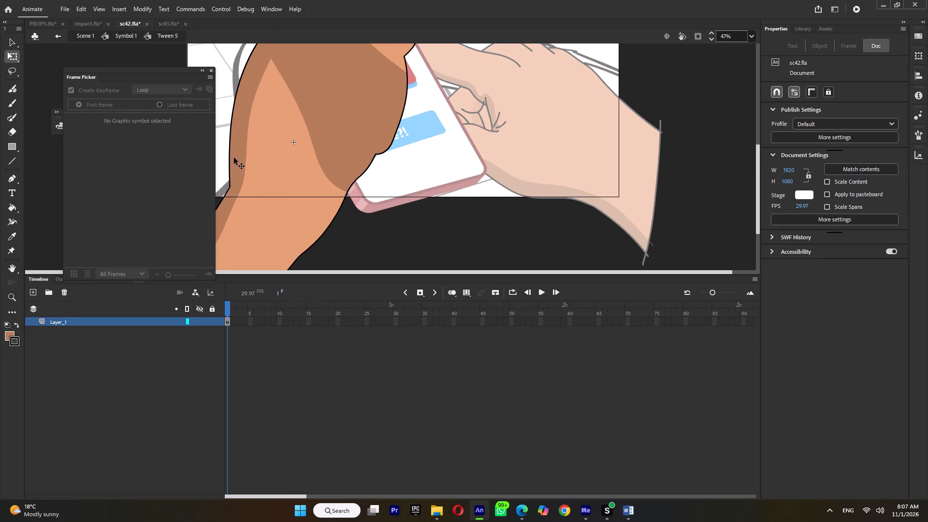
{"action": "left_click_drag", "start_coordinate": [247, 157], "coordinate": [241, 153], "text": "ctrl"}
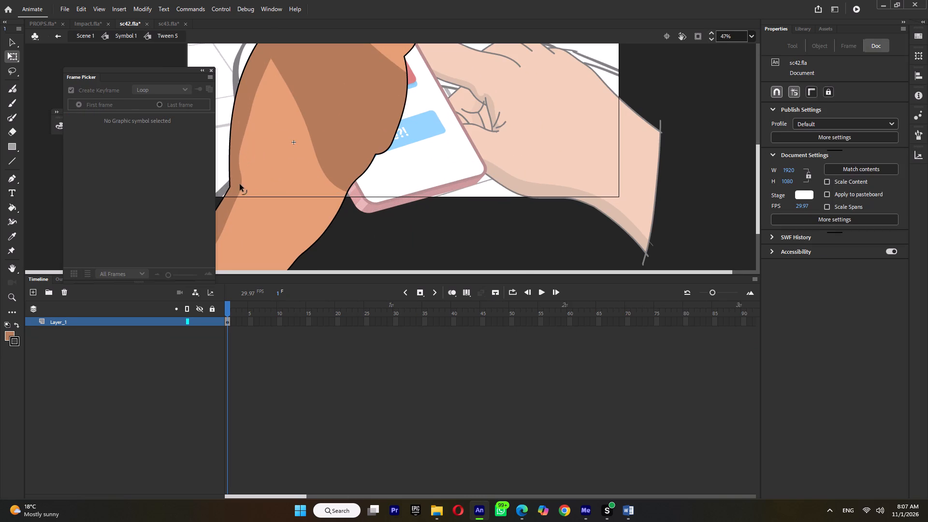
{"action": "left_click", "coordinate": [241, 181], "text": "ctrl"}
{"action": "left_click_drag", "start_coordinate": [254, 96], "coordinate": [251, 83], "text": "ctrl"}
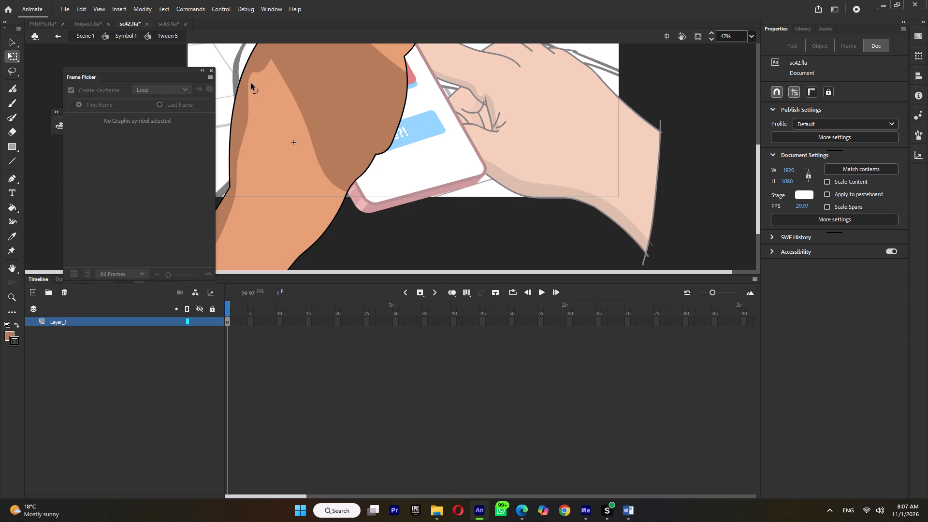
{"action": "left_click_drag", "start_coordinate": [251, 83], "coordinate": [253, 91], "text": "ctrl"}
{"action": "left_click_drag", "start_coordinate": [263, 71], "coordinate": [261, 65], "text": "ctrl"}
{"action": "left_click_drag", "start_coordinate": [261, 65], "coordinate": [260, 63], "text": "ctrl"}
{"action": "left_click", "coordinate": [248, 120], "text": "ctrl"}
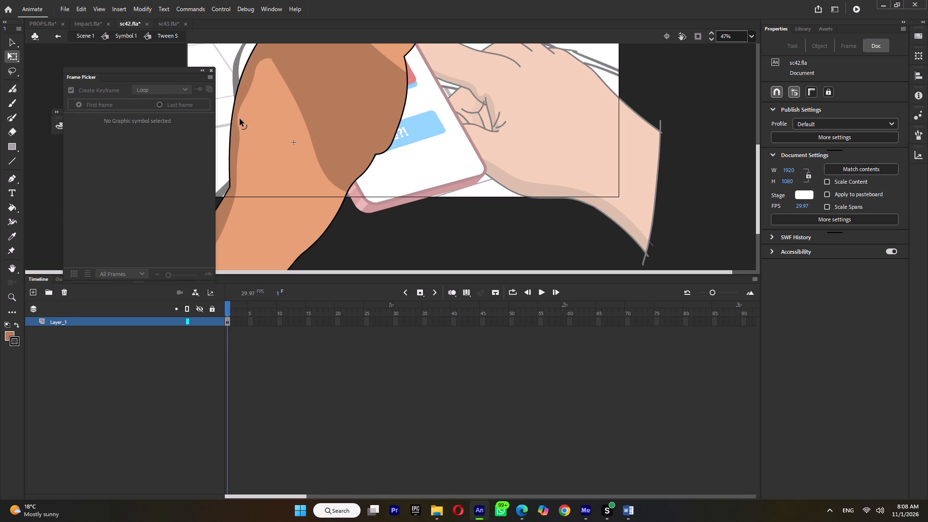
{"action": "left_click", "coordinate": [249, 93], "text": "ctrl"}
{"action": "left_click", "coordinate": [270, 58], "text": "ctrl"}
{"action": "triple_click", "coordinate": [409, 206], "text": "ctrl"}
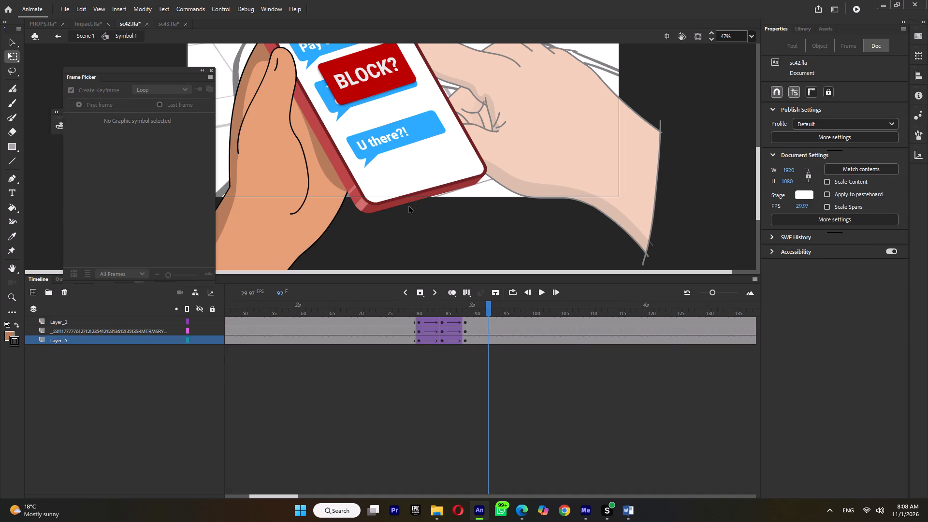
In Tween 5, remove the outer-edge shadow strip by pushing it past the outline, filling it with the sampled base skin tone and deleting the overflow.
{"action": "double_click", "coordinate": [235, 163], "text": "ctrl"}
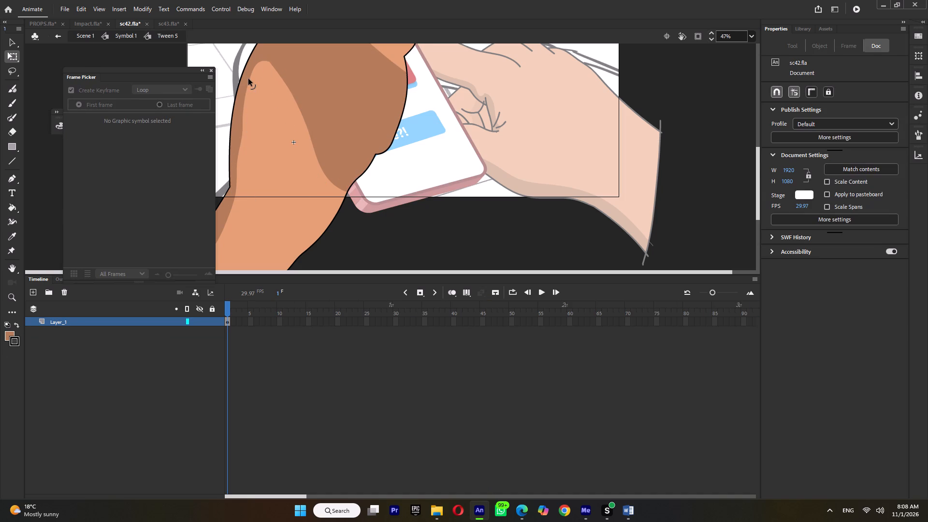
{"action": "left_click_drag", "start_coordinate": [249, 76], "coordinate": [235, 67], "text": "ctrl"}
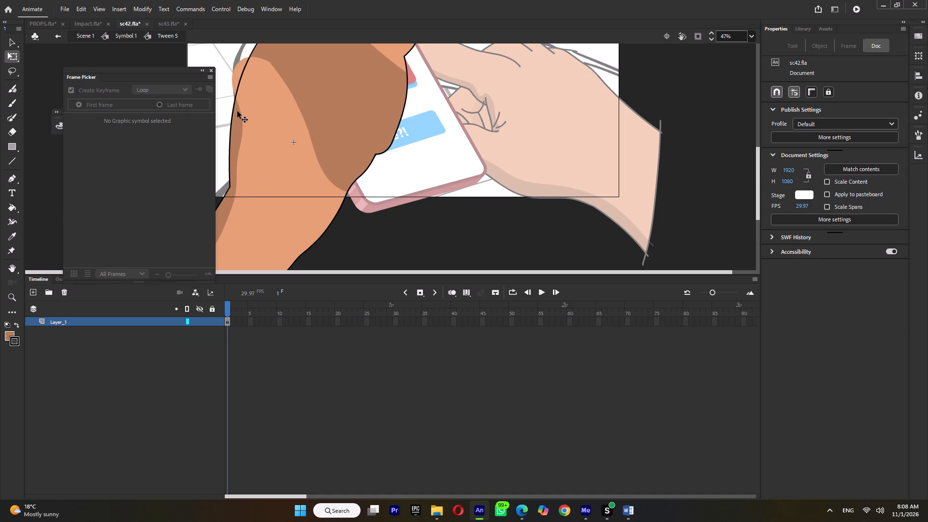
{"action": "key", "text": "i"}
{"action": "left_click", "coordinate": [253, 114]}
{"action": "left_click", "coordinate": [233, 130]}
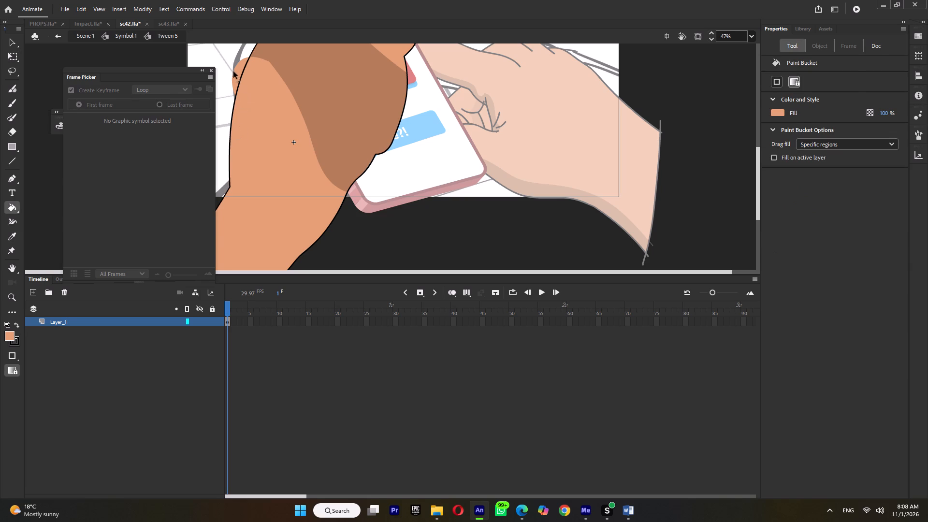
{"action": "left_click", "coordinate": [233, 71], "text": "ctrl"}
{"action": "key", "text": "Delete"}
{"action": "double_click", "coordinate": [422, 222], "text": "ctrl"}
{"action": "scroll", "coordinate": [421, 222], "scroll_direction": "down", "scroll_amount": 1, "text": "ctrl"}
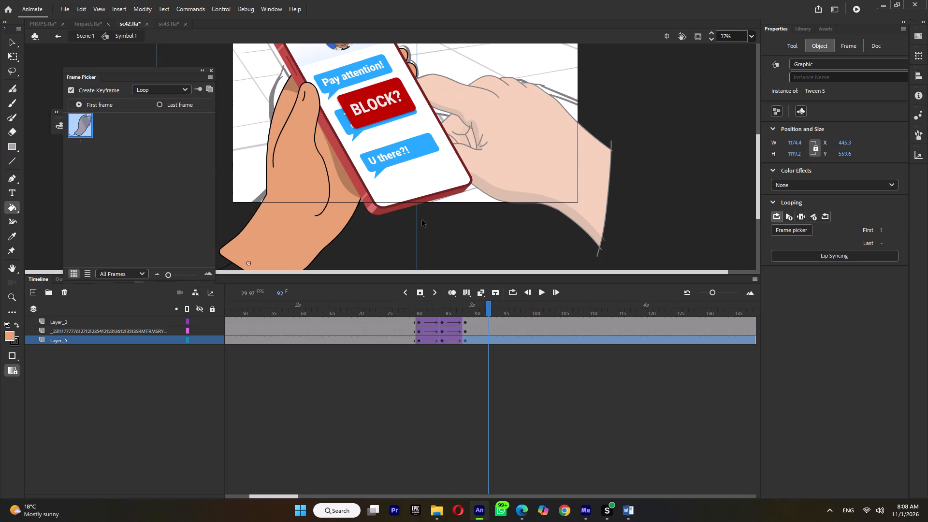
Open the holding hand's thumb piece, Tween 4, and break its group apart.
{"action": "double_click", "coordinate": [306, 130], "text": "ctrl"}
{"action": "left_click", "coordinate": [306, 130], "text": "ctrl"}
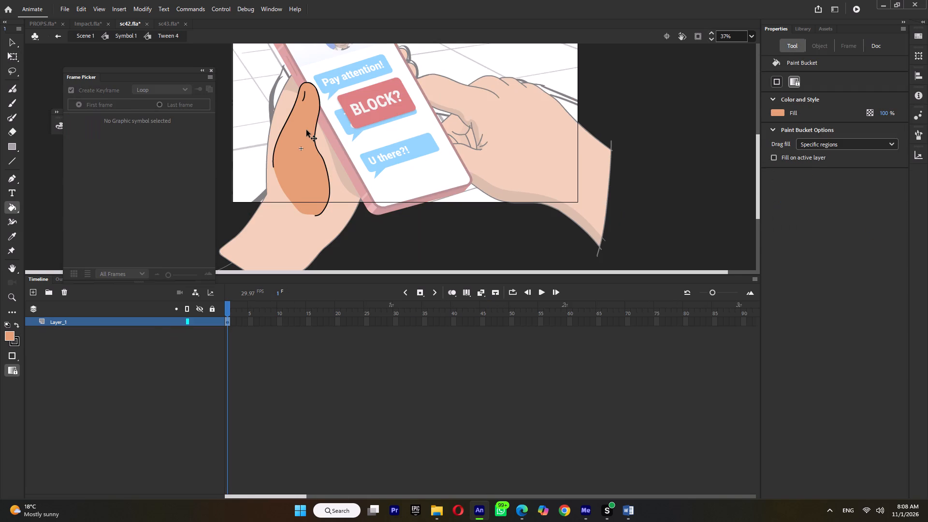
{"action": "key", "text": "ctrl+b"}
{"action": "left_click", "coordinate": [391, 128], "text": "ctrl"}
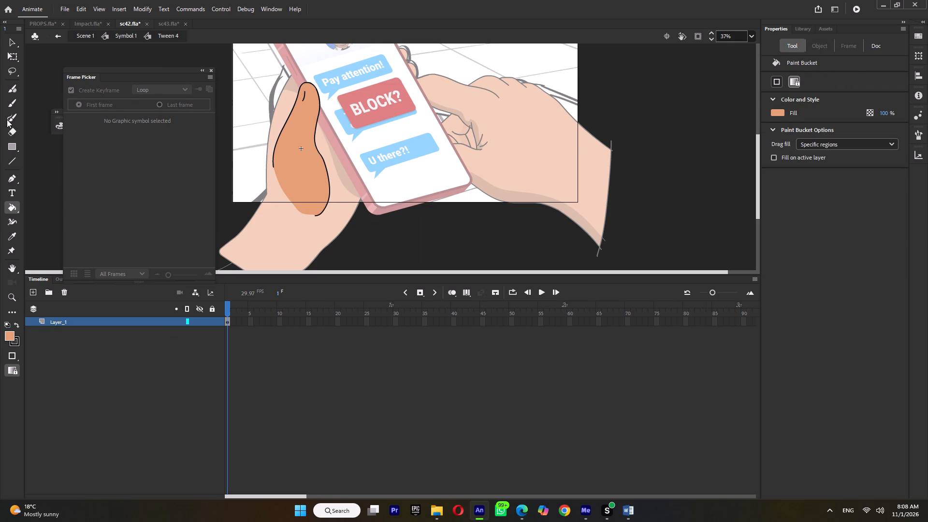
With object drawing off, draw a Paint Brush shadow line down the thumb's phone-side edge from the tip past its base.
{"action": "left_click", "coordinate": [7, 119]}
{"action": "left_click", "coordinate": [779, 83]}
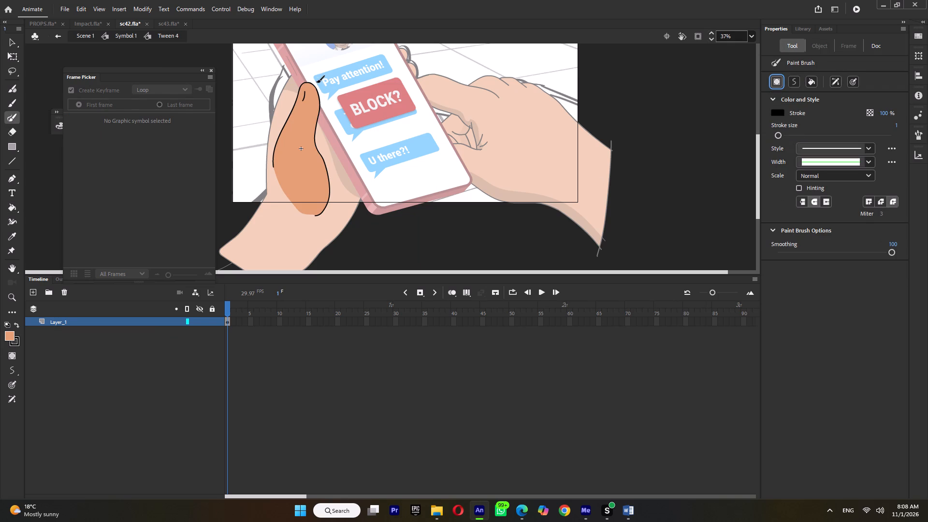
{"action": "left_click_drag", "start_coordinate": [319, 89], "coordinate": [304, 140]}
{"action": "key", "text": "ctrl+z"}
{"action": "left_click_drag", "start_coordinate": [312, 80], "coordinate": [310, 130]}
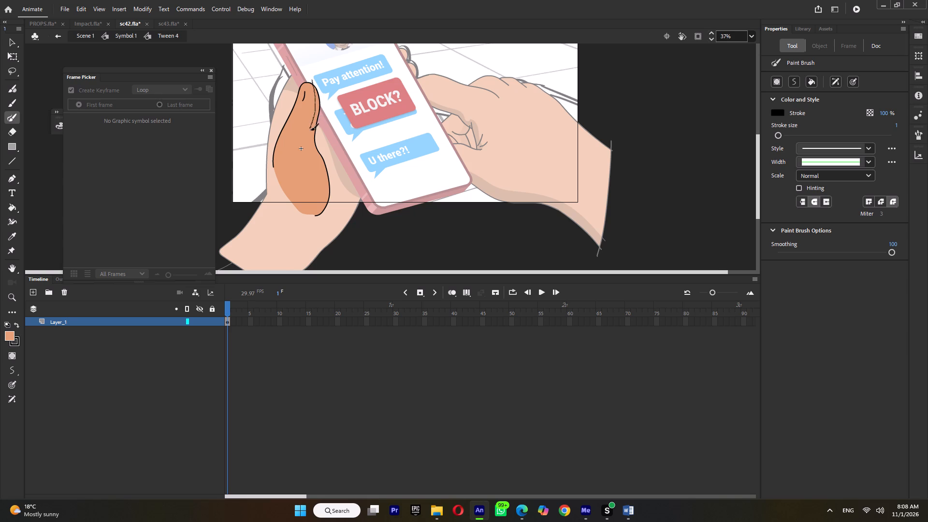
{"action": "left_click_drag", "start_coordinate": [310, 130], "coordinate": [309, 134]}
{"action": "key", "text": "ctrl+z"}
{"action": "left_click_drag", "start_coordinate": [317, 81], "coordinate": [311, 124]}
{"action": "left_click_drag", "start_coordinate": [311, 124], "coordinate": [321, 192]}
{"action": "left_click_drag", "start_coordinate": [321, 192], "coordinate": [305, 227]}
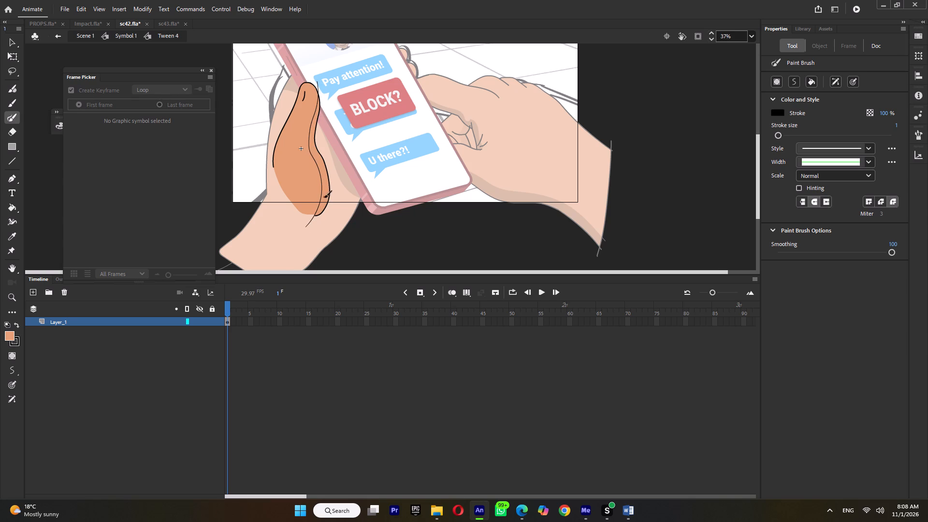
Fill the strip between the shadow line and the thumb's phone-side outline with the shadow tone sampled from the palm.
{"action": "key", "text": "k"}
{"action": "left_click", "coordinate": [324, 192]}
{"action": "left_click", "coordinate": [326, 187]}
{"action": "left_click", "coordinate": [322, 188], "text": "ctrl"}
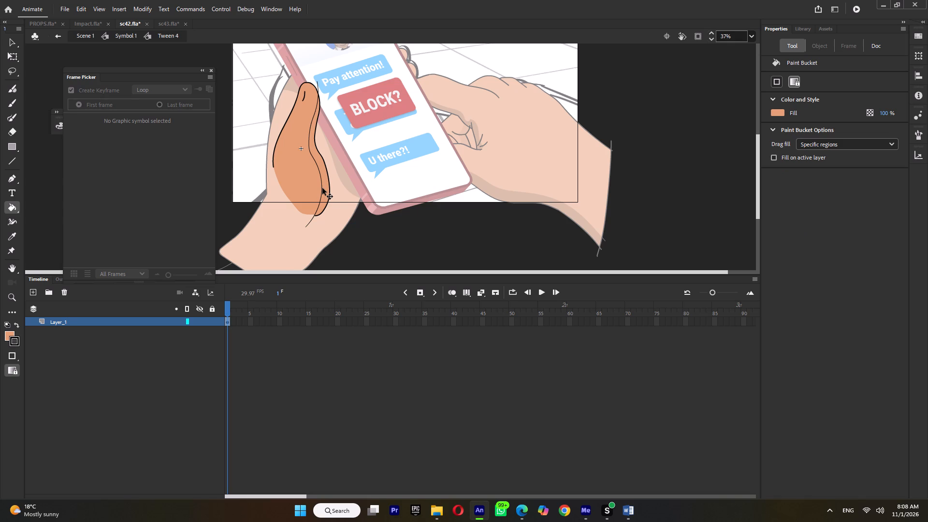
{"action": "left_click", "coordinate": [328, 183], "text": "ctrl"}
{"action": "left_click", "coordinate": [324, 183], "text": "ctrl"}
{"action": "double_click", "coordinate": [338, 180], "text": "ctrl"}
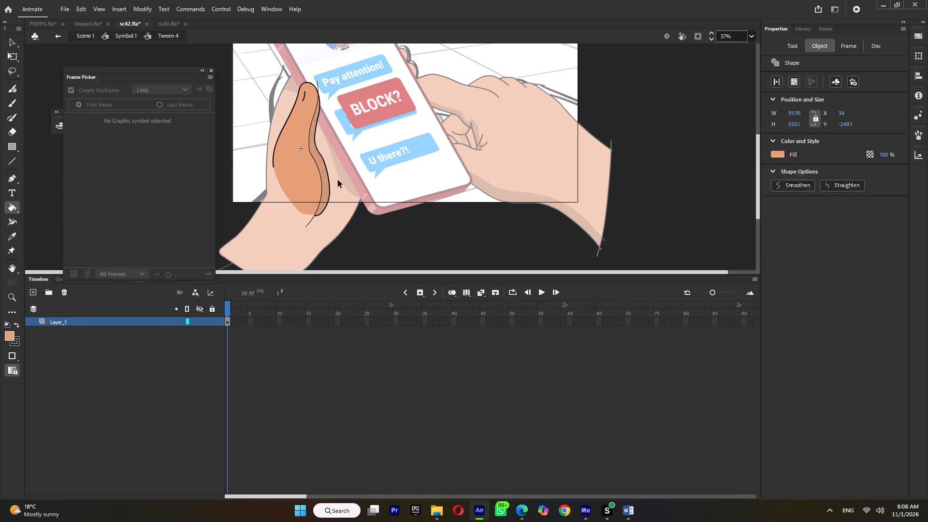
{"action": "key", "text": "i"}
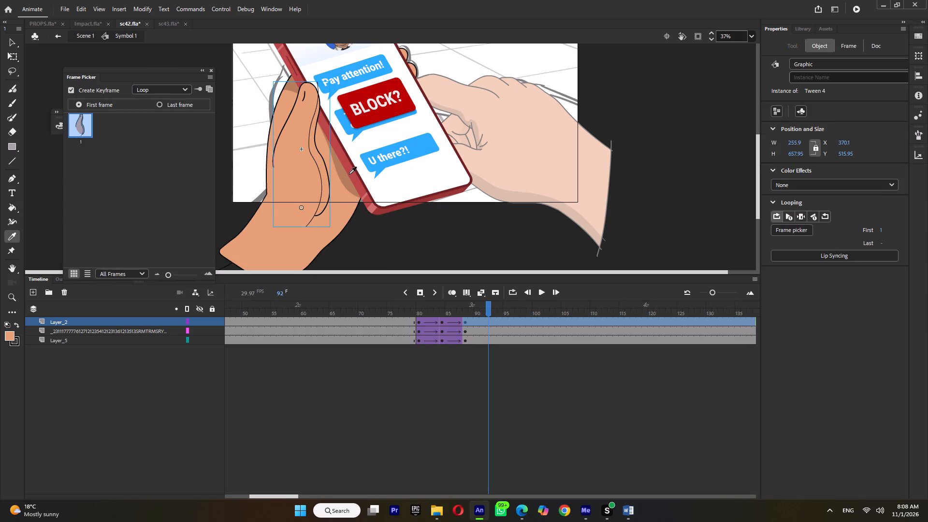
{"action": "left_click", "coordinate": [346, 180]}
{"action": "double_click", "coordinate": [327, 182], "text": "ctrl"}
{"action": "left_click", "coordinate": [323, 184]}
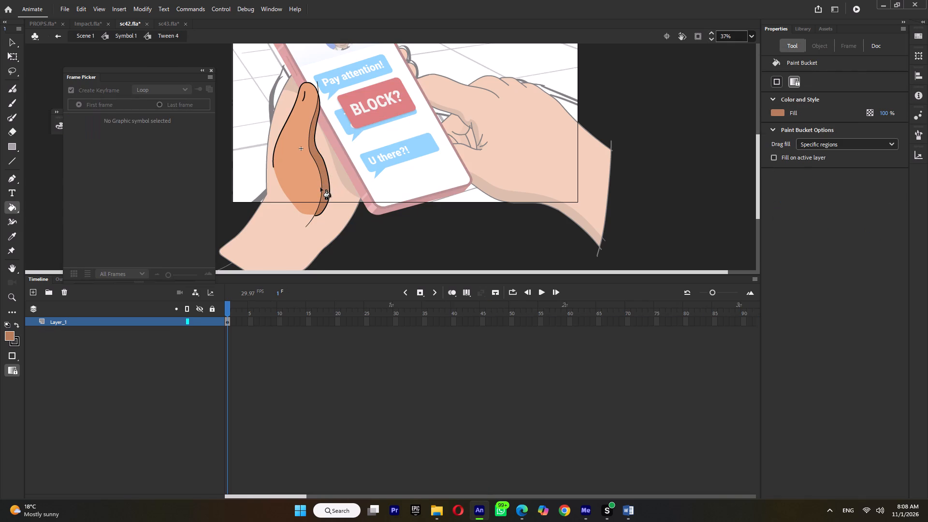
Delete the thumb's shadow guide line segments, including the ends past the outline, and return to Symbol 1.
{"action": "left_click", "coordinate": [320, 188], "text": "ctrl"}
{"action": "left_click", "coordinate": [11, 56]}
{"action": "key", "text": "Delete"}
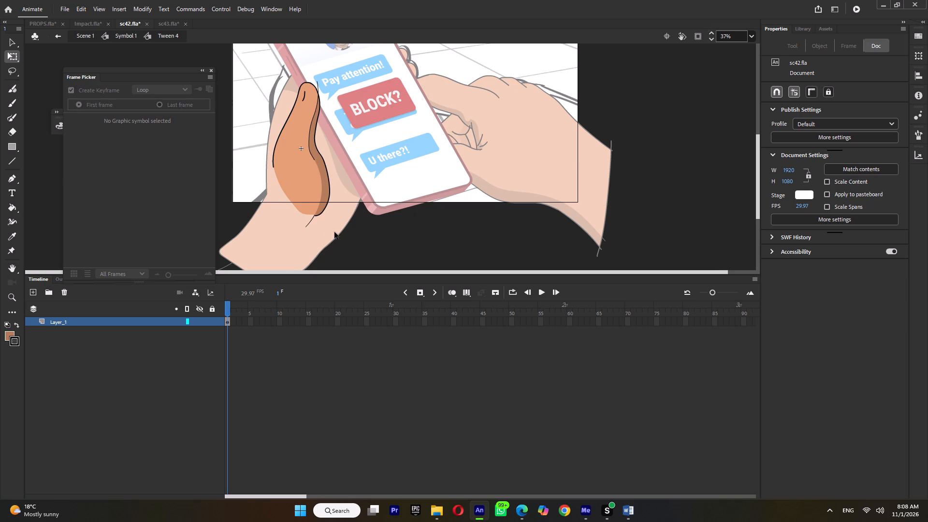
{"action": "left_click", "coordinate": [307, 223]}
{"action": "key", "text": "Delete"}
{"action": "left_click", "coordinate": [308, 148]}
{"action": "key", "text": "Delete"}
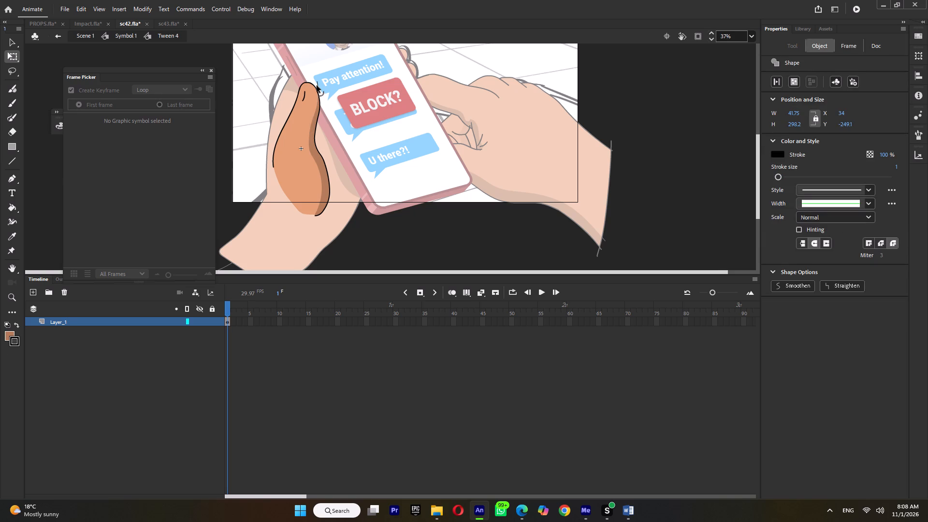
{"action": "left_click", "coordinate": [317, 86]}
{"action": "key", "text": "Delete"}
{"action": "triple_click", "coordinate": [363, 107]}
{"action": "scroll", "coordinate": [402, 189], "scroll_direction": "down", "scroll_amount": 5, "text": "ctrl"}
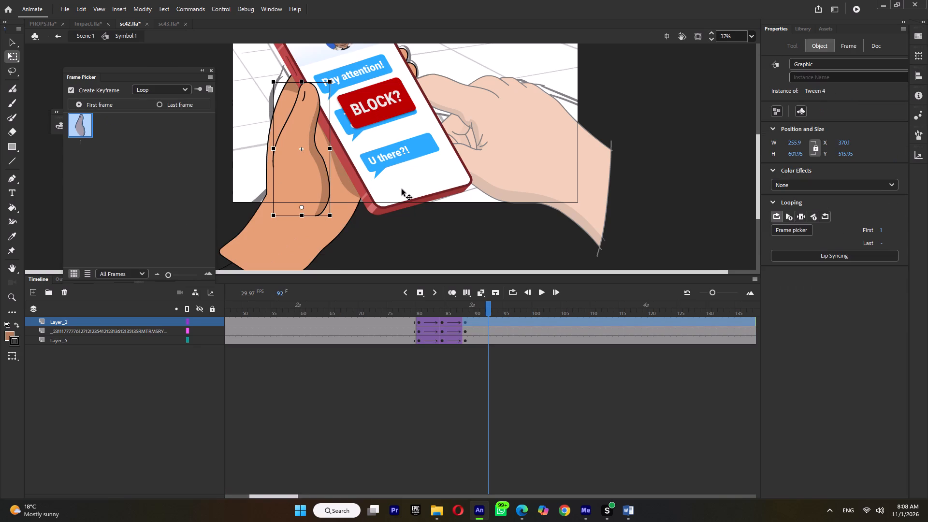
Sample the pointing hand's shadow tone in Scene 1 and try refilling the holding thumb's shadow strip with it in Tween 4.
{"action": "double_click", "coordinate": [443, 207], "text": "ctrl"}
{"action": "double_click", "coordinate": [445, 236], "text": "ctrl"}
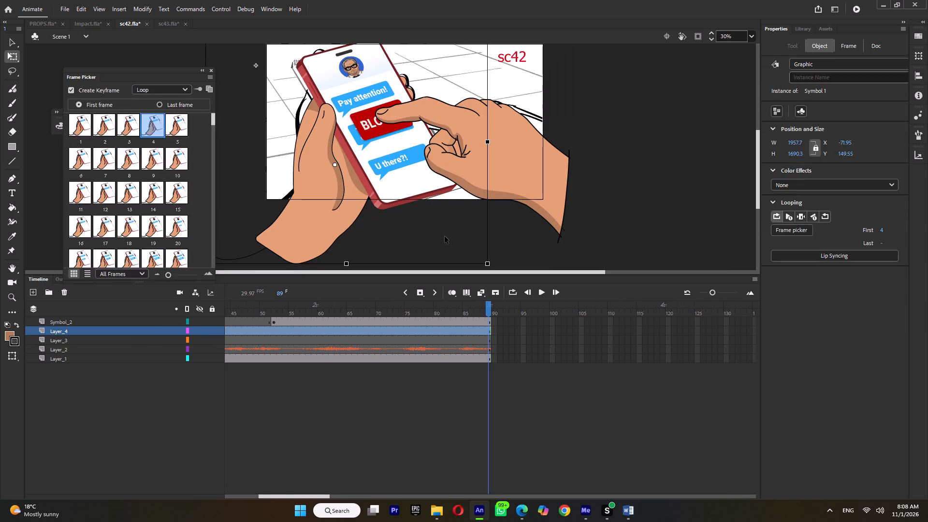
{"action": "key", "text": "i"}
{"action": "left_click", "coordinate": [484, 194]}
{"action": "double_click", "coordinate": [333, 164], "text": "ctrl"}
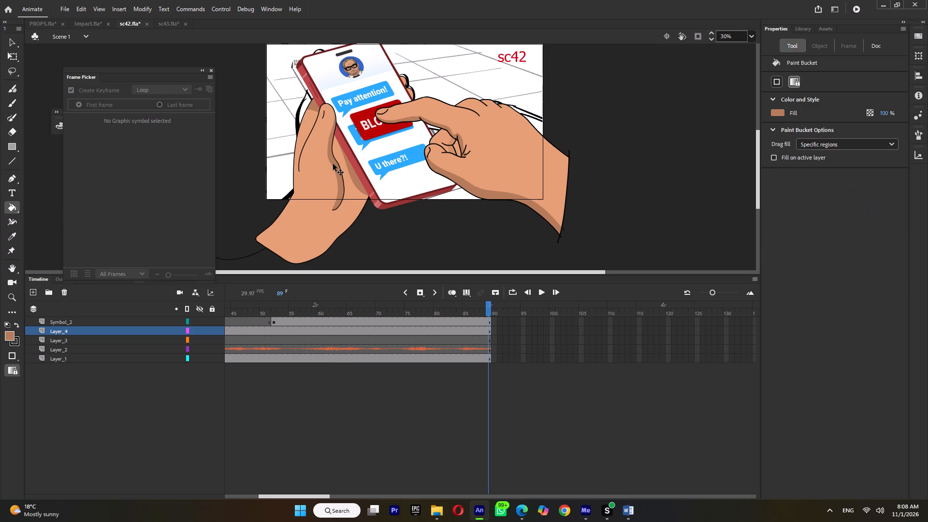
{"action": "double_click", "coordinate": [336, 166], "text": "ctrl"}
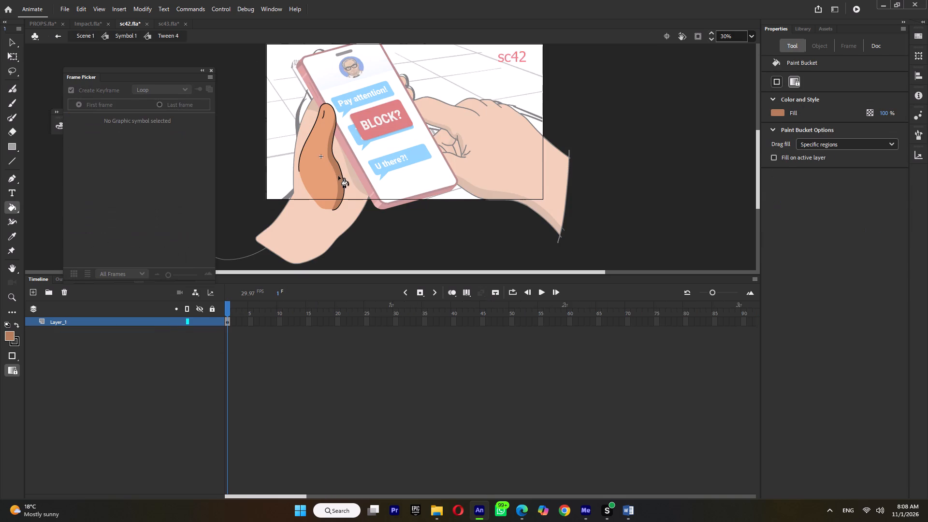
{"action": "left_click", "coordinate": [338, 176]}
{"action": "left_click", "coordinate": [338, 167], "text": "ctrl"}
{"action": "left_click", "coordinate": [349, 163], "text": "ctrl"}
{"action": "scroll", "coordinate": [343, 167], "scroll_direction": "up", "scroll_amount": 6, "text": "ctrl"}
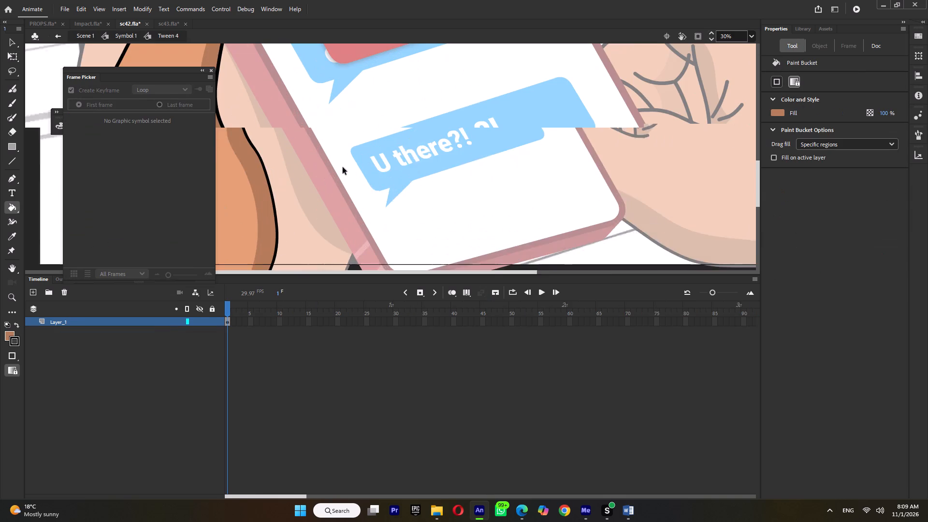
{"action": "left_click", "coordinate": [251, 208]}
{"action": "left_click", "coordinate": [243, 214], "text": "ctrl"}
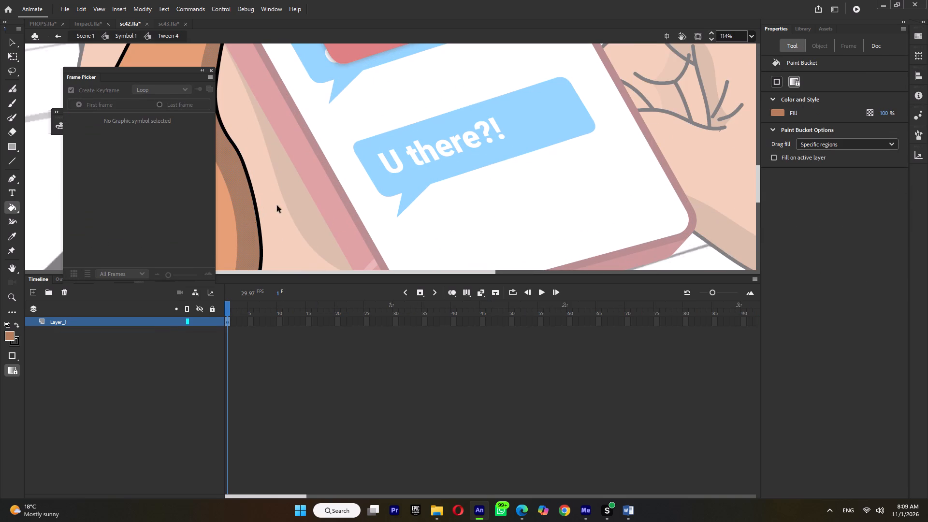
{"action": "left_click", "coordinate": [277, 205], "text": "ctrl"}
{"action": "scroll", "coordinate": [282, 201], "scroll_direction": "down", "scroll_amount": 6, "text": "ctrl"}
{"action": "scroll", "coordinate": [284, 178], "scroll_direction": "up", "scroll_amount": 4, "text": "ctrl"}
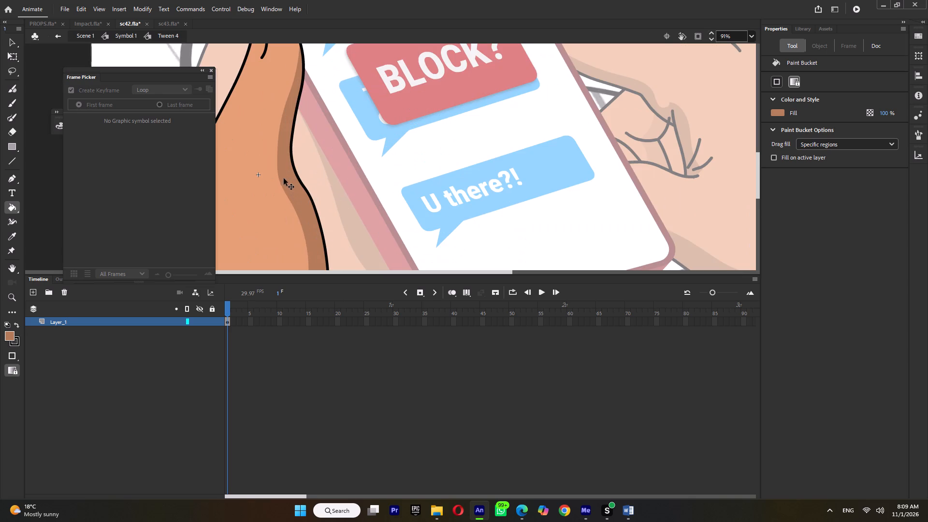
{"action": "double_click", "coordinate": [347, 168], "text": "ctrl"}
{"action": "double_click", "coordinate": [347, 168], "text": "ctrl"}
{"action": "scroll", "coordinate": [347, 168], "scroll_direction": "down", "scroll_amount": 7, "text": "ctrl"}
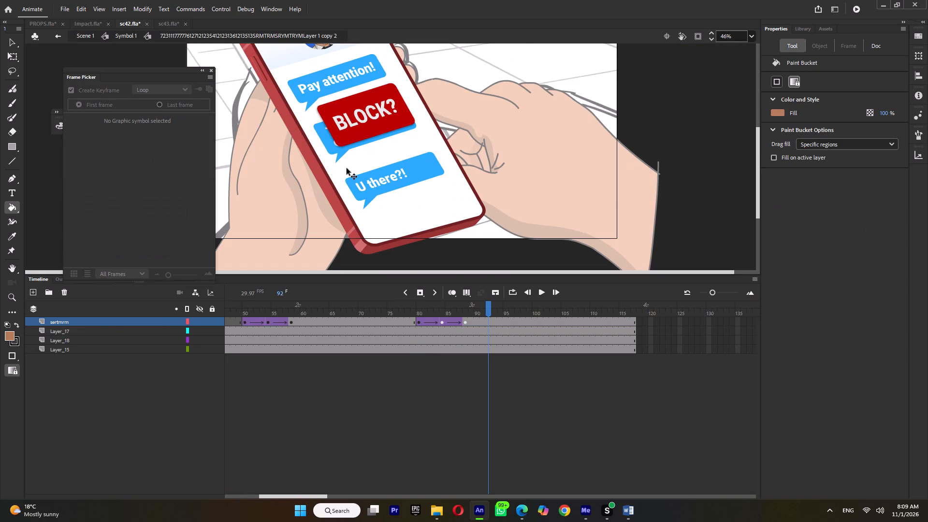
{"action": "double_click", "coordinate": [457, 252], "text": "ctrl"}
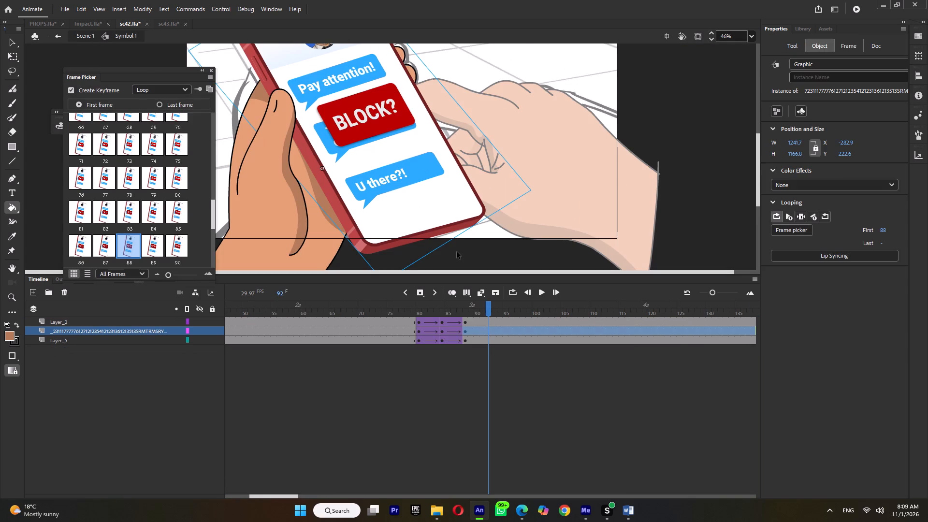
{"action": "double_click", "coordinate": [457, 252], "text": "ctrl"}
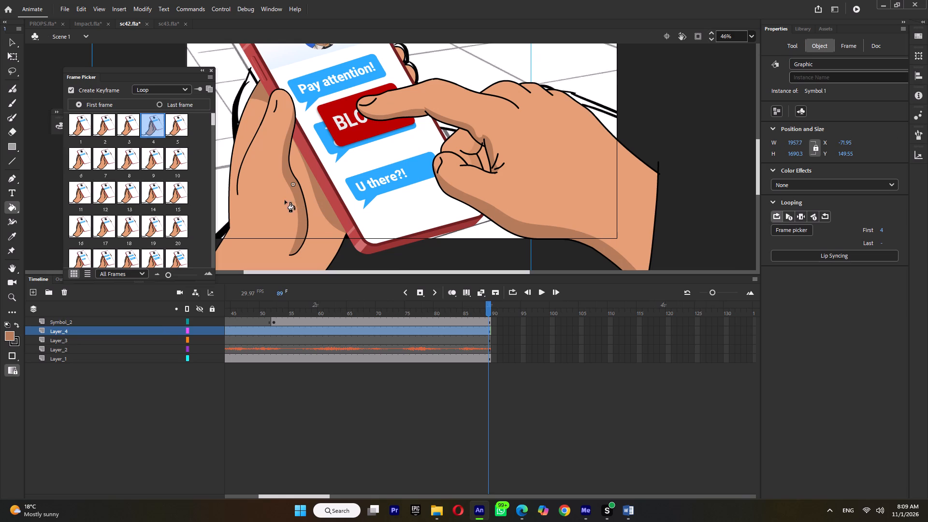
Sample the palm's shadow tone and clip the view so artwork outside the stage is hidden.
{"action": "key", "text": "i"}
{"action": "left_click", "coordinate": [321, 197]}
{"action": "scroll", "coordinate": [510, 206], "scroll_direction": "down", "scroll_amount": 2, "text": "ctrl"}
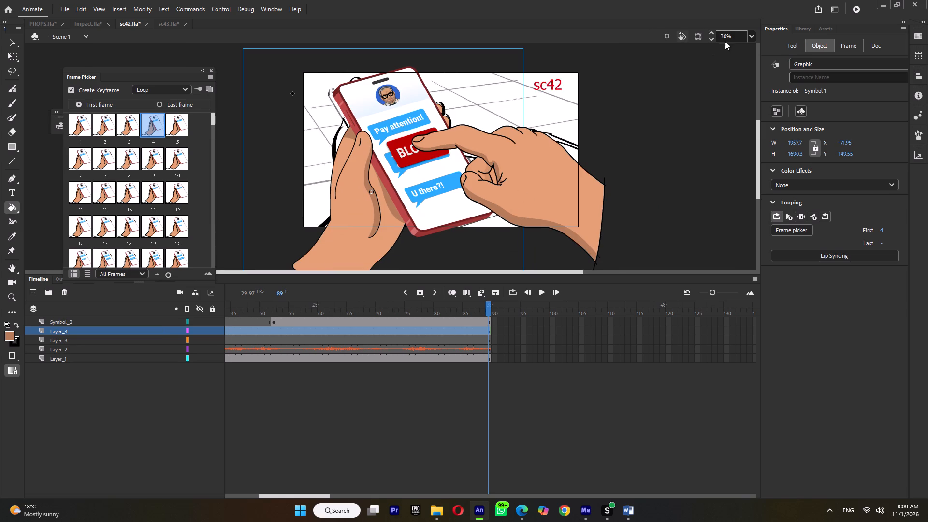
{"action": "left_click", "coordinate": [701, 35]}
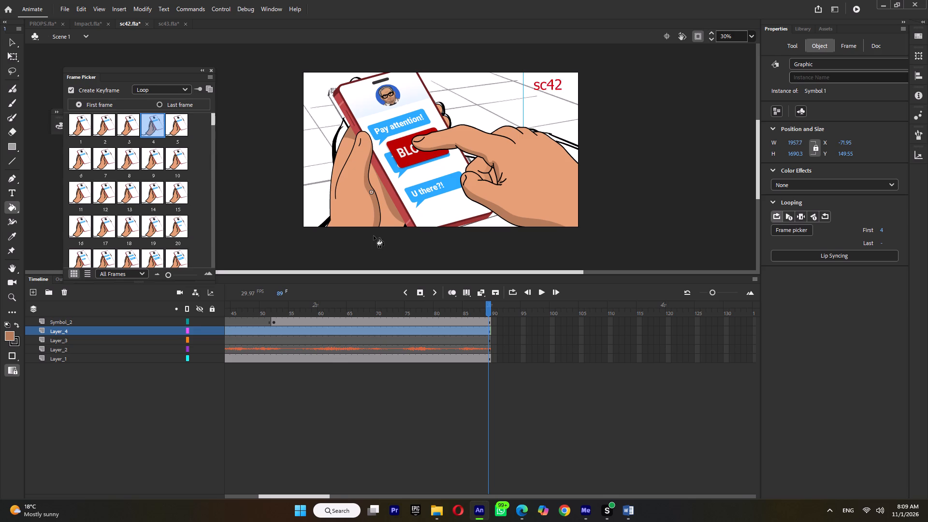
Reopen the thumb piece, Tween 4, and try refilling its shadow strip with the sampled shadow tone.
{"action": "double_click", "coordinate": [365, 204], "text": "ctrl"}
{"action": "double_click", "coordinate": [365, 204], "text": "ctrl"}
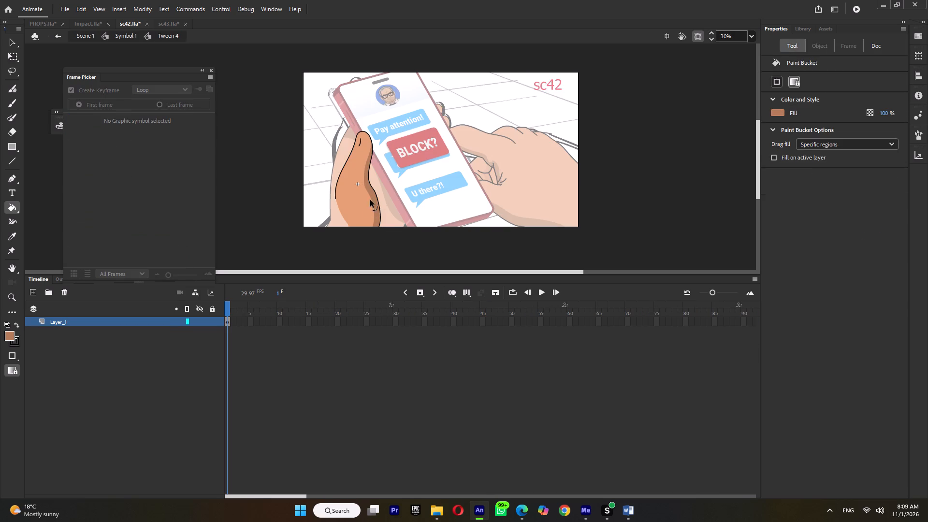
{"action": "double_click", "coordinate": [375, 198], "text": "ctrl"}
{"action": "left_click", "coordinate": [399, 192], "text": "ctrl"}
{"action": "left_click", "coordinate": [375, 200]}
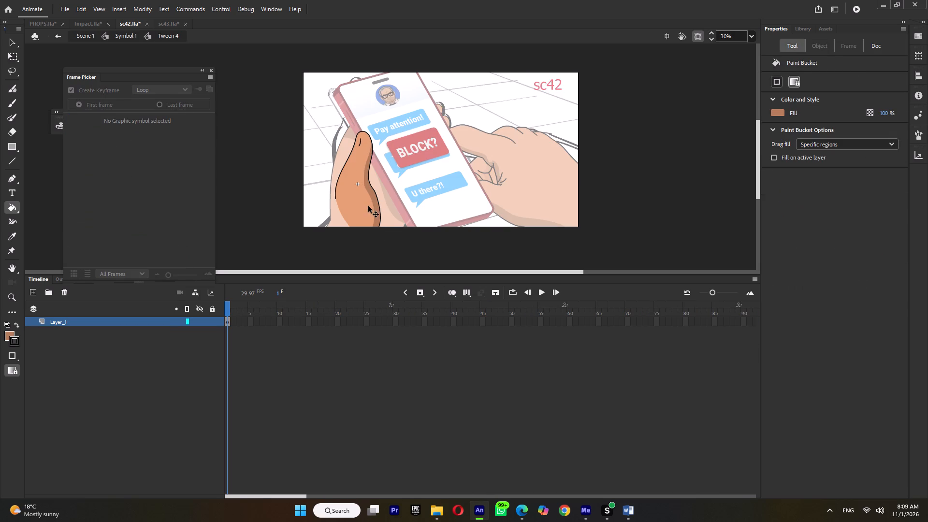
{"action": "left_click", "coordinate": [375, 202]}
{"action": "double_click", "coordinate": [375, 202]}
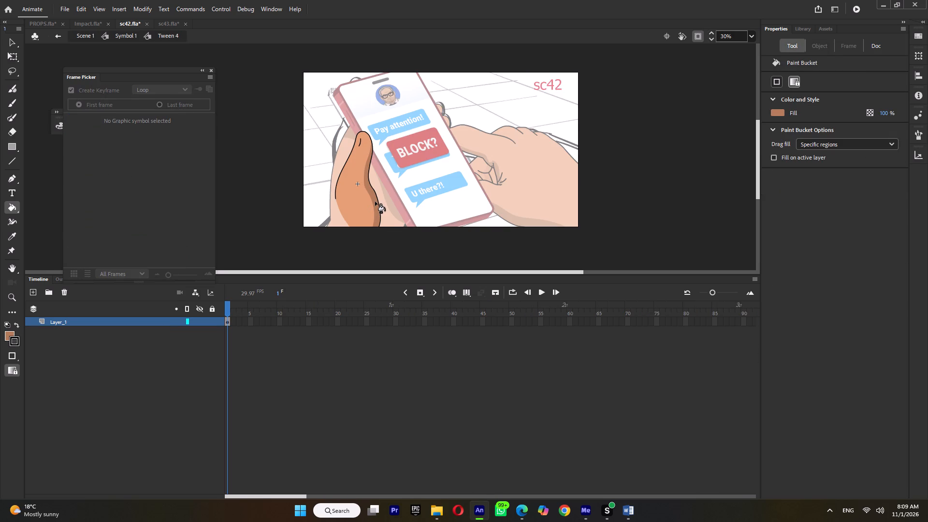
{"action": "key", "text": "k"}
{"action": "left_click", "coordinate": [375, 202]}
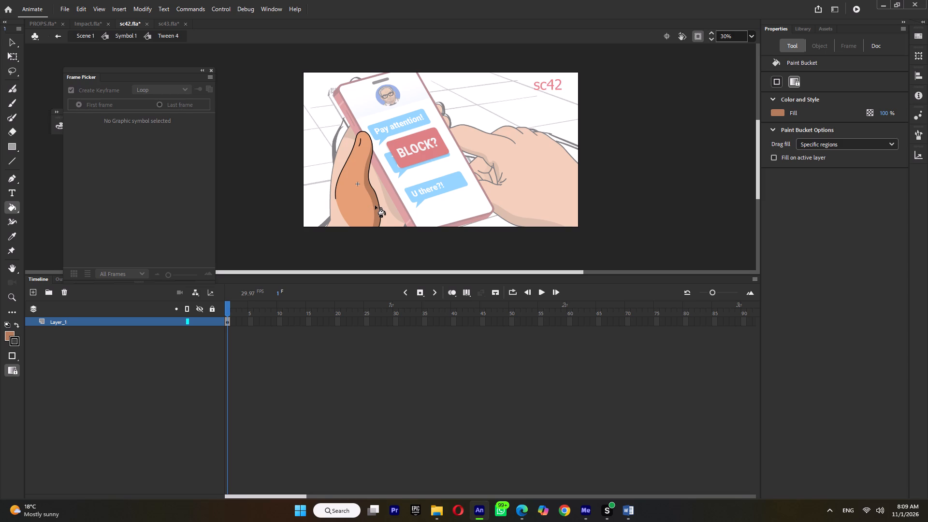
Fill the thumb's shadow strip with the thumb's own base skin tone and return to Scene 1.
{"action": "key", "text": "i"}
{"action": "left_click", "coordinate": [362, 207]}
{"action": "left_click", "coordinate": [376, 203]}
{"action": "double_click", "coordinate": [386, 203], "text": "ctrl"}
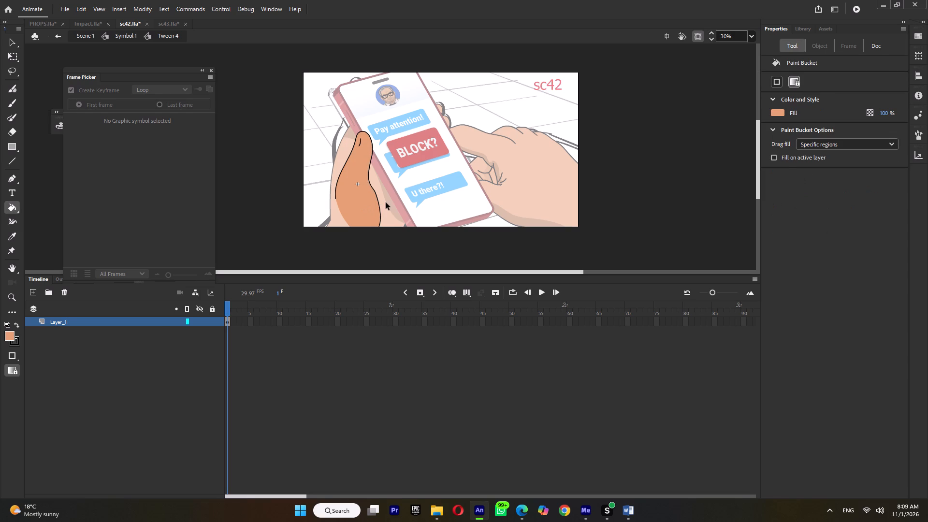
{"action": "double_click", "coordinate": [320, 181], "text": "ctrl"}
{"action": "scroll", "coordinate": [319, 181], "scroll_direction": "down", "scroll_amount": 3, "text": "ctrl"}
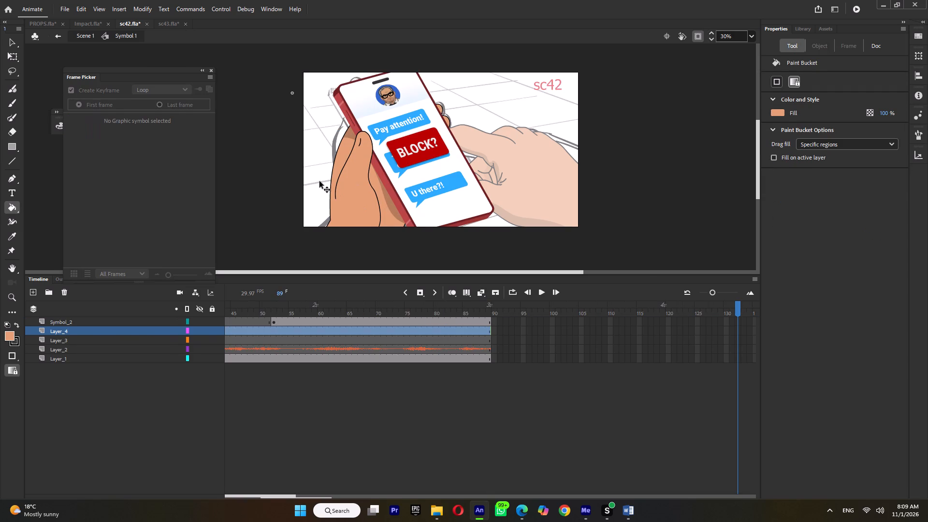
Save the sc42 document.
{"action": "key", "text": "ctrl+s"}
{"action": "key", "text": "Return"}
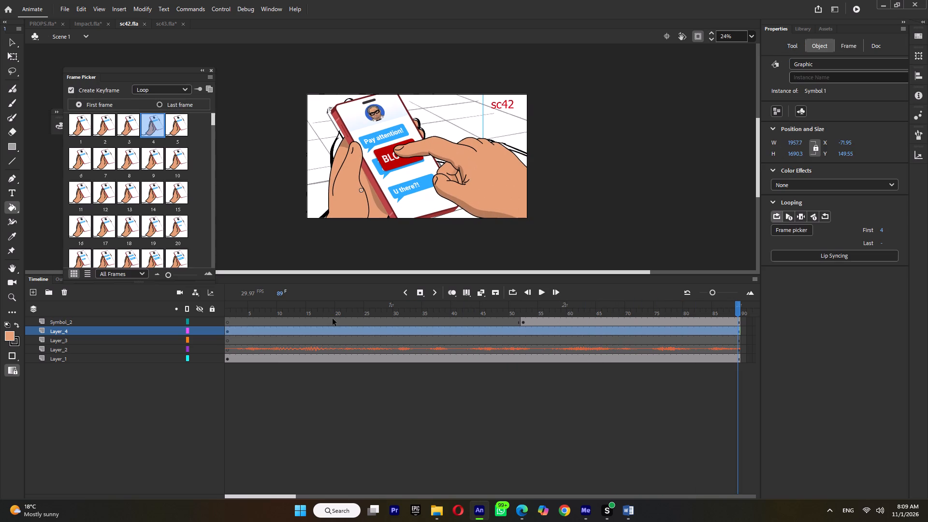
{"action": "key", "text": "ctrl+s"}
Open the media export settings for sc42.
{"action": "left_click", "coordinate": [68, 11]}
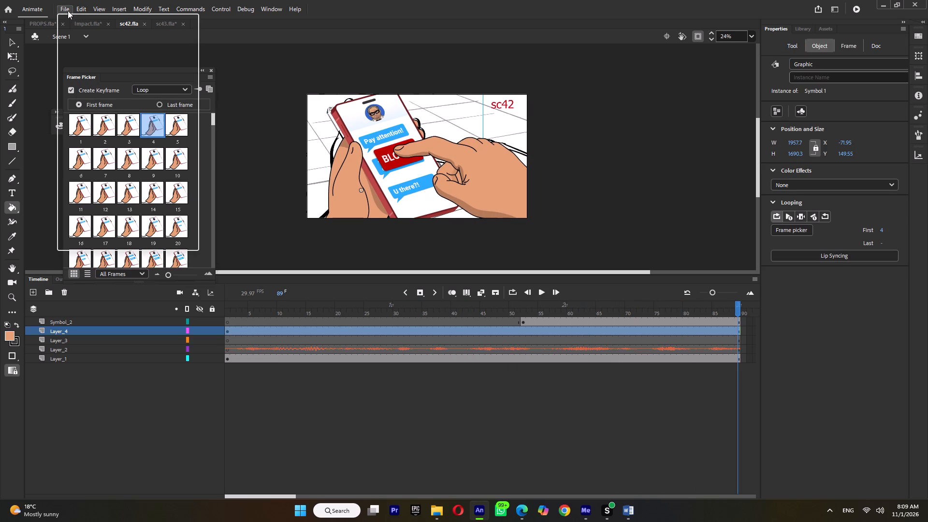
{"action": "left_click", "coordinate": [110, 164]}
{"action": "left_click", "coordinate": [246, 195]}
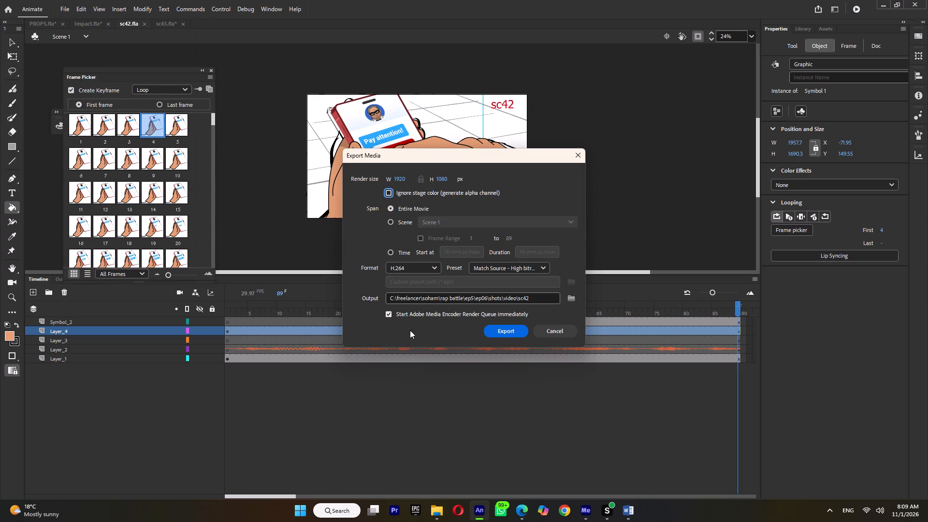
In File Explorer, delete the old sc42.mp4 from the ep06 shots video folder.
{"action": "left_click", "coordinate": [438, 509]}
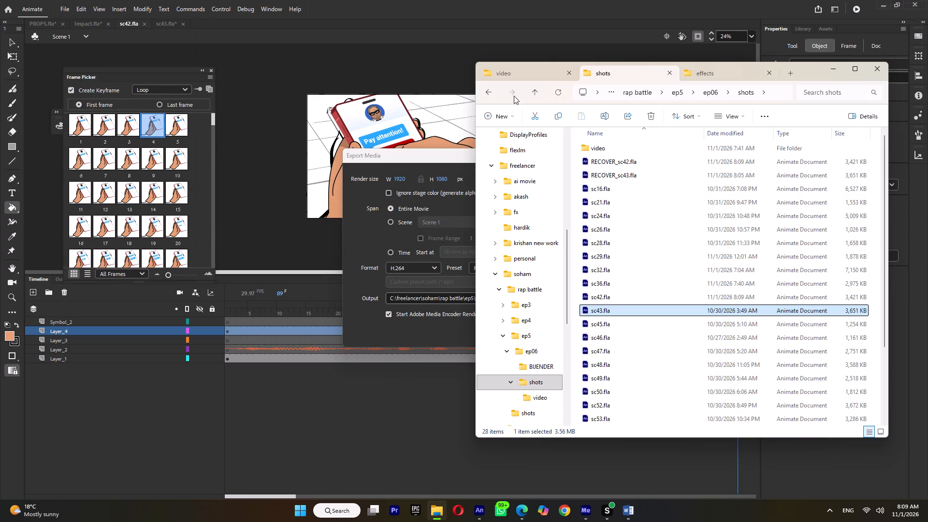
{"action": "left_click", "coordinate": [516, 73]}
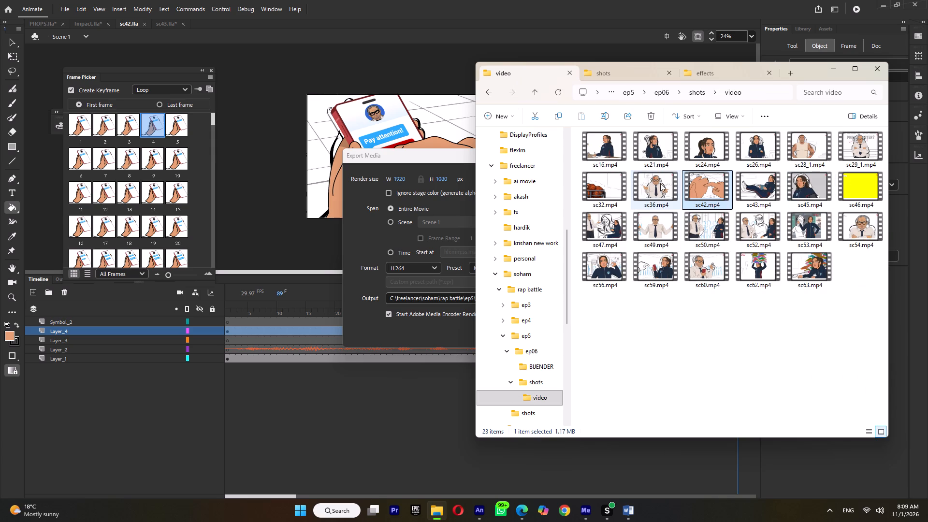
{"action": "left_click", "coordinate": [753, 189]}
{"action": "left_click", "coordinate": [681, 182]}
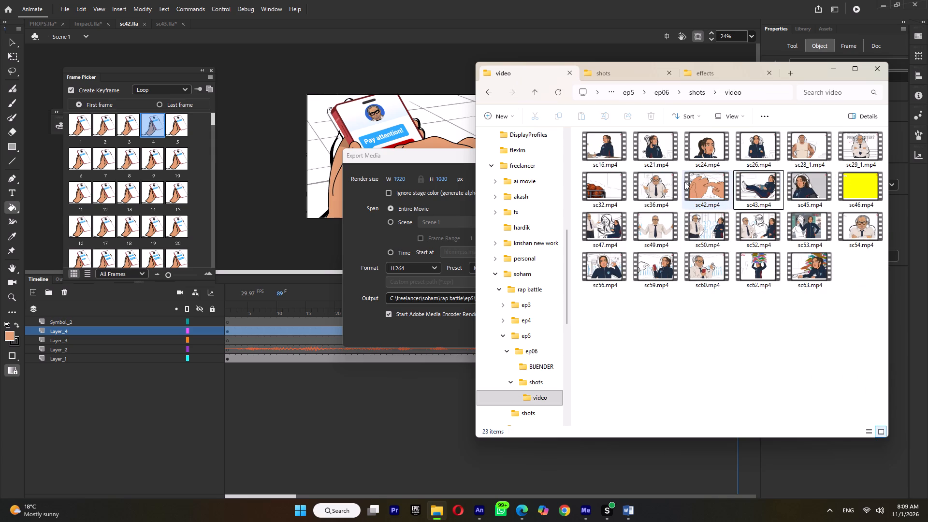
{"action": "left_click", "coordinate": [714, 185]}
{"action": "key", "text": "Delete"}
Export the entire sc42 movie at 1920 x 1080 in H.264 format to the ep06 shots video folder.
{"action": "left_click", "coordinate": [375, 256]}
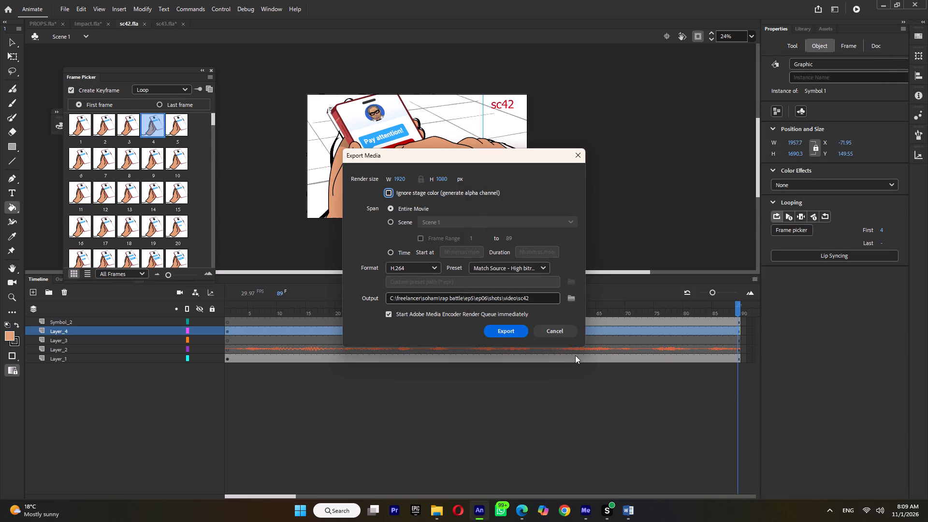
{"action": "left_click", "coordinate": [507, 333]}
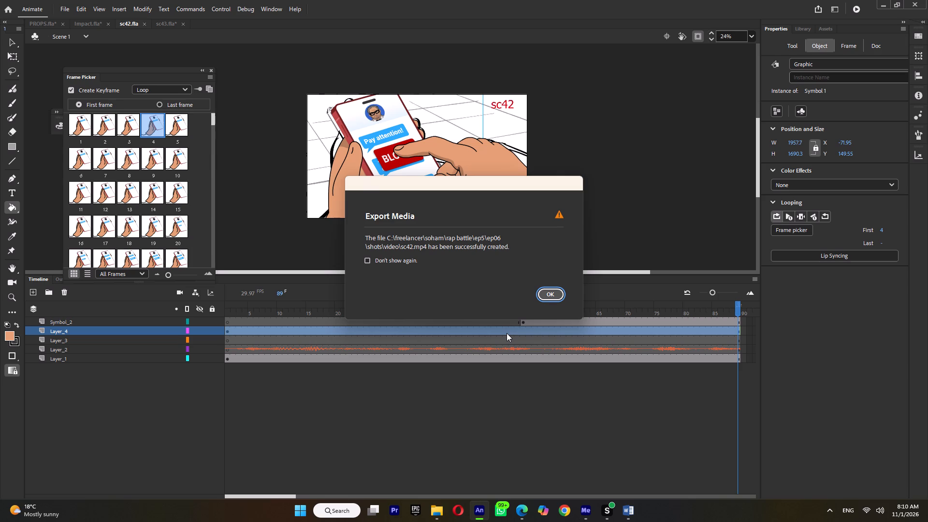
{"action": "left_click", "coordinate": [562, 296]}
Rewind the sc42 timeline and play the shot through.
{"action": "left_click_drag", "start_coordinate": [443, 306], "coordinate": [24, 327]}
{"action": "key", "text": "Return"}
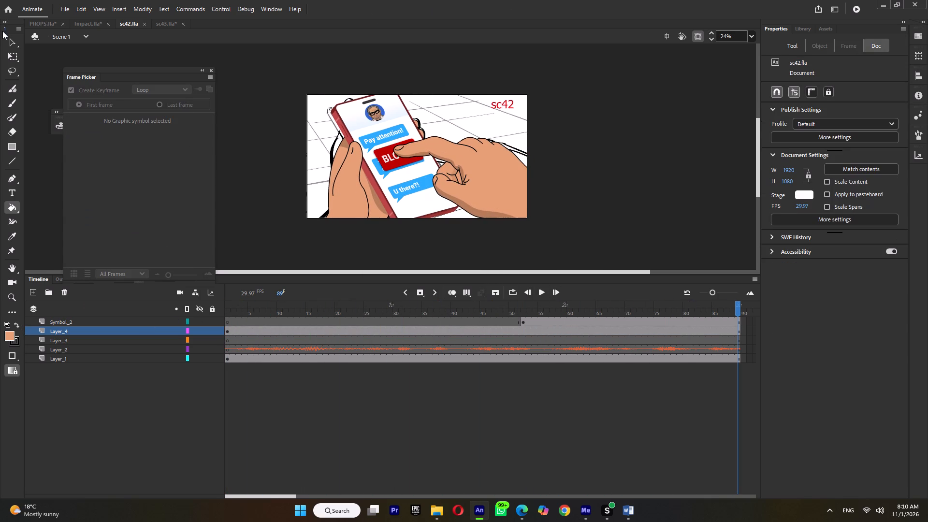
Save and close sc42.fla, leaving sc43 open.
{"action": "key", "text": "ctrl+s"}
{"action": "left_click", "coordinate": [143, 22]}
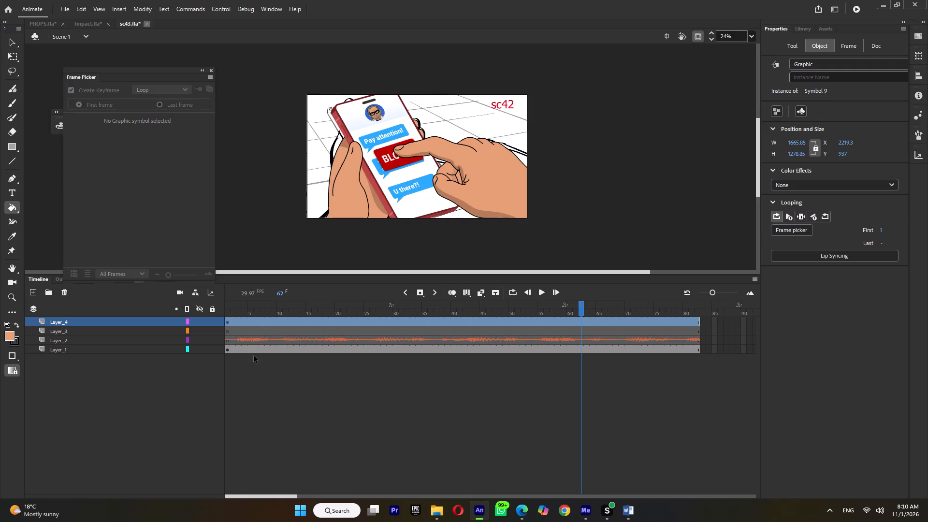
Open sc43.mp4 from the ep06 shots video folder, scrub through it to review the shot, and close the player.
{"action": "left_click", "coordinate": [435, 514]}
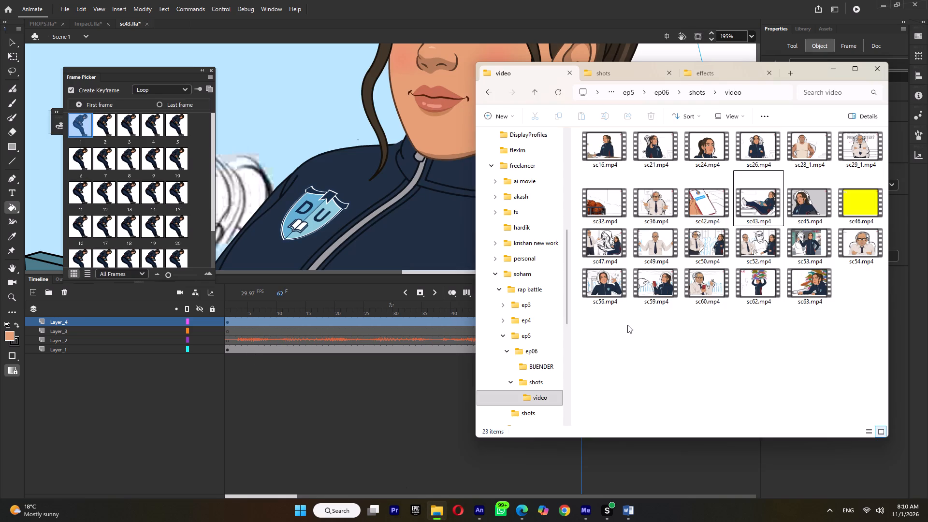
{"action": "double_click", "coordinate": [757, 209]}
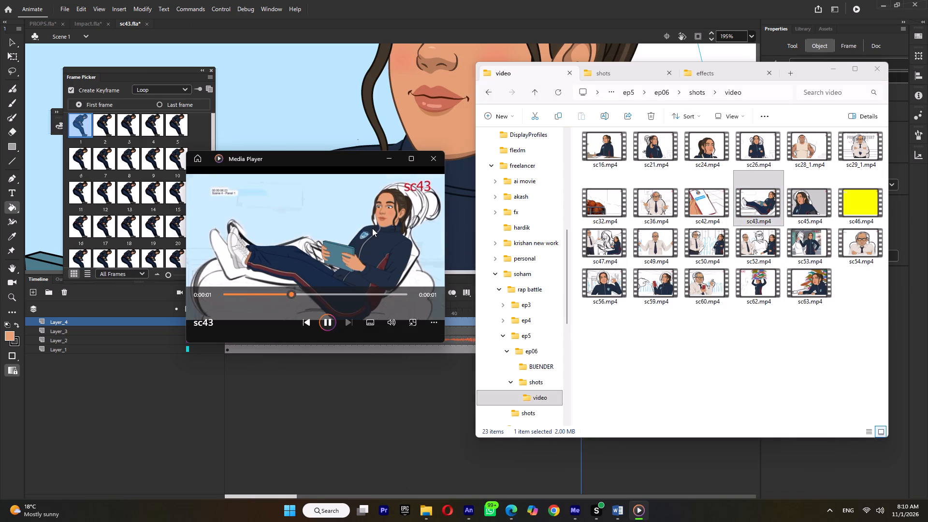
{"action": "left_click_drag", "start_coordinate": [231, 294], "coordinate": [264, 298]}
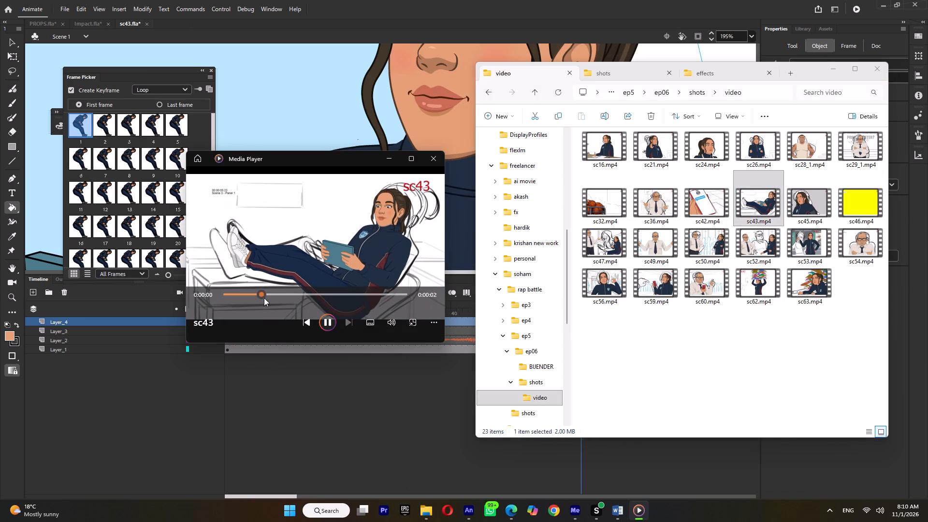
{"action": "left_click_drag", "start_coordinate": [264, 298], "coordinate": [381, 311]}
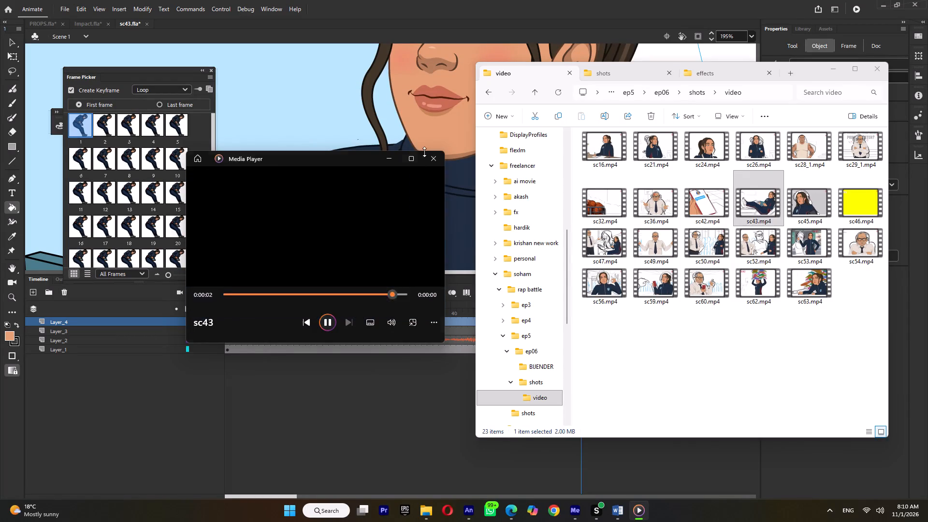
{"action": "left_click", "coordinate": [426, 158]}
Scrub back and forth through the sc43 timeline to review the shot, ending on frame 1.
{"action": "scroll", "coordinate": [405, 179], "scroll_direction": "down", "scroll_amount": 10, "text": "ctrl"}
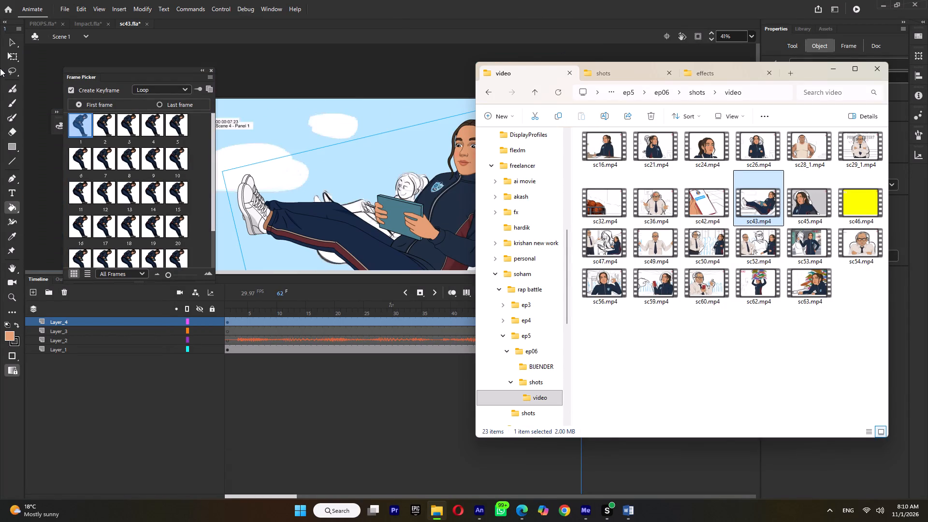
{"action": "left_click", "coordinate": [10, 58]}
{"action": "left_click_drag", "start_coordinate": [236, 307], "coordinate": [228, 314]}
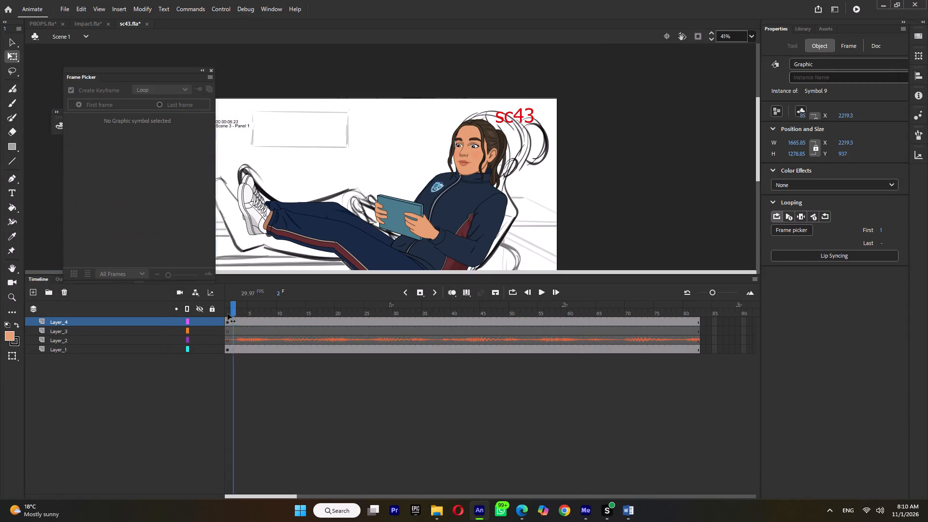
{"action": "left_click_drag", "start_coordinate": [228, 314], "coordinate": [484, 356]}
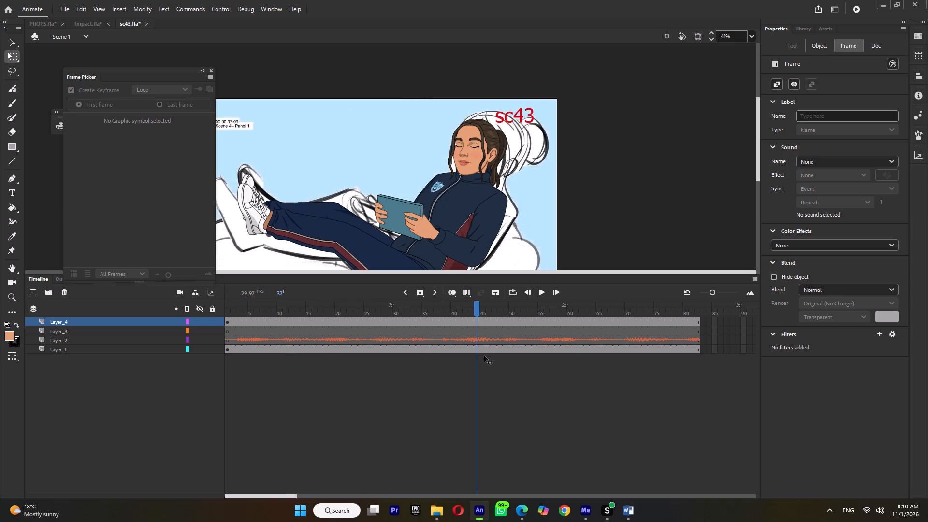
{"action": "left_click_drag", "start_coordinate": [484, 356], "coordinate": [170, 368]}
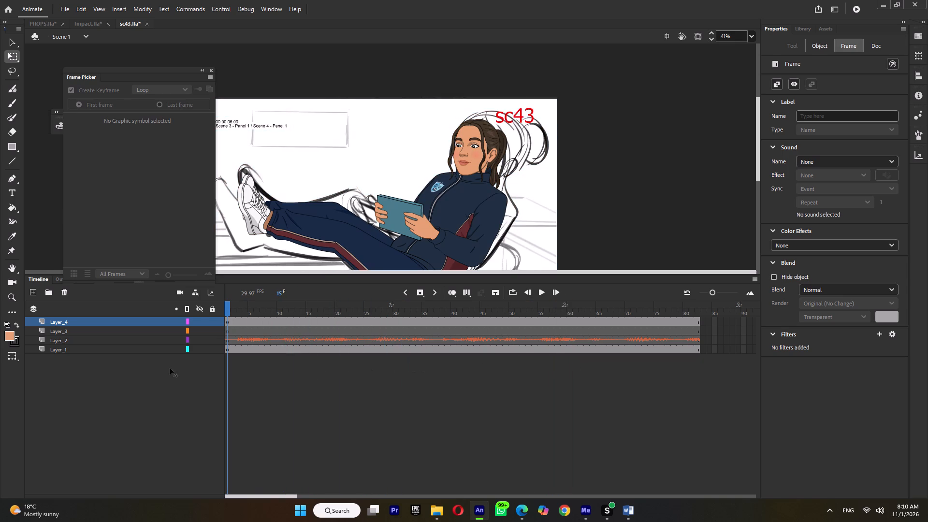
{"action": "left_click_drag", "start_coordinate": [170, 368], "coordinate": [49, 368]}
Move the storyboard reference on Layer_1 upward, clear of the reclining character, to X 0 and Y about -419.
{"action": "left_click", "coordinate": [349, 142]}
{"action": "left_click_drag", "start_coordinate": [359, 158], "coordinate": [372, 91]}
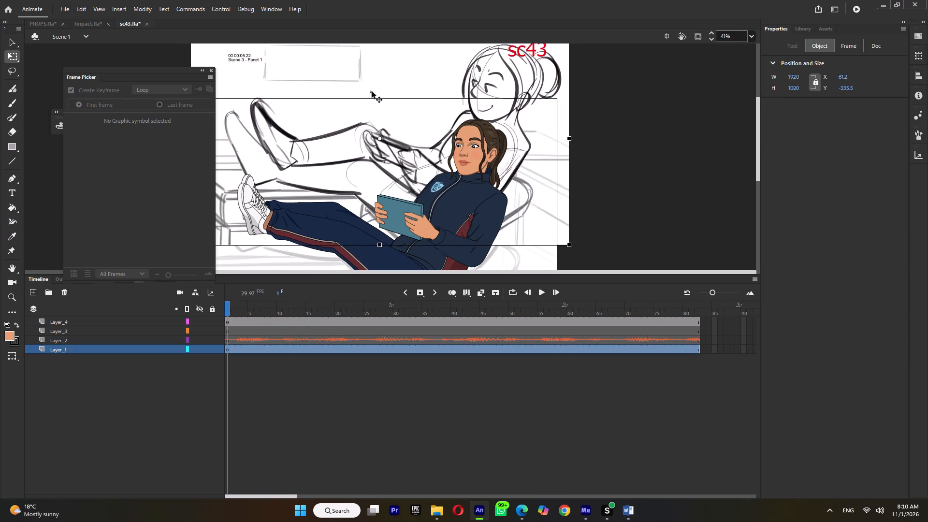
{"action": "left_click_drag", "start_coordinate": [372, 91], "coordinate": [361, 75]}
{"action": "scroll", "coordinate": [395, 175], "scroll_direction": "down", "scroll_amount": 2, "text": "ctrl"}
{"action": "scroll", "coordinate": [405, 196], "scroll_direction": "up", "scroll_amount": 2, "text": "ctrl"}
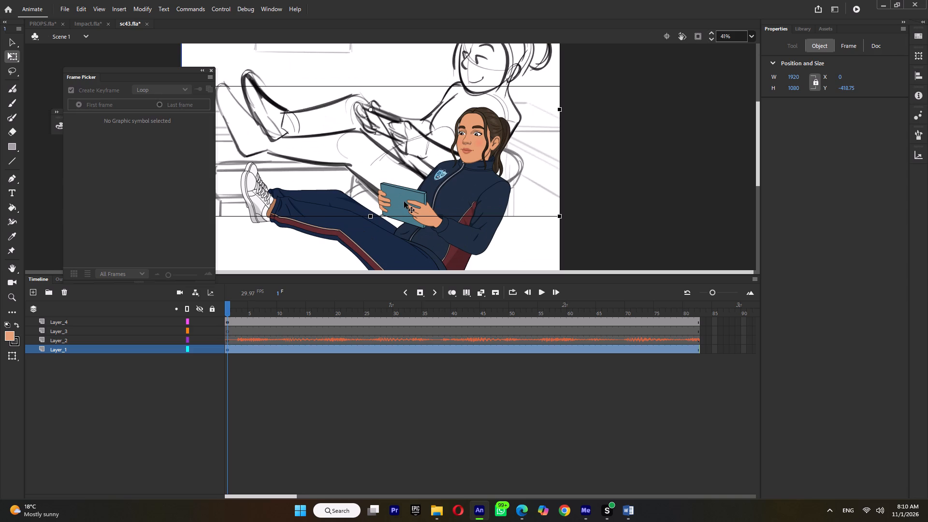
Copy the red phone lying on its side from frame 1 of PROPS.fla.
{"action": "left_click", "coordinate": [37, 26]}
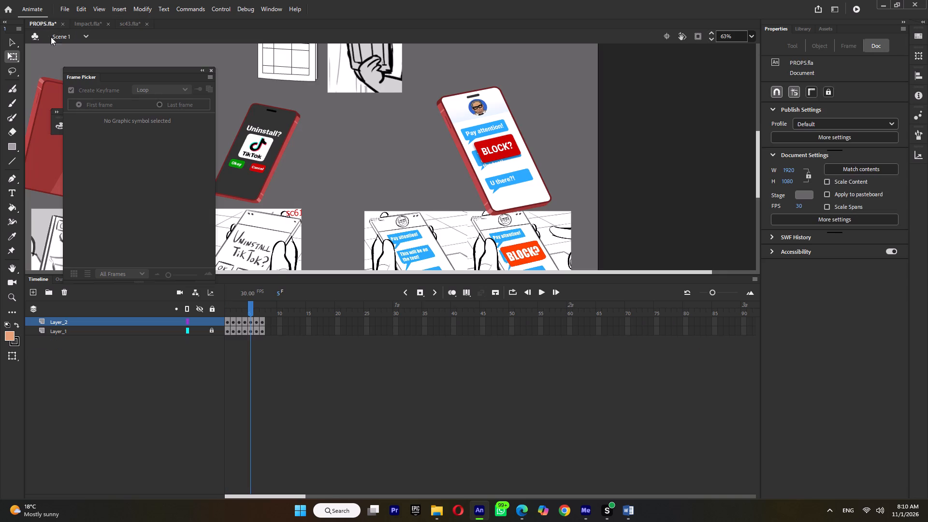
{"action": "scroll", "coordinate": [390, 190], "scroll_direction": "down", "scroll_amount": 3, "text": "ctrl"}
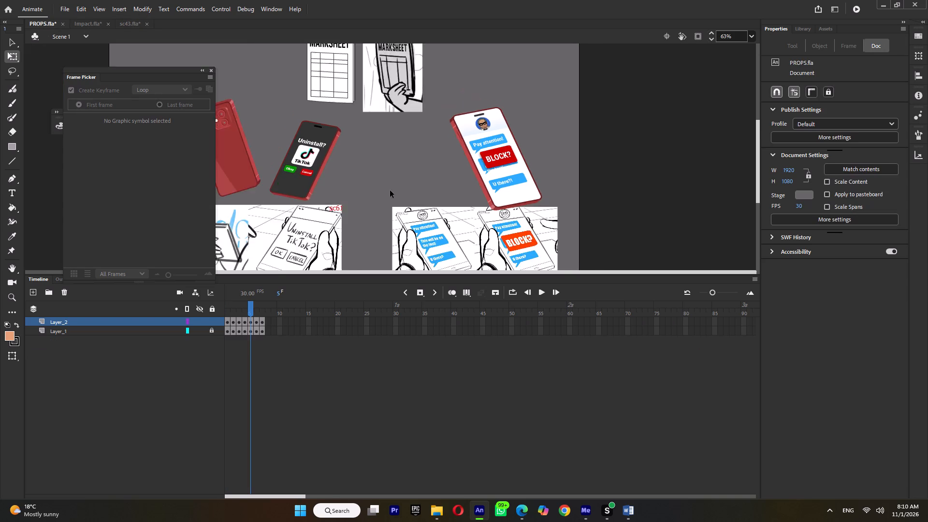
{"action": "scroll", "coordinate": [390, 190], "scroll_direction": "down", "scroll_amount": 6, "text": "ctrl"}
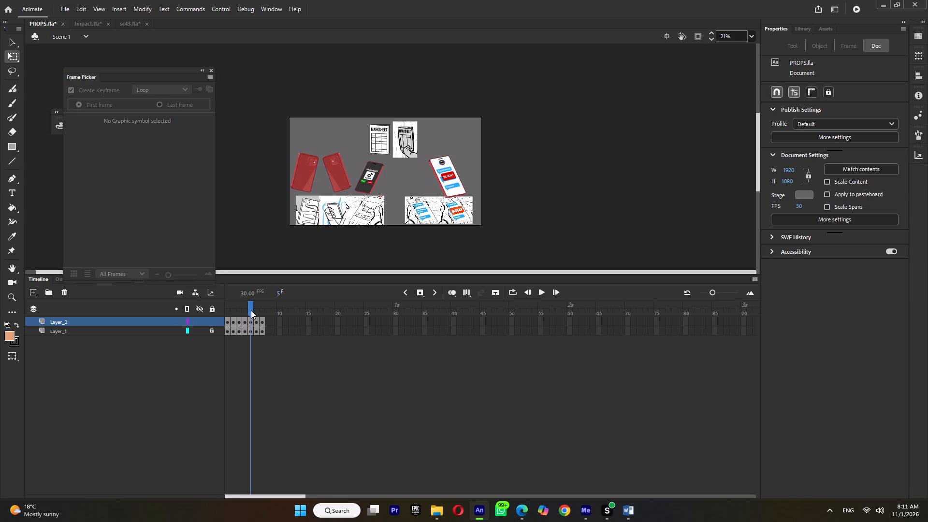
{"action": "left_click_drag", "start_coordinate": [247, 310], "coordinate": [249, 313]}
{"action": "left_click_drag", "start_coordinate": [249, 313], "coordinate": [219, 322]}
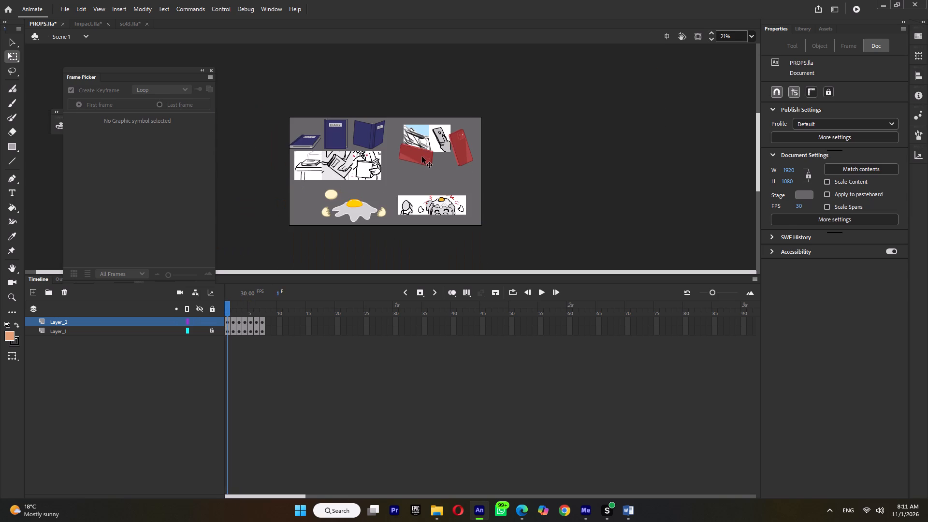
{"action": "left_click", "coordinate": [422, 157]}
{"action": "right_click", "coordinate": [422, 157]}
{"action": "left_click", "coordinate": [449, 147]}
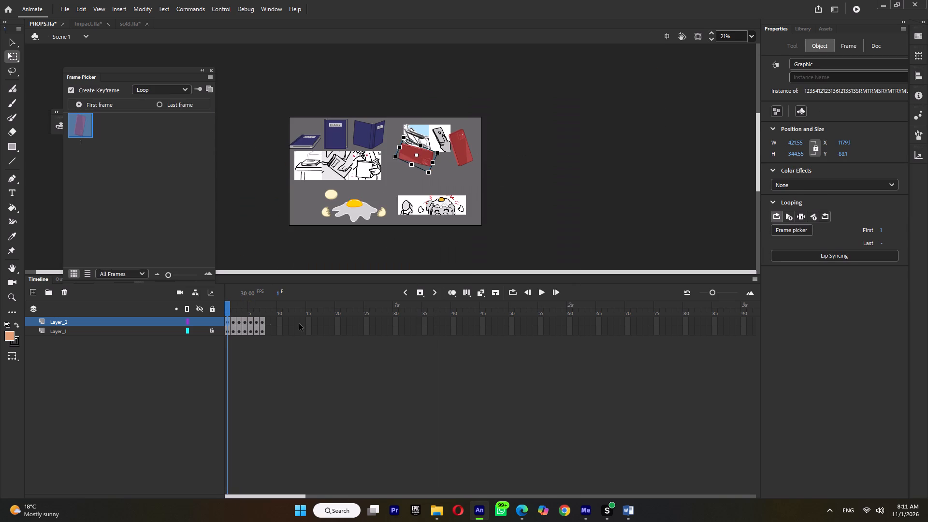
Look through the remaining prop frames in PROPS.fla and return to sc43.fla.
{"action": "left_click_drag", "start_coordinate": [236, 312], "coordinate": [239, 314]}
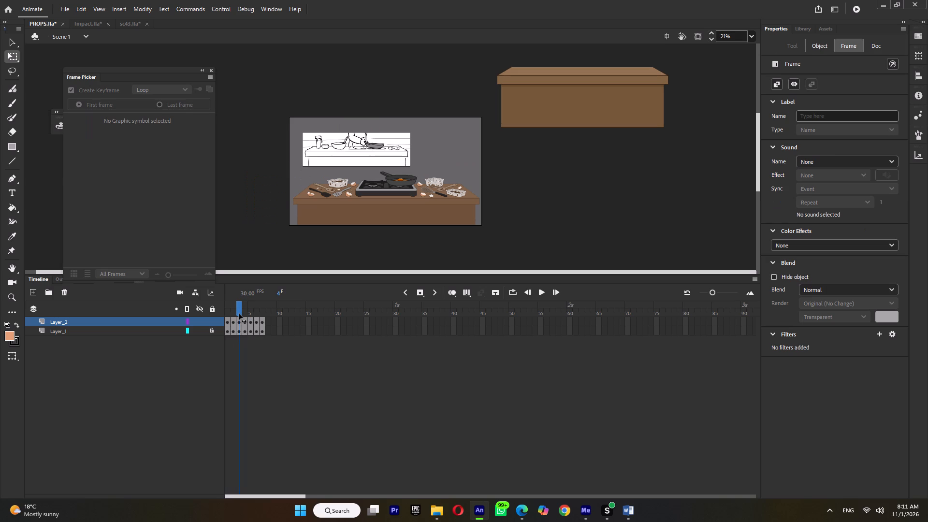
{"action": "left_click_drag", "start_coordinate": [239, 314], "coordinate": [243, 314]}
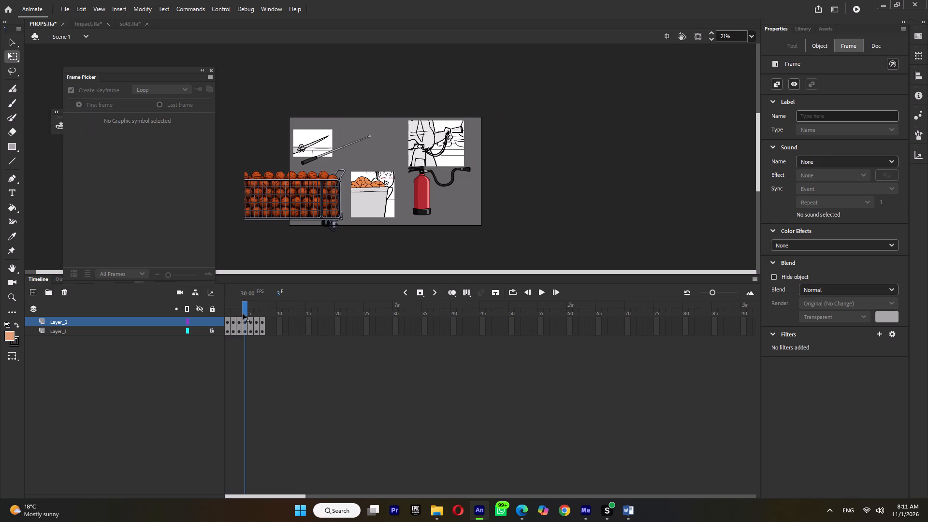
{"action": "left_click_drag", "start_coordinate": [243, 314], "coordinate": [250, 316]}
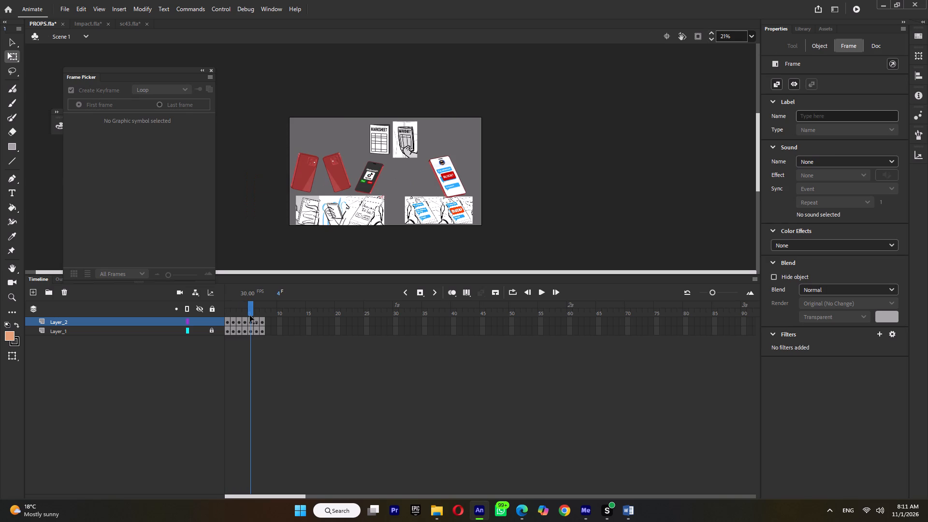
{"action": "left_click_drag", "start_coordinate": [250, 316], "coordinate": [255, 319]}
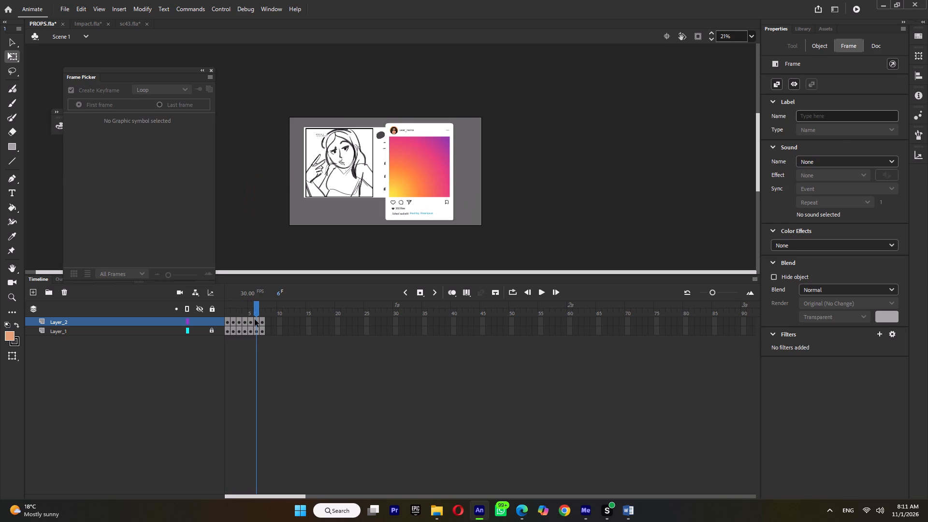
{"action": "left_click", "coordinate": [134, 24]}
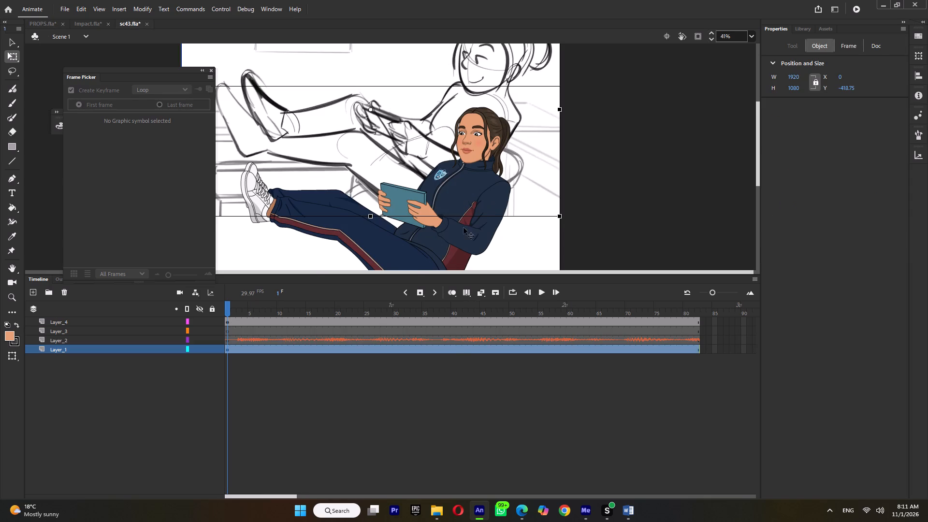
Open sc42.mp4 from the ep06 shots video folder to check the phone, and close the player.
{"action": "left_click", "coordinate": [436, 514]}
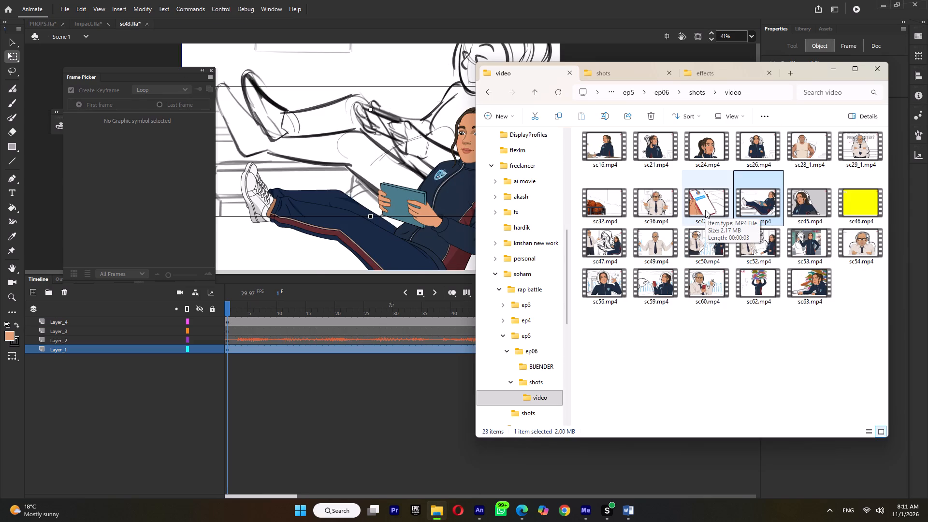
{"action": "double_click", "coordinate": [705, 208]}
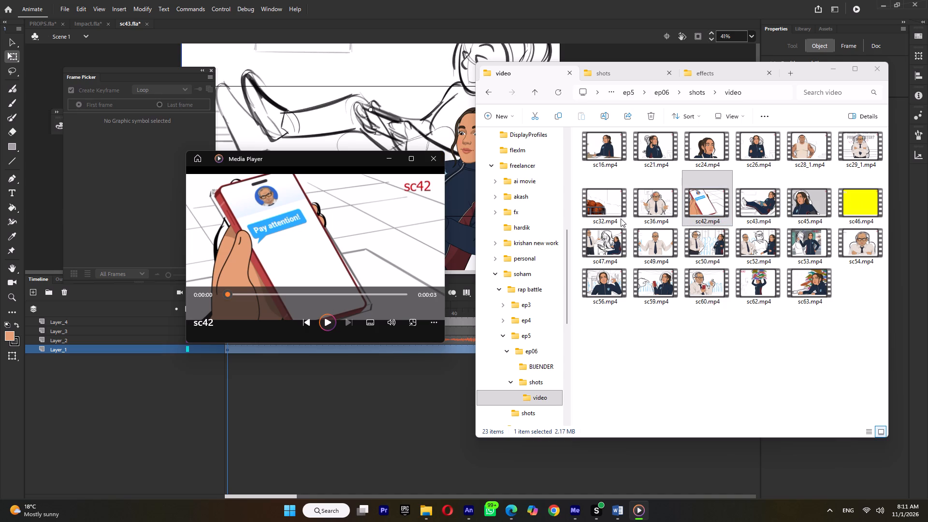
{"action": "left_click", "coordinate": [435, 158]}
Inside the character's Symbol 9, add a layer above the tablet's Layer_25 and paste the red phone onto it.
{"action": "double_click", "coordinate": [395, 204]}
{"action": "left_click", "coordinate": [401, 204]}
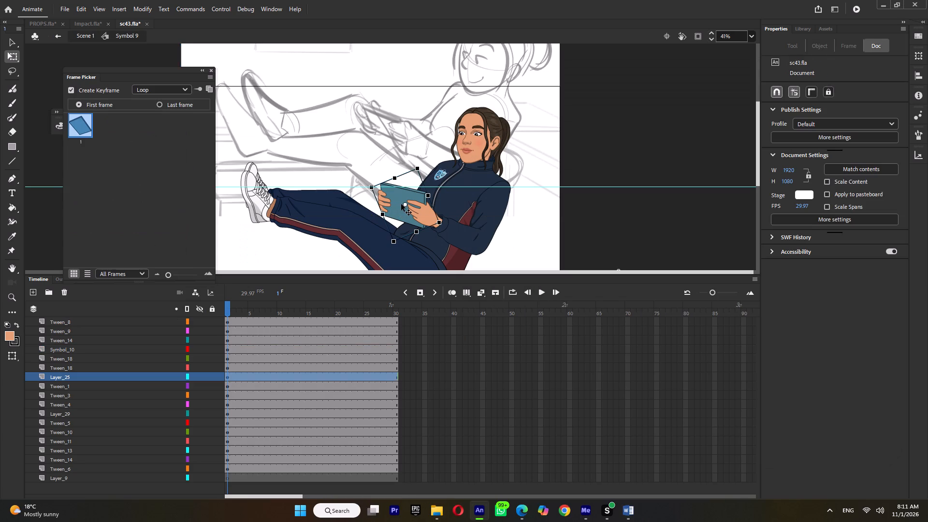
{"action": "left_click", "coordinate": [33, 291]}
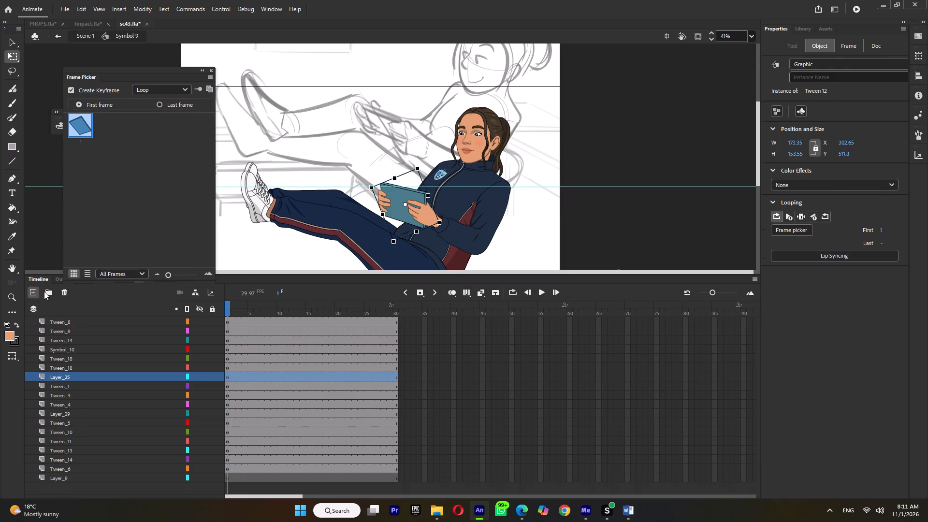
{"action": "right_click", "coordinate": [563, 200]}
{"action": "left_click", "coordinate": [586, 227]}
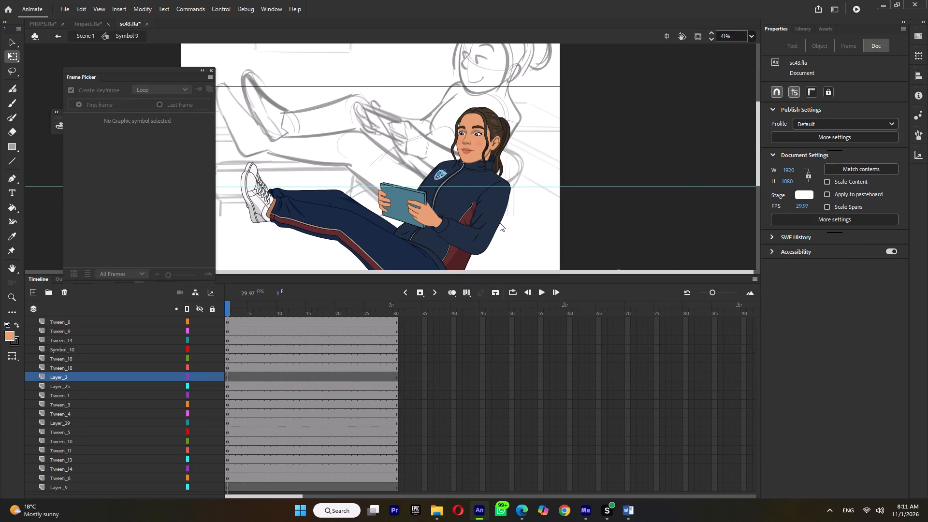
Flip the red phone, rotate it to the tablet's angle, scale it to about 119 x 128, and place it over the tablet.
{"action": "left_click_drag", "start_coordinate": [381, 73], "coordinate": [438, 179]}
{"action": "right_click", "coordinate": [425, 177]}
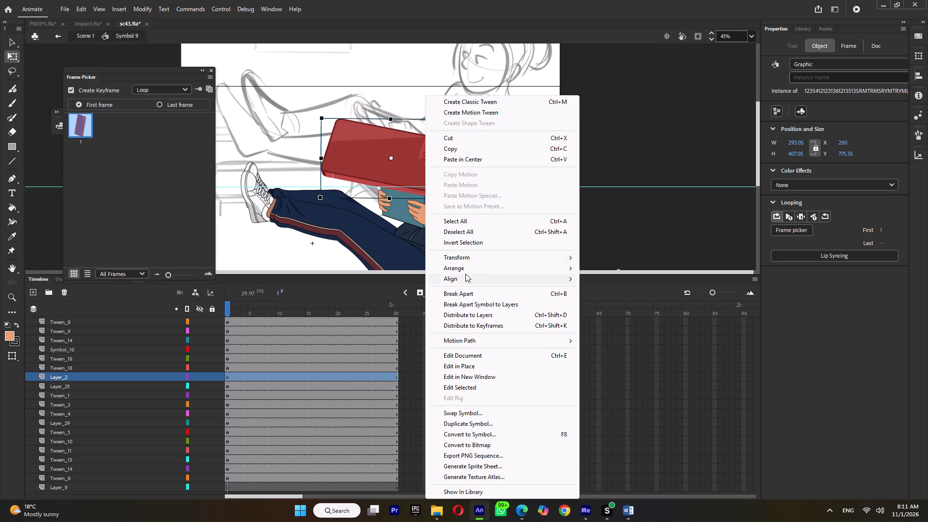
{"action": "left_click", "coordinate": [468, 254]}
{"action": "left_click", "coordinate": [620, 362]}
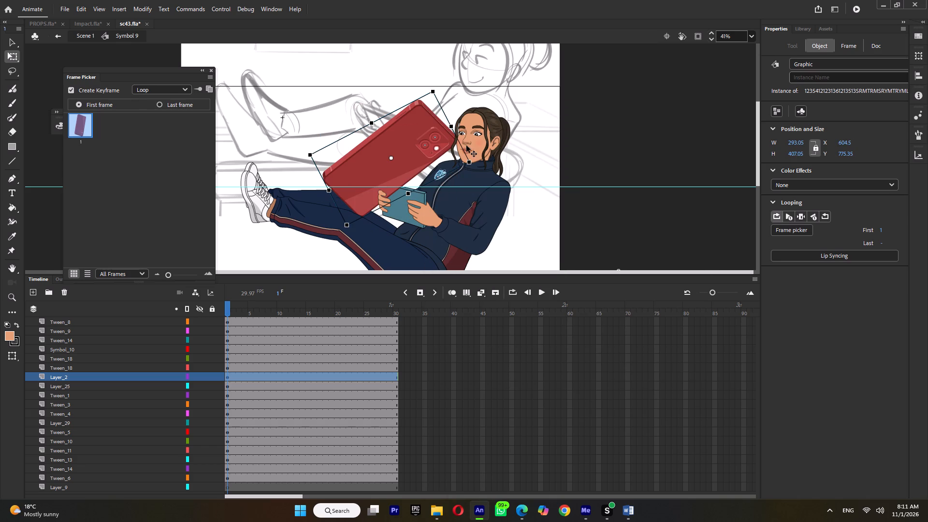
{"action": "left_click_drag", "start_coordinate": [475, 158], "coordinate": [456, 240]}
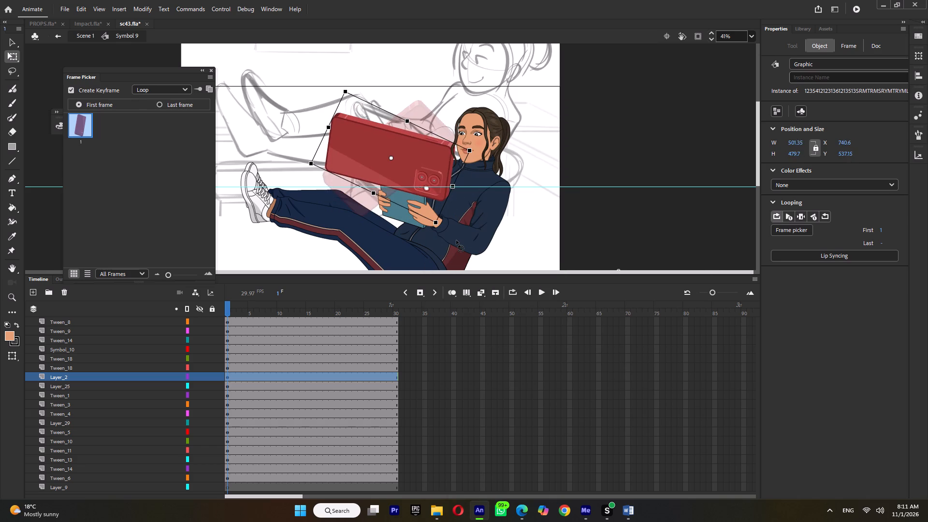
{"action": "left_click_drag", "start_coordinate": [456, 240], "coordinate": [458, 238]}
{"action": "left_click_drag", "start_coordinate": [470, 147], "coordinate": [452, 158], "text": "shift"}
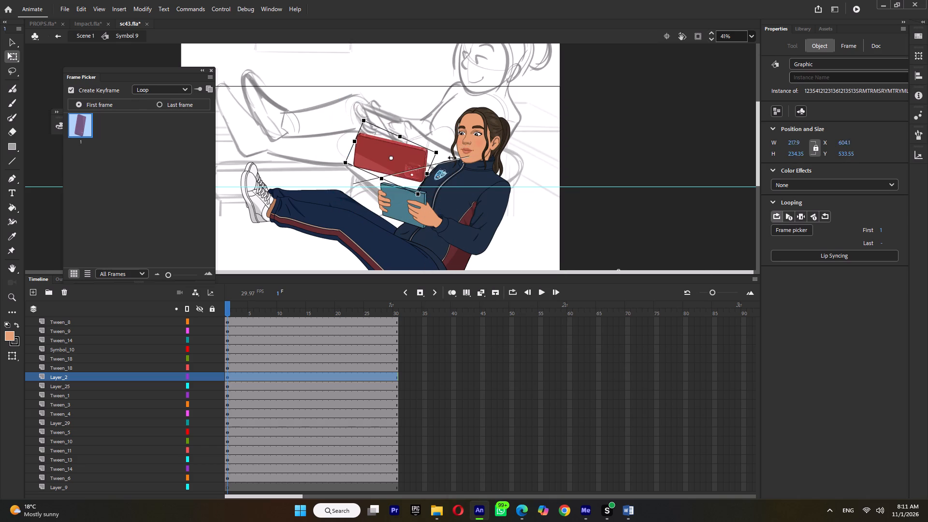
{"action": "left_click_drag", "start_coordinate": [452, 158], "coordinate": [444, 164], "text": "shift"}
{"action": "left_click_drag", "start_coordinate": [402, 161], "coordinate": [415, 210]}
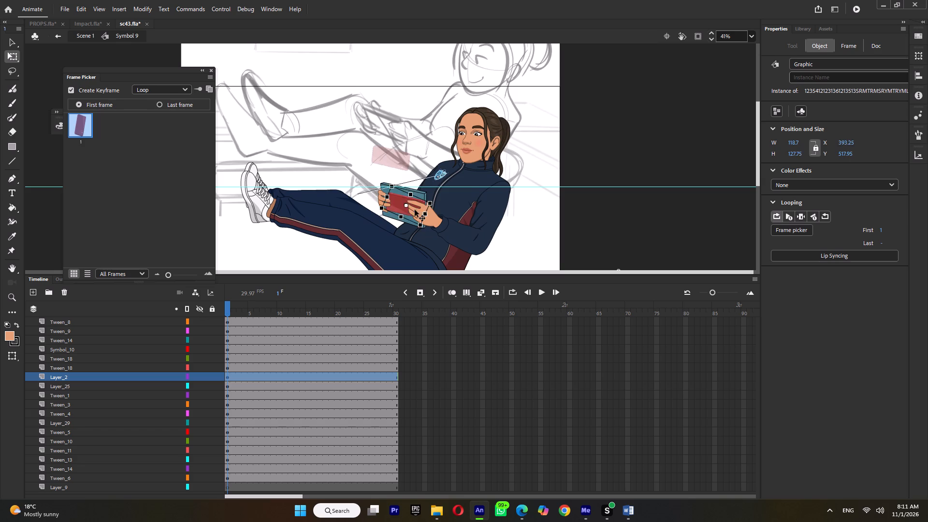
{"action": "left_click_drag", "start_coordinate": [415, 210], "coordinate": [413, 205]}
Fine-tune the phone's position between the character's hands to X about 398 and Y about 513.
{"action": "scroll", "coordinate": [415, 206], "scroll_direction": "up", "scroll_amount": 9, "text": "ctrl"}
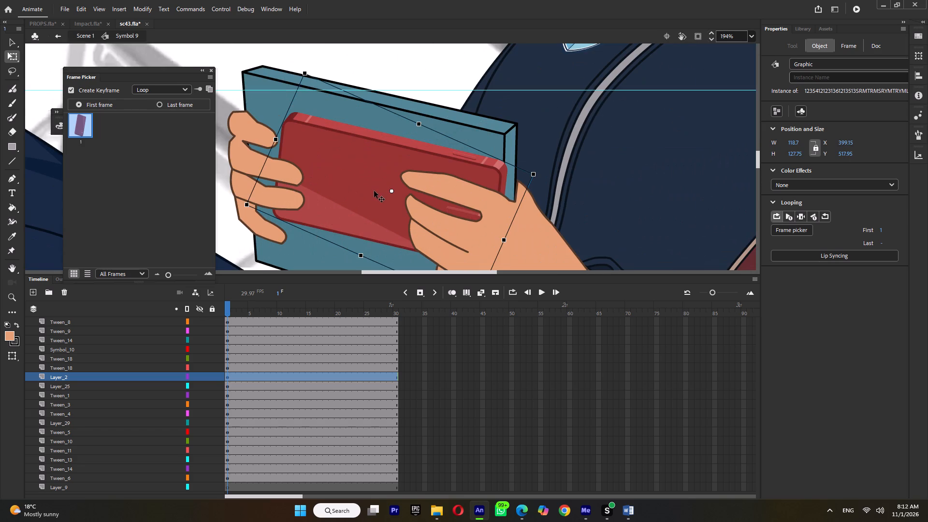
{"action": "left_click_drag", "start_coordinate": [374, 191], "coordinate": [383, 200]}
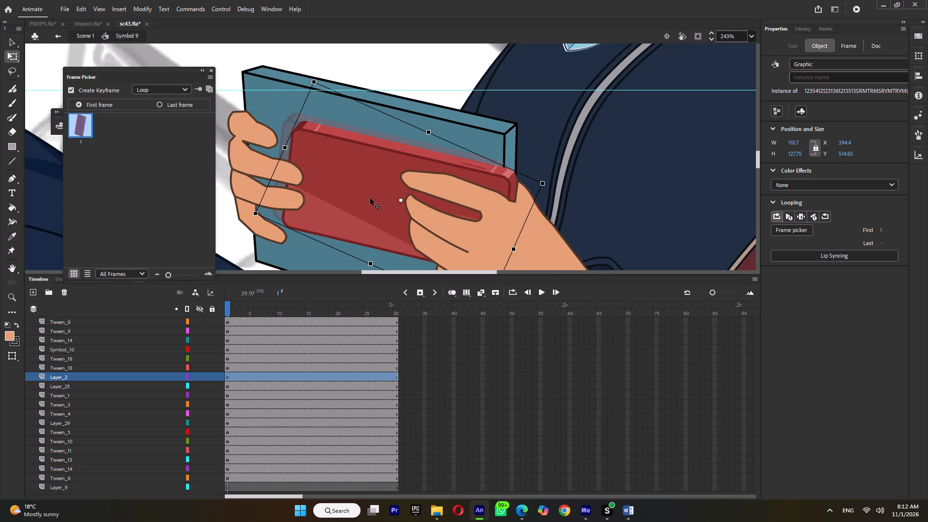
{"action": "left_click_drag", "start_coordinate": [370, 198], "coordinate": [368, 191]}
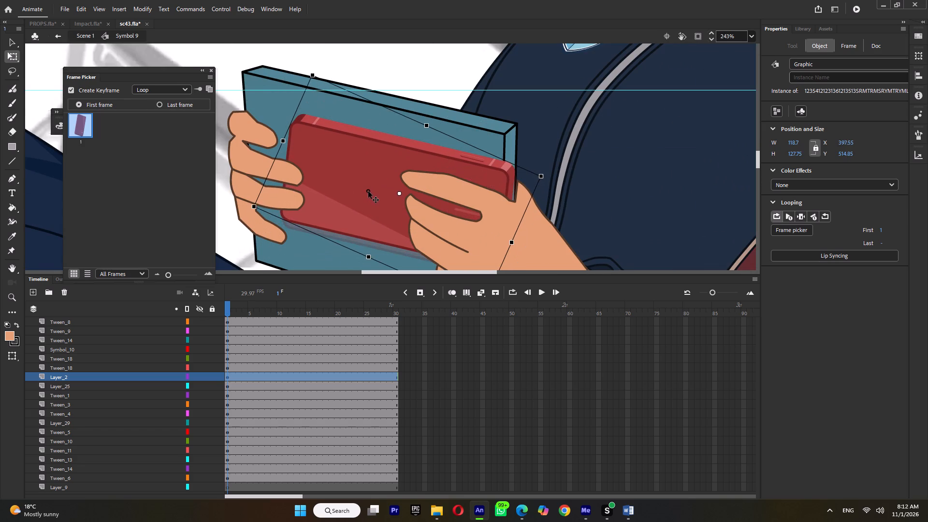
{"action": "left_click_drag", "start_coordinate": [368, 191], "coordinate": [373, 188]}
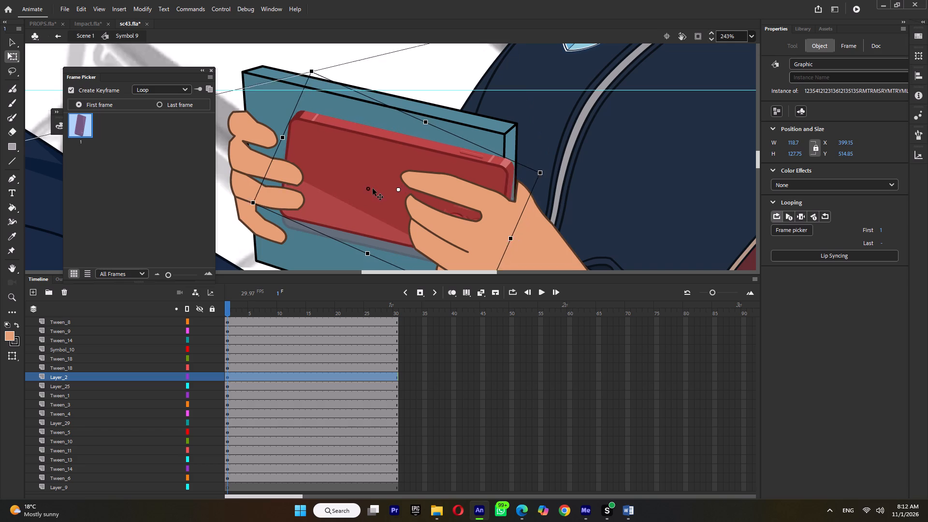
{"action": "left_click_drag", "start_coordinate": [373, 188], "coordinate": [373, 188]}
Move the hand gripping the tablet's outer edge inward so its fingers grip the end of the red phone.
{"action": "scroll", "coordinate": [381, 166], "scroll_direction": "down", "scroll_amount": 5, "text": "ctrl"}
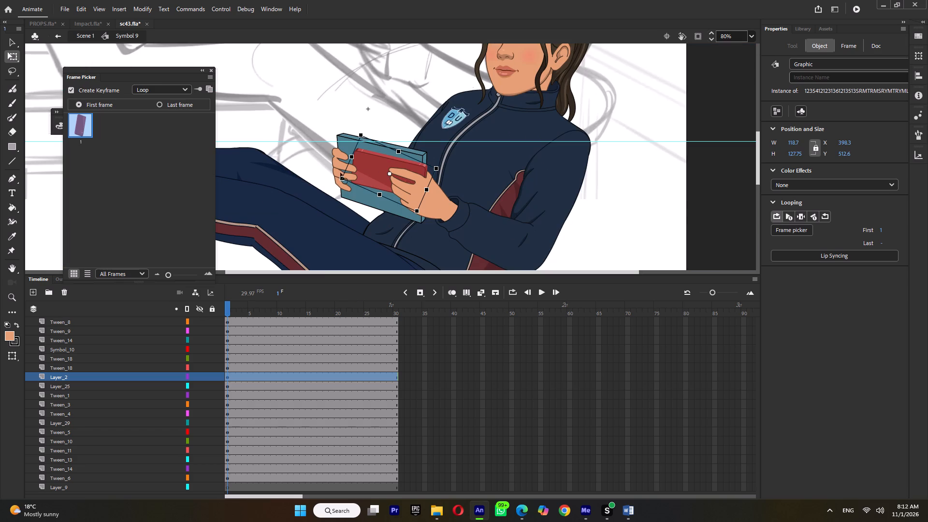
{"action": "left_click", "coordinate": [337, 173]}
{"action": "scroll", "coordinate": [336, 169], "scroll_direction": "up", "scroll_amount": 5, "text": "ctrl"}
{"action": "left_click", "coordinate": [334, 161]}
{"action": "left_click_drag", "start_coordinate": [340, 169], "coordinate": [386, 174]}
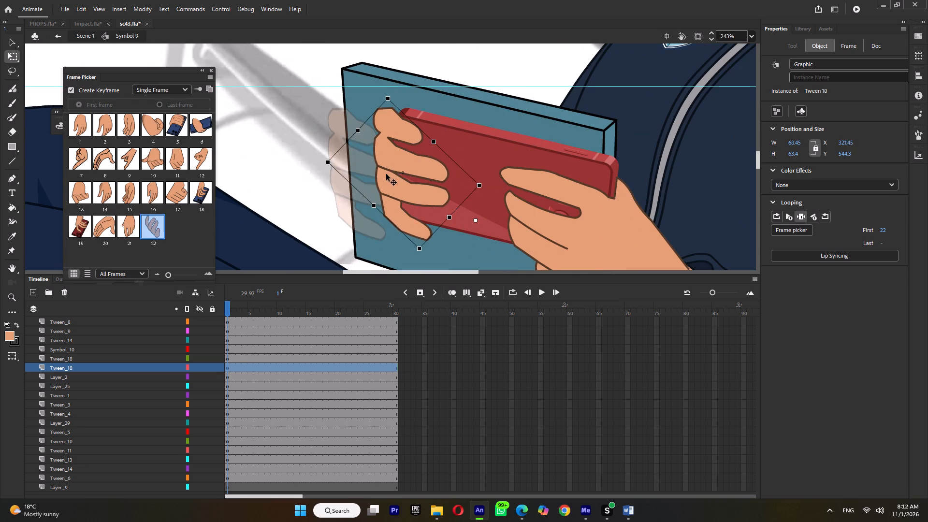
{"action": "left_click_drag", "start_coordinate": [386, 174], "coordinate": [388, 179]}
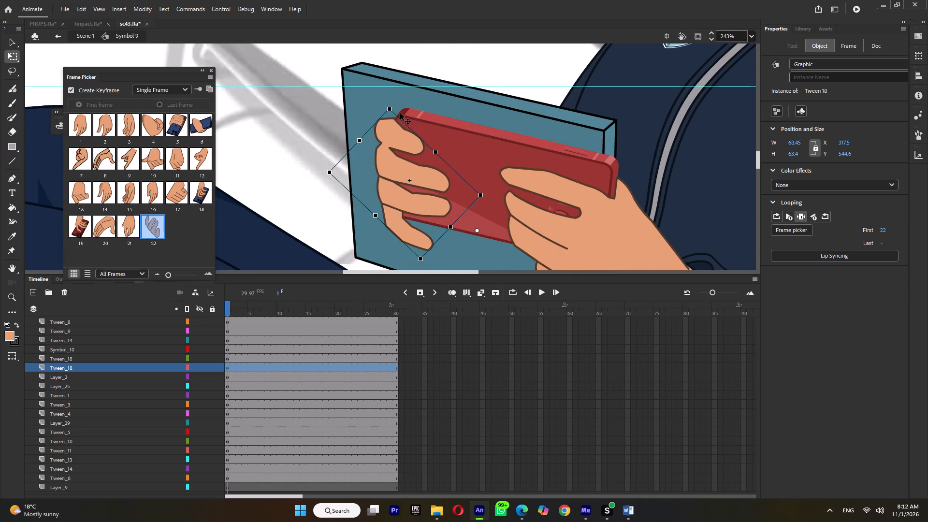
Delete the teal tablet behind the red phone.
{"action": "left_click", "coordinate": [406, 84]}
{"action": "key", "text": "Delete"}
{"action": "scroll", "coordinate": [442, 133], "scroll_direction": "down", "scroll_amount": 6, "text": "ctrl"}
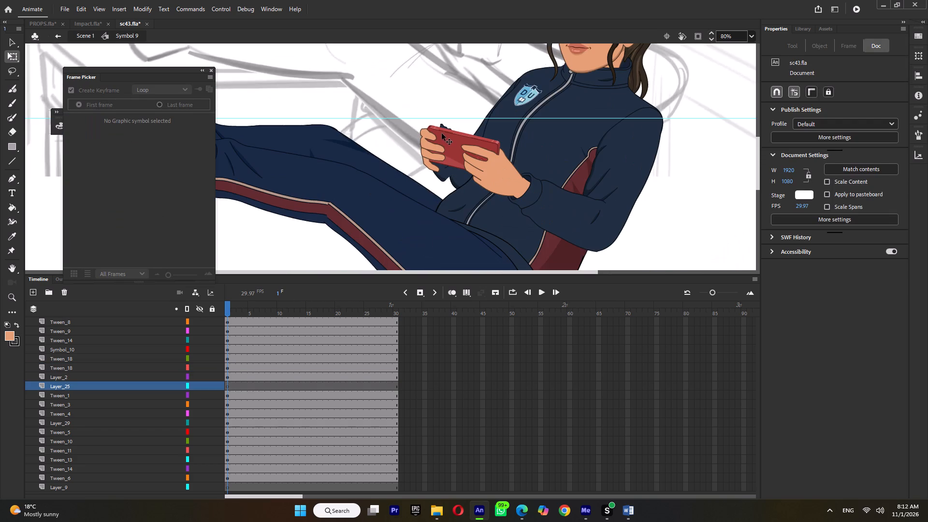
Rotate the far upper arm behind the phone so its elbow follows the hand's new position.
{"action": "left_click", "coordinate": [448, 166]}
{"action": "scroll", "coordinate": [455, 174], "scroll_direction": "up", "scroll_amount": 4, "text": "ctrl"}
{"action": "left_click", "coordinate": [454, 173]}
{"action": "scroll", "coordinate": [461, 172], "scroll_direction": "down", "scroll_amount": 3, "text": "ctrl"}
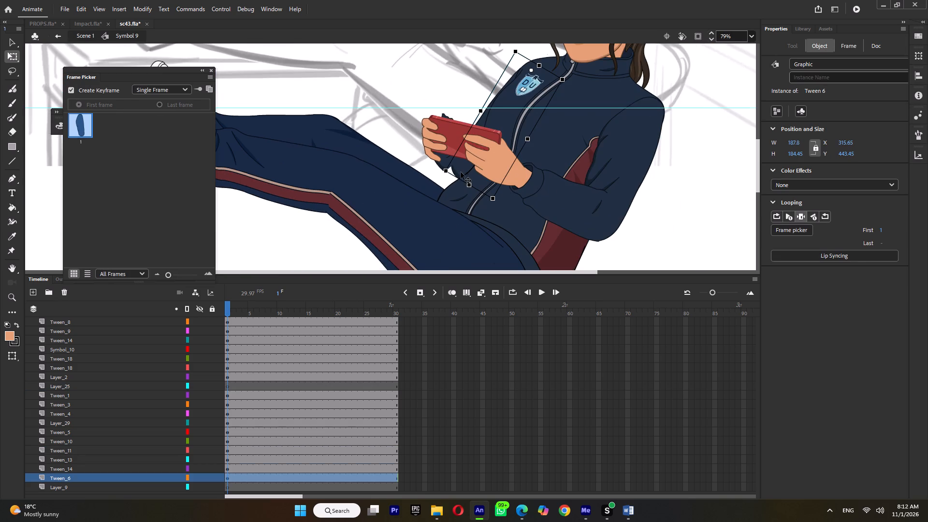
{"action": "left_click_drag", "start_coordinate": [447, 176], "coordinate": [460, 191]}
Rotate the far forearm sleeve and stretch it to about 101 x 115 so it meets the hand on the phone's outer end.
{"action": "left_click", "coordinate": [452, 165]}
{"action": "scroll", "coordinate": [452, 166], "scroll_direction": "up", "scroll_amount": 4, "text": "ctrl"}
{"action": "left_click_drag", "start_coordinate": [448, 161], "coordinate": [484, 195]}
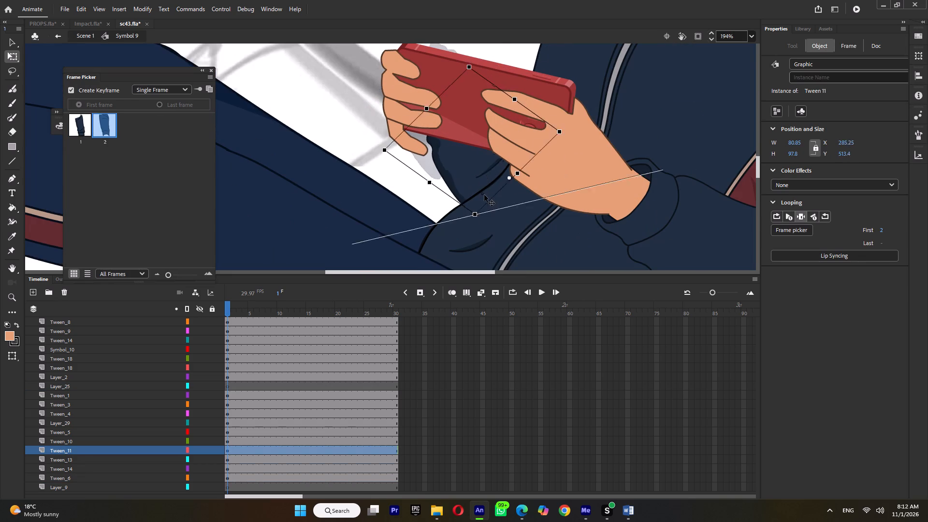
{"action": "left_click_drag", "start_coordinate": [484, 195], "coordinate": [489, 210]}
{"action": "left_click_drag", "start_coordinate": [434, 127], "coordinate": [400, 96]}
Rotate the far upper arm on layer Tween_6 slightly further so its elbow lines up with the forearm sleeve.
{"action": "scroll", "coordinate": [433, 142], "scroll_direction": "down", "scroll_amount": 6, "text": "ctrl"}
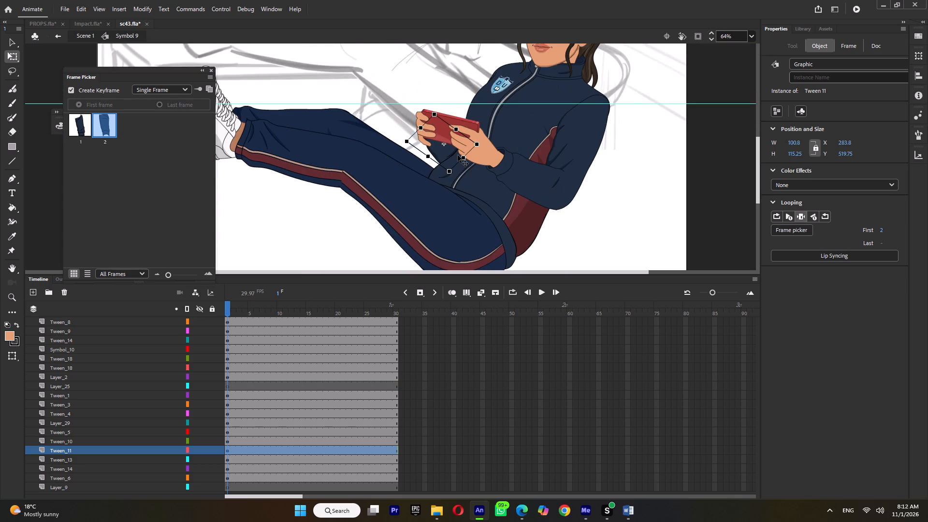
{"action": "scroll", "coordinate": [458, 156], "scroll_direction": "down", "scroll_amount": 3, "text": "ctrl"}
{"action": "scroll", "coordinate": [455, 118], "scroll_direction": "up", "scroll_amount": 2, "text": "ctrl"}
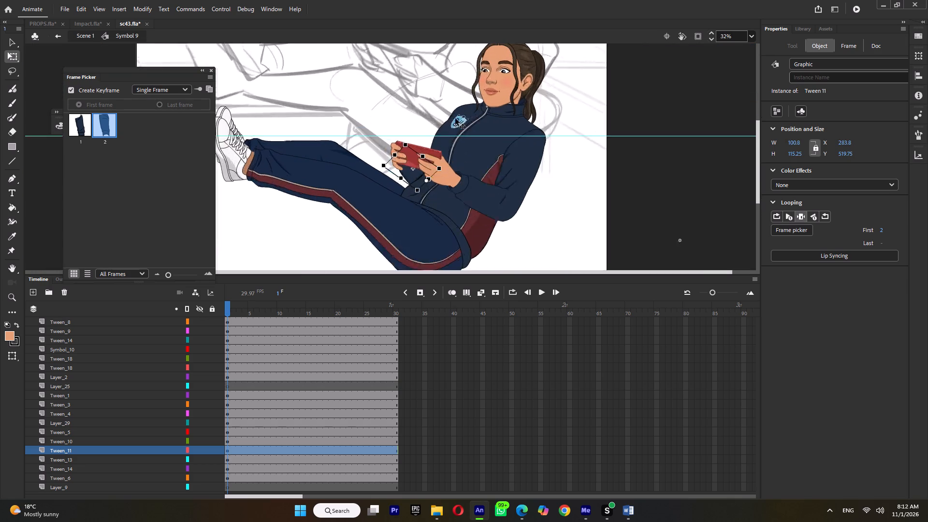
{"action": "scroll", "coordinate": [455, 118], "scroll_direction": "up", "scroll_amount": 2, "text": "ctrl"}
{"action": "left_click", "coordinate": [449, 110]}
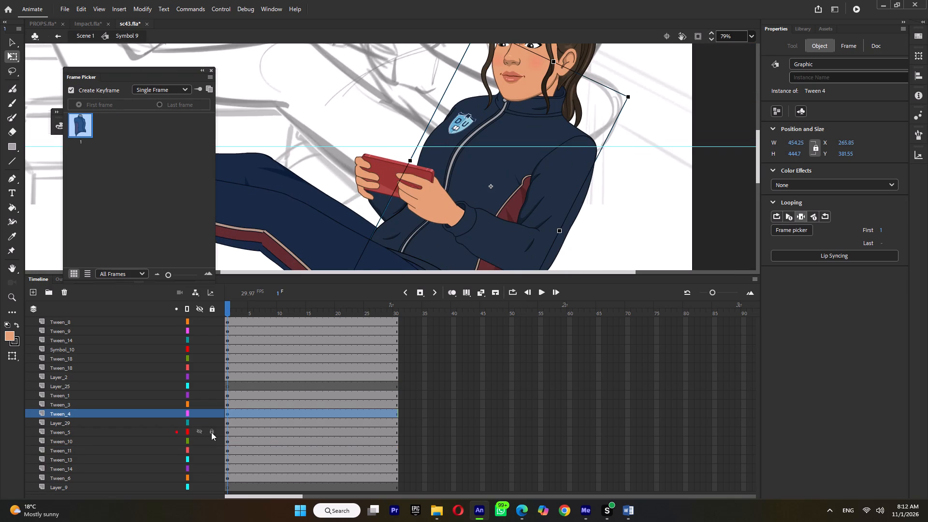
{"action": "left_click", "coordinate": [385, 207]}
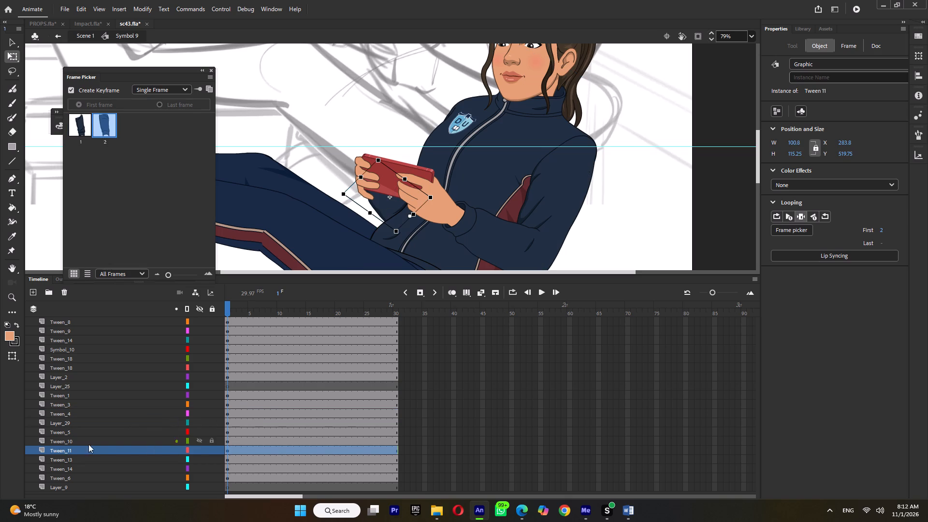
{"action": "left_click", "coordinate": [61, 460]}
{"action": "left_click", "coordinate": [64, 466]}
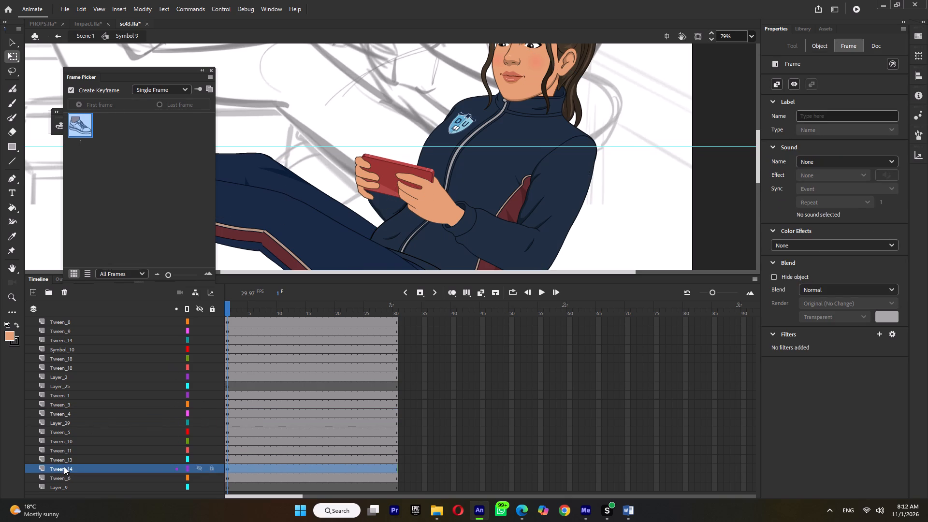
{"action": "left_click", "coordinate": [63, 475]}
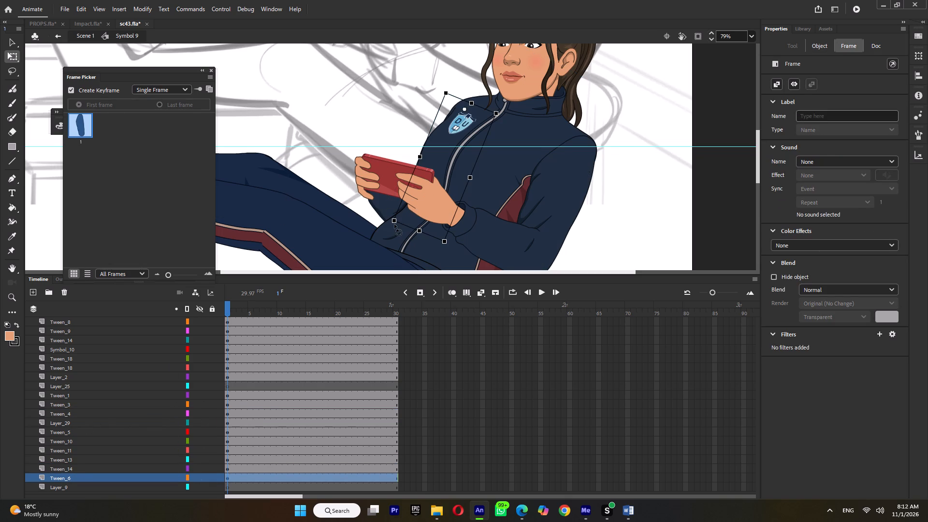
{"action": "left_click_drag", "start_coordinate": [394, 224], "coordinate": [381, 219]}
{"action": "scroll", "coordinate": [384, 220], "scroll_direction": "down", "scroll_amount": 4, "text": "ctrl"}
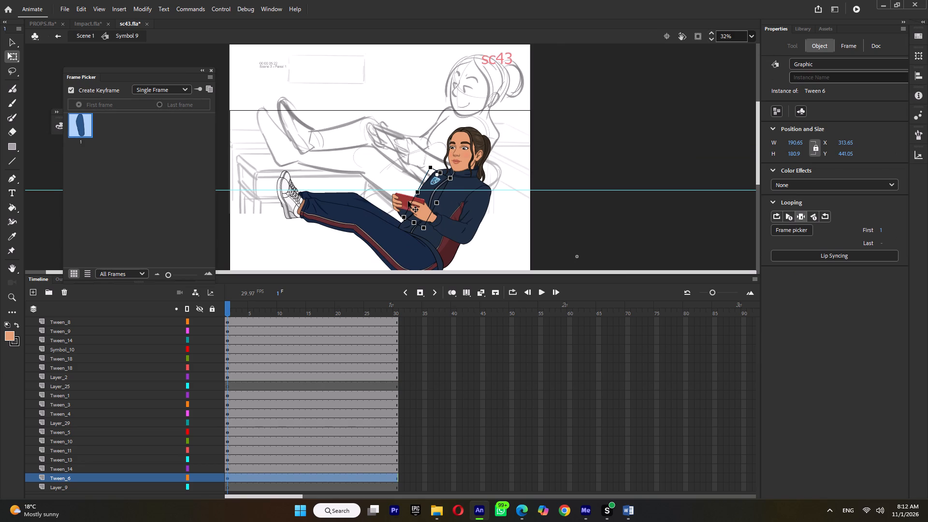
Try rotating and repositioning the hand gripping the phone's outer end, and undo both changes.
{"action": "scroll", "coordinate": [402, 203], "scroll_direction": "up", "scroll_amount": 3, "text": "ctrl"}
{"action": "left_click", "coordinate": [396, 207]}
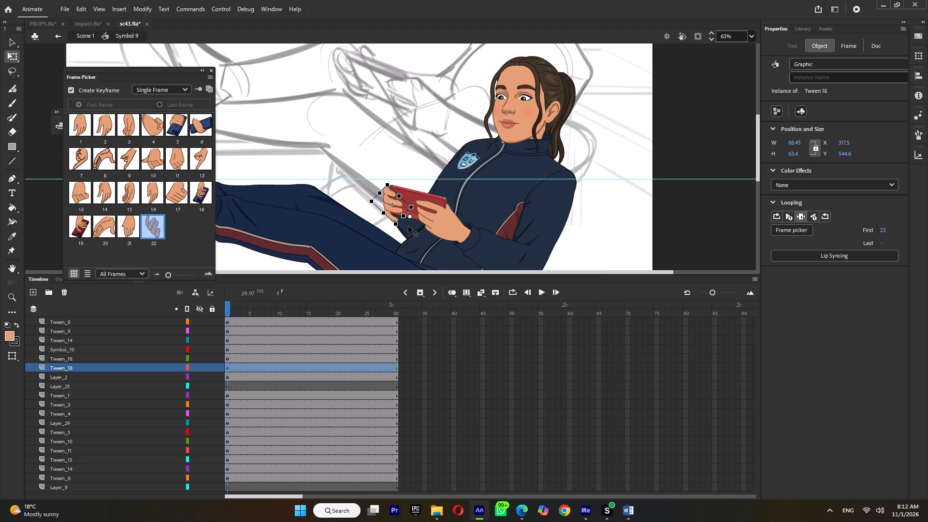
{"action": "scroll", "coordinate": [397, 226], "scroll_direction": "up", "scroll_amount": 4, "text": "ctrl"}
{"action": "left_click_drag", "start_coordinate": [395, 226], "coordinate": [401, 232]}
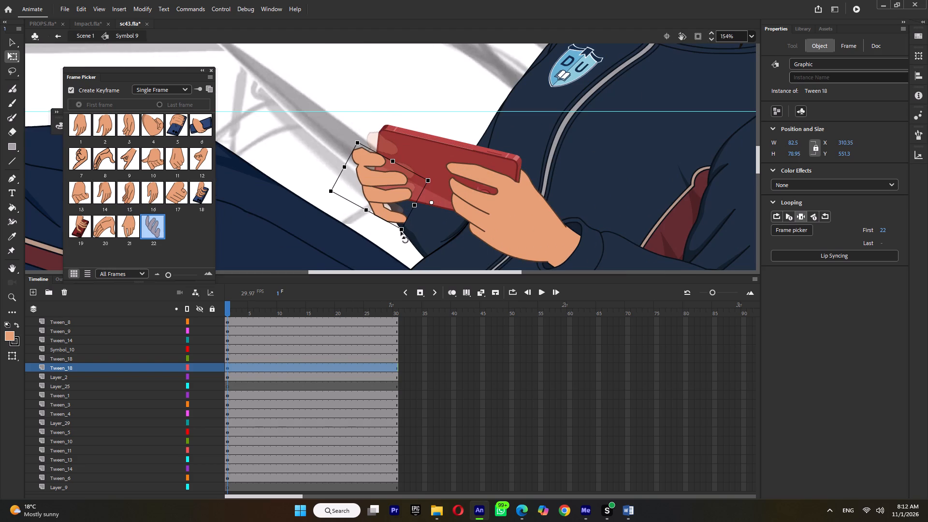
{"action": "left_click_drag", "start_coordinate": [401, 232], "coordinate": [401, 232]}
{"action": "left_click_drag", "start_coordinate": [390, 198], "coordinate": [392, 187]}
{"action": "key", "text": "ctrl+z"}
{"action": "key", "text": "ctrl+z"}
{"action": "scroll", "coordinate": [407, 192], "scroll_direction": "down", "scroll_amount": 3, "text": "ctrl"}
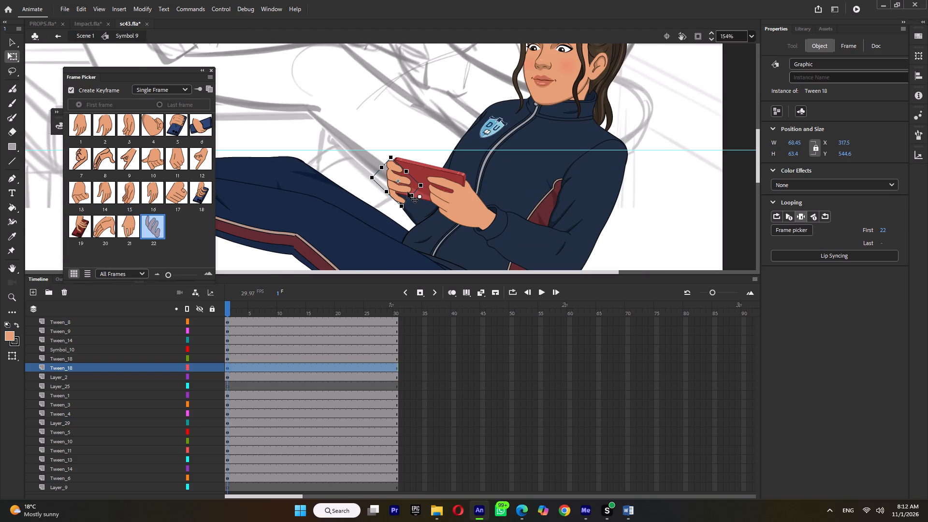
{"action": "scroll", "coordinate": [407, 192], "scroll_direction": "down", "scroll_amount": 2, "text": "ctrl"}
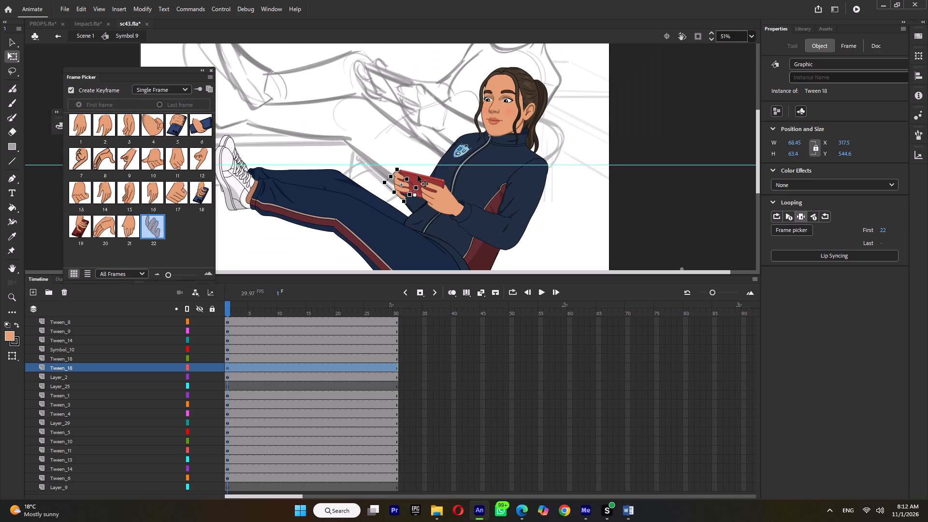
Open the red phone symbol, add a new layer above its artwork, and ready the Paint Brush.
{"action": "left_click", "coordinate": [418, 175]}
{"action": "double_click", "coordinate": [418, 175]}
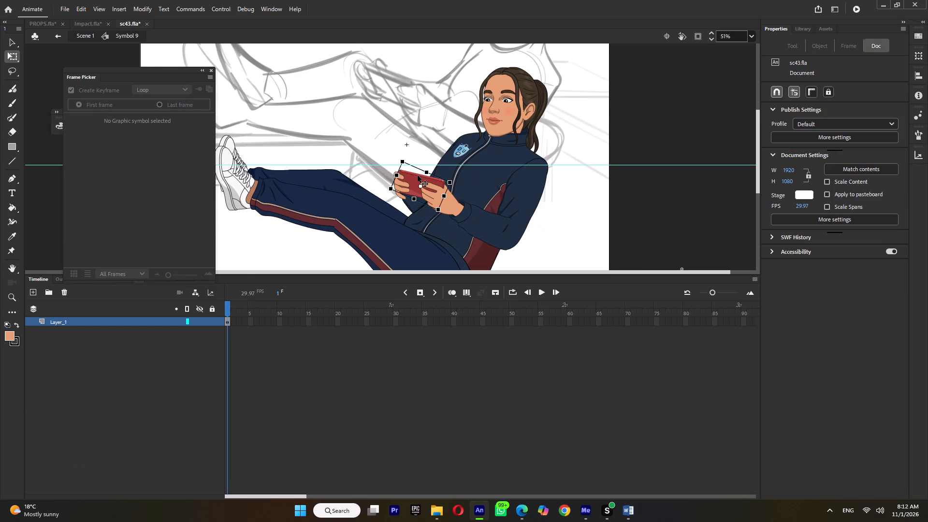
{"action": "scroll", "coordinate": [418, 175], "scroll_direction": "up", "scroll_amount": 3, "text": "ctrl"}
{"action": "left_click", "coordinate": [35, 292]}
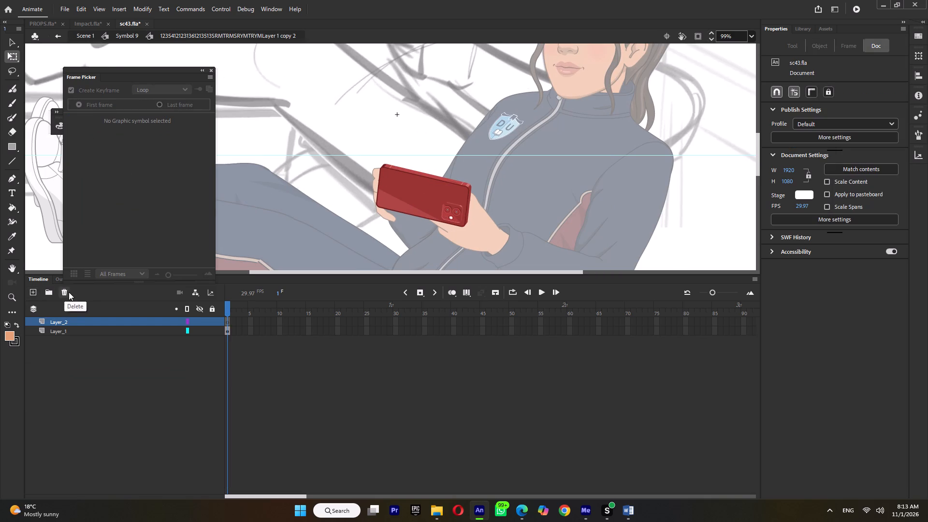
{"action": "left_click", "coordinate": [10, 117]}
{"action": "scroll", "coordinate": [397, 174], "scroll_direction": "up", "scroll_amount": 5, "text": "ctrl"}
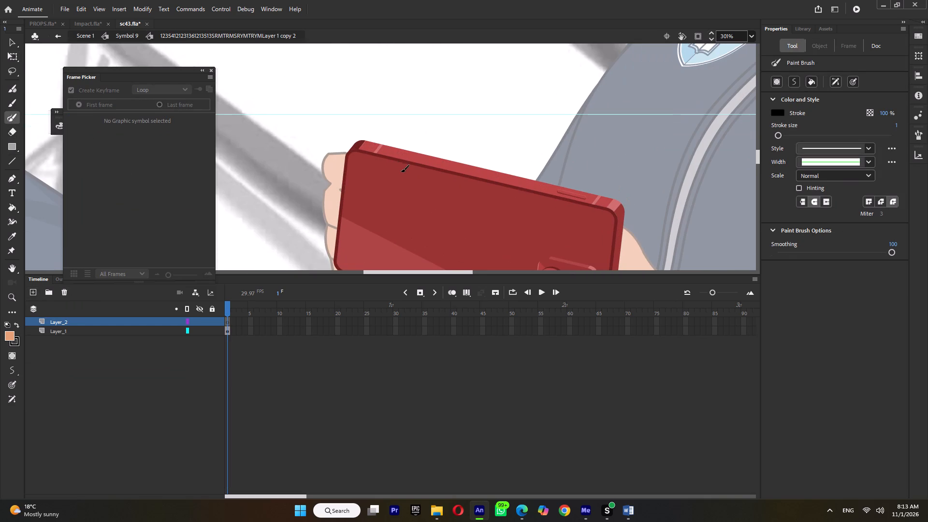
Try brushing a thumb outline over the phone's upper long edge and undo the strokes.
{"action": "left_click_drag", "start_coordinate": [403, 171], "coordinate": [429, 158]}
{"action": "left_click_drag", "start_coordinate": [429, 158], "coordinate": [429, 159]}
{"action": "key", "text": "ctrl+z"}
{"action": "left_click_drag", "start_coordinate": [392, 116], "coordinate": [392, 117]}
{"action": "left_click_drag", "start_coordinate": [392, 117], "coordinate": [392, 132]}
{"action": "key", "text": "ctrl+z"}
Draw a closed thumb outline of about 84 x 82 across the phone's upper long edge and fill it with the skin tone.
{"action": "left_click_drag", "start_coordinate": [392, 146], "coordinate": [390, 110]}
{"action": "left_click_drag", "start_coordinate": [390, 110], "coordinate": [420, 173]}
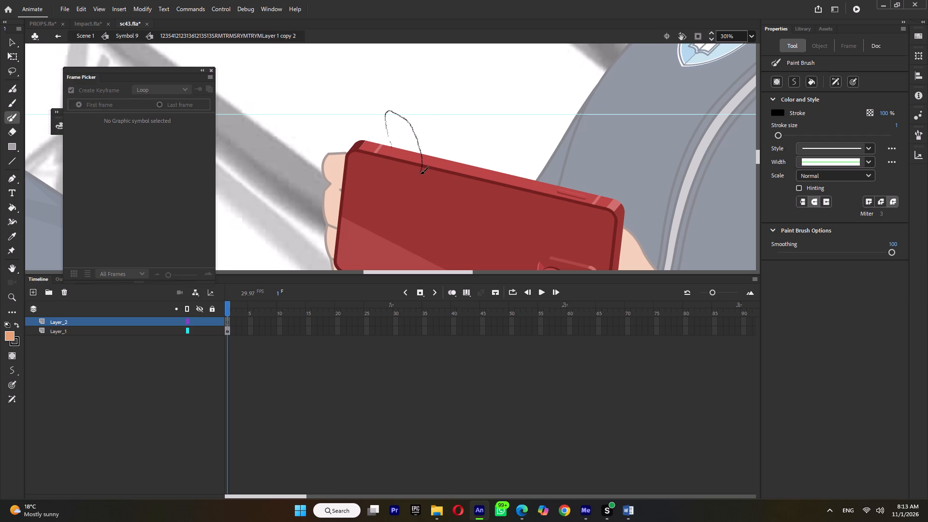
{"action": "left_click_drag", "start_coordinate": [420, 173], "coordinate": [383, 161]}
{"action": "left_click_drag", "start_coordinate": [391, 144], "coordinate": [391, 157], "text": "ctrl"}
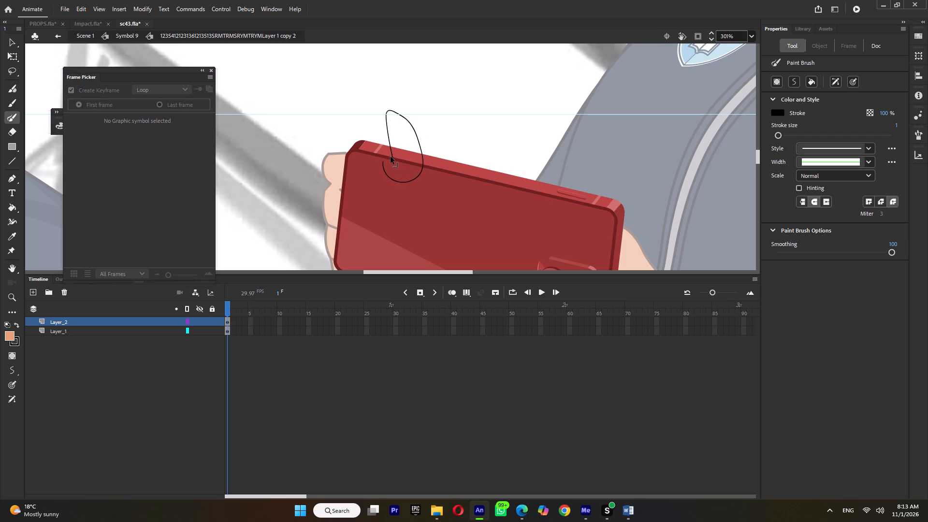
{"action": "left_click_drag", "start_coordinate": [391, 157], "coordinate": [391, 157], "text": "ctrl"}
{"action": "left_click", "coordinate": [387, 129], "text": "ctrl"}
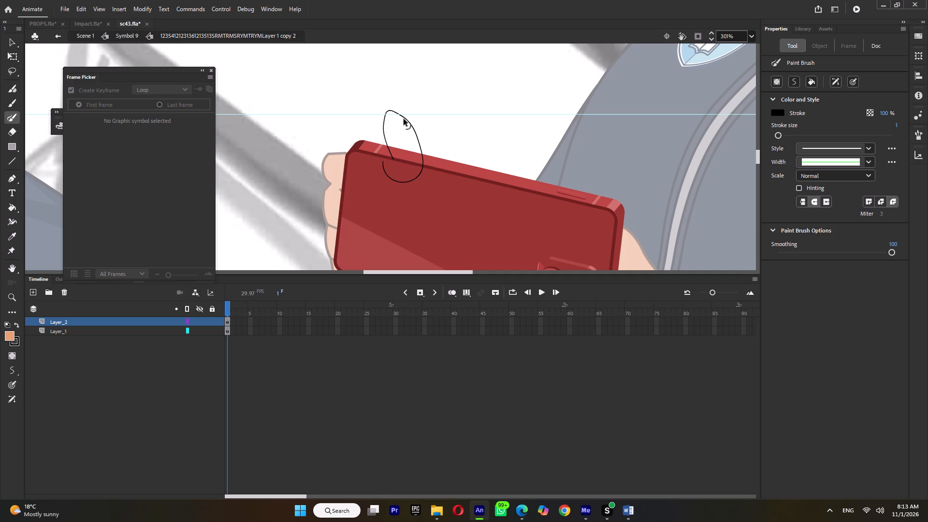
{"action": "left_click", "coordinate": [406, 119], "text": "ctrl"}
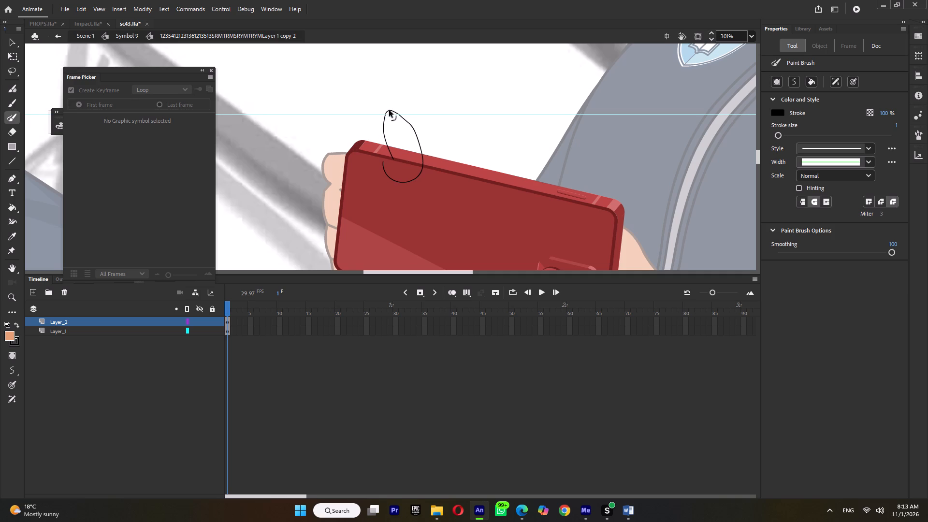
{"action": "left_click", "coordinate": [389, 110], "text": "ctrl"}
{"action": "left_click_drag", "start_coordinate": [383, 163], "coordinate": [386, 159], "text": "ctrl"}
{"action": "left_click_drag", "start_coordinate": [386, 159], "coordinate": [391, 155], "text": "ctrl"}
{"action": "key", "text": "k"}
{"action": "left_click", "coordinate": [403, 149]}
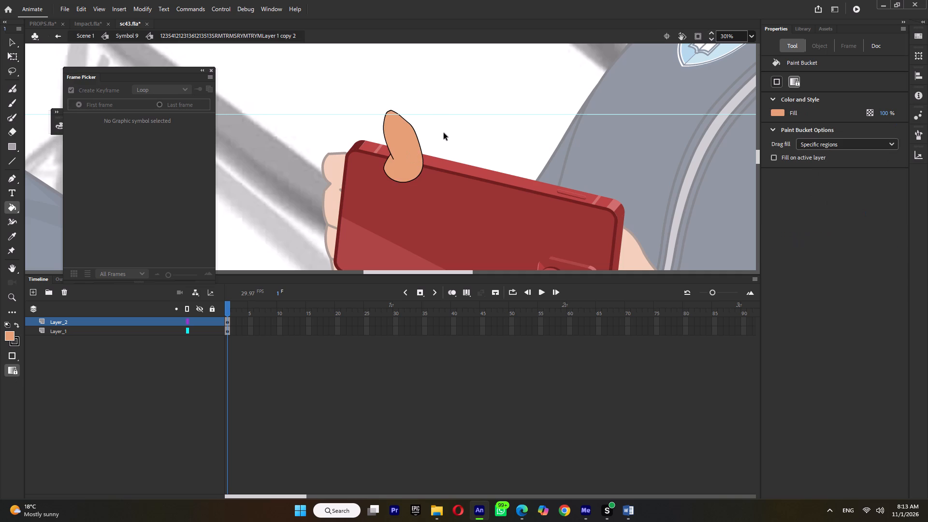
Group the thumb shape inside the phone symbol and place its layer beneath the phone's layer.
{"action": "double_click", "coordinate": [444, 133], "text": "ctrl"}
{"action": "triple_click", "coordinate": [405, 153], "text": "ctrl"}
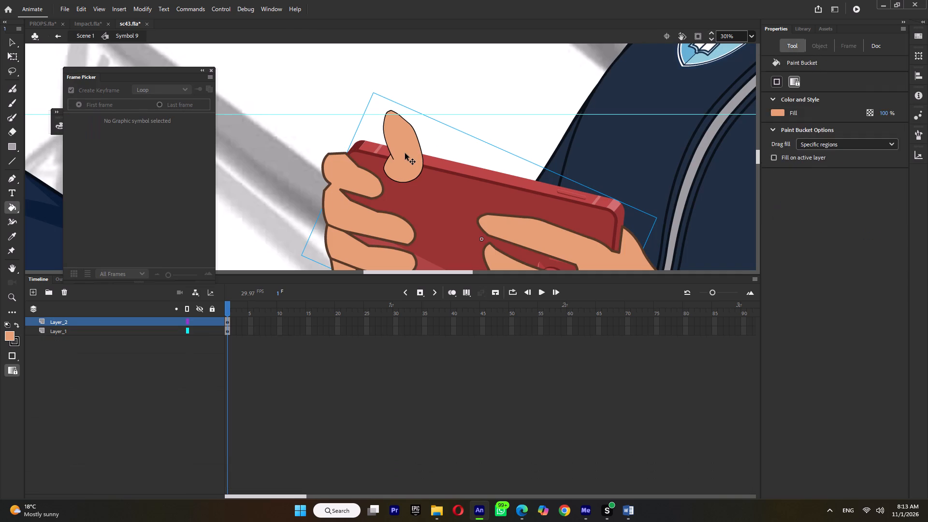
{"action": "left_click", "coordinate": [92, 320], "text": "ctrl"}
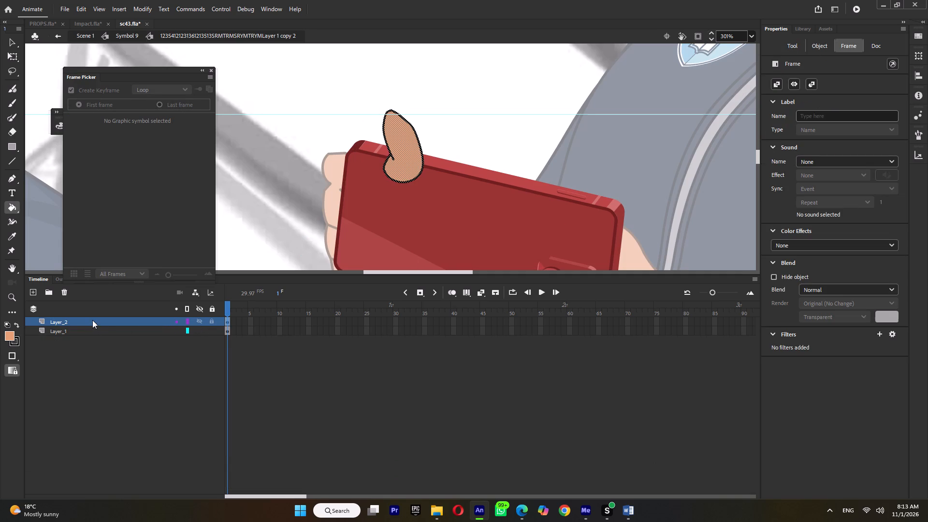
{"action": "key", "text": "ctrl+g"}
{"action": "left_click_drag", "start_coordinate": [84, 320], "coordinate": [87, 340]}
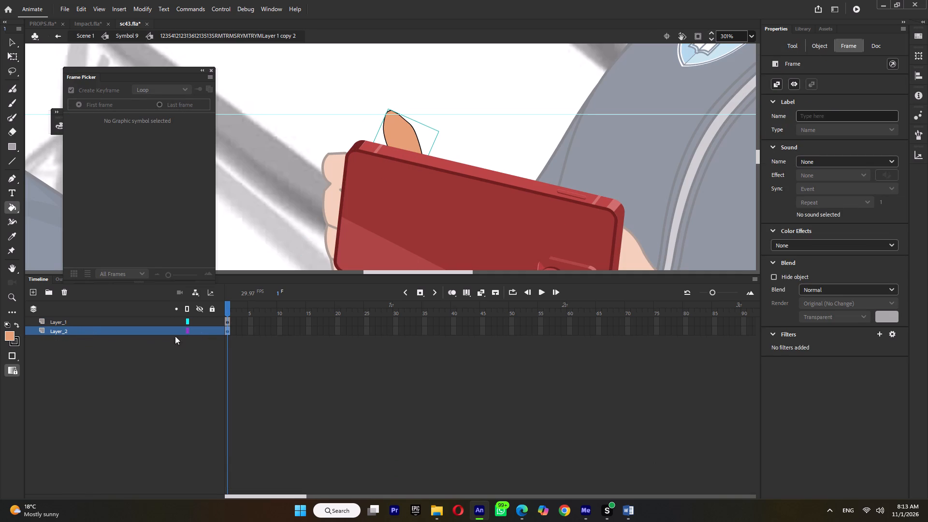
Convert the thumb group into a Graphic symbol.
{"action": "key", "text": "F8"}
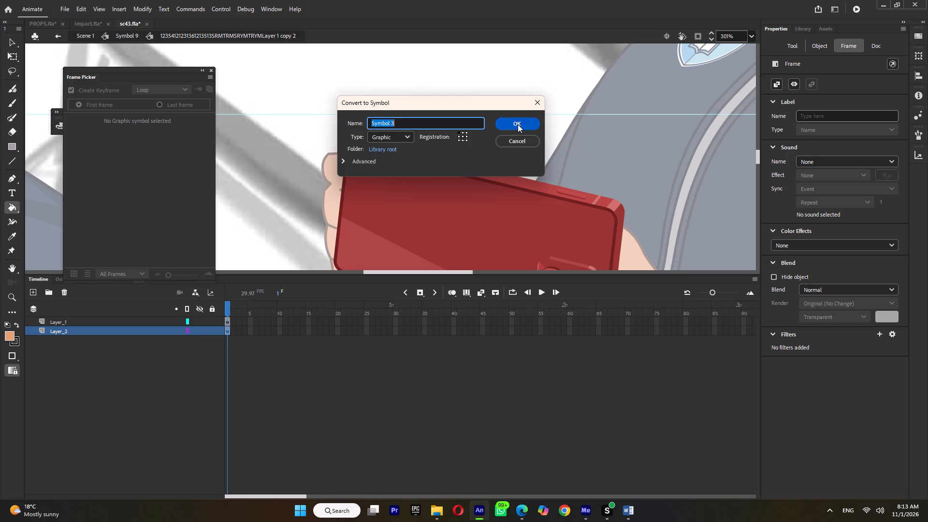
{"action": "left_click", "coordinate": [522, 123]}
Rotate the thumb to lean toward the outer hand and shift it slightly along the phone's upper edge.
{"action": "left_click", "coordinate": [8, 51], "text": "ctrl"}
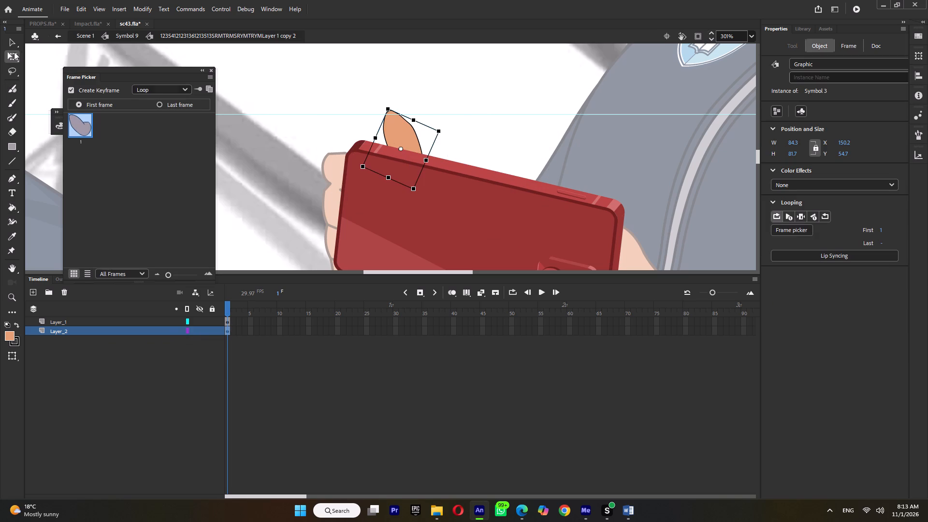
{"action": "left_click_drag", "start_coordinate": [441, 136], "coordinate": [441, 124]}
{"action": "left_click", "coordinate": [391, 122], "text": "ctrl"}
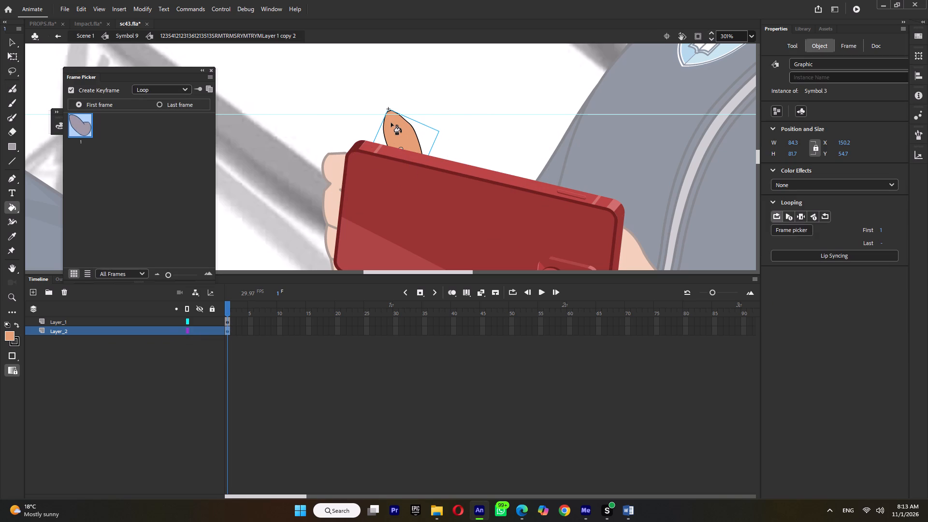
{"action": "left_click", "coordinate": [14, 56]}
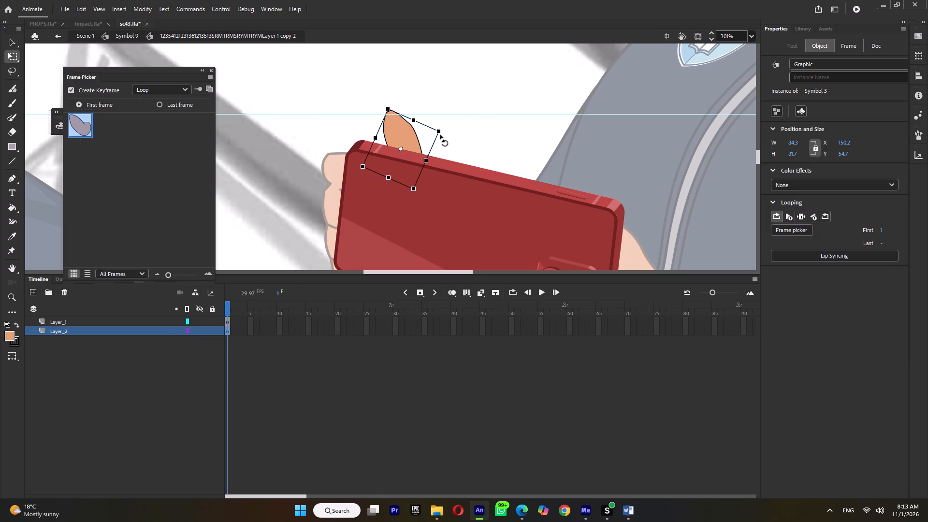
{"action": "left_click_drag", "start_coordinate": [442, 134], "coordinate": [435, 119]}
{"action": "left_click_drag", "start_coordinate": [409, 137], "coordinate": [424, 144]}
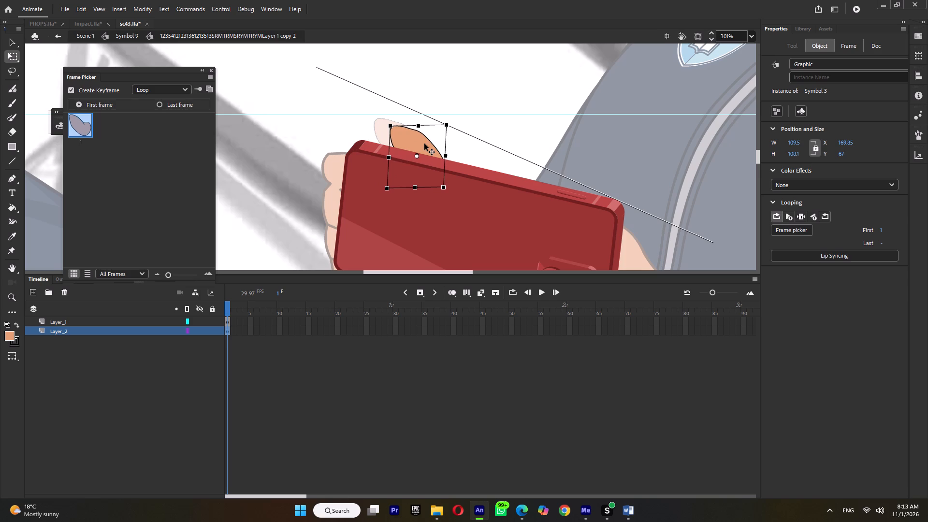
{"action": "left_click_drag", "start_coordinate": [424, 144], "coordinate": [423, 143]}
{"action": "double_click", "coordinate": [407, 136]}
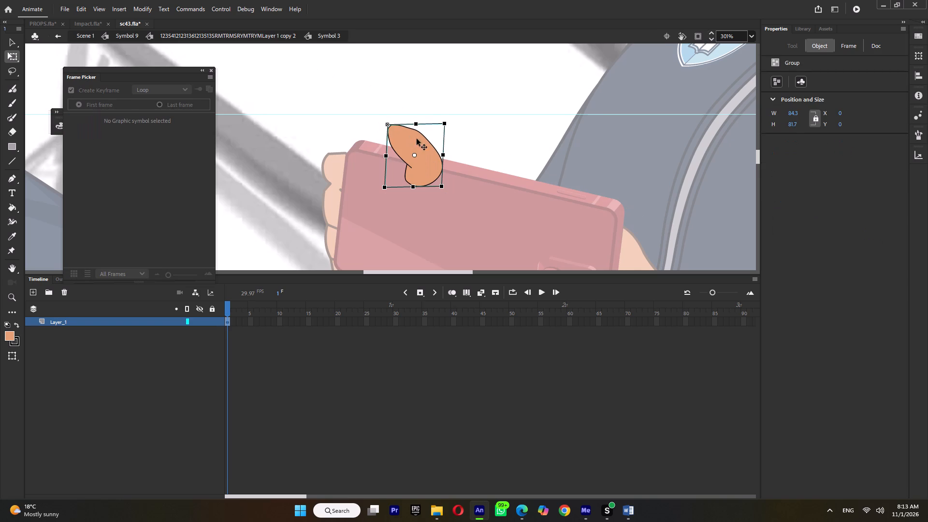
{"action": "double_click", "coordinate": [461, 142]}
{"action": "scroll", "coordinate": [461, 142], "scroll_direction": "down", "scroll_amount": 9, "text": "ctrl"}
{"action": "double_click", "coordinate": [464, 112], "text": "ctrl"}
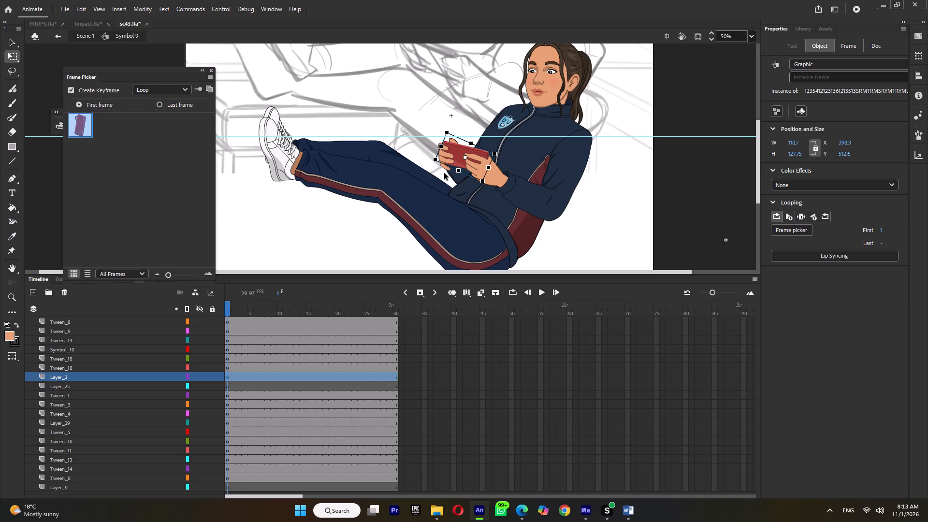
Inside the phone symbol, extend the phone and thumb layers to frame 15 and insert keyframes on both at frame 8.
{"action": "double_click", "coordinate": [453, 148]}
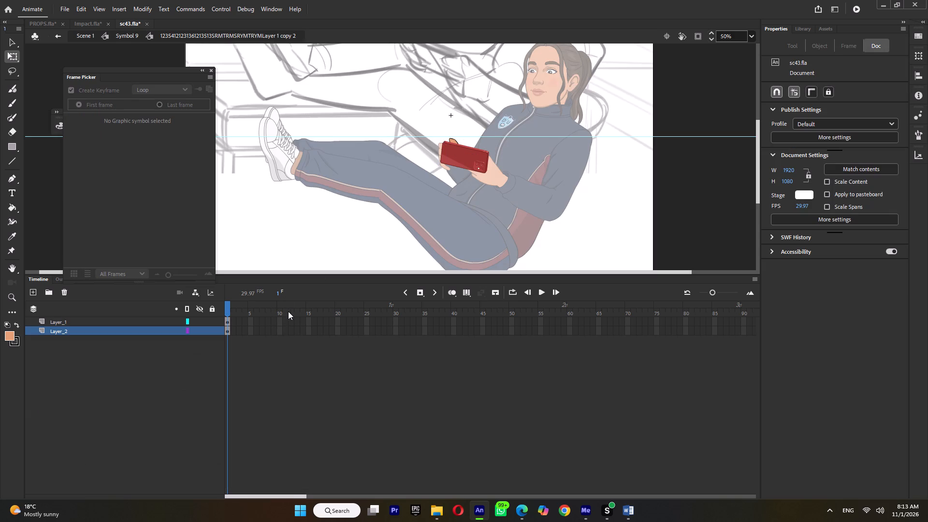
{"action": "double_click", "coordinate": [297, 310]}
{"action": "key", "text": "F5"}
{"action": "key", "text": "F5"}
{"action": "double_click", "coordinate": [265, 308]}
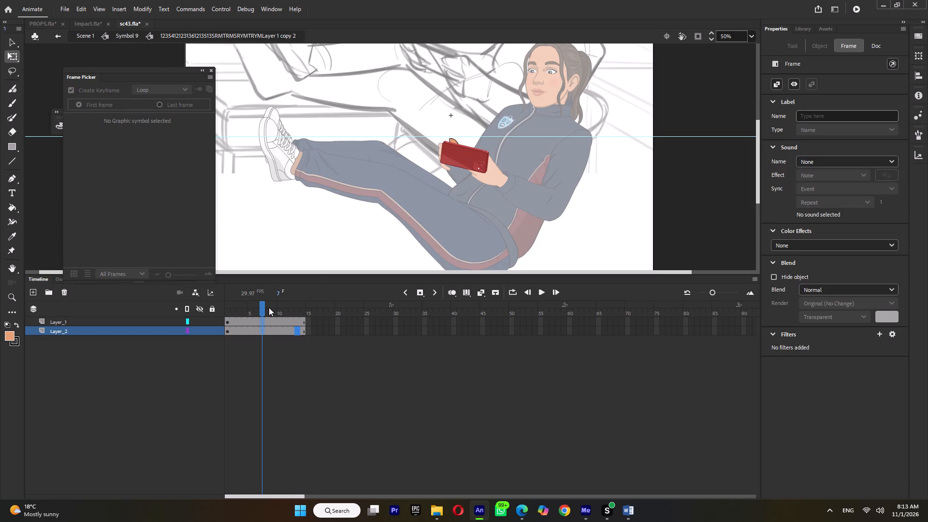
{"action": "double_click", "coordinate": [266, 308]}
{"action": "key", "text": "F6"}
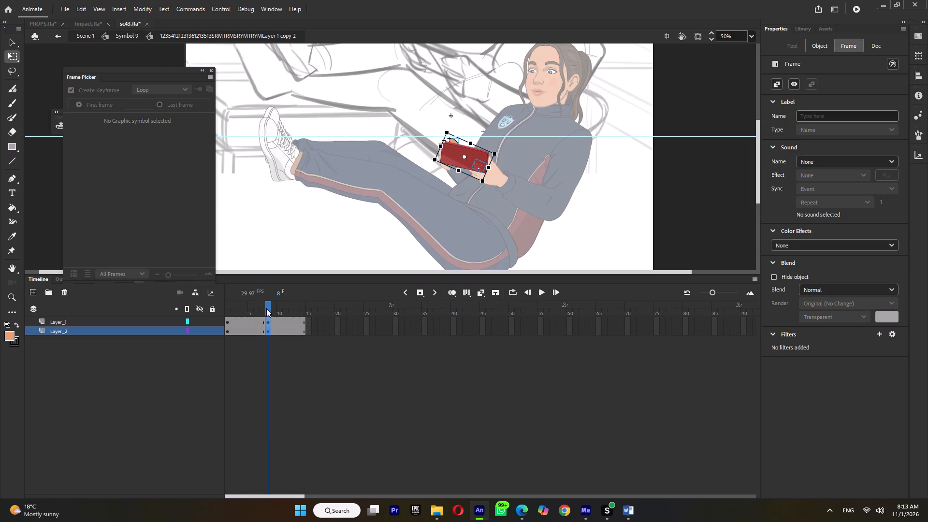
{"action": "key", "text": "F5"}
{"action": "left_click", "coordinate": [260, 309]}
In the keyframe starting at frame 8, lower the thumb's pivot toward its base and rotate the thumb slightly counterclockwise.
{"action": "left_click", "coordinate": [272, 309]}
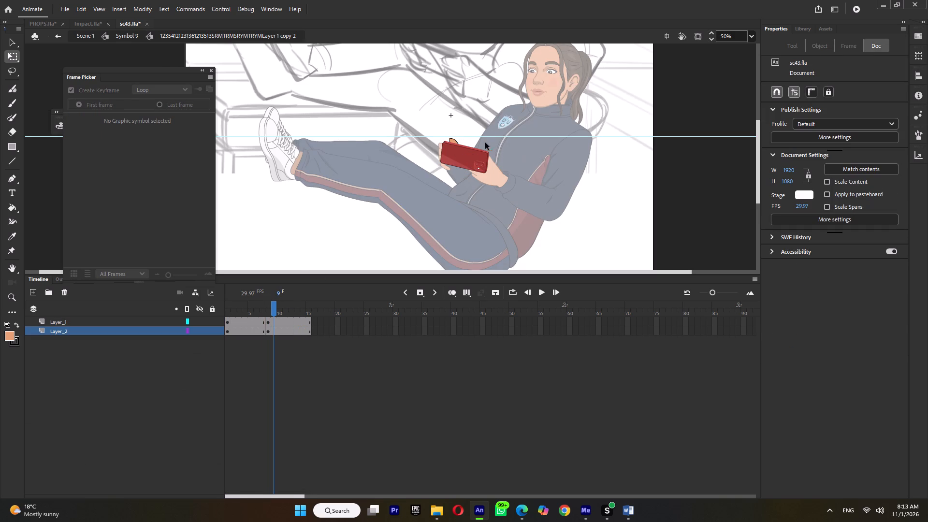
{"action": "scroll", "coordinate": [466, 146], "scroll_direction": "up", "scroll_amount": 4, "text": "ctrl"}
{"action": "left_click", "coordinate": [433, 129]}
{"action": "scroll", "coordinate": [438, 137], "scroll_direction": "up", "scroll_amount": 2, "text": "ctrl"}
{"action": "left_click_drag", "start_coordinate": [438, 141], "coordinate": [444, 155]}
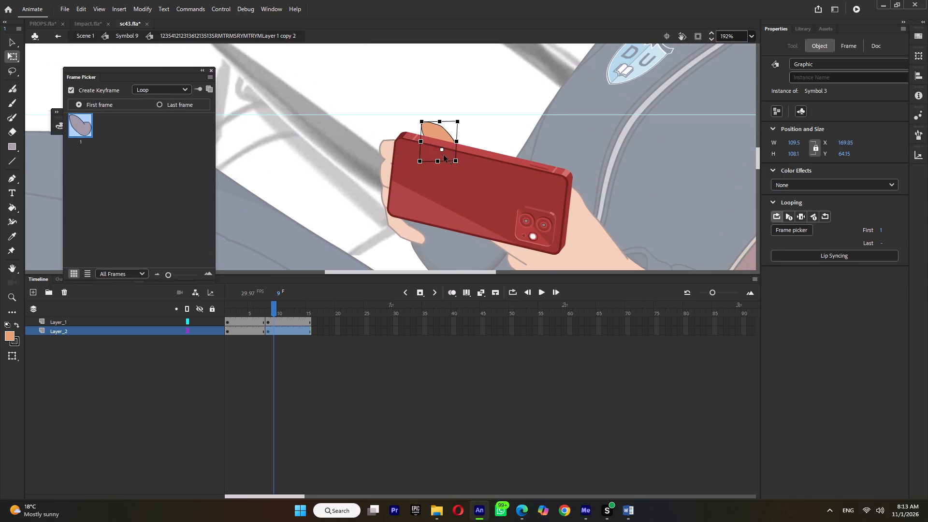
{"action": "left_click_drag", "start_coordinate": [444, 155], "coordinate": [445, 158]}
{"action": "left_click_drag", "start_coordinate": [416, 124], "coordinate": [414, 135]}
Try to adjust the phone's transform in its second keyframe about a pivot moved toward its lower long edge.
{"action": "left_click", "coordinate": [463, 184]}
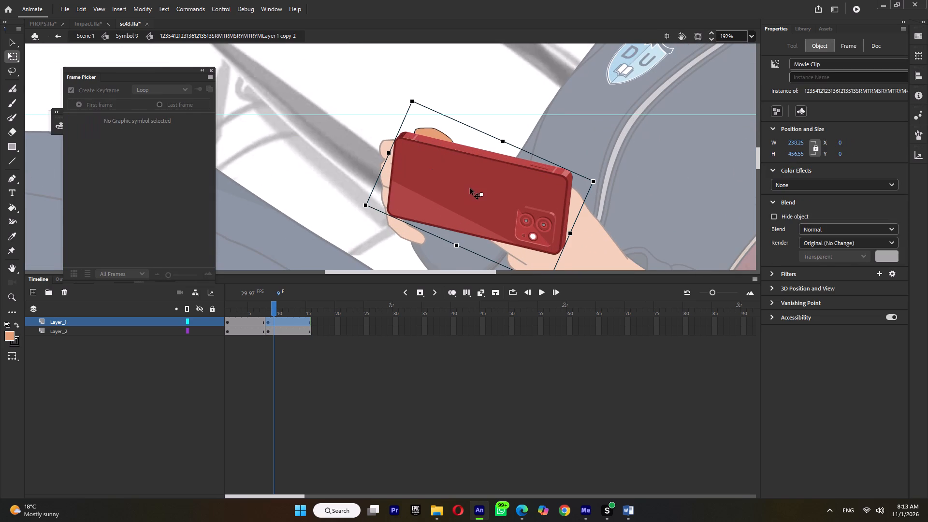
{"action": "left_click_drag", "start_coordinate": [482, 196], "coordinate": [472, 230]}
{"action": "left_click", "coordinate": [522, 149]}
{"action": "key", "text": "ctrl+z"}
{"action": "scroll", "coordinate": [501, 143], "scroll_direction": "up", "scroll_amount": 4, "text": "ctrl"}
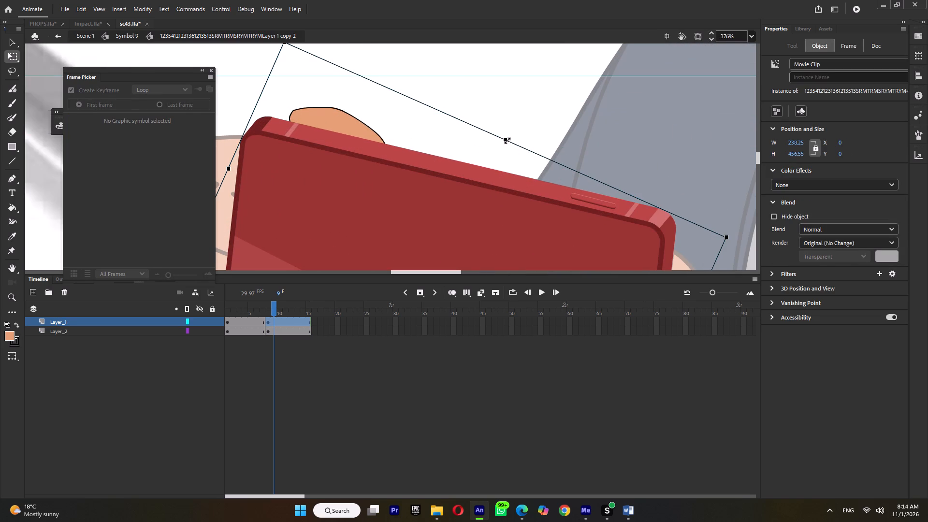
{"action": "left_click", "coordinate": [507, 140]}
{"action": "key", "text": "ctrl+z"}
Clear the phone layer's keyframe at frame 8 and convert the phone into a Graphic symbol.
{"action": "left_click", "coordinate": [267, 320]}
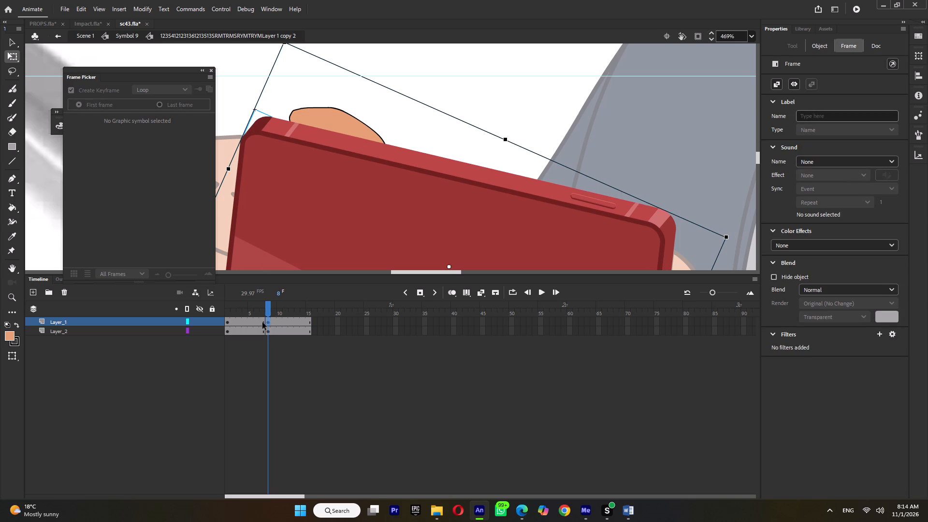
{"action": "key", "text": "shift+F6"}
{"action": "left_click", "coordinate": [253, 322]}
{"action": "key", "text": "F8"}
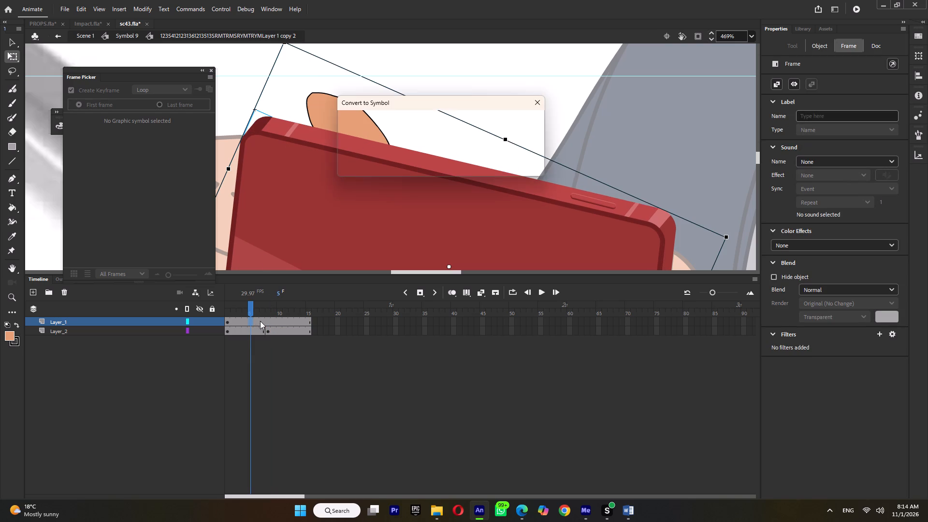
{"action": "left_click", "coordinate": [510, 123]}
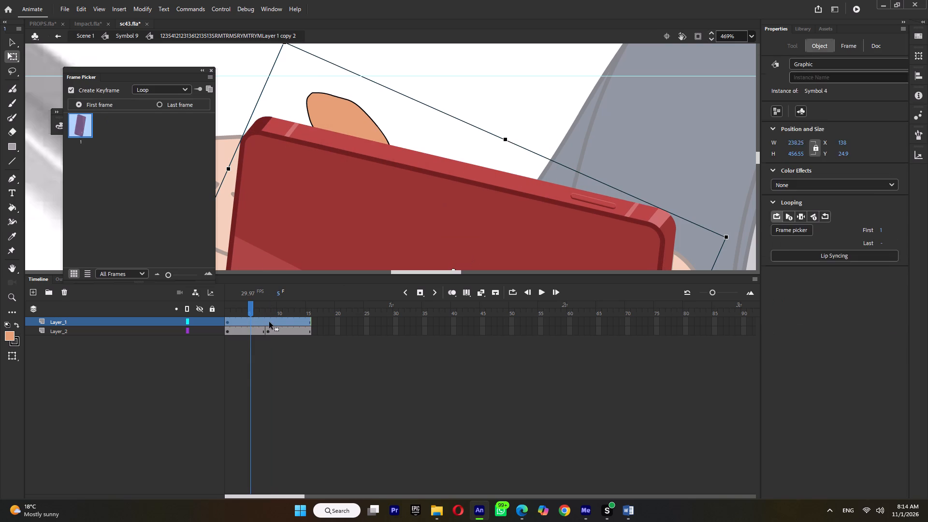
Insert a phone keyframe at frame 8, lower its pivot and squash the phone slightly to a width of about 235.6.
{"action": "left_click", "coordinate": [269, 322]}
{"action": "key", "text": "F6"}
{"action": "scroll", "coordinate": [482, 96], "scroll_direction": "down", "scroll_amount": 5, "text": "ctrl"}
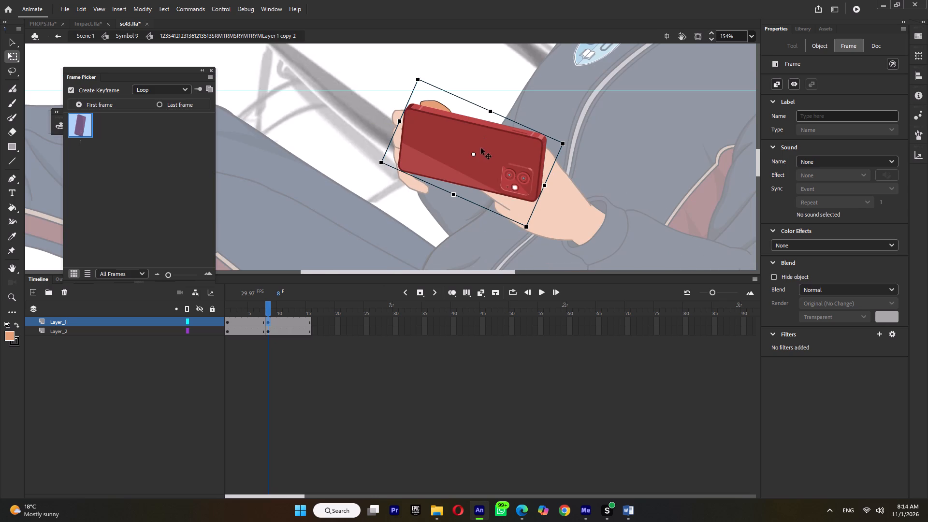
{"action": "left_click_drag", "start_coordinate": [473, 157], "coordinate": [463, 180]}
{"action": "scroll", "coordinate": [507, 106], "scroll_direction": "up", "scroll_amount": 6, "text": "ctrl"}
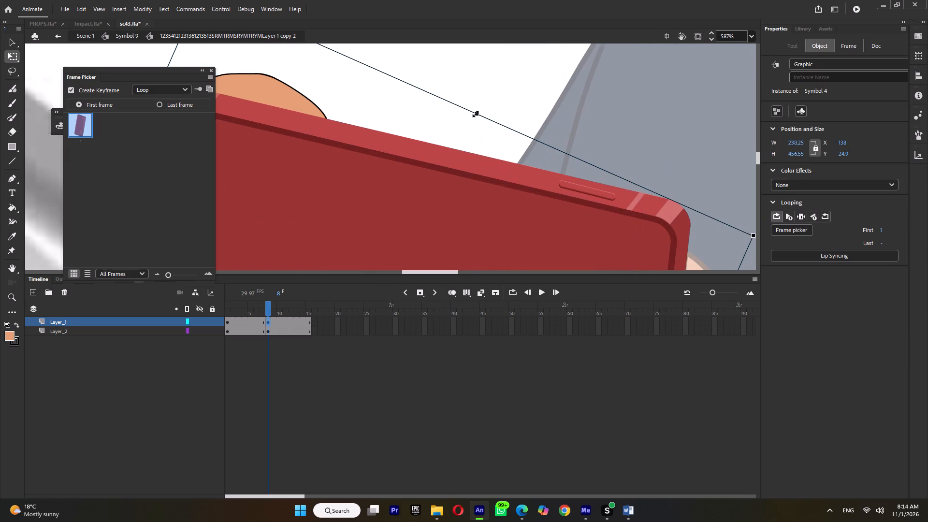
{"action": "left_click", "coordinate": [476, 113]}
{"action": "left_click", "coordinate": [485, 119]}
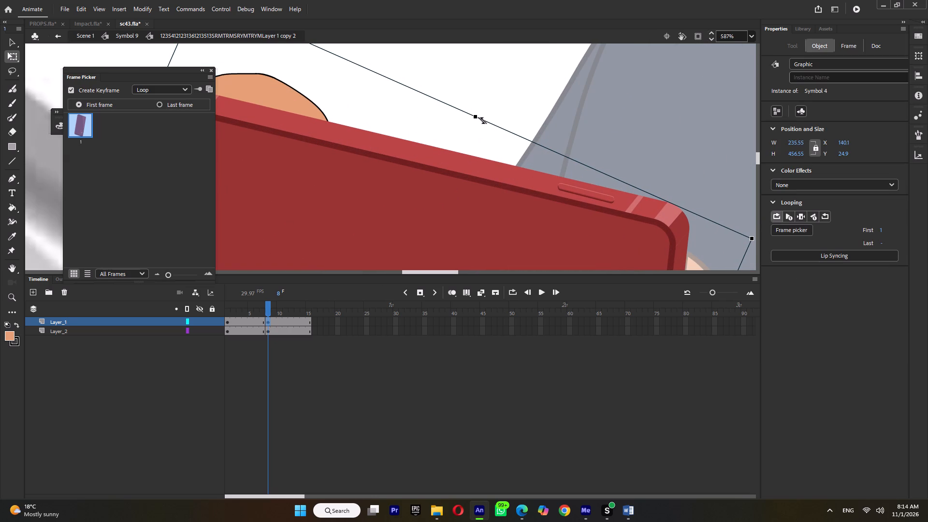
{"action": "scroll", "coordinate": [481, 120], "scroll_direction": "down", "scroll_amount": 9, "text": "ctrl"}
{"action": "left_click", "coordinate": [263, 312]}
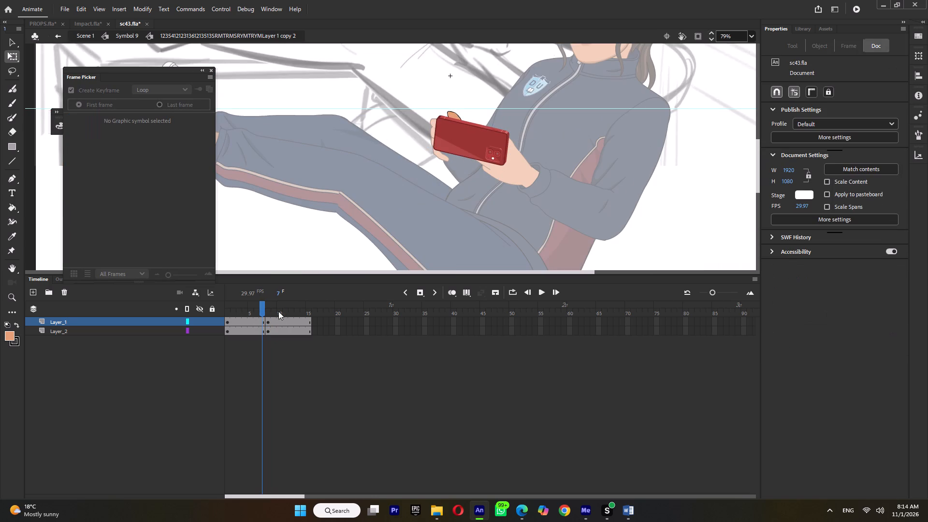
{"action": "left_click", "coordinate": [278, 311]}
{"action": "left_click", "coordinate": [269, 312]}
{"action": "left_click", "coordinate": [262, 308]}
{"action": "left_click", "coordinate": [275, 308]}
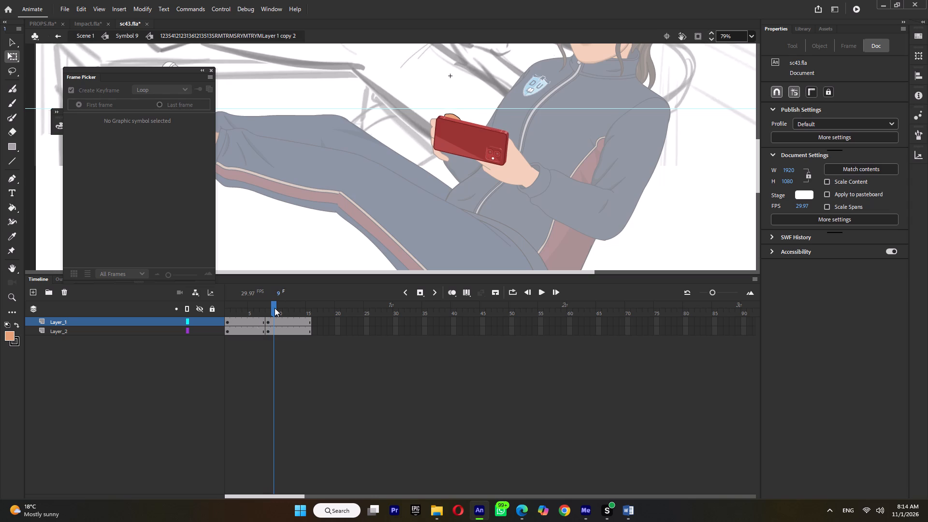
Return to Symbol 9 and play its timeline to check the thumb and phone movement.
{"action": "double_click", "coordinate": [357, 109]}
{"action": "scroll", "coordinate": [359, 114], "scroll_direction": "down", "scroll_amount": 5, "text": "ctrl"}
{"action": "left_click_drag", "start_coordinate": [248, 306], "coordinate": [186, 314]}
{"action": "key", "text": "Return"}
{"action": "key", "text": "Return"}
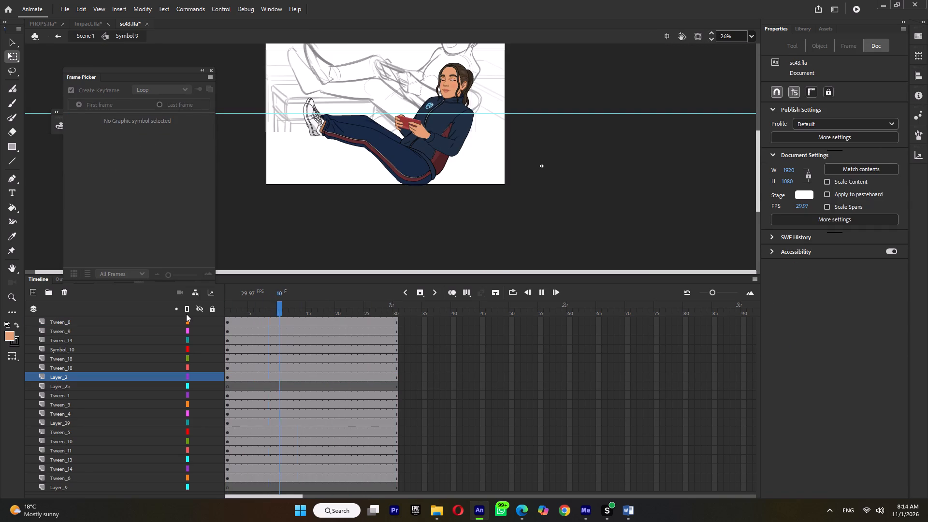
{"action": "key", "text": "Return"}
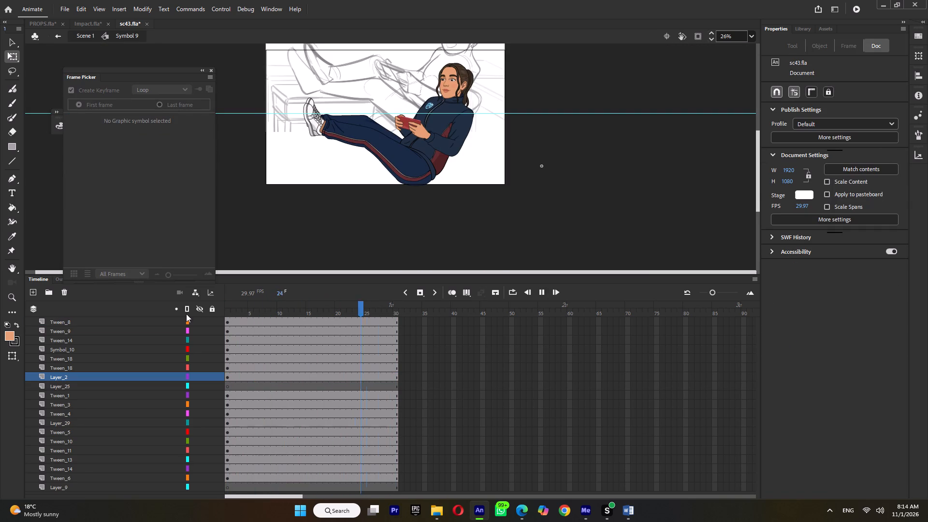
{"action": "key", "text": "Return"}
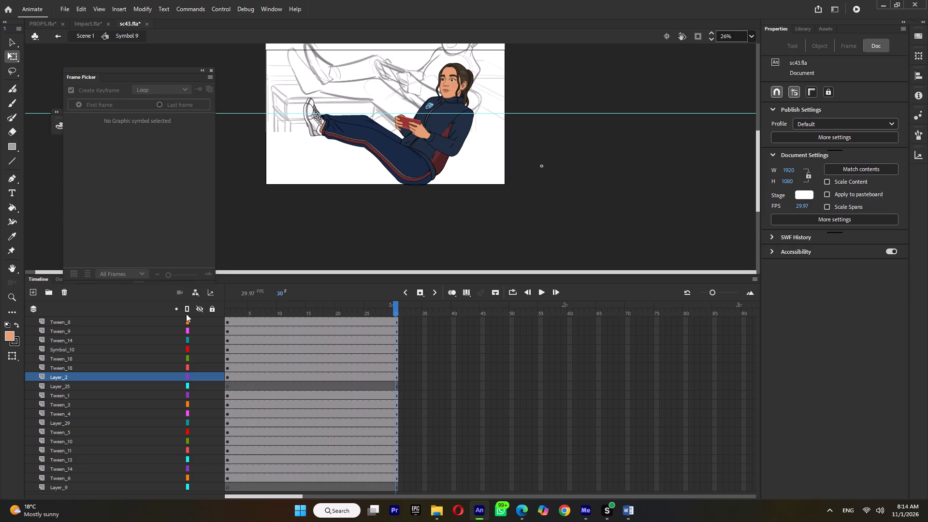
{"action": "scroll", "coordinate": [406, 119], "scroll_direction": "up", "scroll_amount": 6, "text": "ctrl"}
{"action": "key", "text": "Return"}
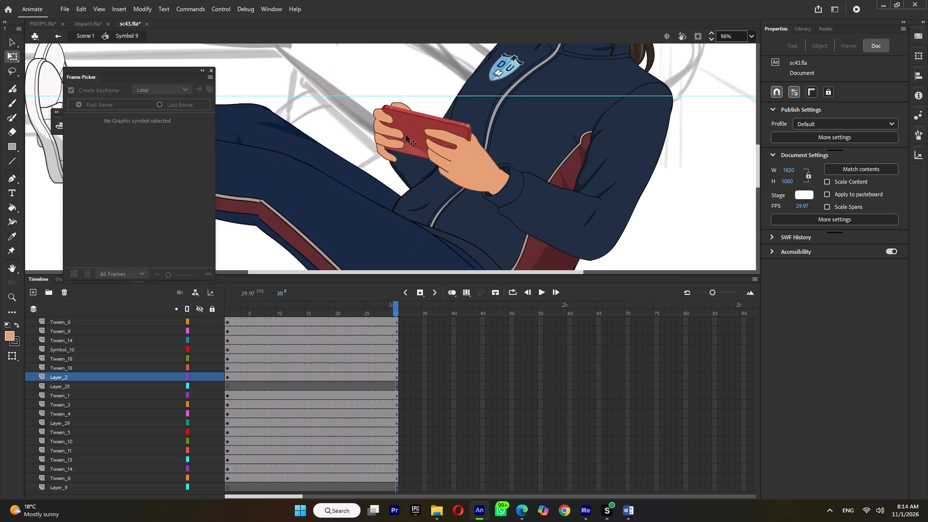
{"action": "key", "text": "Return"}
Reopen the phone symbol and slightly skew the phone along its upper long edge at frame 8, to a height of about 461.9.
{"action": "double_click", "coordinate": [414, 119]}
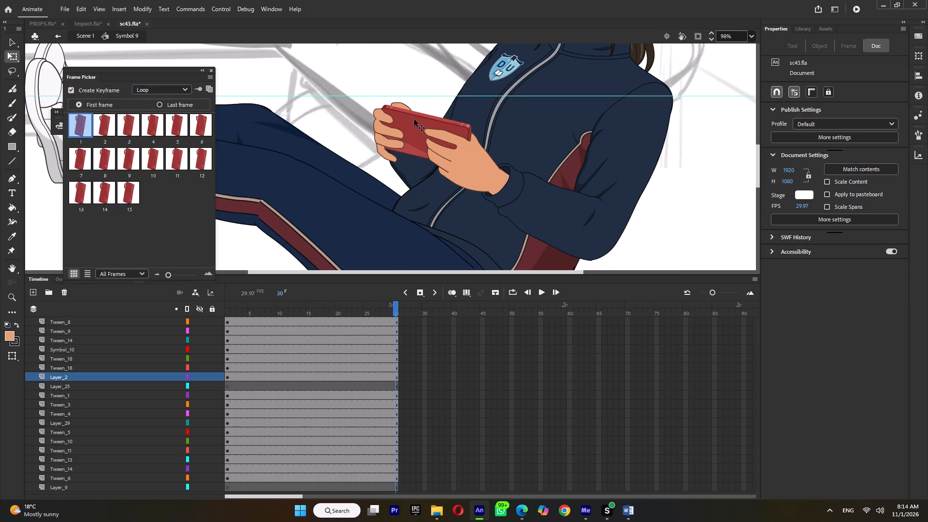
{"action": "left_click", "coordinate": [268, 322]}
{"action": "scroll", "coordinate": [459, 116], "scroll_direction": "up", "scroll_amount": 2, "text": "ctrl"}
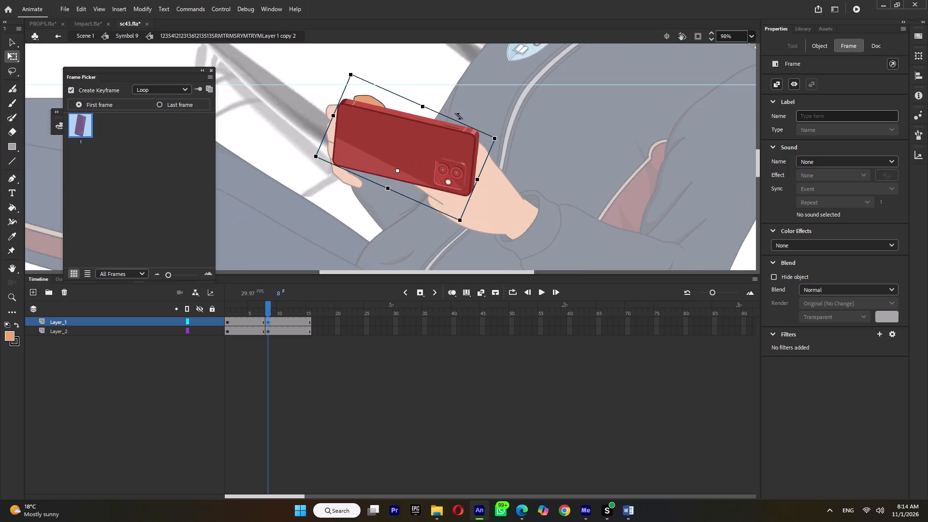
{"action": "scroll", "coordinate": [436, 113], "scroll_direction": "up", "scroll_amount": 8, "text": "ctrl"}
{"action": "left_click", "coordinate": [438, 107]}
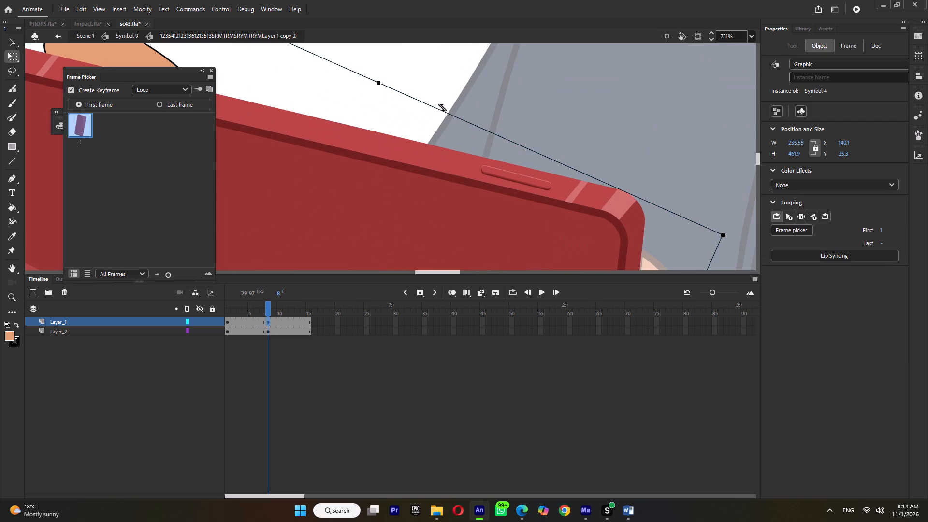
{"action": "scroll", "coordinate": [442, 107], "scroll_direction": "down", "scroll_amount": 9, "text": "ctrl"}
{"action": "left_click", "coordinate": [256, 311]}
{"action": "left_click", "coordinate": [270, 312]}
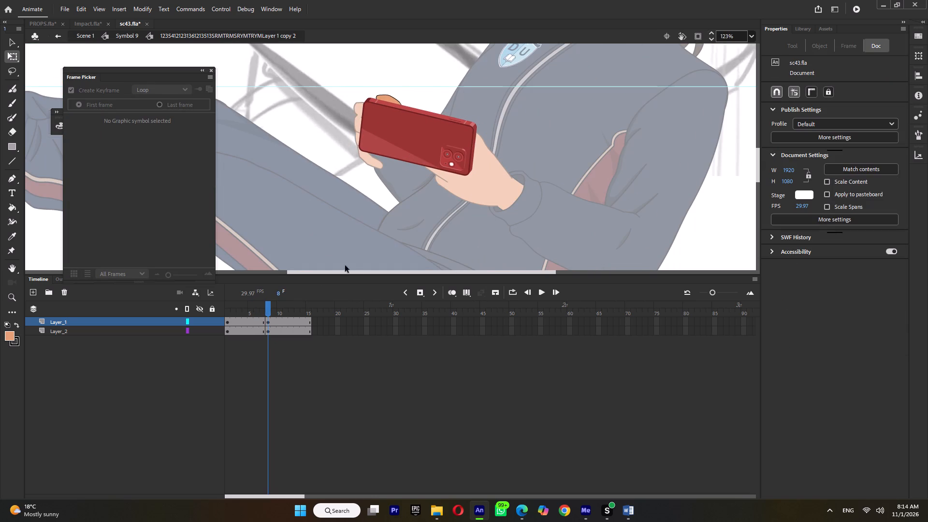
Return to Symbol 9 and save the sc43 file.
{"action": "double_click", "coordinate": [335, 194]}
{"action": "scroll", "coordinate": [335, 194], "scroll_direction": "down", "scroll_amount": 6, "text": "ctrl"}
{"action": "key", "text": "ctrl+s"}
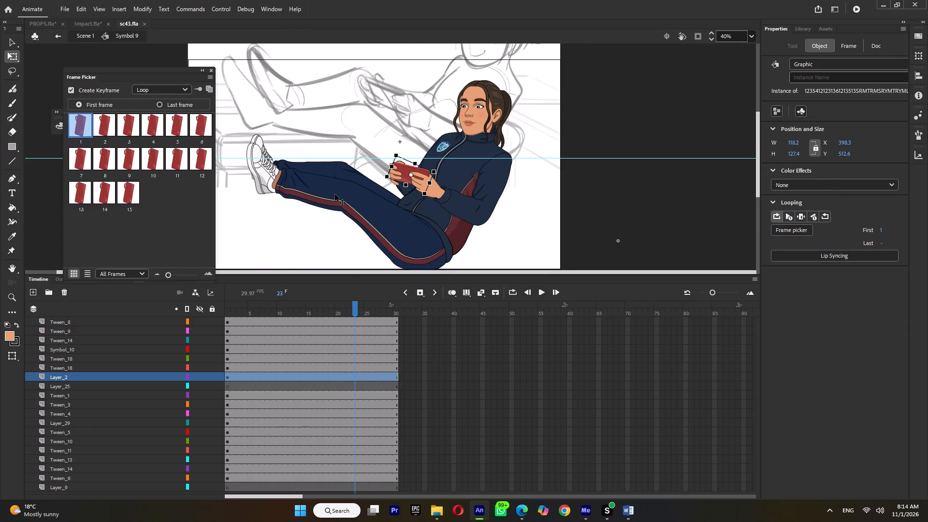
{"action": "scroll", "coordinate": [335, 194], "scroll_direction": "down", "scroll_amount": 1, "text": "ctrl"}
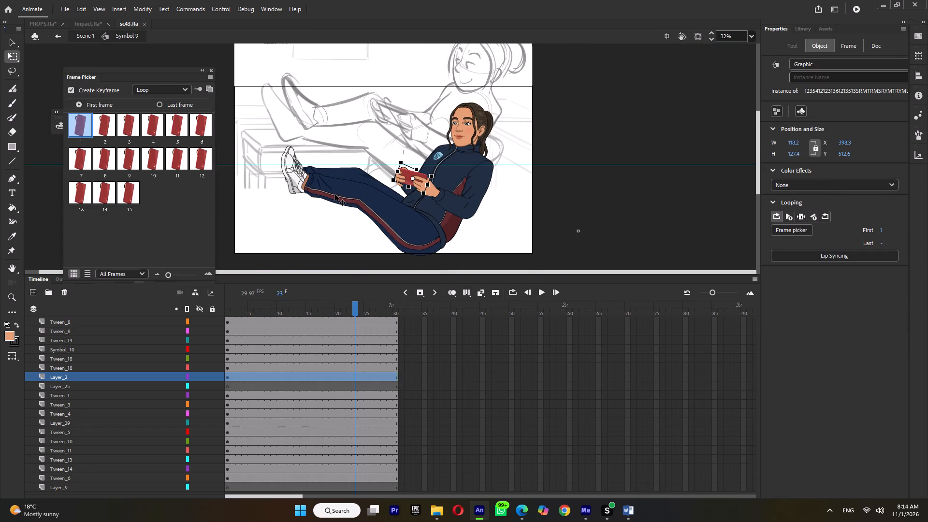